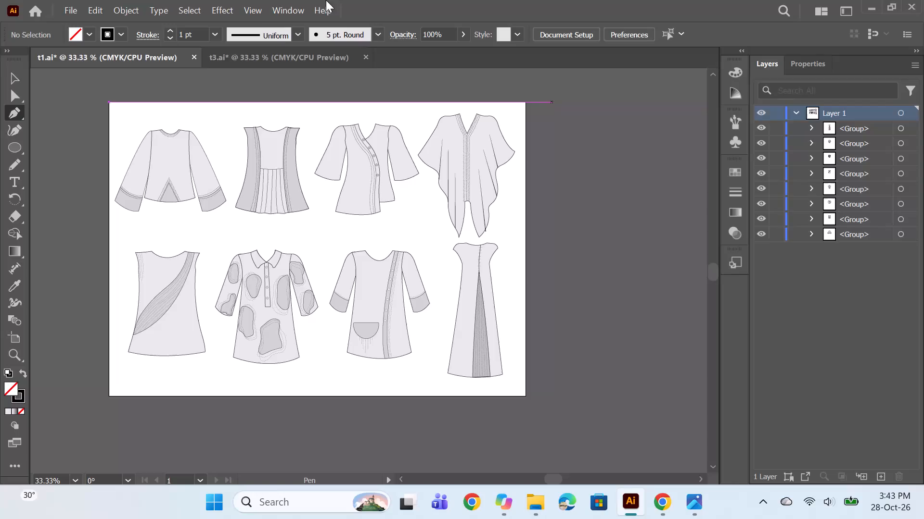
In t3.ai, flare the left sleeve of the buttoned pleated-peplum top by moving its inner hem corner inward to the peplum's outer edge.
{"action": "left_click", "coordinate": [223, 50]}
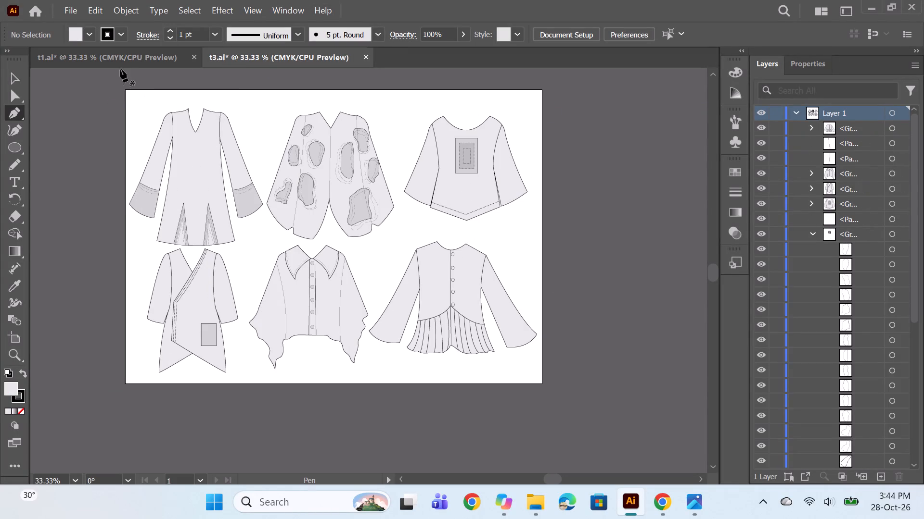
{"action": "left_click", "coordinate": [128, 62]}
{"action": "left_click", "coordinate": [250, 59]}
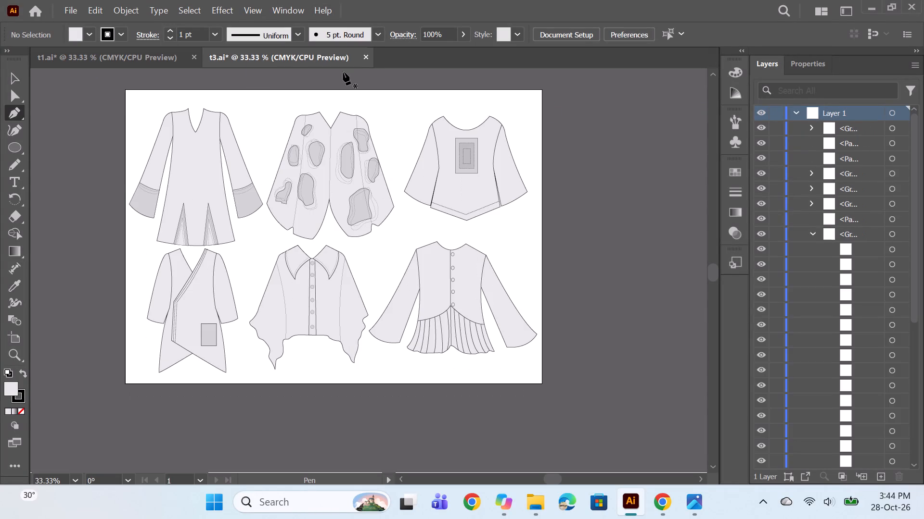
{"action": "scroll", "coordinate": [583, 215], "scroll_direction": "down", "scroll_amount": 1}
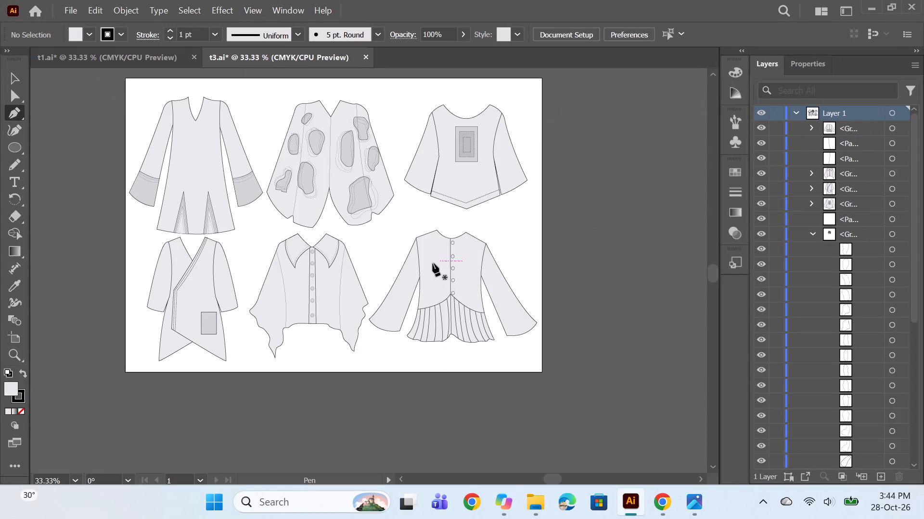
{"action": "scroll", "coordinate": [442, 280], "scroll_direction": "up", "scroll_amount": 2}
{"action": "scroll", "coordinate": [447, 292], "scroll_direction": "up", "scroll_amount": 1, "text": "alt"}
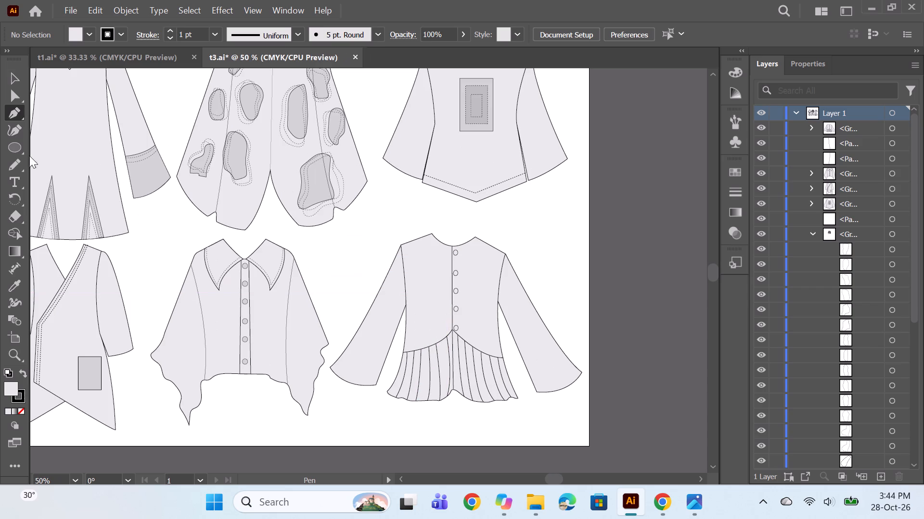
{"action": "left_click", "coordinate": [373, 383], "text": "ctrl"}
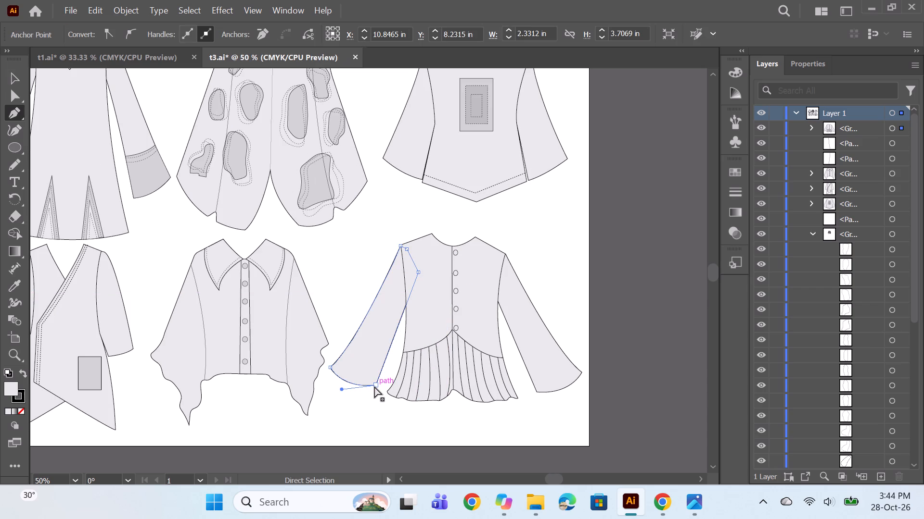
{"action": "left_click_drag", "start_coordinate": [376, 385], "coordinate": [392, 392], "text": "ctrl"}
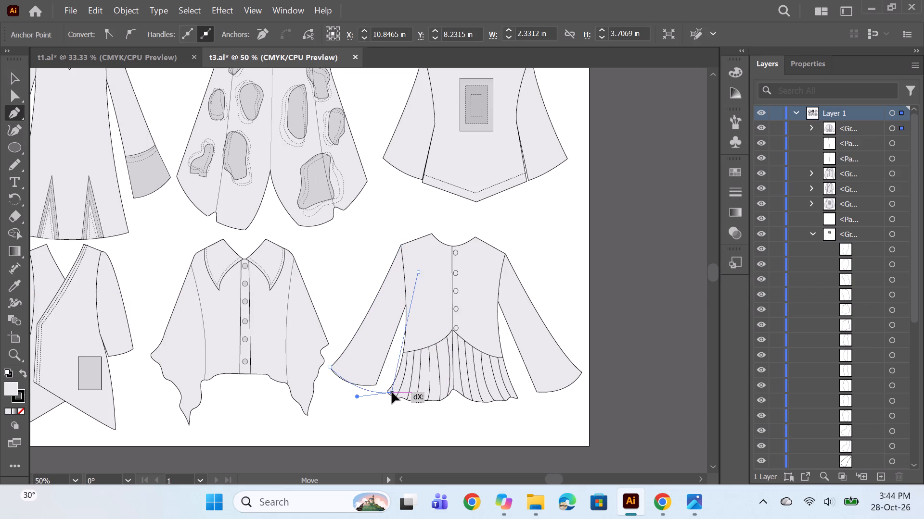
{"action": "left_click_drag", "start_coordinate": [392, 392], "coordinate": [394, 391], "text": "ctrl"}
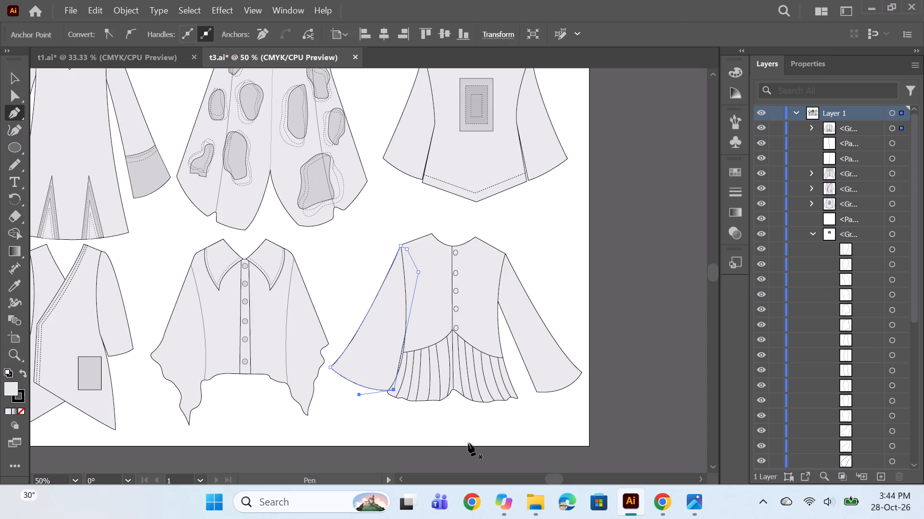
Flare the right sleeve of the same top to match by moving its inner hem corner inward to the peplum's edge.
{"action": "left_click", "coordinate": [538, 391], "text": "ctrl"}
{"action": "left_click_drag", "start_coordinate": [537, 392], "coordinate": [529, 395], "text": "ctrl"}
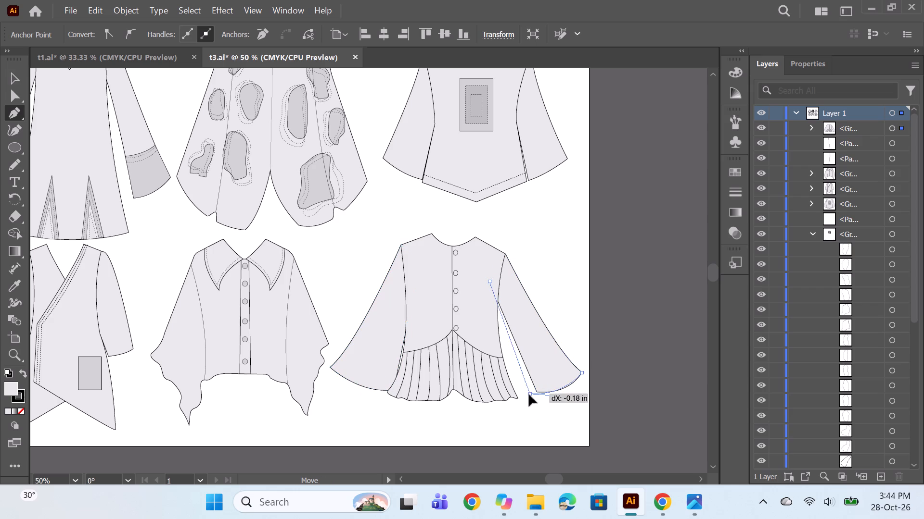
{"action": "left_click_drag", "start_coordinate": [529, 395], "coordinate": [511, 395], "text": "ctrl"}
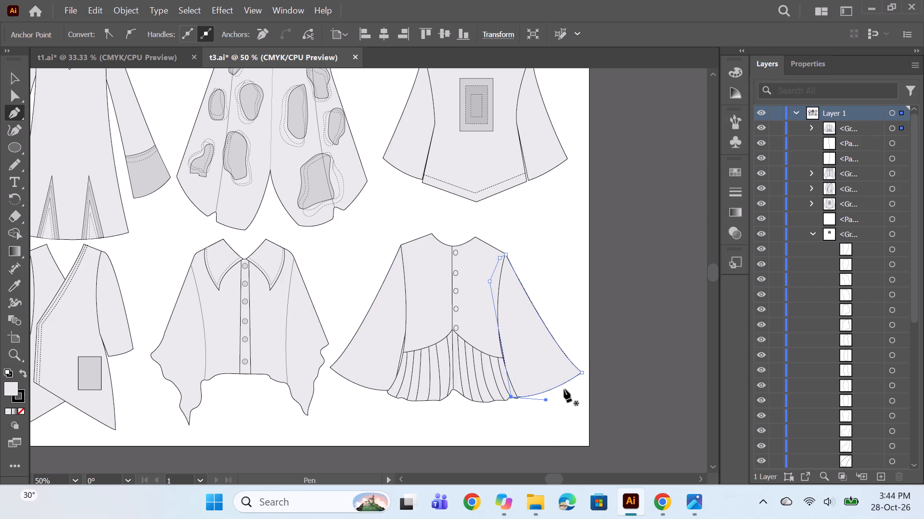
{"action": "left_click", "coordinate": [568, 287], "text": "ctrl"}
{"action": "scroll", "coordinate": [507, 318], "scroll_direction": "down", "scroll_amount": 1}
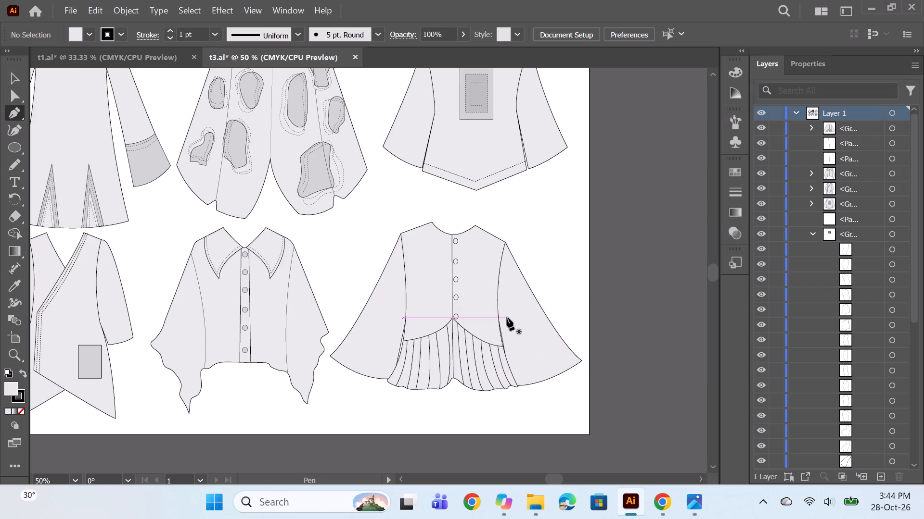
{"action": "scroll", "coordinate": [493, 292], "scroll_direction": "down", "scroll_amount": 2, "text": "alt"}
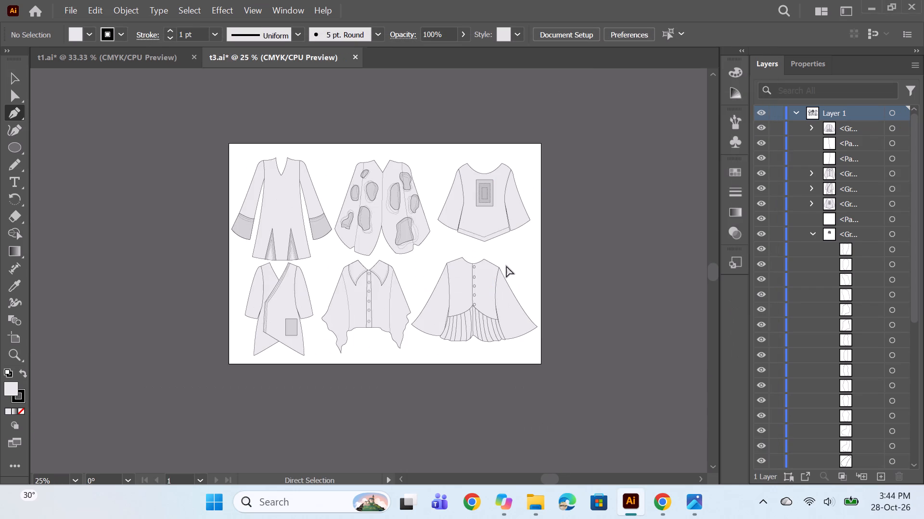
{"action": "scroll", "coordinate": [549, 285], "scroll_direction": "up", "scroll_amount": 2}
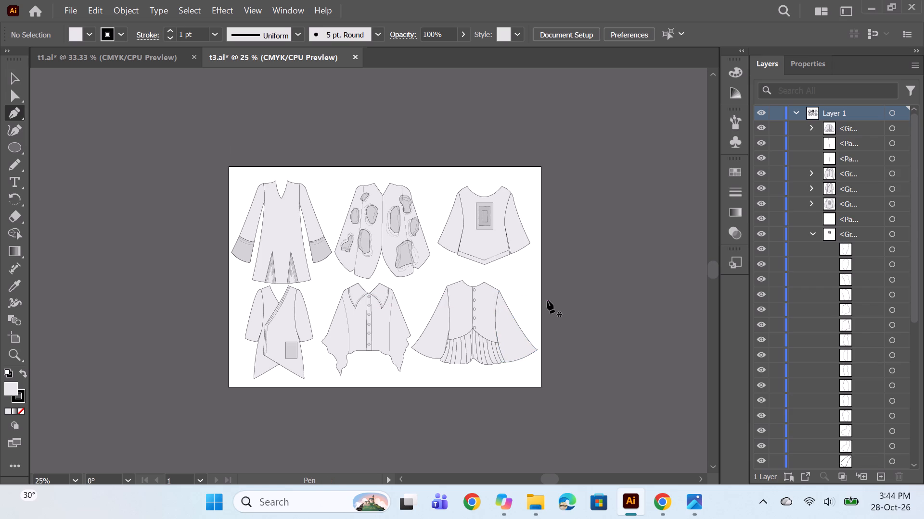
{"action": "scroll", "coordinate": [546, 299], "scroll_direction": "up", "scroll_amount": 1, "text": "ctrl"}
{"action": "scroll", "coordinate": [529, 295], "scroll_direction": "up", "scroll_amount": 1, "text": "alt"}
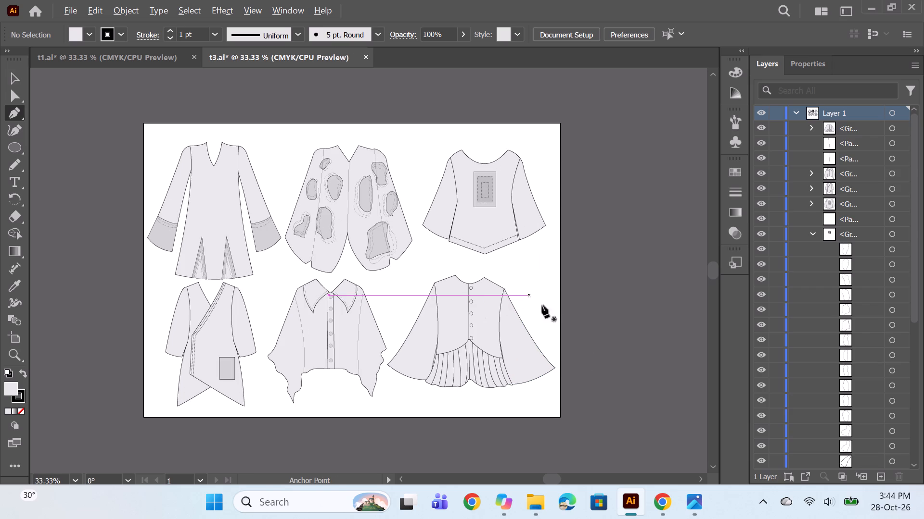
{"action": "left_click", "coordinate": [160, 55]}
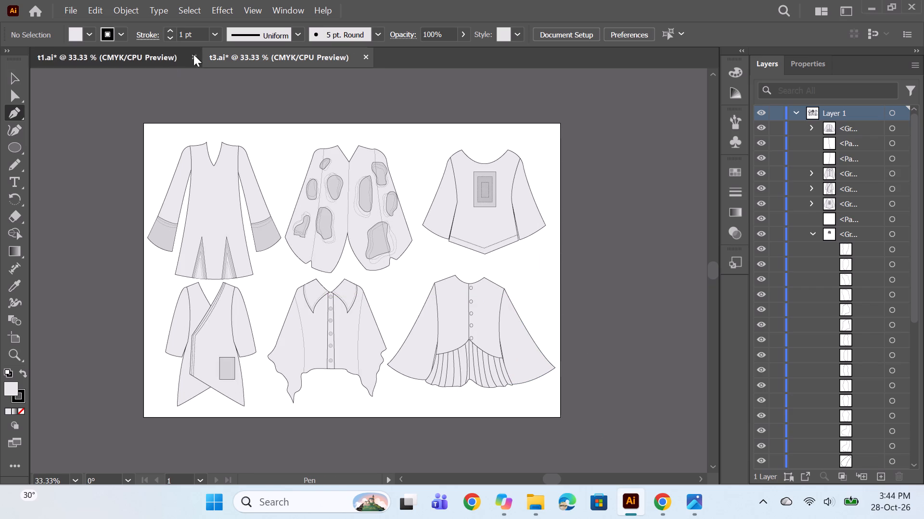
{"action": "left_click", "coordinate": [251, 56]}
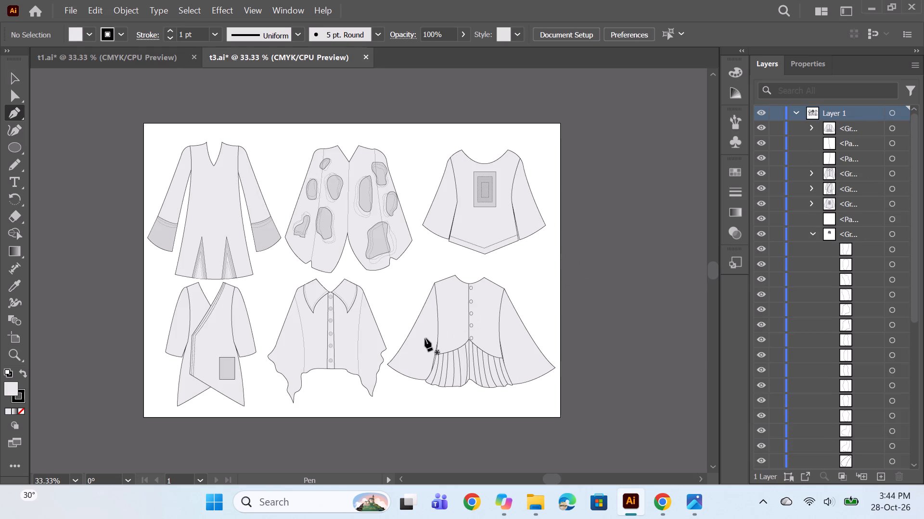
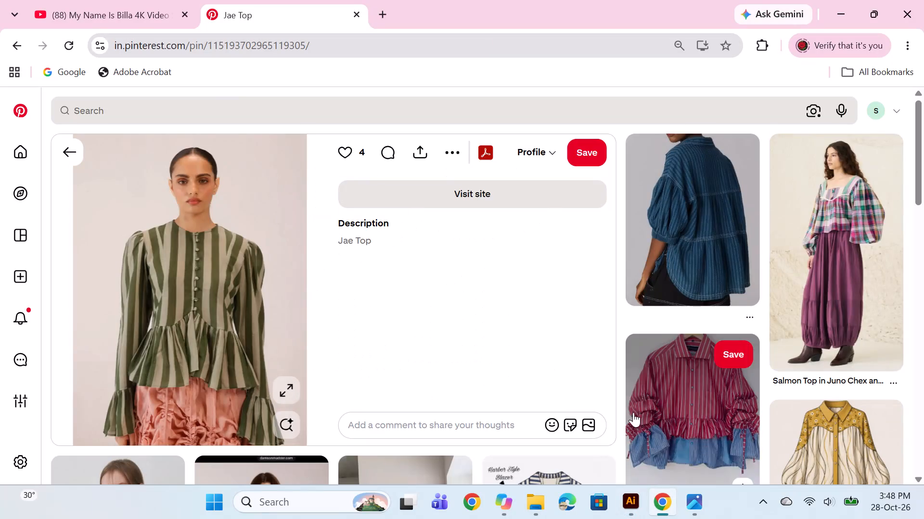
Browse the pins related to the Jae Top and open the red-and-pink striped peplum top with the oversized pointed collar.
{"action": "scroll", "coordinate": [503, 345], "scroll_direction": "down", "scroll_amount": 7}
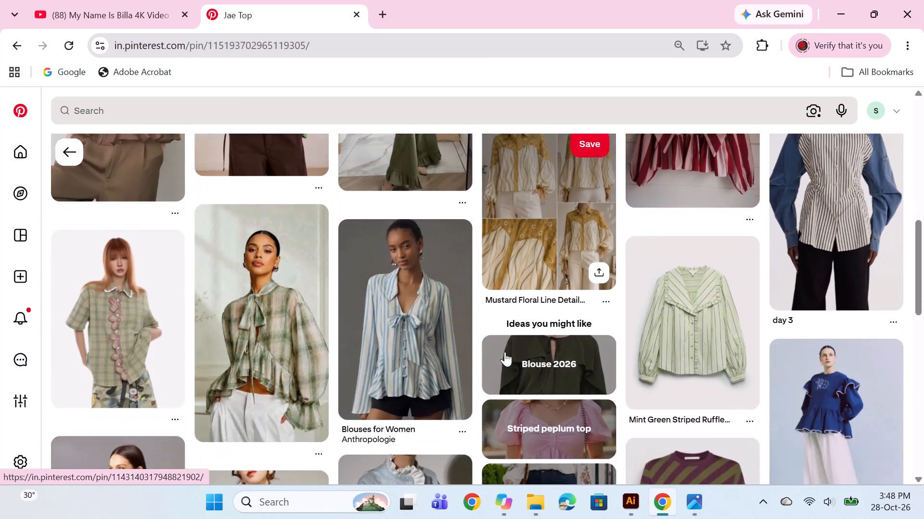
{"action": "scroll", "coordinate": [505, 352], "scroll_direction": "up", "scroll_amount": 4}
{"action": "left_click", "coordinate": [678, 381]}
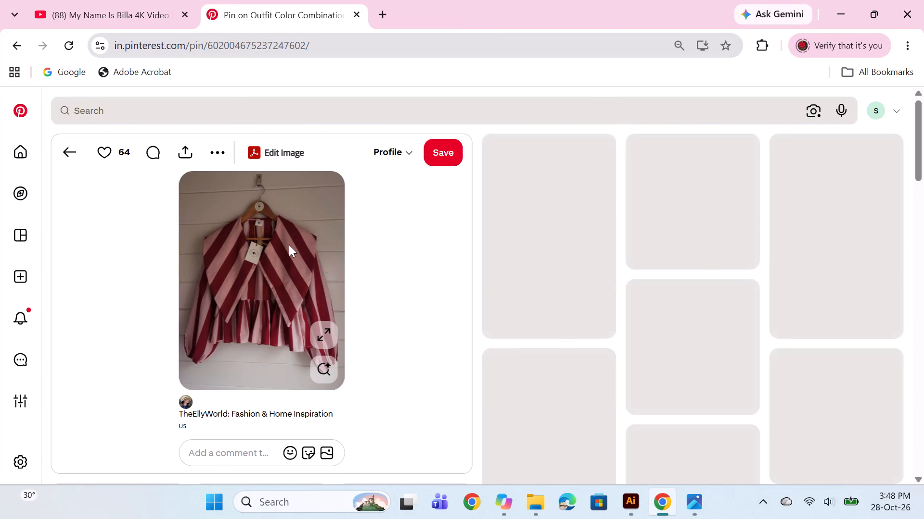
{"action": "right_click", "coordinate": [288, 246]}
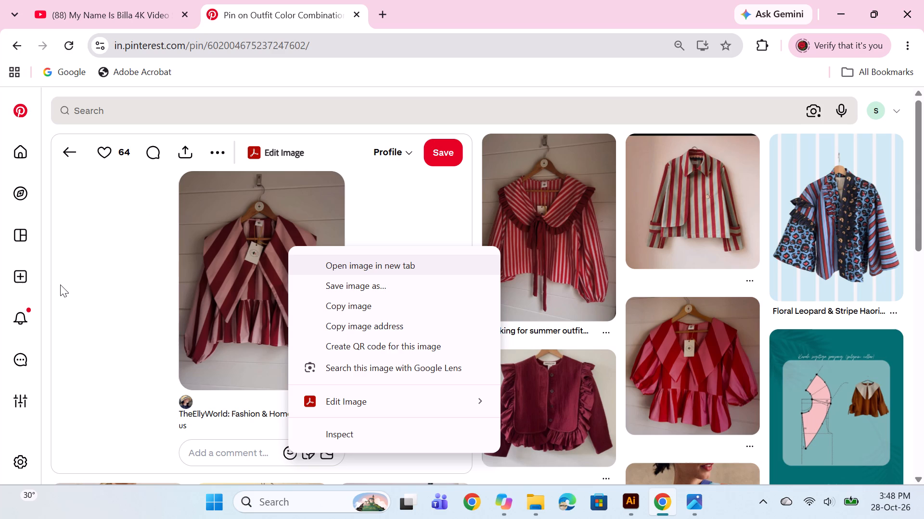
{"action": "left_click", "coordinate": [465, 0]}
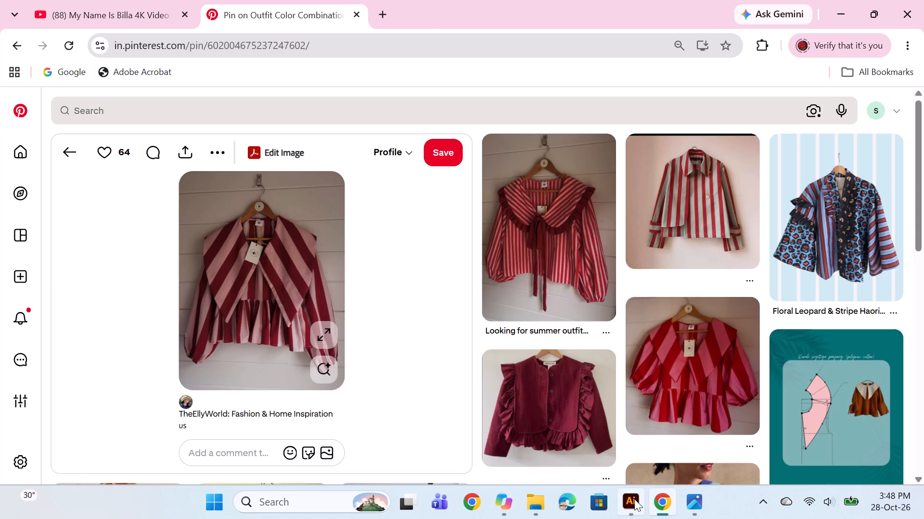
Switch to Illustrator and compare the garment flat sketches in t1.ai with those in t3.ai.
{"action": "left_click", "coordinate": [634, 499]}
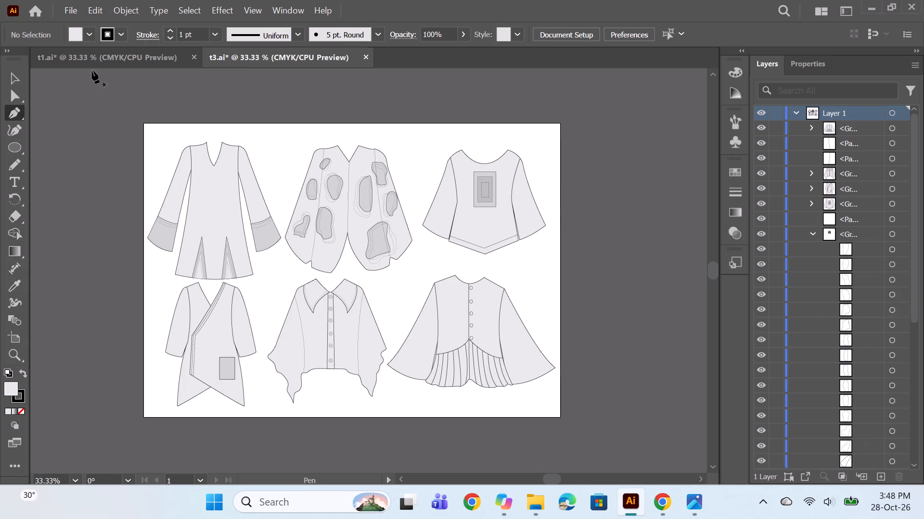
{"action": "left_click", "coordinate": [84, 55]}
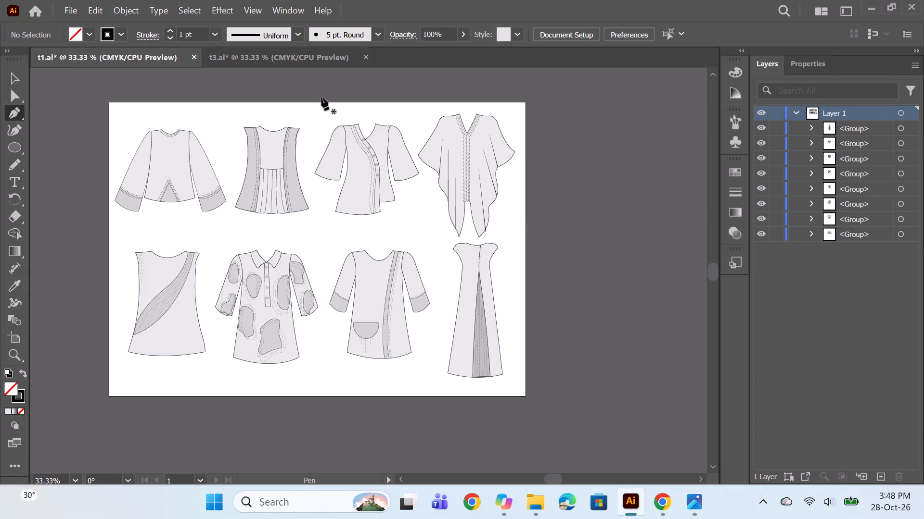
{"action": "left_click", "coordinate": [246, 50]}
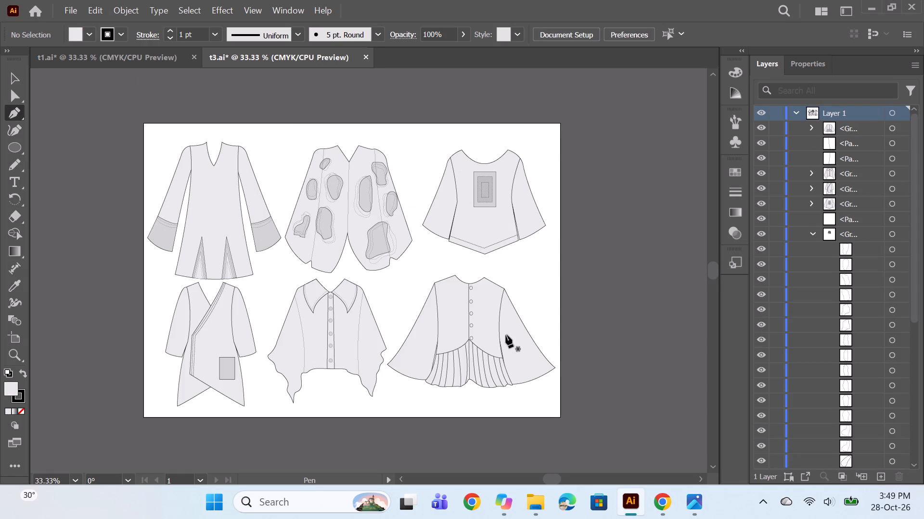
{"action": "left_click", "coordinate": [128, 58]}
{"action": "left_click", "coordinate": [277, 62]}
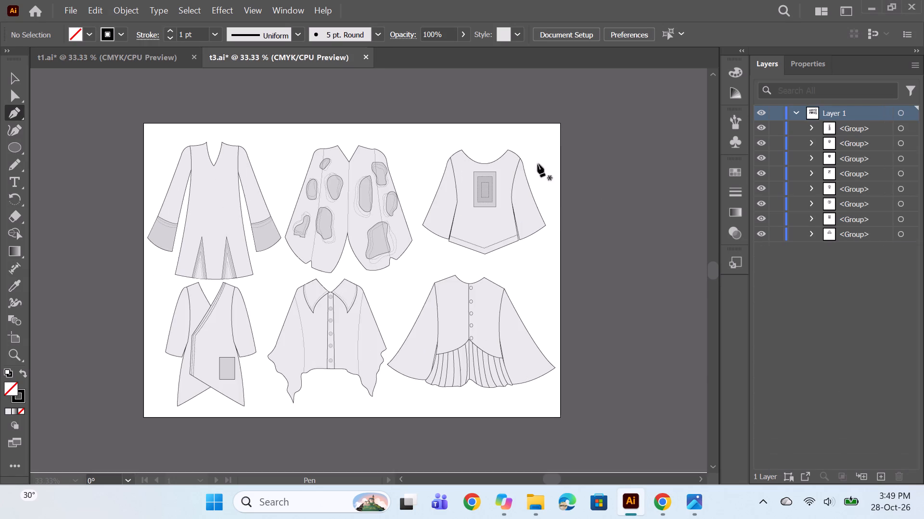
Return to Pinterest in Chrome and look through the pins related to the striped wide-collar top for new garment ideas.
{"action": "left_click", "coordinate": [668, 507]}
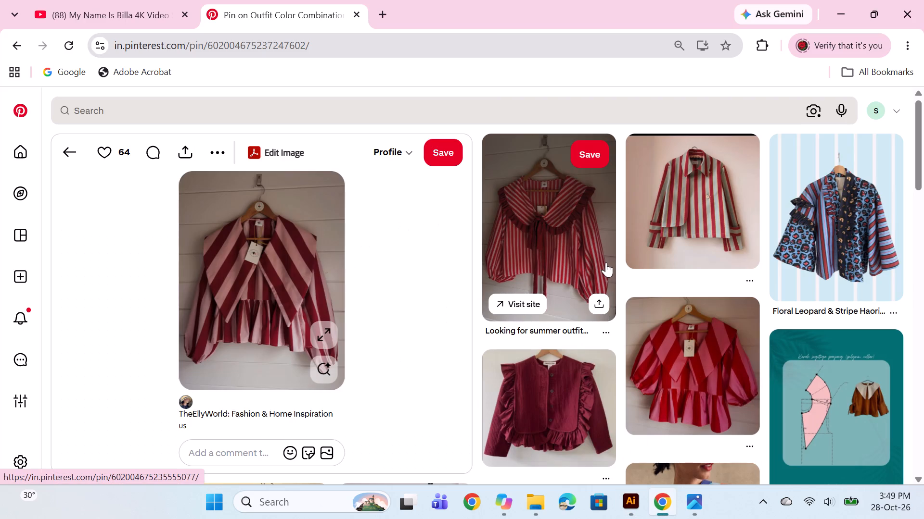
{"action": "scroll", "coordinate": [606, 260], "scroll_direction": "down", "scroll_amount": 3}
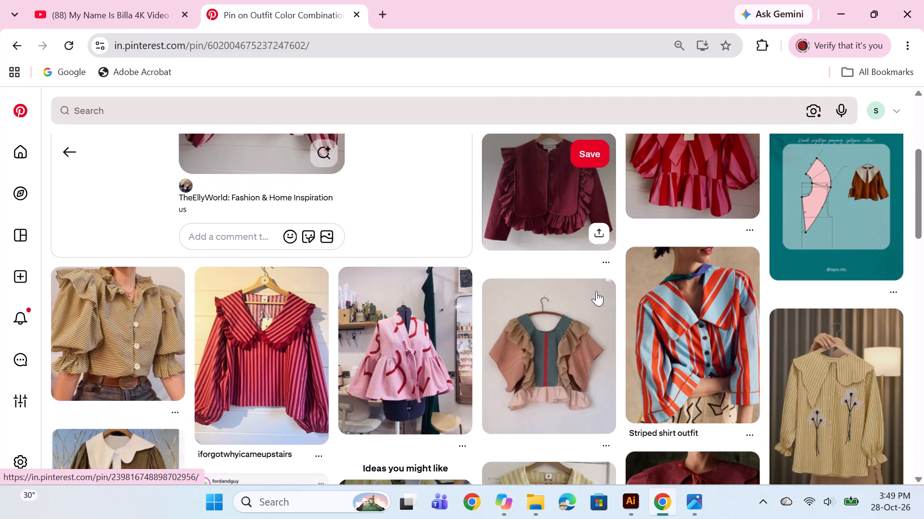
{"action": "scroll", "coordinate": [582, 282], "scroll_direction": "down", "scroll_amount": 2}
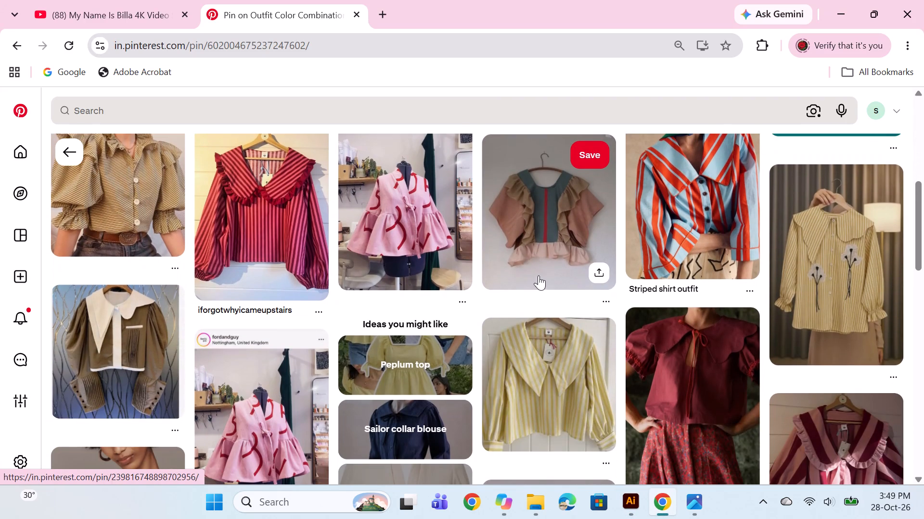
{"action": "scroll", "coordinate": [482, 213], "scroll_direction": "down", "scroll_amount": 2}
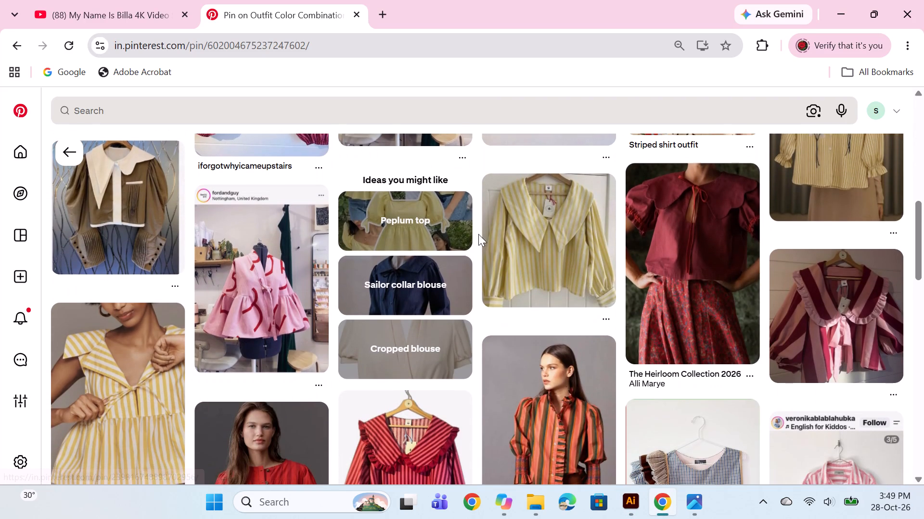
{"action": "scroll", "coordinate": [479, 255], "scroll_direction": "down", "scroll_amount": 2}
{"action": "scroll", "coordinate": [439, 231], "scroll_direction": "down", "scroll_amount": 2}
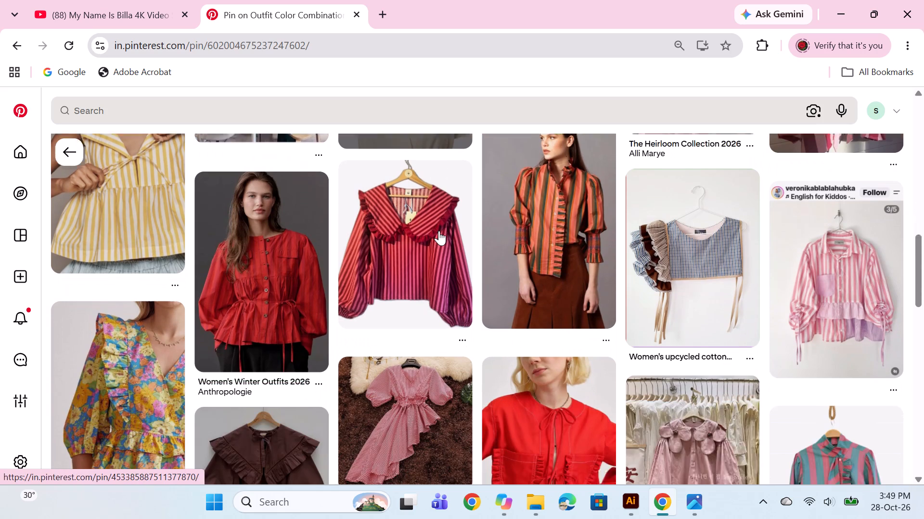
{"action": "scroll", "coordinate": [436, 233], "scroll_direction": "down", "scroll_amount": 3}
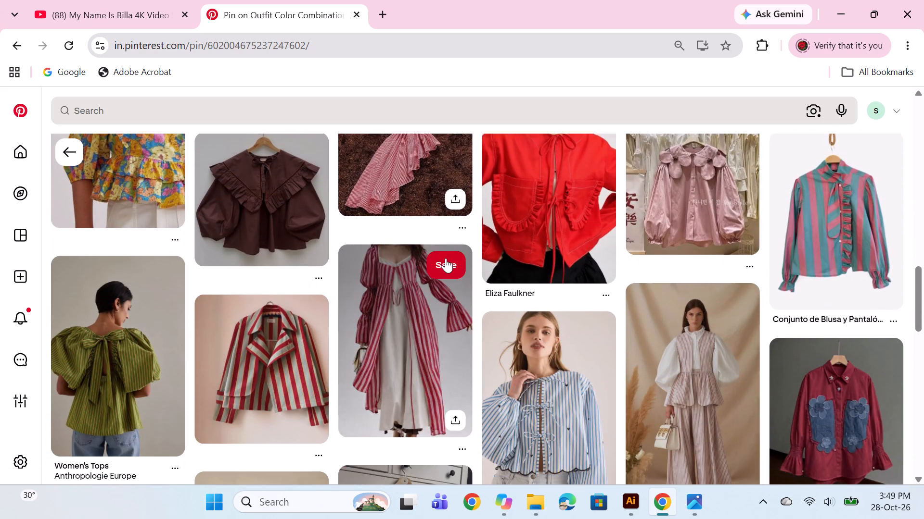
{"action": "scroll", "coordinate": [446, 261], "scroll_direction": "down", "scroll_amount": 3}
{"action": "scroll", "coordinate": [487, 242], "scroll_direction": "down", "scroll_amount": 5}
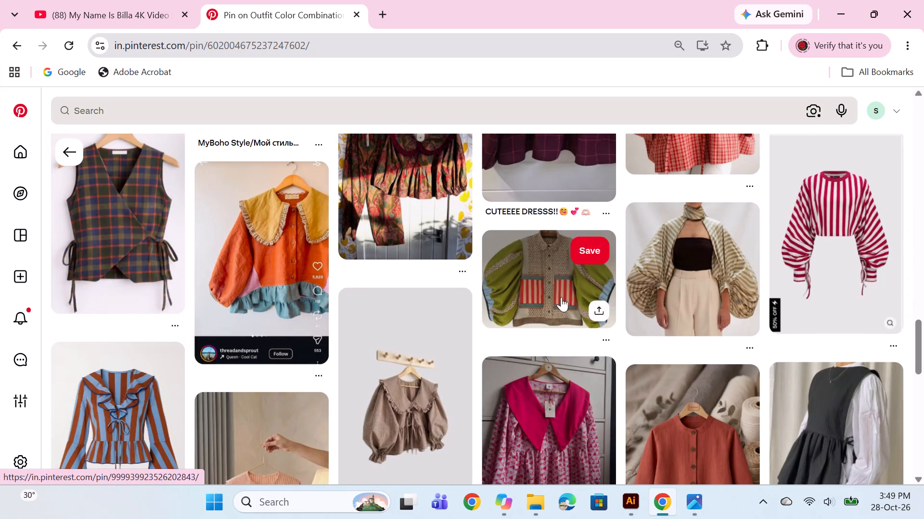
Switch back to Illustrator and review the garment sketches in t1.ai against those in t3.ai again.
{"action": "left_click", "coordinate": [634, 494]}
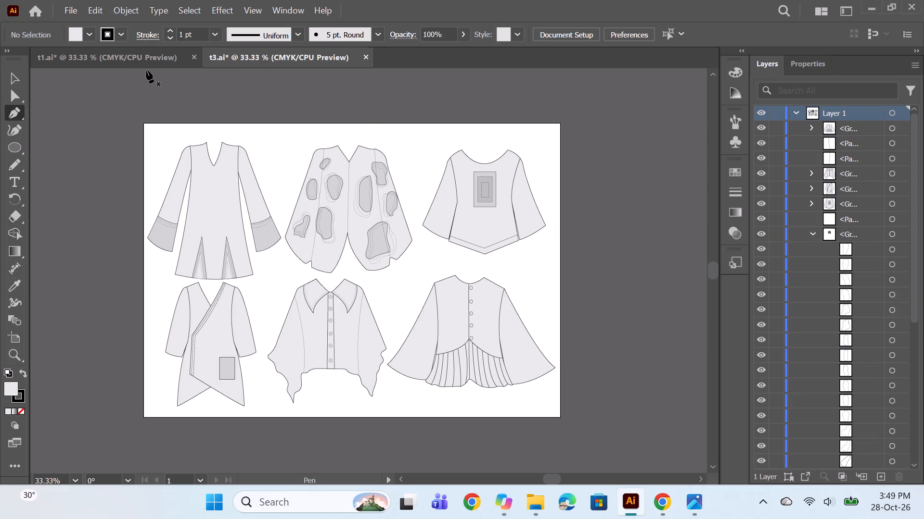
{"action": "left_click", "coordinate": [140, 64]}
{"action": "scroll", "coordinate": [347, 209], "scroll_direction": "up", "scroll_amount": 1}
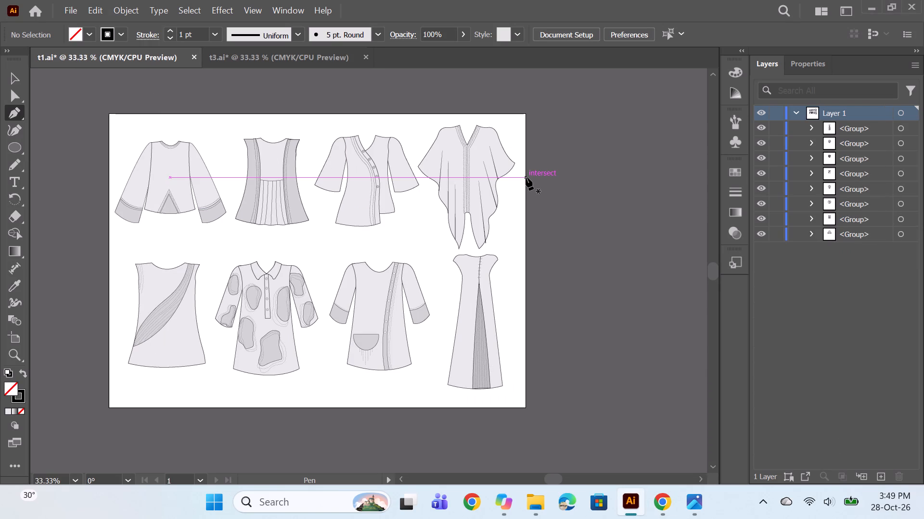
{"action": "left_click", "coordinate": [247, 56]}
{"action": "left_click", "coordinate": [92, 58]}
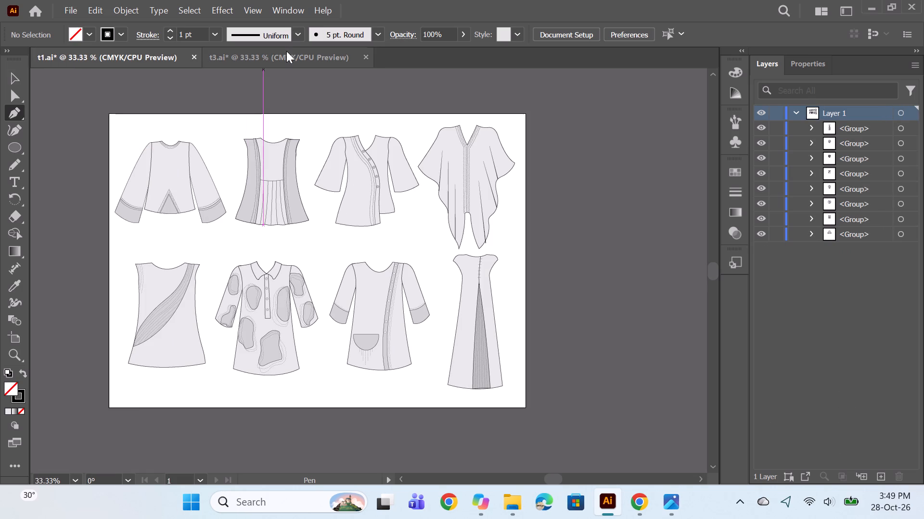
{"action": "left_click", "coordinate": [284, 52]}
Switch to Chrome and search Pinterest for "kaftan tops with cotton".
{"action": "left_click", "coordinate": [648, 504]}
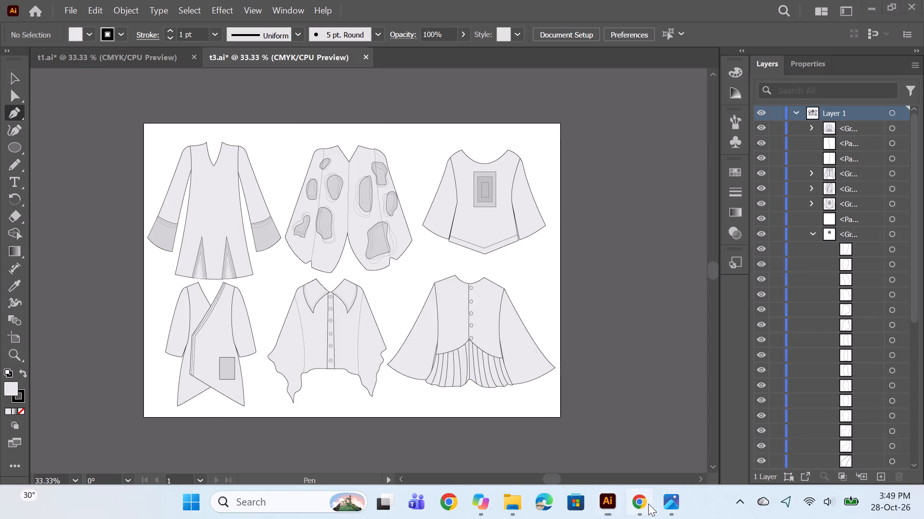
{"action": "left_click", "coordinate": [160, 104]}
{"action": "type", "text": "kaftan tops"}
{"action": "key", "text": "space"}
{"action": "type", "text": "with cotton"}
{"action": "key", "text": "Return"}
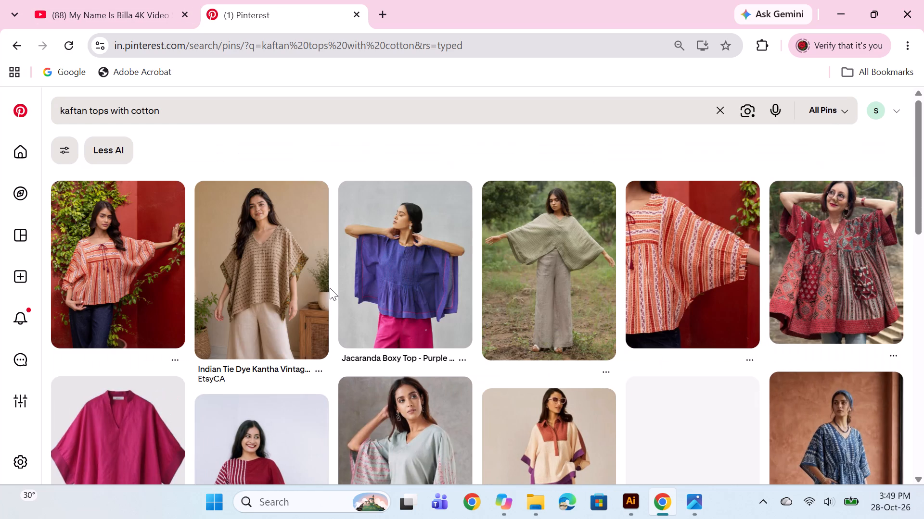
Look through the cotton kaftan top pins for silhouettes and details to use as a sketch reference.
{"action": "scroll", "coordinate": [330, 288], "scroll_direction": "down", "scroll_amount": 1}
{"action": "scroll", "coordinate": [542, 324], "scroll_direction": "down", "scroll_amount": 3}
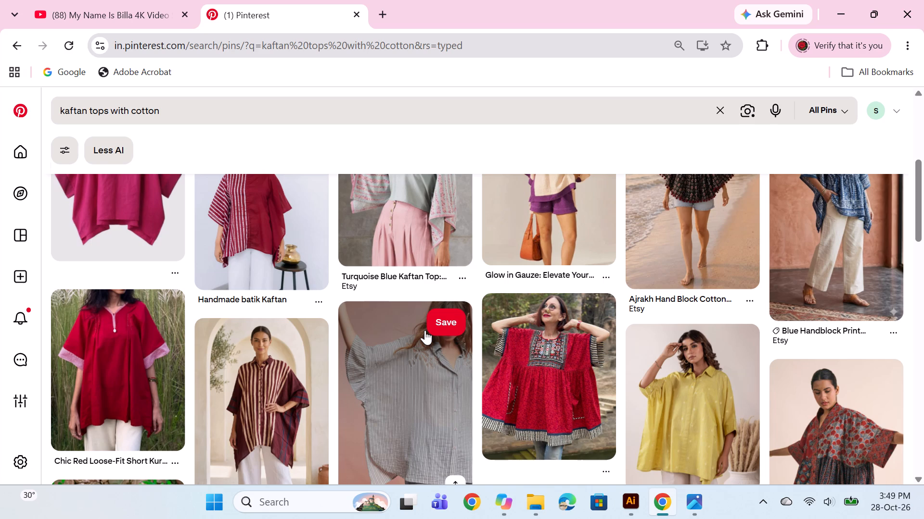
{"action": "scroll", "coordinate": [310, 306], "scroll_direction": "down", "scroll_amount": 2}
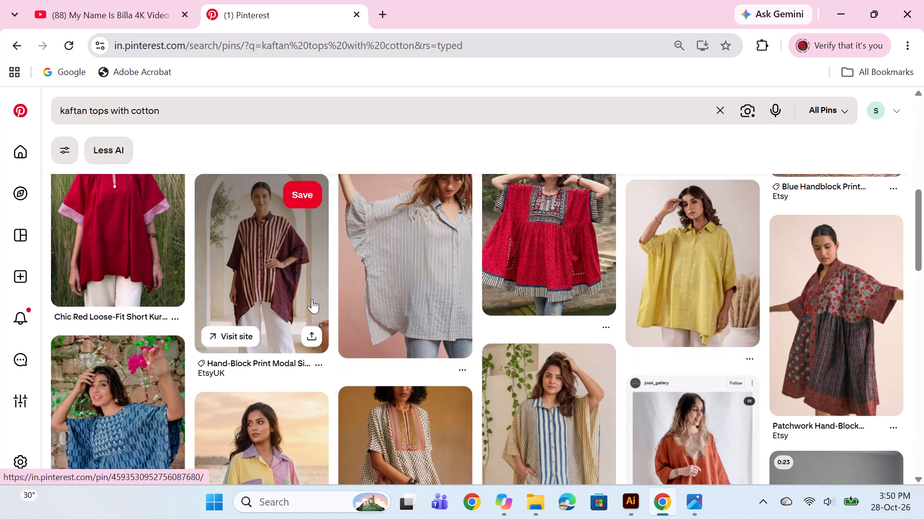
{"action": "scroll", "coordinate": [299, 343], "scroll_direction": "down", "scroll_amount": 4}
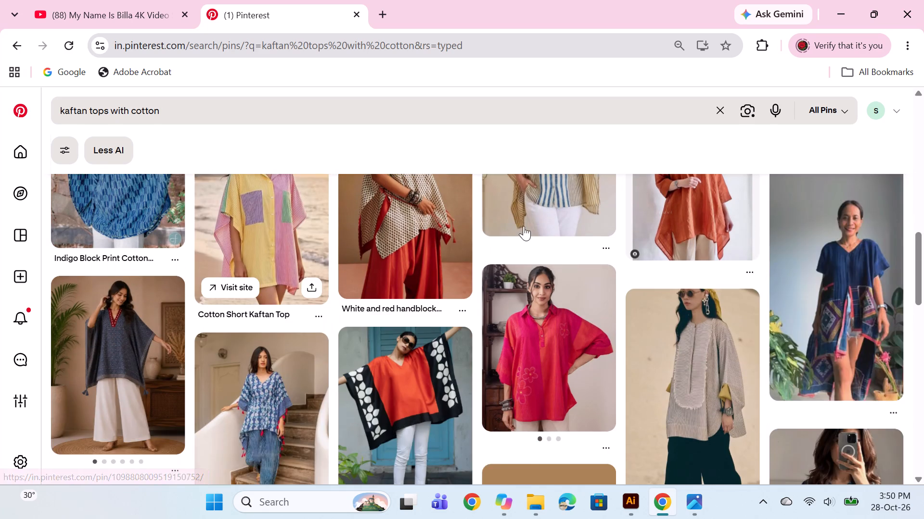
{"action": "scroll", "coordinate": [524, 225], "scroll_direction": "up", "scroll_amount": 1}
{"action": "scroll", "coordinate": [470, 235], "scroll_direction": "down", "scroll_amount": 2}
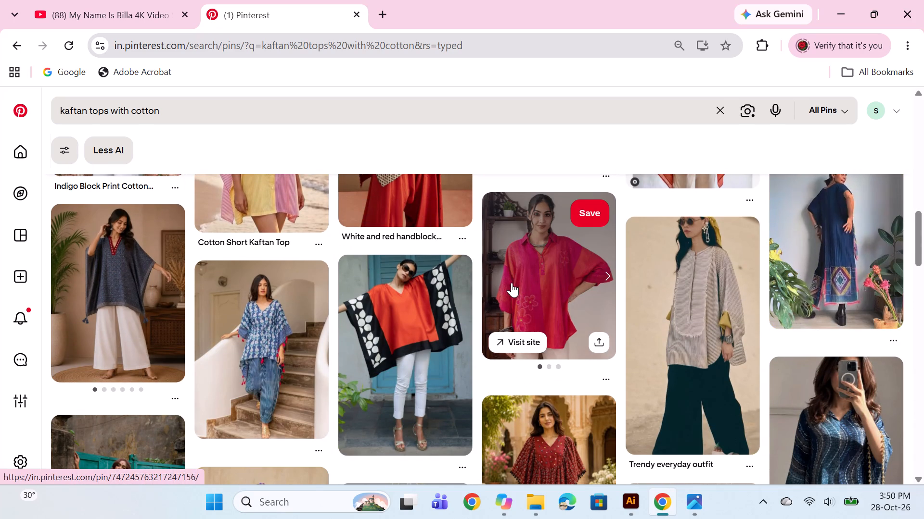
{"action": "scroll", "coordinate": [505, 288], "scroll_direction": "down", "scroll_amount": 2}
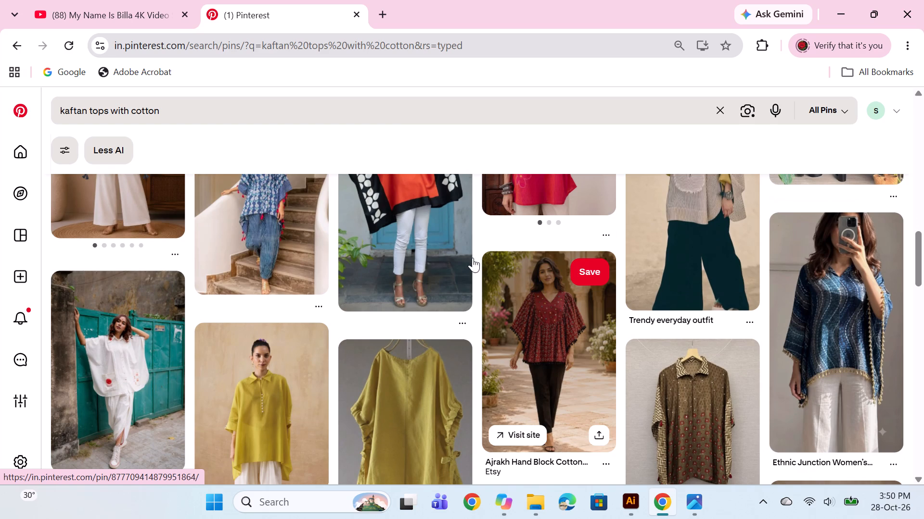
{"action": "scroll", "coordinate": [475, 243], "scroll_direction": "down", "scroll_amount": 3}
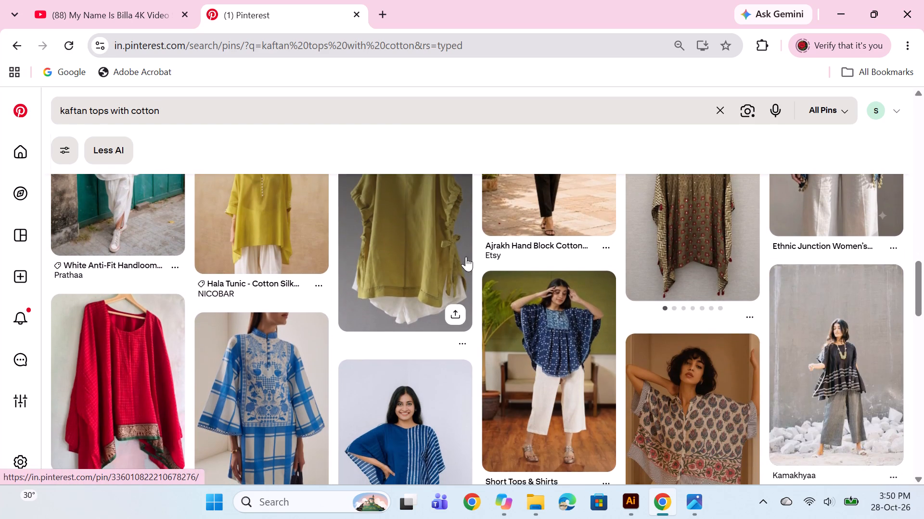
{"action": "scroll", "coordinate": [476, 274], "scroll_direction": "down", "scroll_amount": 3}
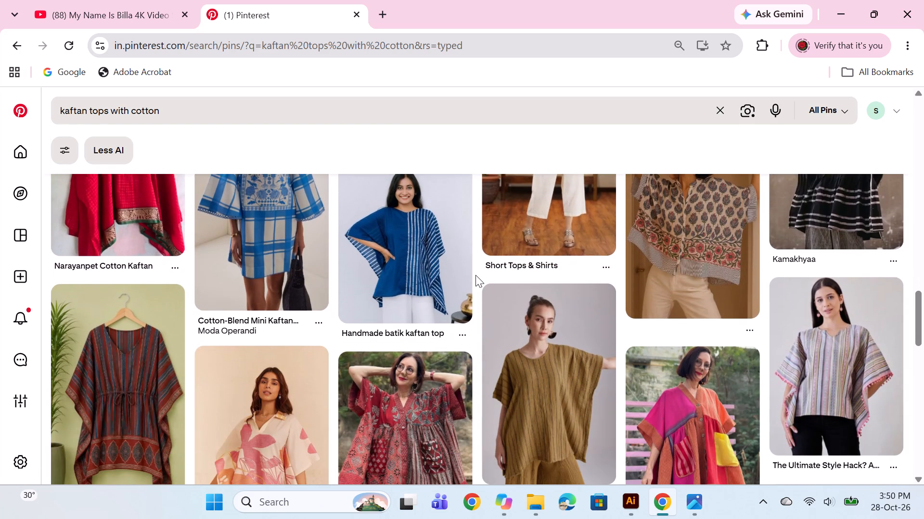
{"action": "scroll", "coordinate": [475, 275], "scroll_direction": "down", "scroll_amount": 2}
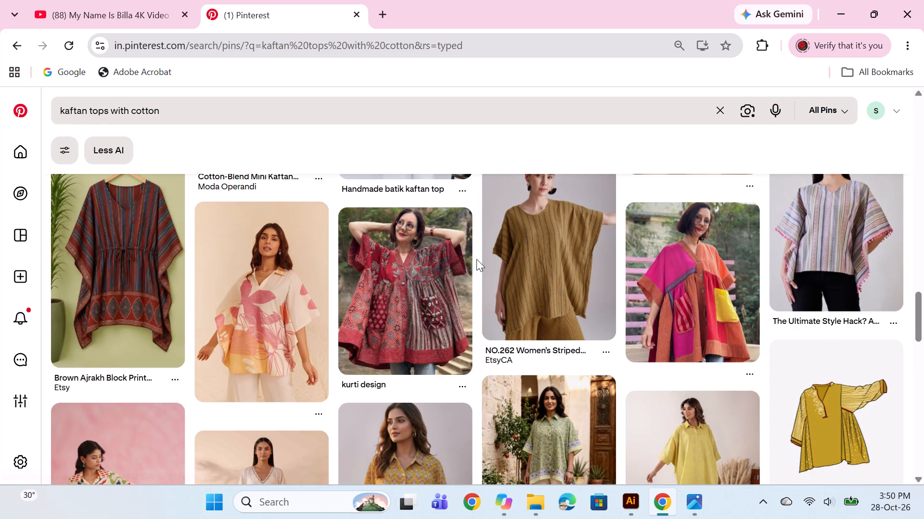
{"action": "scroll", "coordinate": [474, 253], "scroll_direction": "down", "scroll_amount": 1}
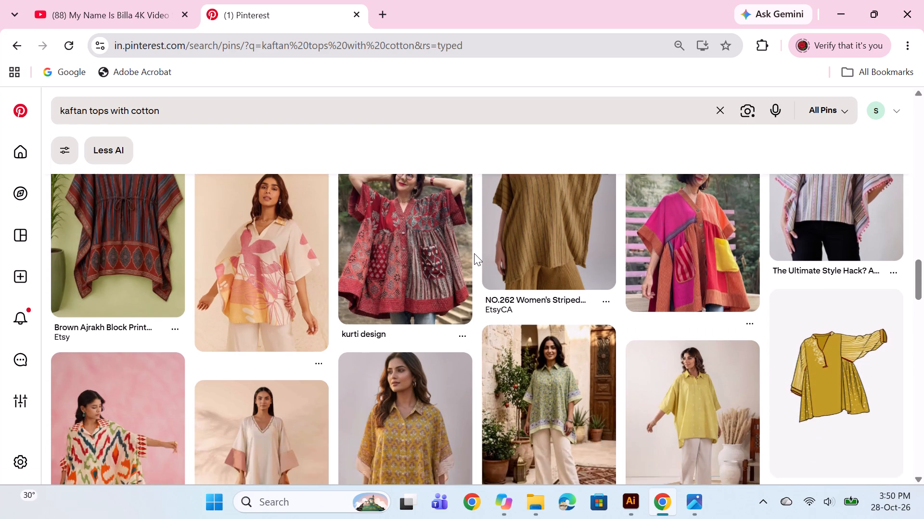
{"action": "scroll", "coordinate": [635, 281], "scroll_direction": "up", "scroll_amount": 2}
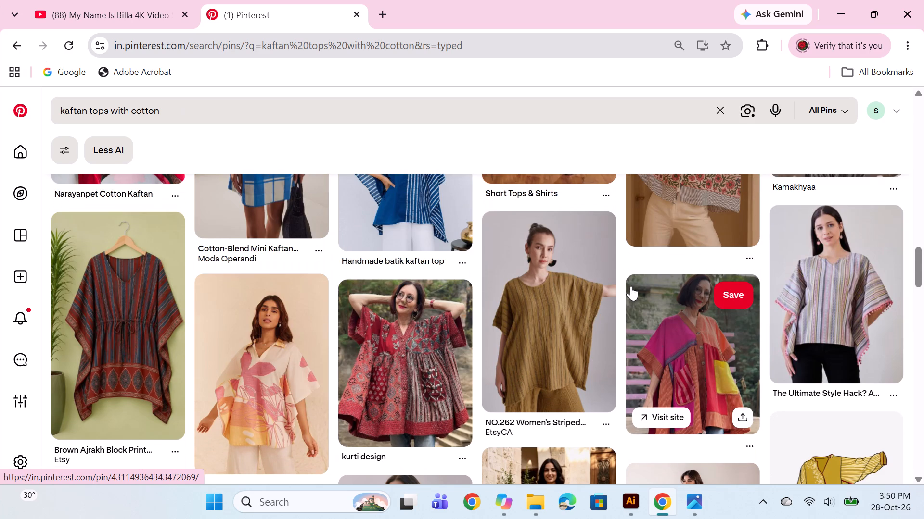
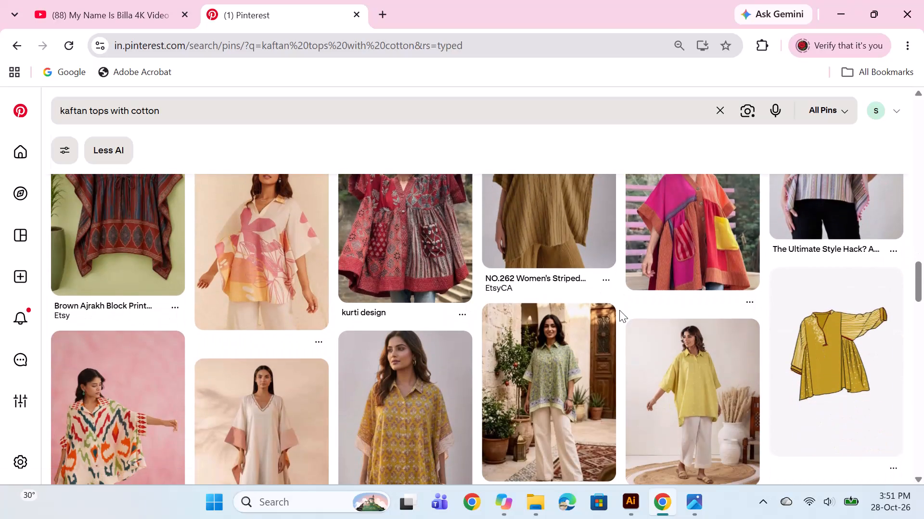
Look further through the cotton kaftan top pins, comparing silhouettes, necklines, sleeves and hems for new sketch ideas.
{"action": "scroll", "coordinate": [610, 319], "scroll_direction": "down", "scroll_amount": 1}
{"action": "scroll", "coordinate": [510, 390], "scroll_direction": "down", "scroll_amount": 2}
{"action": "scroll", "coordinate": [483, 394], "scroll_direction": "up", "scroll_amount": 1}
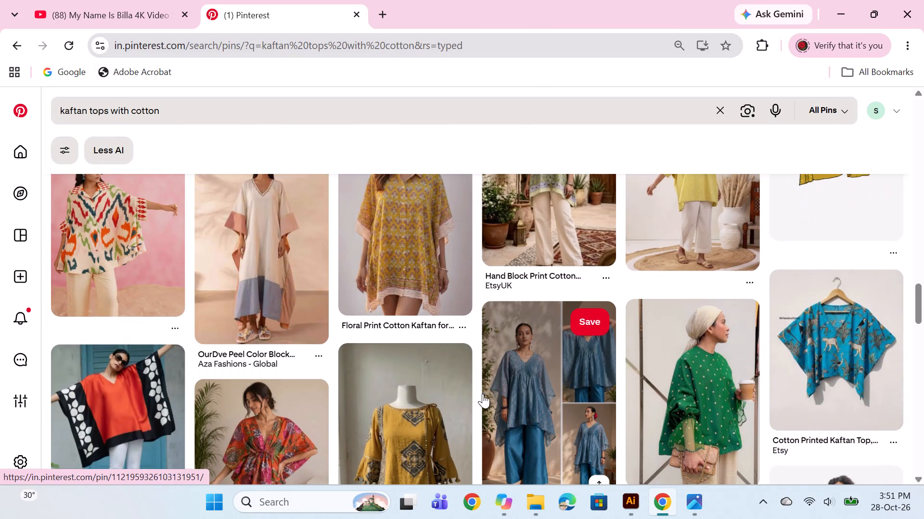
{"action": "scroll", "coordinate": [483, 394], "scroll_direction": "up", "scroll_amount": 2}
{"action": "scroll", "coordinate": [421, 388], "scroll_direction": "down", "scroll_amount": 2}
{"action": "scroll", "coordinate": [573, 291], "scroll_direction": "down", "scroll_amount": 2}
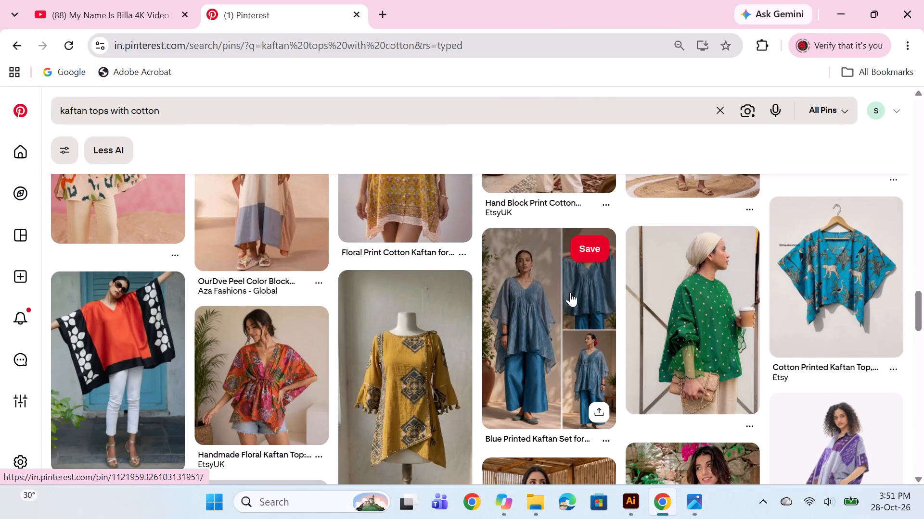
{"action": "scroll", "coordinate": [567, 296], "scroll_direction": "down", "scroll_amount": 1}
{"action": "scroll", "coordinate": [625, 322], "scroll_direction": "down", "scroll_amount": 2}
{"action": "scroll", "coordinate": [624, 328], "scroll_direction": "up", "scroll_amount": 2}
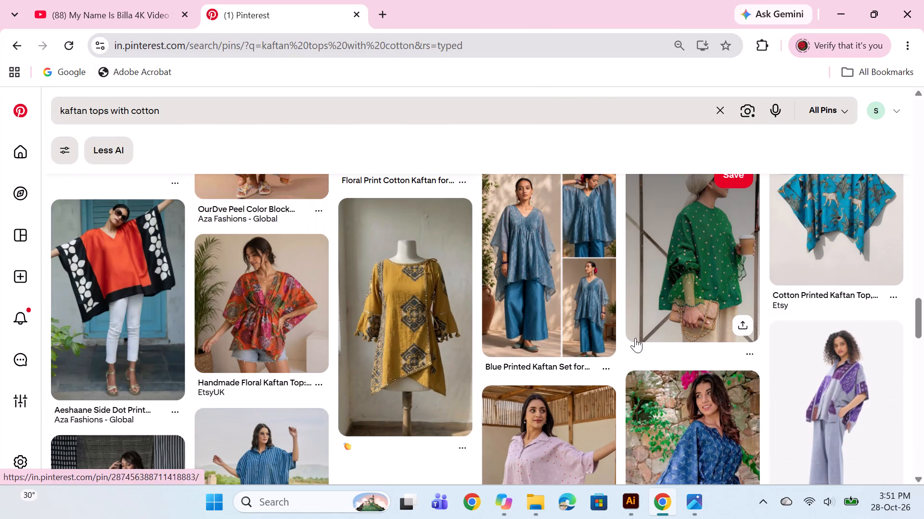
{"action": "scroll", "coordinate": [358, 345], "scroll_direction": "down", "scroll_amount": 2}
{"action": "scroll", "coordinate": [417, 359], "scroll_direction": "up", "scroll_amount": 2}
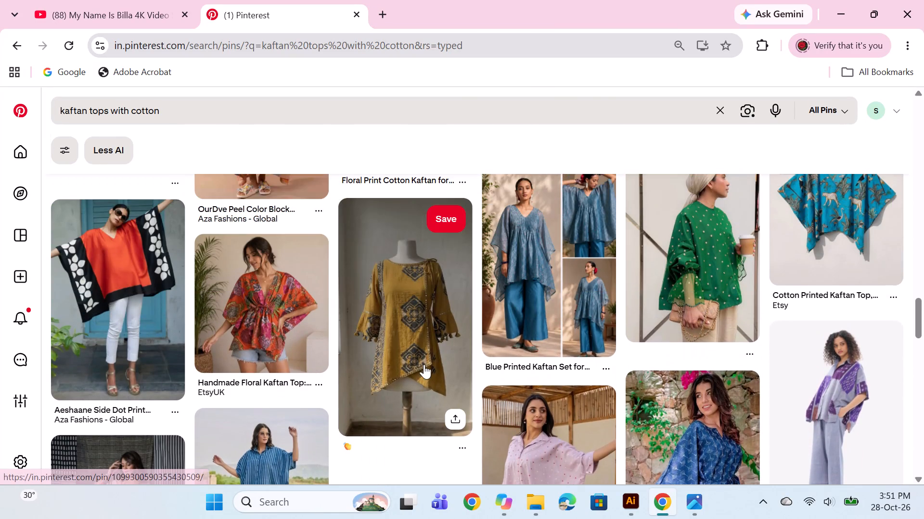
{"action": "scroll", "coordinate": [424, 364], "scroll_direction": "down", "scroll_amount": 7}
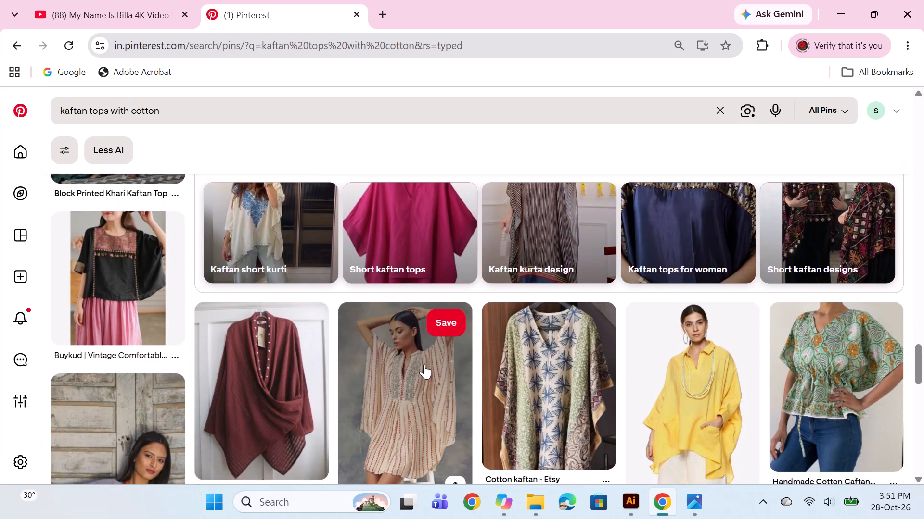
{"action": "scroll", "coordinate": [424, 364], "scroll_direction": "down", "scroll_amount": 1}
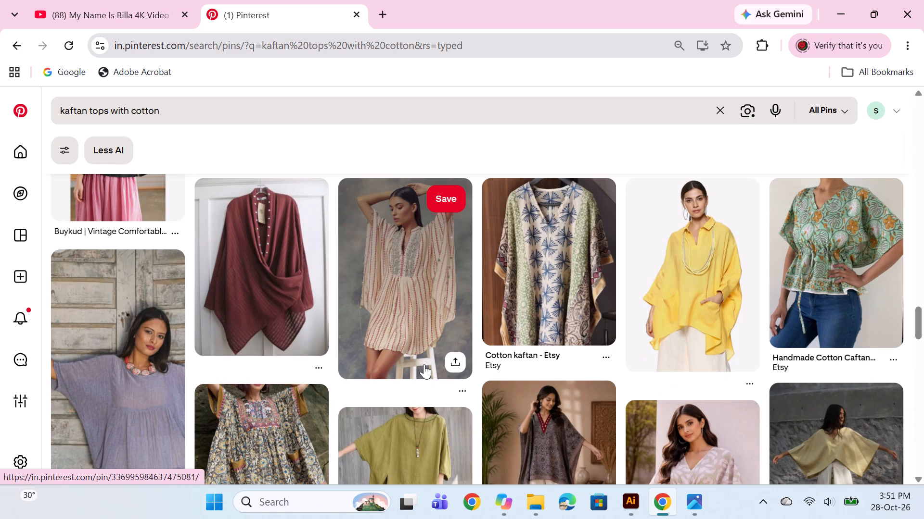
{"action": "scroll", "coordinate": [424, 364], "scroll_direction": "down", "scroll_amount": 9}
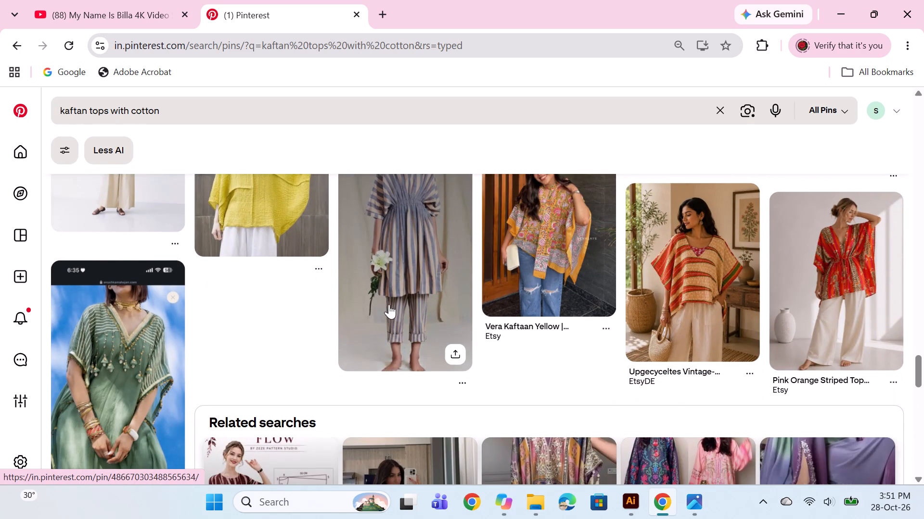
{"action": "scroll", "coordinate": [389, 304], "scroll_direction": "up", "scroll_amount": 2}
{"action": "scroll", "coordinate": [389, 304], "scroll_direction": "down", "scroll_amount": 2}
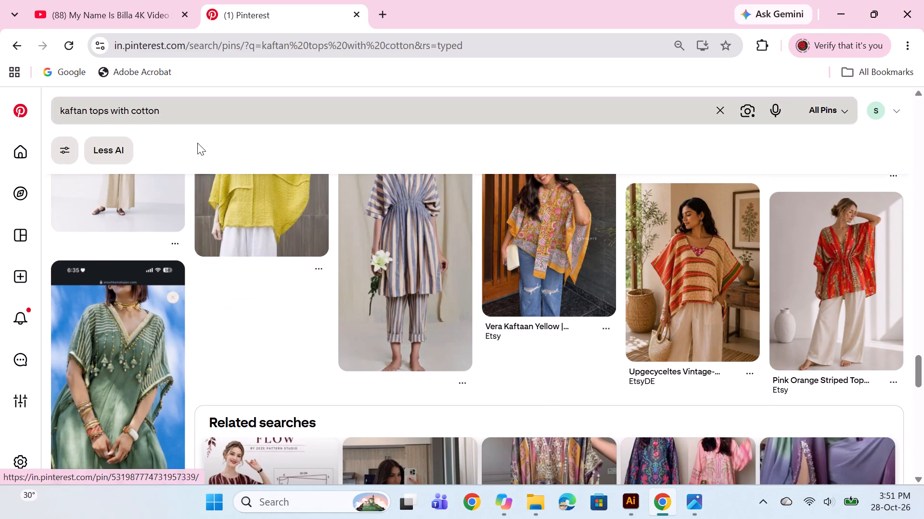
Search Pinterest for "oversized tops for women with cotton".
{"action": "left_click_drag", "start_coordinate": [213, 110], "coordinate": [0, 126]}
{"action": "type", "text": "oversized tops for women"}
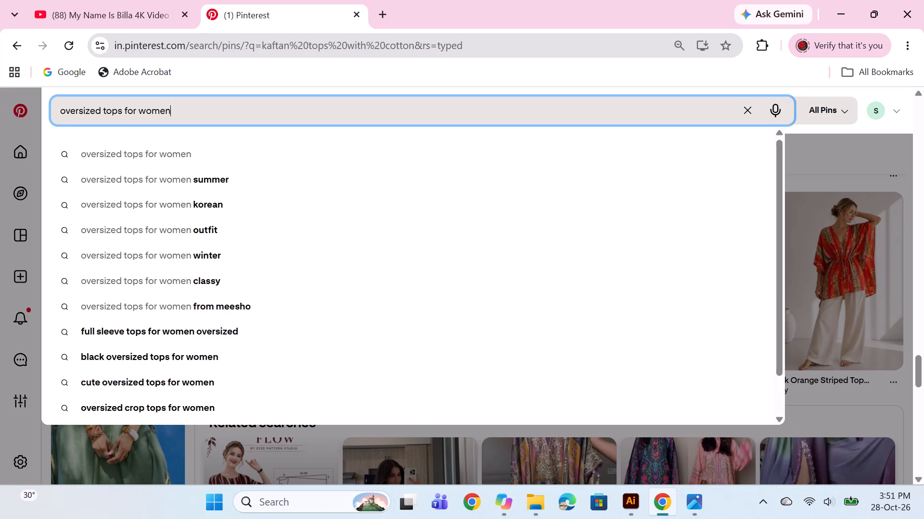
{"action": "type", "text": "wit"}
{"action": "key", "text": "space"}
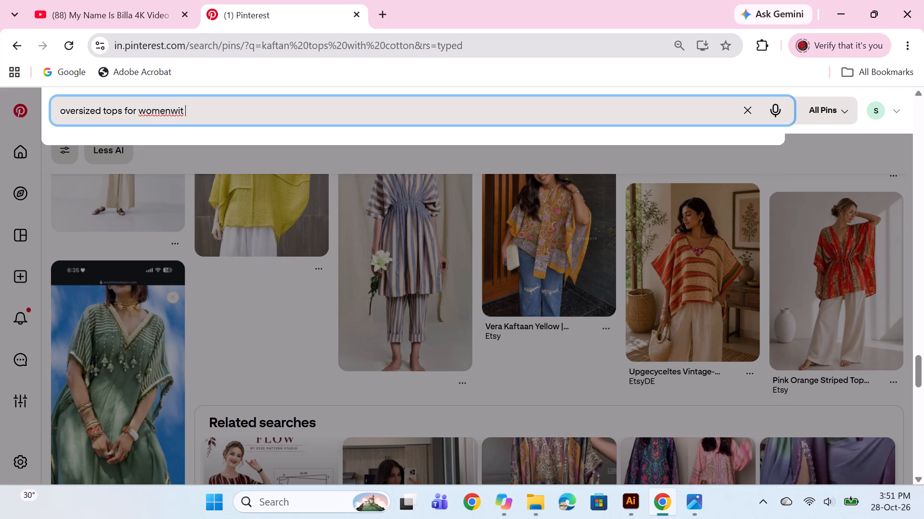
{"action": "key", "text": "BackSpace"}
{"action": "key", "text": "BackSpace"}
{"action": "key", "text": "BackSpace"}
{"action": "key", "text": "BackSpace"}
{"action": "key", "text": "space"}
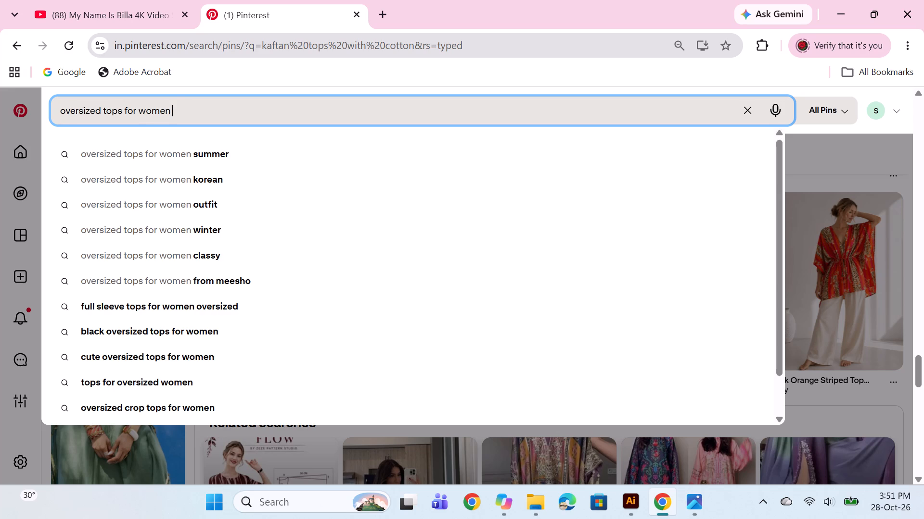
{"action": "type", "text": "with cotton"}
{"action": "key", "text": "Return"}
{"action": "scroll", "coordinate": [4, 126], "scroll_direction": "down", "scroll_amount": 1}
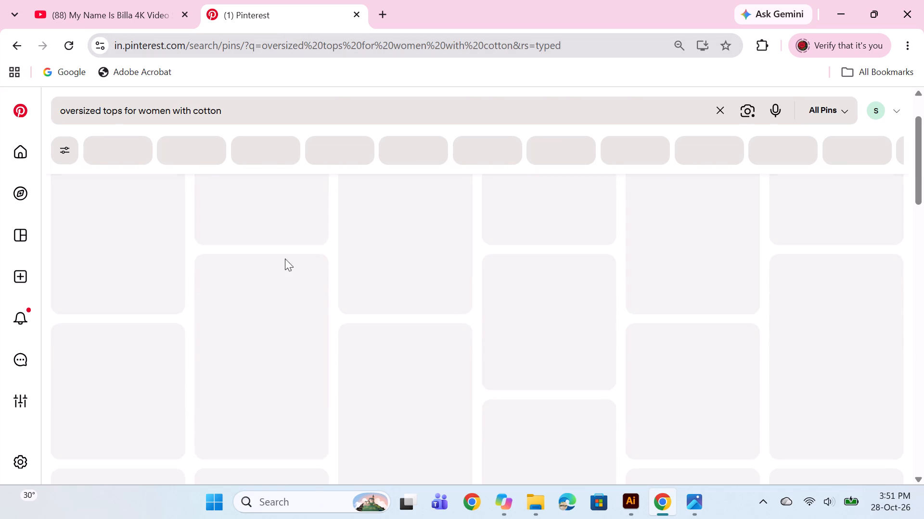
{"action": "scroll", "coordinate": [289, 285], "scroll_direction": "down", "scroll_amount": 1}
Switch to Illustrator and compare the garment sketches in t1.ai with those in t3.ai.
{"action": "left_click", "coordinate": [633, 506]}
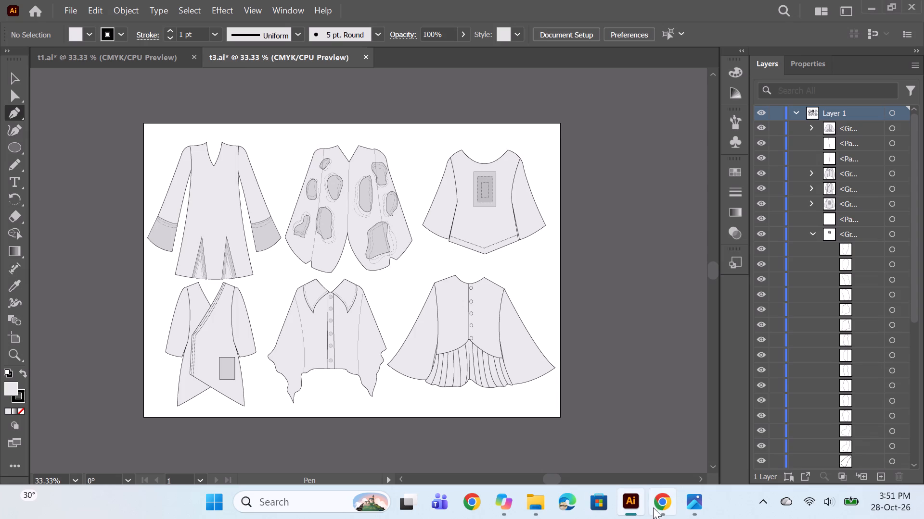
{"action": "left_click", "coordinate": [135, 47]}
{"action": "left_click", "coordinate": [128, 52]}
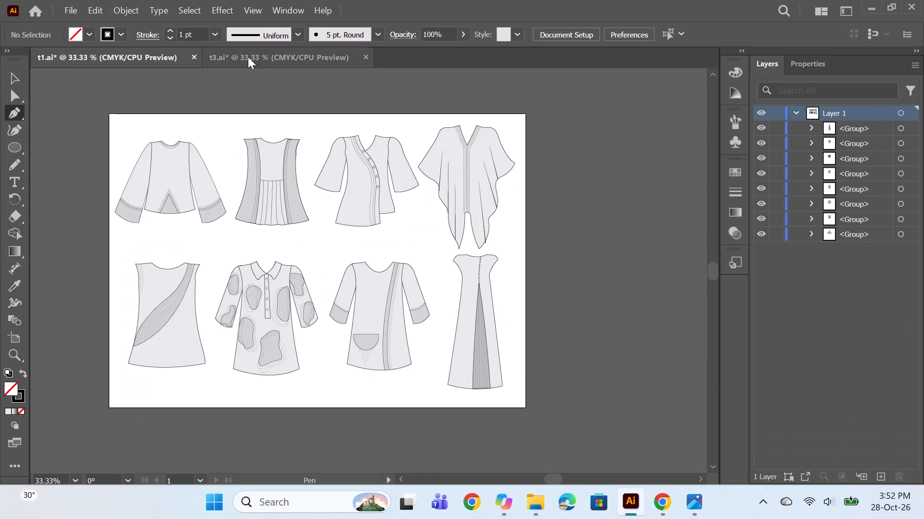
{"action": "left_click", "coordinate": [248, 57]}
{"action": "left_click", "coordinate": [139, 51]}
Resize the collared, patch-decorated top in the lower row of t1.ai, making its group about 9.04 in wide and 16.05 in high.
{"action": "left_click", "coordinate": [14, 72]}
{"action": "left_click", "coordinate": [293, 361]}
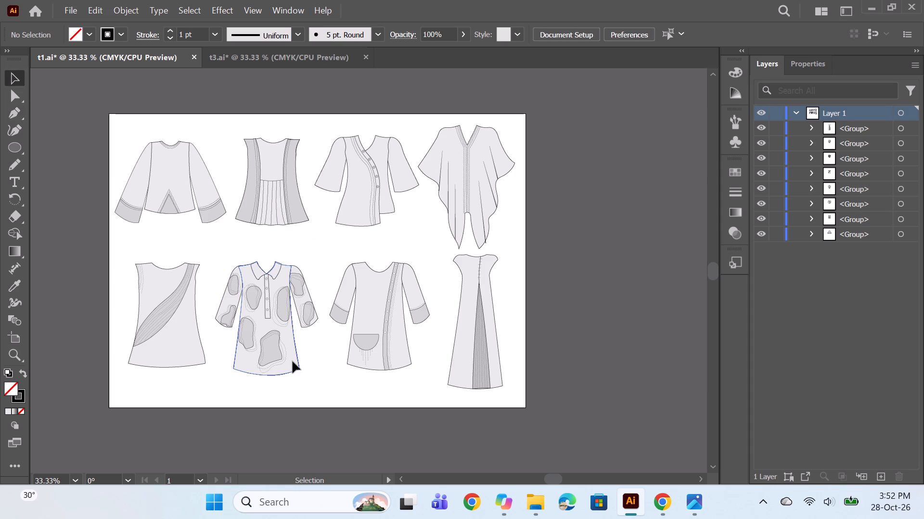
{"action": "scroll", "coordinate": [319, 293], "scroll_direction": "down", "scroll_amount": 4}
{"action": "scroll", "coordinate": [318, 290], "scroll_direction": "down", "scroll_amount": 2, "text": "alt"}
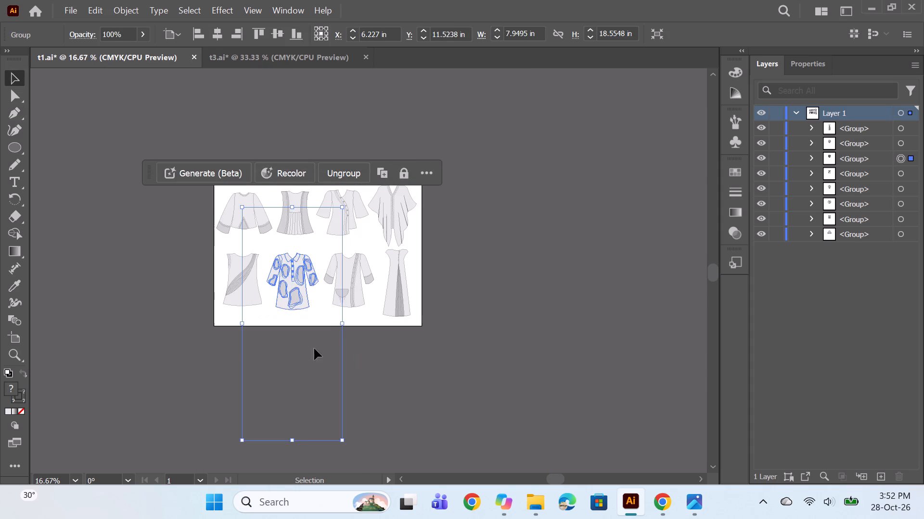
{"action": "left_click_drag", "start_coordinate": [292, 442], "coordinate": [290, 416]}
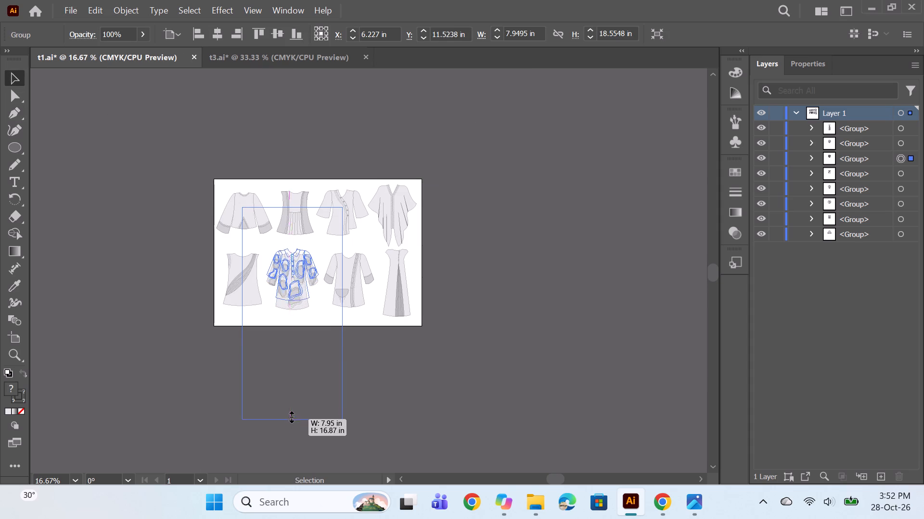
{"action": "left_click_drag", "start_coordinate": [290, 416], "coordinate": [293, 406]}
{"action": "scroll", "coordinate": [292, 252], "scroll_direction": "up", "scroll_amount": 2, "text": "alt"}
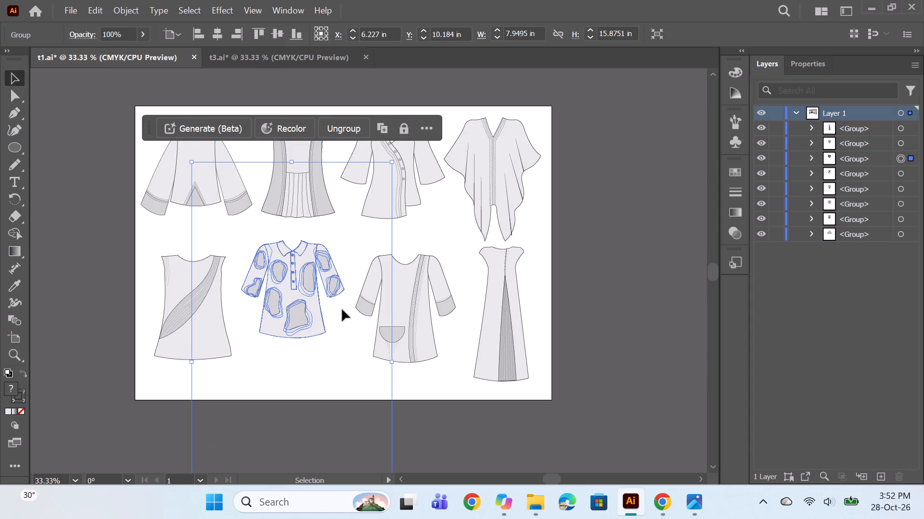
{"action": "scroll", "coordinate": [342, 309], "scroll_direction": "down", "scroll_amount": 1, "text": "alt"}
{"action": "scroll", "coordinate": [342, 309], "scroll_direction": "down", "scroll_amount": 5}
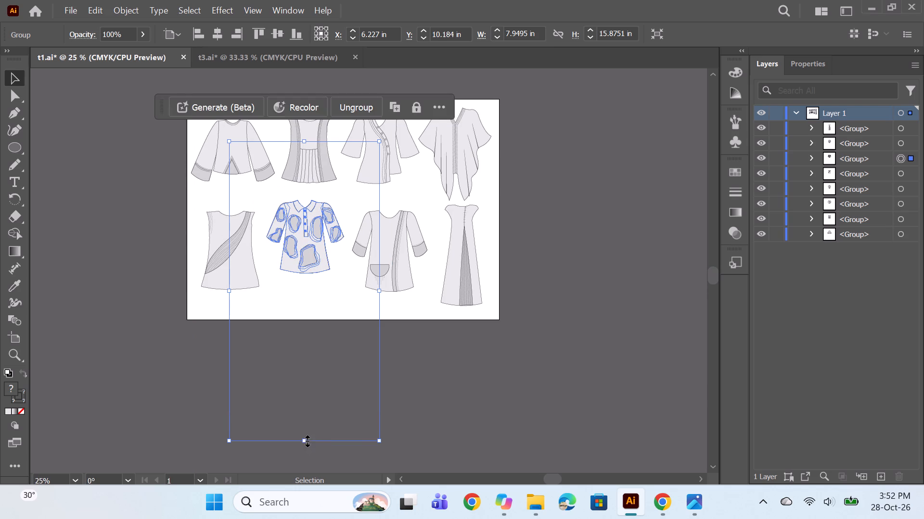
{"action": "left_click_drag", "start_coordinate": [306, 438], "coordinate": [307, 416]}
{"action": "left_click_drag", "start_coordinate": [380, 275], "coordinate": [386, 277]}
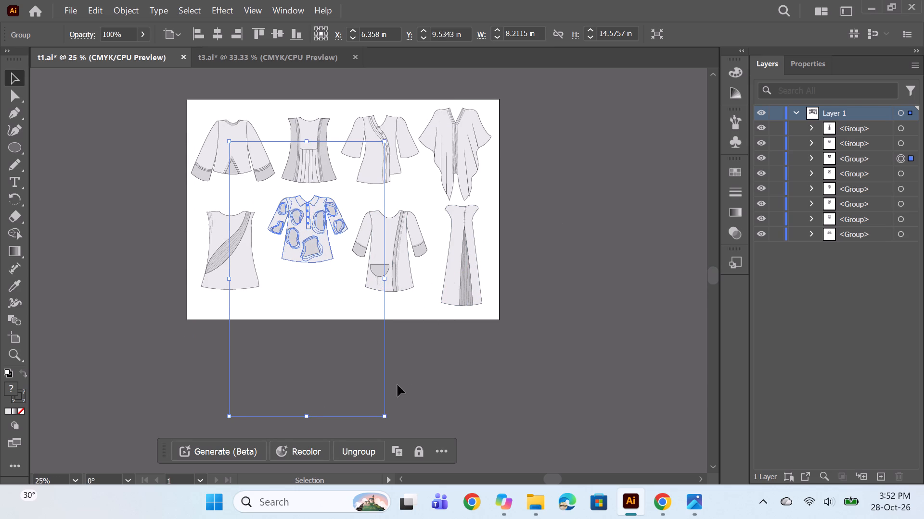
{"action": "left_click_drag", "start_coordinate": [384, 416], "coordinate": [398, 430], "text": "alt+shift"}
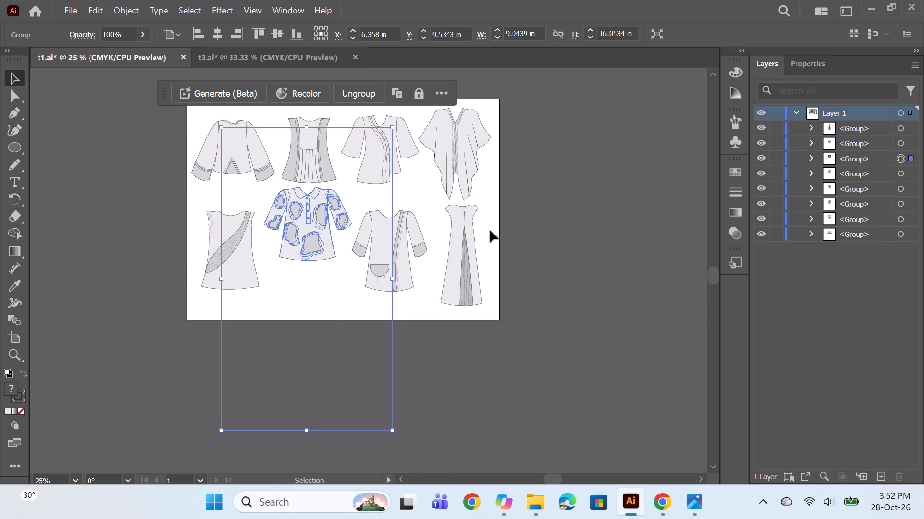
{"action": "left_click", "coordinate": [502, 228]}
Move the resized collared patch top down so it lines up with the neighbouring garments in the lower row.
{"action": "left_click_drag", "start_coordinate": [314, 233], "coordinate": [313, 251]}
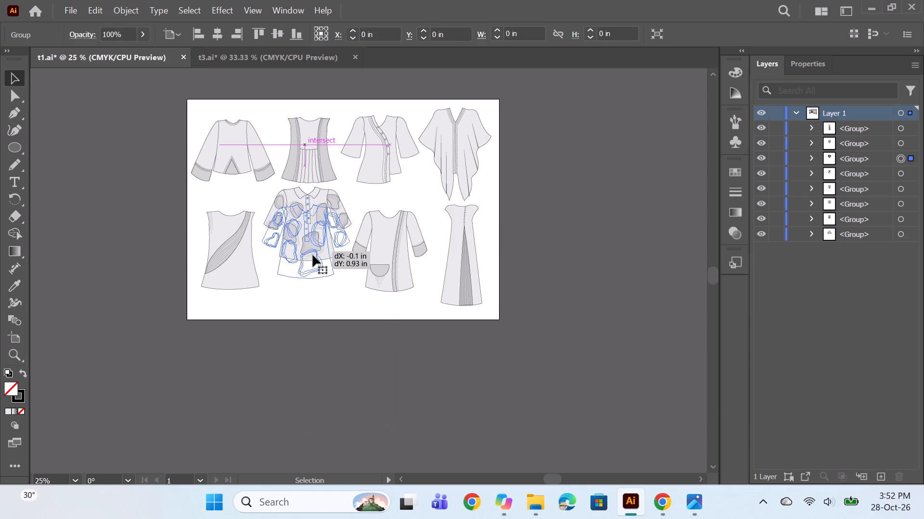
{"action": "left_click", "coordinate": [313, 255]}
{"action": "left_click_drag", "start_coordinate": [313, 256], "coordinate": [312, 262]}
{"action": "left_click", "coordinate": [564, 258]}
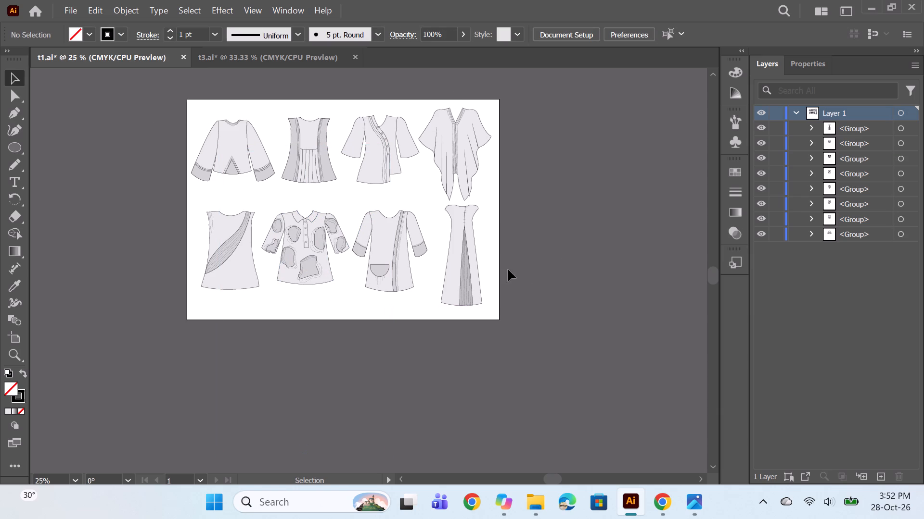
{"action": "scroll", "coordinate": [444, 278], "scroll_direction": "up", "scroll_amount": 2}
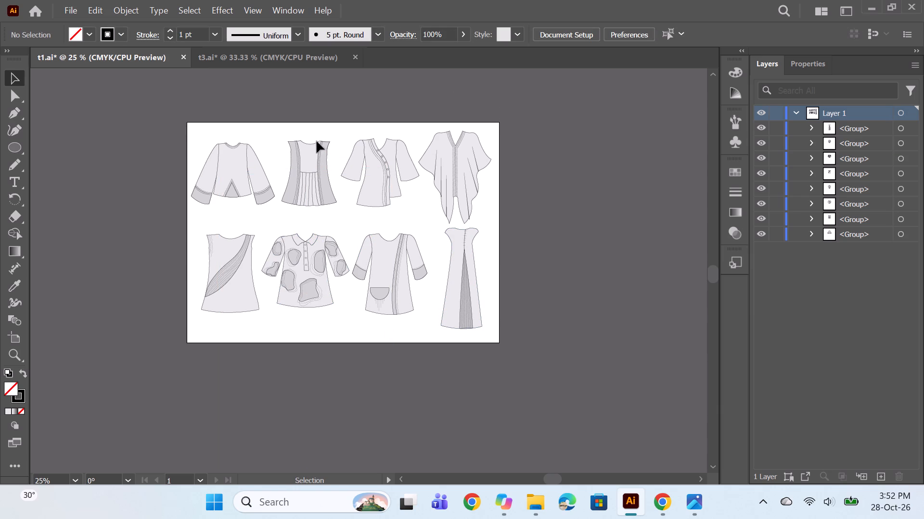
Save the eight-garment document as t1 in Adobe Illustrator (AI) format.
{"action": "key", "text": "ctrl+s"}
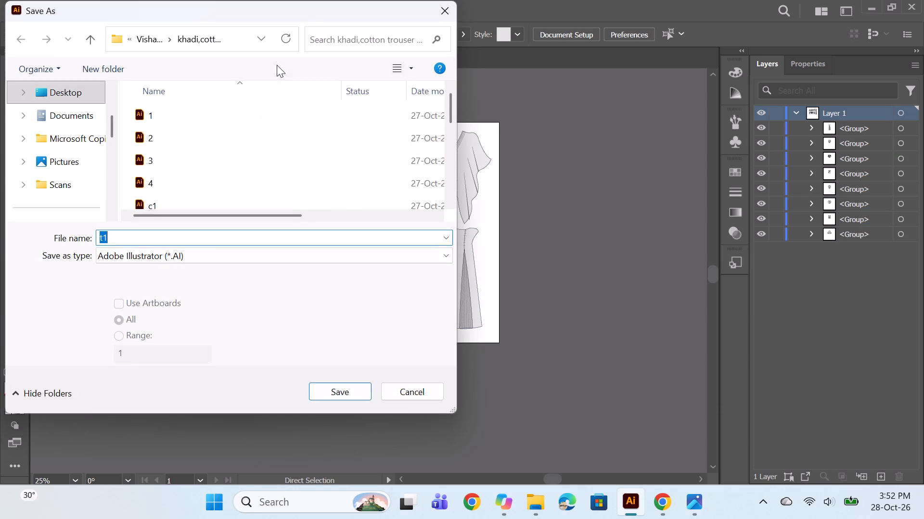
{"action": "left_click", "coordinate": [339, 390]}
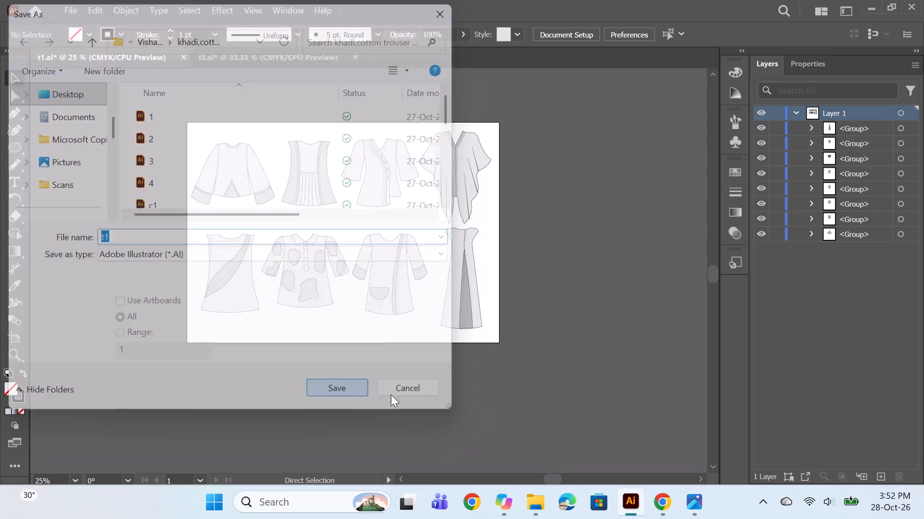
{"action": "left_click", "coordinate": [500, 449]}
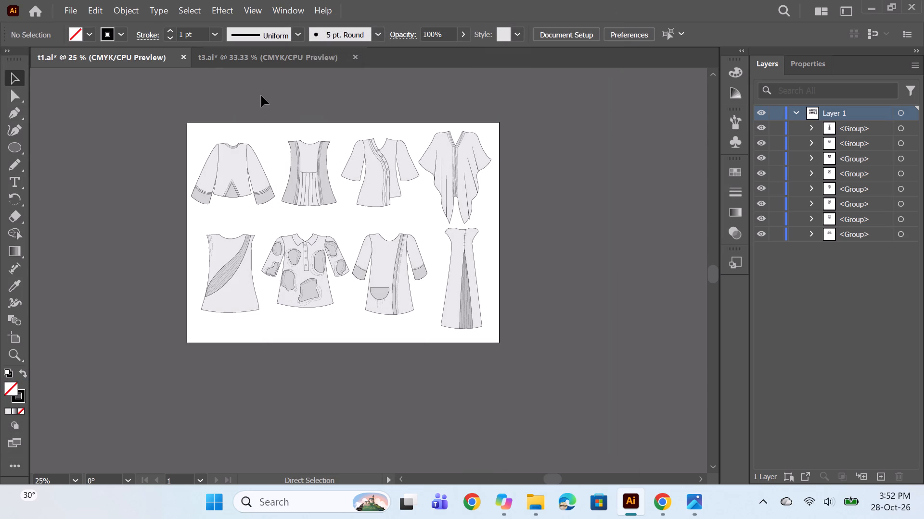
Save the six-garment document t3.ai.
{"action": "left_click", "coordinate": [272, 59]}
{"action": "key", "text": "ctrl+s"}
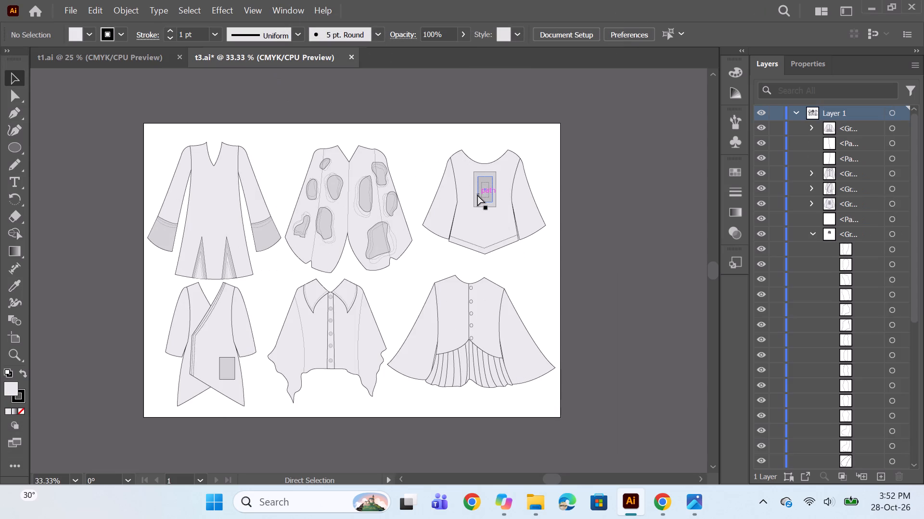
{"action": "left_click", "coordinate": [358, 394]}
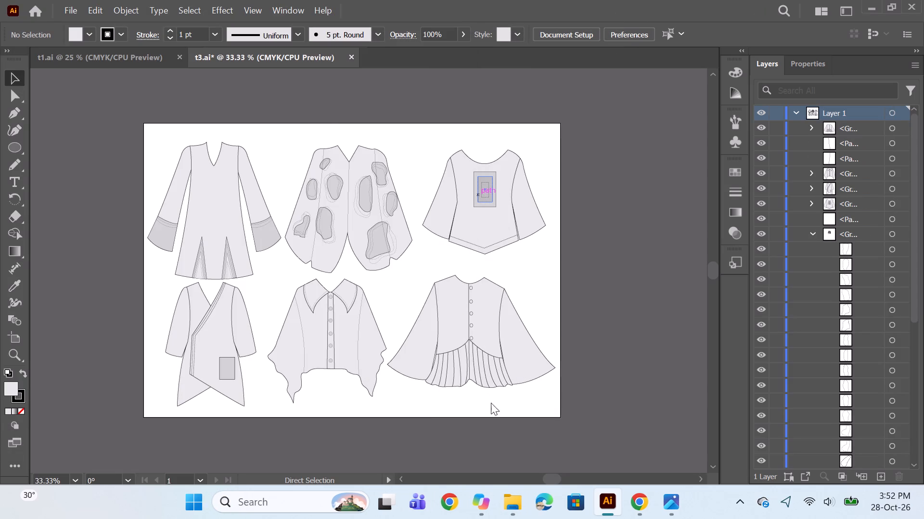
{"action": "left_click", "coordinate": [496, 447]}
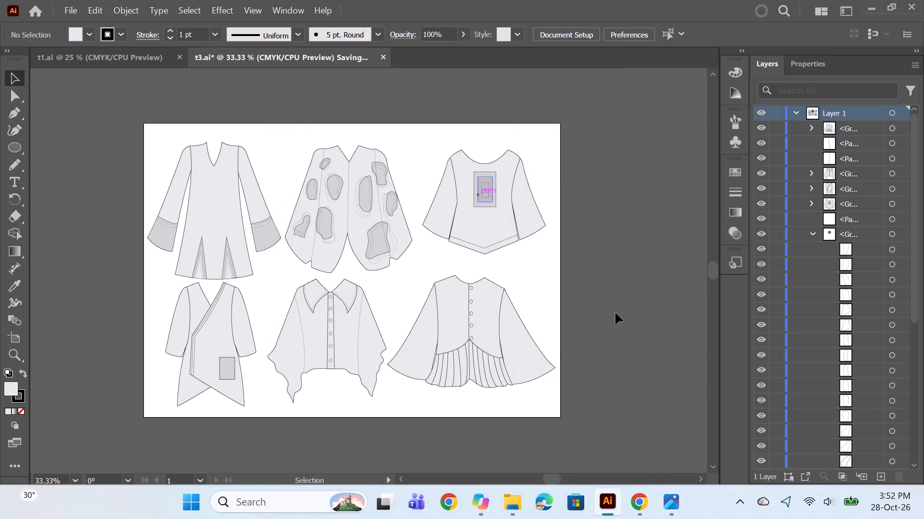
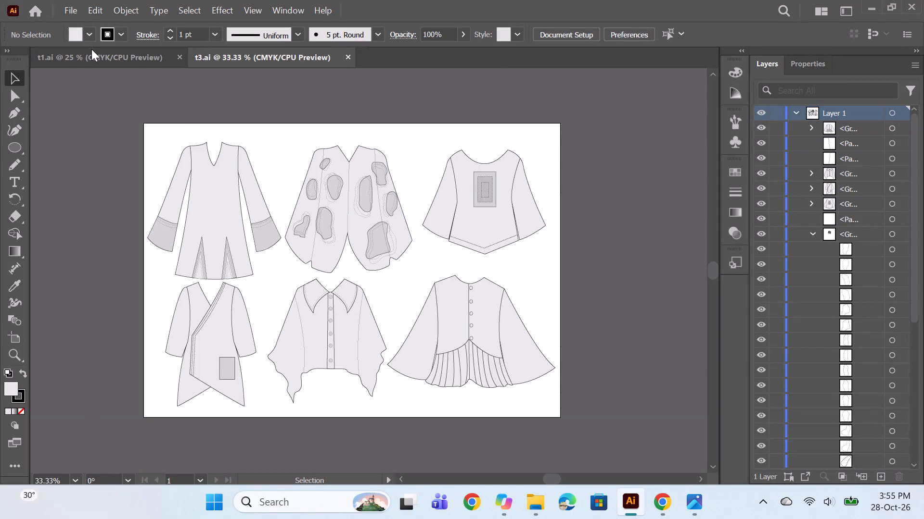
Examine the eight garment flats in t1.ai at closer range for drawing flaws.
{"action": "left_click", "coordinate": [91, 49]}
{"action": "scroll", "coordinate": [371, 223], "scroll_direction": "up", "scroll_amount": 1, "text": "alt"}
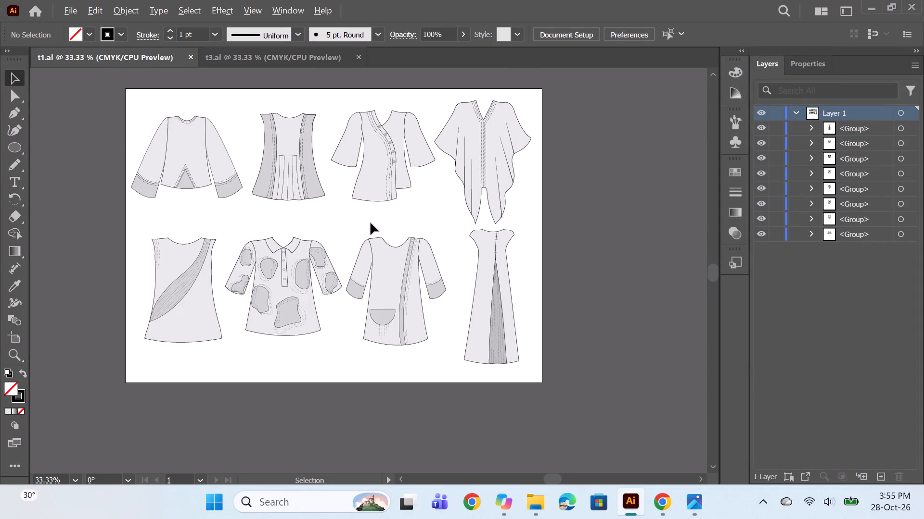
{"action": "scroll", "coordinate": [426, 242], "scroll_direction": "up", "scroll_amount": 1, "text": "alt"}
{"action": "scroll", "coordinate": [578, 189], "scroll_direction": "down", "scroll_amount": 1, "text": "alt"}
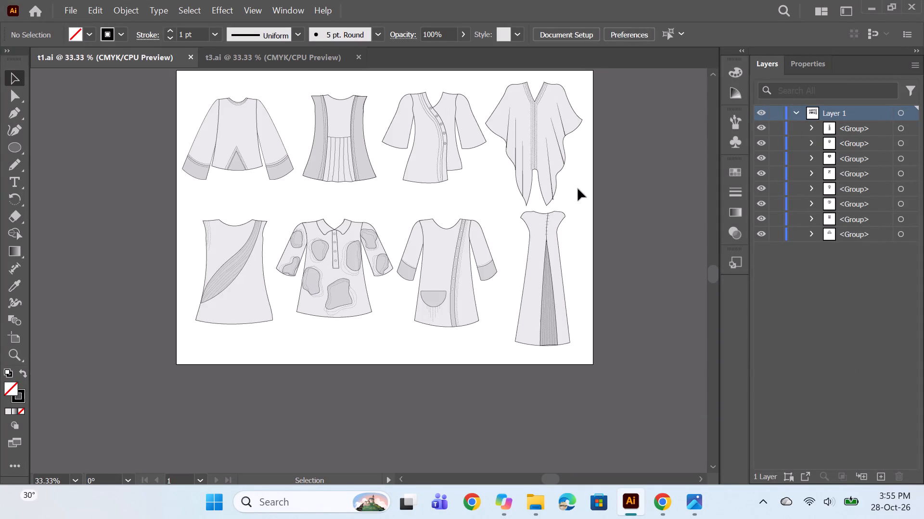
{"action": "key", "text": "space"}
{"action": "left_click_drag", "start_coordinate": [578, 189], "coordinate": [627, 224]}
{"action": "scroll", "coordinate": [620, 222], "scroll_direction": "up", "scroll_amount": 1, "text": "alt"}
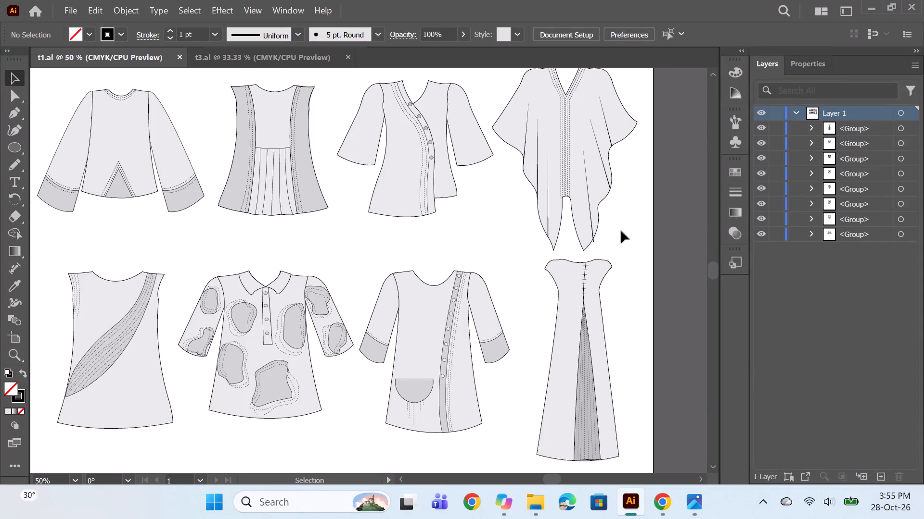
{"action": "key", "text": "space"}
{"action": "key", "text": "space"}
{"action": "key", "text": "space"}
{"action": "key", "text": "space"}
{"action": "key", "text": "space"}
{"action": "key", "text": "space"}
{"action": "key", "text": "space"}
{"action": "key", "text": "space"}
{"action": "key", "text": "space"}
{"action": "key", "text": "space"}
{"action": "key", "text": "space"}
{"action": "key", "text": "space"}
{"action": "key", "text": "space"}
{"action": "key", "text": "space"}
{"action": "key", "text": "space"}
{"action": "key", "text": "space"}
{"action": "key", "text": "space"}
{"action": "key", "text": "space"}
{"action": "key", "text": "space"}
{"action": "key", "text": "space"}
{"action": "left_click_drag", "start_coordinate": [623, 235], "coordinate": [657, 247]}
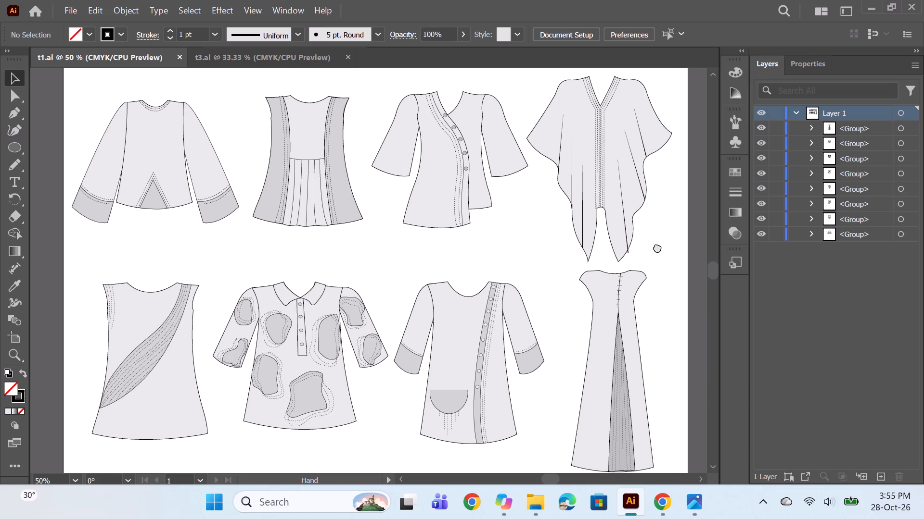
{"action": "left_click_drag", "start_coordinate": [657, 247], "coordinate": [655, 246]}
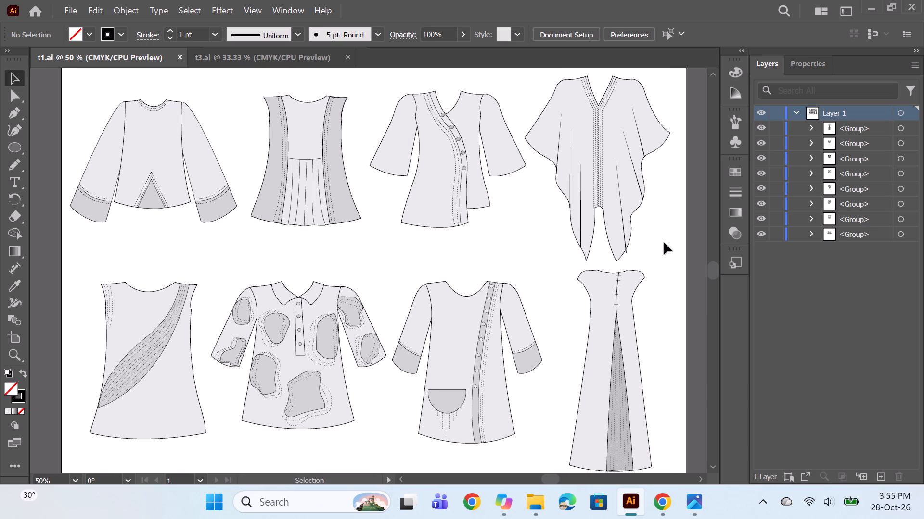
Shorten the overhanging fold line on the upper-row kaftan in t1.ai so it ends at the pointed hem's outline.
{"action": "scroll", "coordinate": [653, 238], "scroll_direction": "up", "scroll_amount": 2, "text": "alt"}
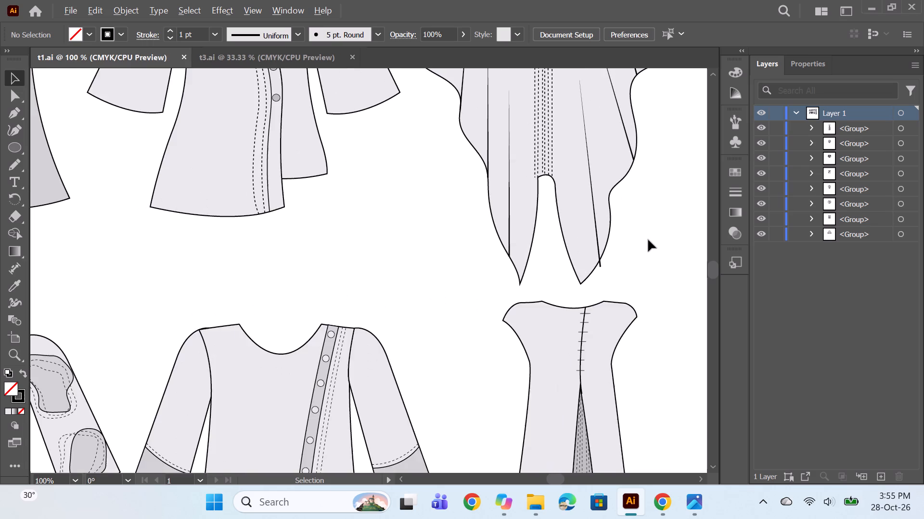
{"action": "scroll", "coordinate": [647, 242], "scroll_direction": "up", "scroll_amount": 3, "text": "alt"}
{"action": "left_click", "coordinate": [520, 312]}
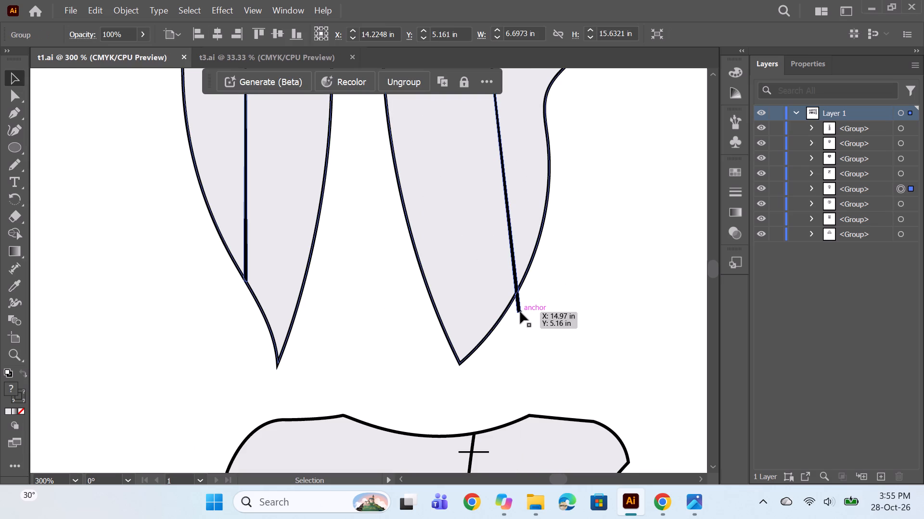
{"action": "left_click", "coordinate": [814, 188]}
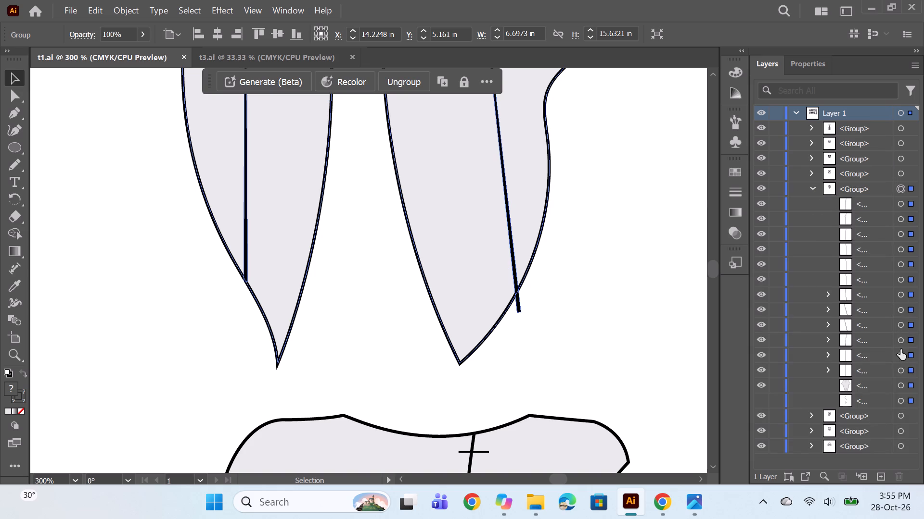
{"action": "left_click", "coordinate": [902, 203]}
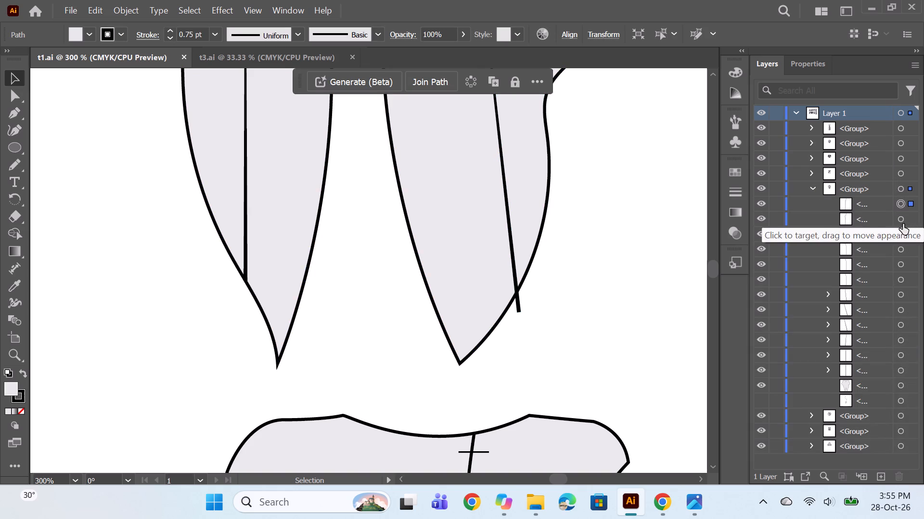
{"action": "left_click", "coordinate": [902, 218]}
{"action": "left_click", "coordinate": [905, 233]}
{"action": "left_click", "coordinate": [900, 251]}
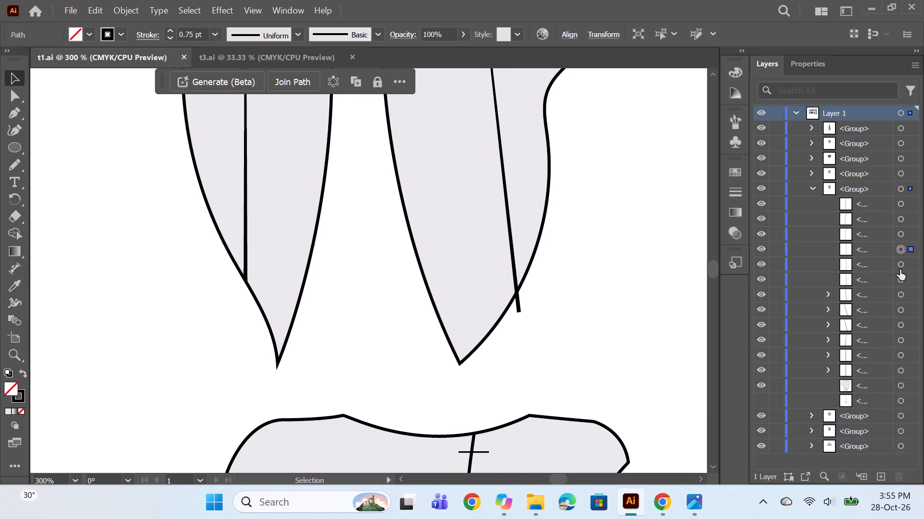
{"action": "left_click", "coordinate": [900, 270]}
{"action": "left_click", "coordinate": [900, 283]}
{"action": "left_click", "coordinate": [899, 297]}
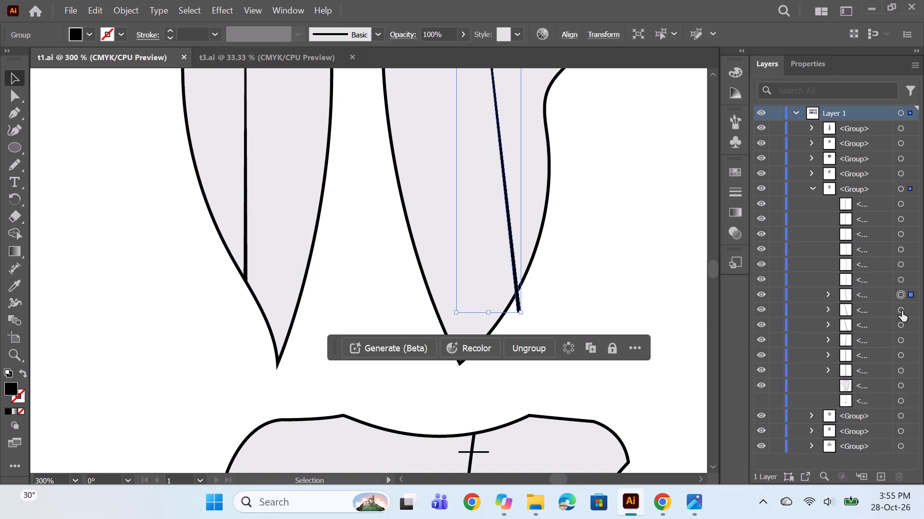
{"action": "left_click", "coordinate": [902, 311]}
{"action": "left_click", "coordinate": [901, 299]}
{"action": "left_click_drag", "start_coordinate": [520, 311], "coordinate": [515, 299]}
{"action": "scroll", "coordinate": [542, 297], "scroll_direction": "down", "scroll_amount": 2, "text": "alt"}
{"action": "left_click", "coordinate": [635, 283], "text": "ctrl"}
{"action": "scroll", "coordinate": [627, 276], "scroll_direction": "down", "scroll_amount": 3, "text": "alt"}
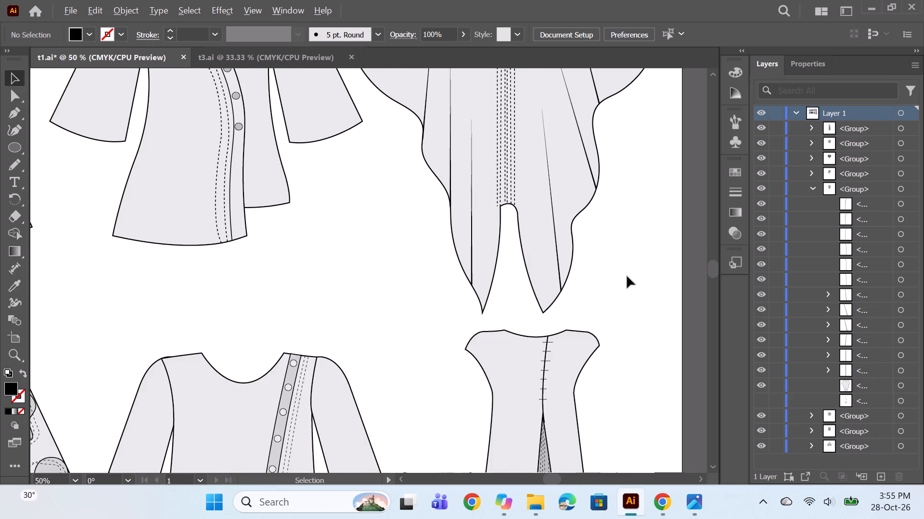
Examine the whole eight-garment sheet in t1.ai once more, including the corrected kaftan hem.
{"action": "scroll", "coordinate": [627, 276], "scroll_direction": "down", "scroll_amount": 2, "text": "alt"}
{"action": "scroll", "coordinate": [627, 276], "scroll_direction": "up", "scroll_amount": 1, "text": "alt"}
{"action": "key", "text": "space"}
{"action": "key", "text": "space"}
{"action": "key", "text": "space"}
{"action": "key", "text": "space"}
{"action": "key", "text": "space"}
{"action": "key", "text": "space"}
{"action": "key", "text": "space"}
{"action": "left_click_drag", "start_coordinate": [656, 301], "coordinate": [618, 277]}
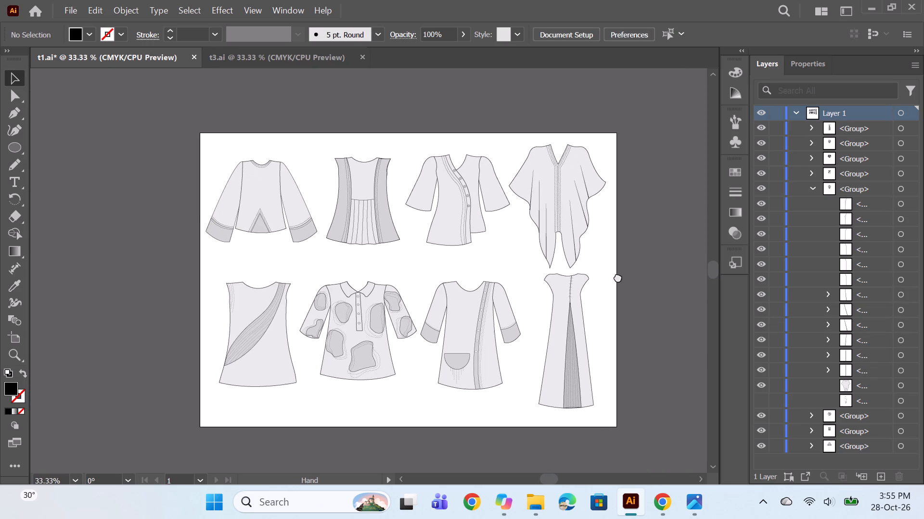
{"action": "left_click_drag", "start_coordinate": [618, 277], "coordinate": [617, 277]}
{"action": "scroll", "coordinate": [611, 273], "scroll_direction": "up", "scroll_amount": 1, "text": "alt"}
{"action": "key", "text": "space"}
{"action": "key", "text": "space"}
{"action": "key", "text": "space"}
{"action": "key", "text": "space"}
{"action": "key", "text": "space"}
{"action": "key", "text": "space"}
{"action": "key", "text": "space"}
{"action": "key", "text": "space"}
{"action": "key", "text": "space"}
{"action": "key", "text": "space"}
{"action": "key", "text": "space"}
{"action": "key", "text": "space"}
{"action": "key", "text": "space"}
{"action": "key", "text": "space"}
{"action": "key", "text": "space"}
{"action": "key", "text": "space"}
{"action": "key", "text": "space"}
{"action": "key", "text": "space"}
{"action": "key", "text": "space"}
{"action": "key", "text": "space"}
{"action": "left_click_drag", "start_coordinate": [625, 260], "coordinate": [697, 269]}
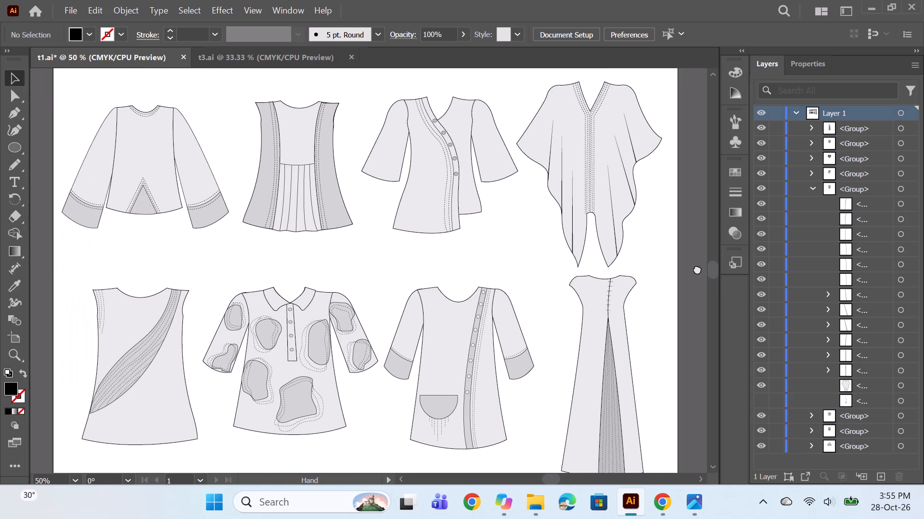
{"action": "left_click_drag", "start_coordinate": [697, 269], "coordinate": [699, 270]}
{"action": "scroll", "coordinate": [644, 252], "scroll_direction": "down", "scroll_amount": 1}
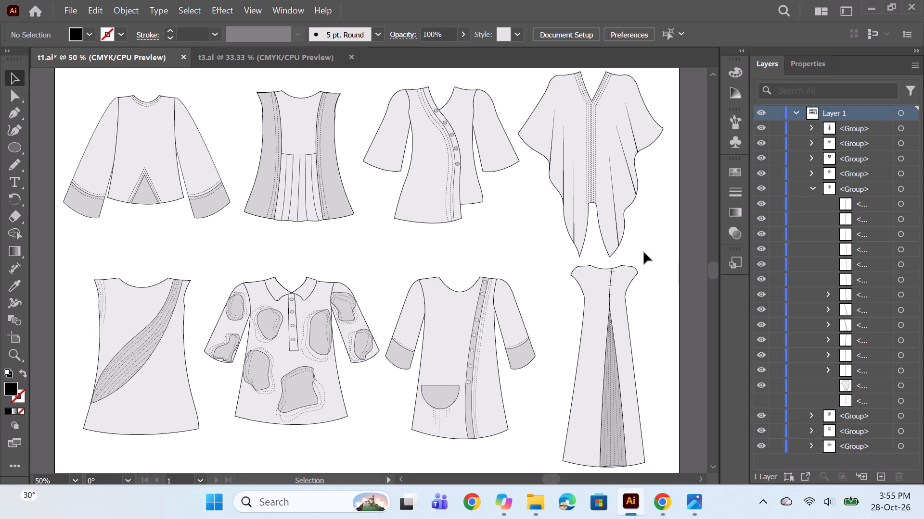
Switch to t3.ai and examine its six garment flats at closer range.
{"action": "left_click", "coordinate": [213, 57]}
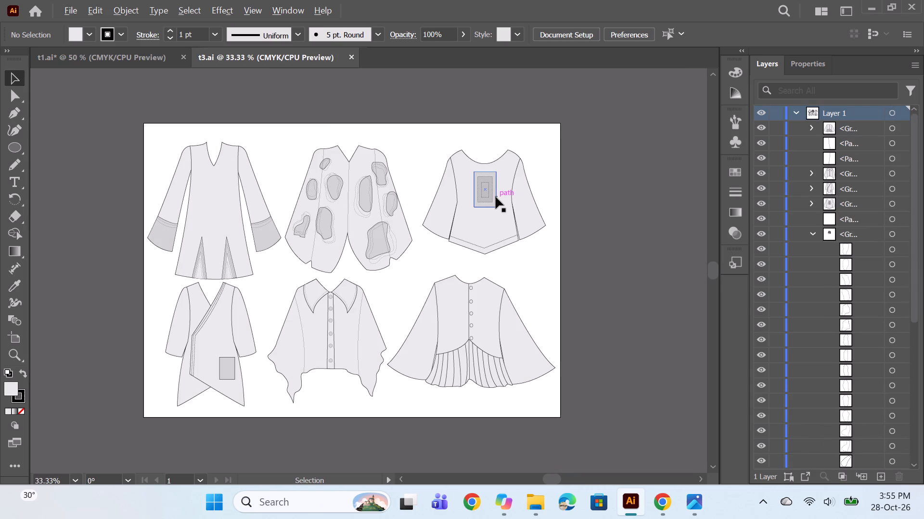
{"action": "scroll", "coordinate": [496, 197], "scroll_direction": "up", "scroll_amount": 1, "text": "alt"}
{"action": "key", "text": "space"}
{"action": "key", "text": "space"}
{"action": "key", "text": "space"}
{"action": "key", "text": "space"}
{"action": "key", "text": "space"}
{"action": "key", "text": "space"}
{"action": "key", "text": "space"}
{"action": "key", "text": "space"}
{"action": "key", "text": "space"}
{"action": "key", "text": "space"}
{"action": "left_click_drag", "start_coordinate": [610, 302], "coordinate": [742, 262]}
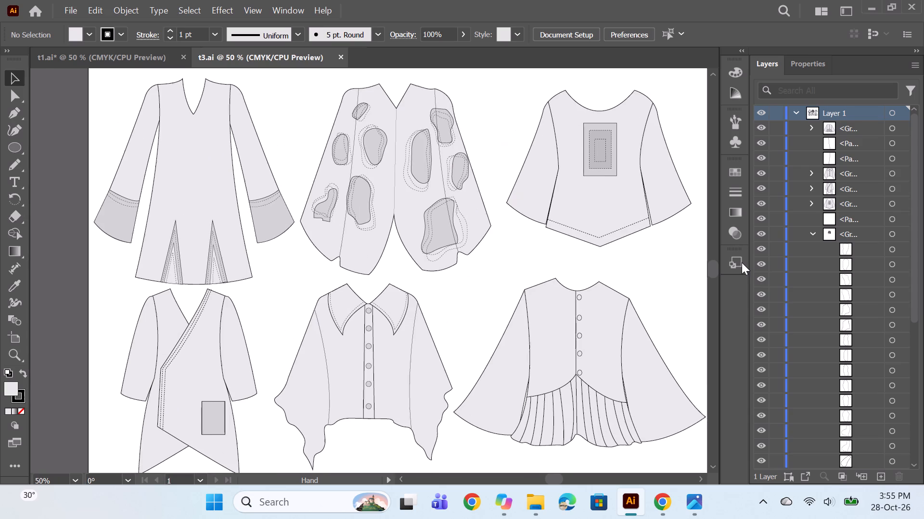
{"action": "left_click_drag", "start_coordinate": [742, 262], "coordinate": [742, 262]}
{"action": "key", "text": "space"}
{"action": "key", "text": "space"}
{"action": "key", "text": "space"}
{"action": "key", "text": "space"}
{"action": "key", "text": "space"}
{"action": "left_click_drag", "start_coordinate": [666, 268], "coordinate": [618, 263]}
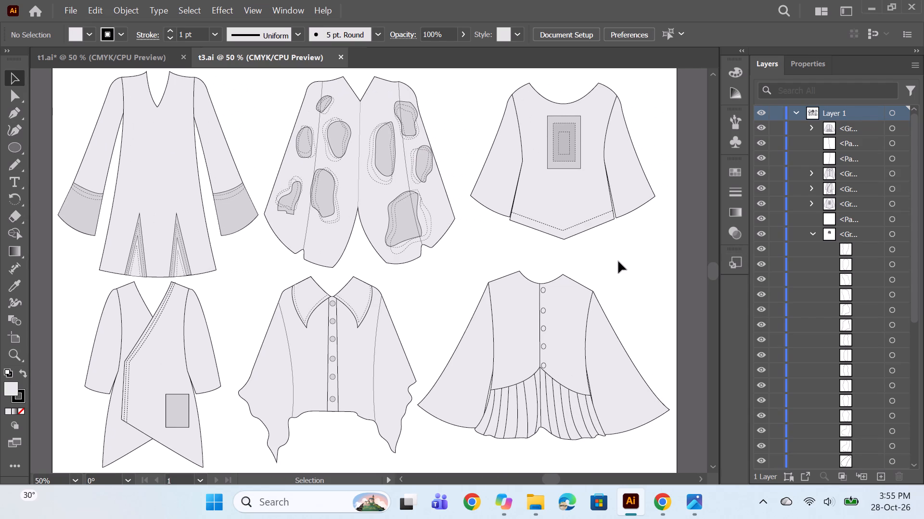
{"action": "scroll", "coordinate": [618, 261], "scroll_direction": "down", "scroll_amount": 1, "text": "alt"}
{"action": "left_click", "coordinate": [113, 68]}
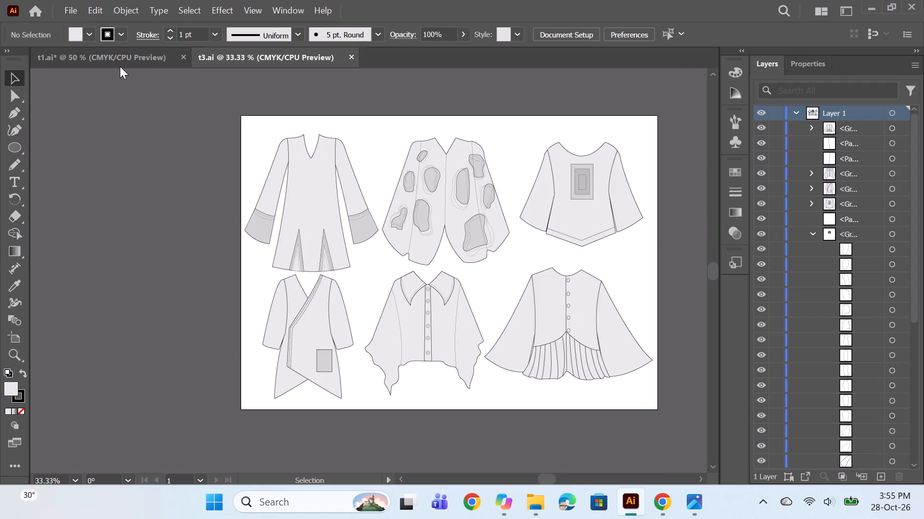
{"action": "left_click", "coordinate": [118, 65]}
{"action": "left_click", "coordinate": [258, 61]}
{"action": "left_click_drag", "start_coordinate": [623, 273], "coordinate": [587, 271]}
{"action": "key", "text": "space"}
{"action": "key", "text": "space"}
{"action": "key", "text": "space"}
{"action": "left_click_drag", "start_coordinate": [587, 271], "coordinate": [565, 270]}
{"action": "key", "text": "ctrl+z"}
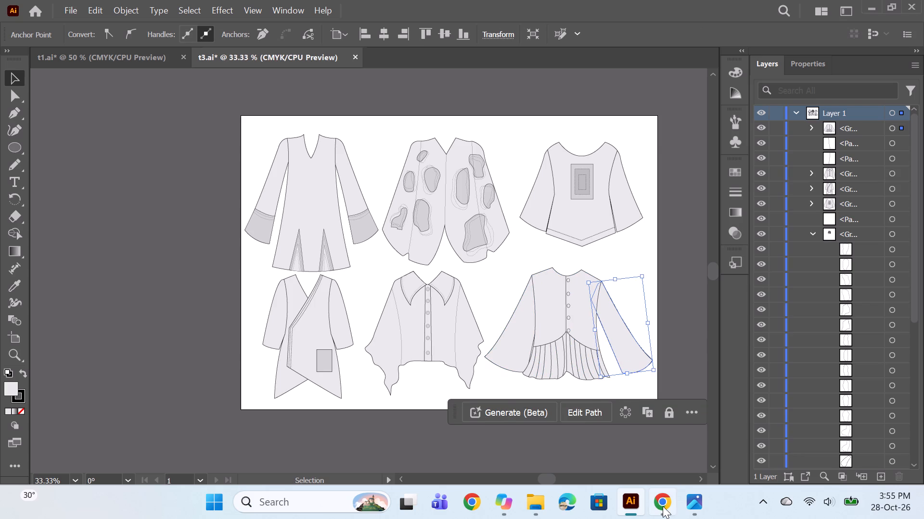
Switch to Chrome and search Pinterest for "women cotton tops".
{"action": "left_click", "coordinate": [663, 506]}
{"action": "left_click_drag", "start_coordinate": [237, 108], "coordinate": [30, 108]}
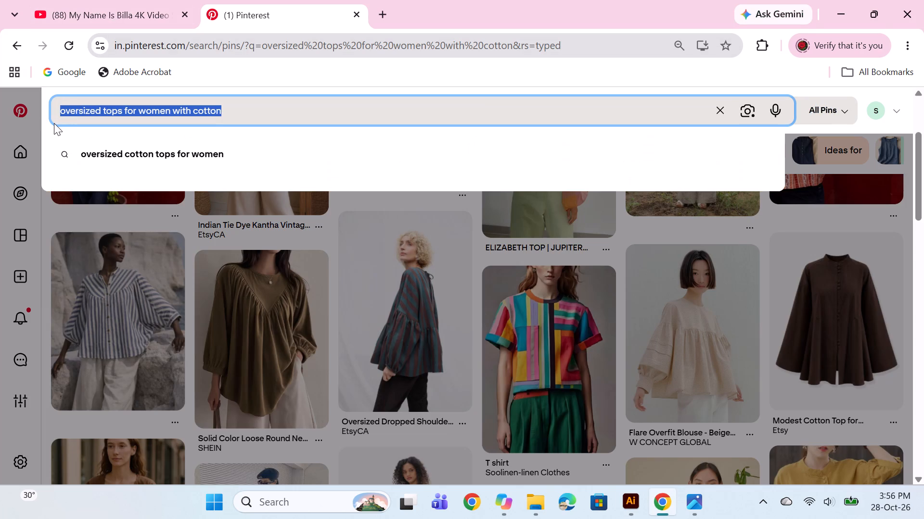
{"action": "type", "text": "women cotton tops"}
{"action": "key", "text": "Return"}
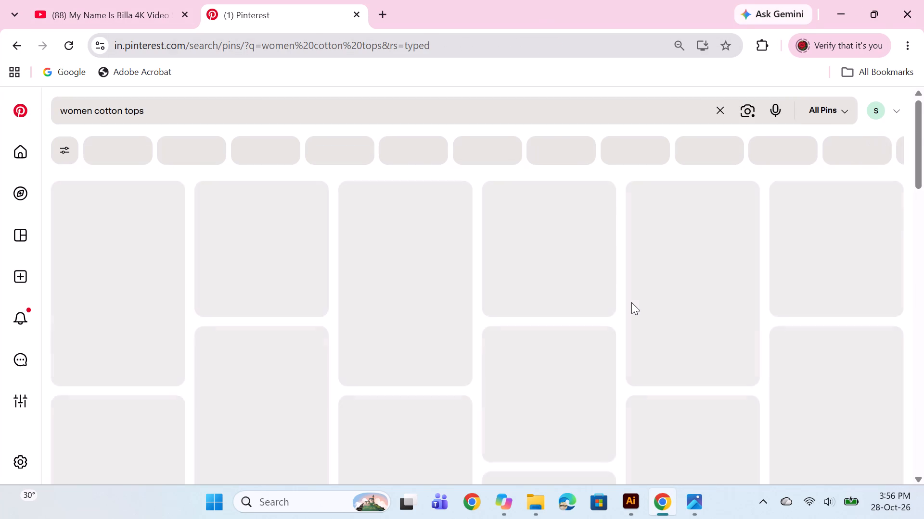
Browse the women's cotton tops pins for garment shapes to use as references.
{"action": "scroll", "coordinate": [652, 297], "scroll_direction": "down", "scroll_amount": 1}
{"action": "scroll", "coordinate": [635, 296], "scroll_direction": "up", "scroll_amount": 2}
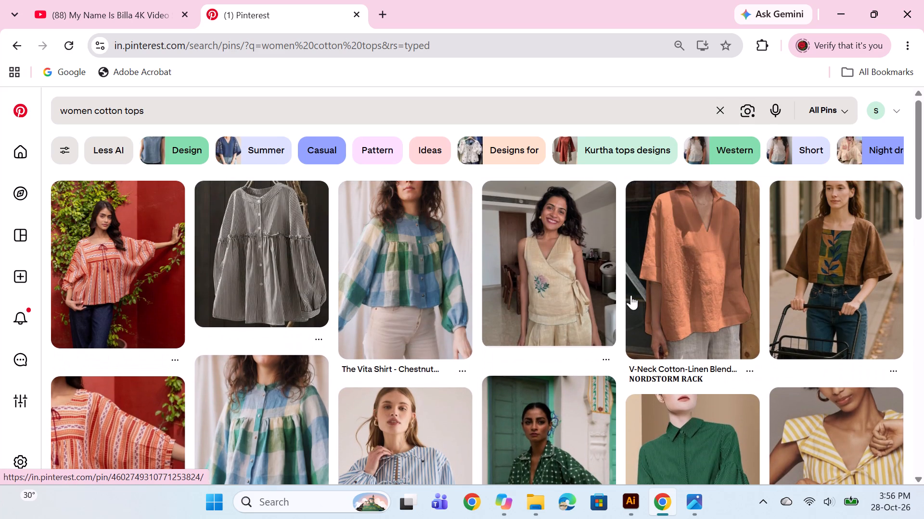
{"action": "scroll", "coordinate": [631, 295], "scroll_direction": "down", "scroll_amount": 2}
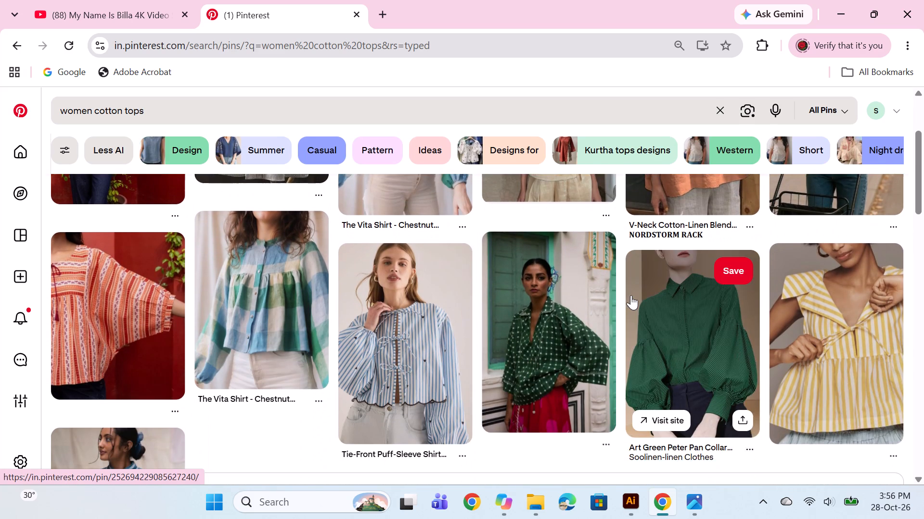
{"action": "scroll", "coordinate": [631, 295], "scroll_direction": "down", "scroll_amount": 5}
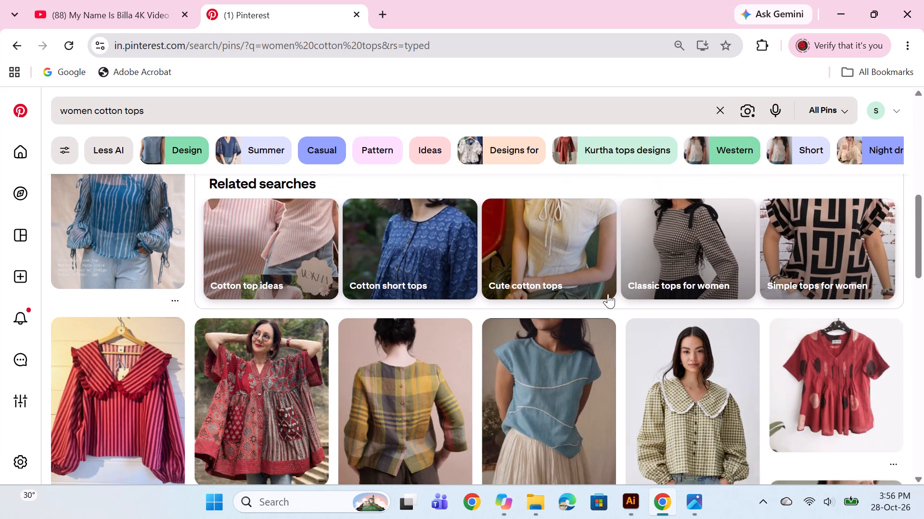
{"action": "scroll", "coordinate": [607, 294], "scroll_direction": "down", "scroll_amount": 1}
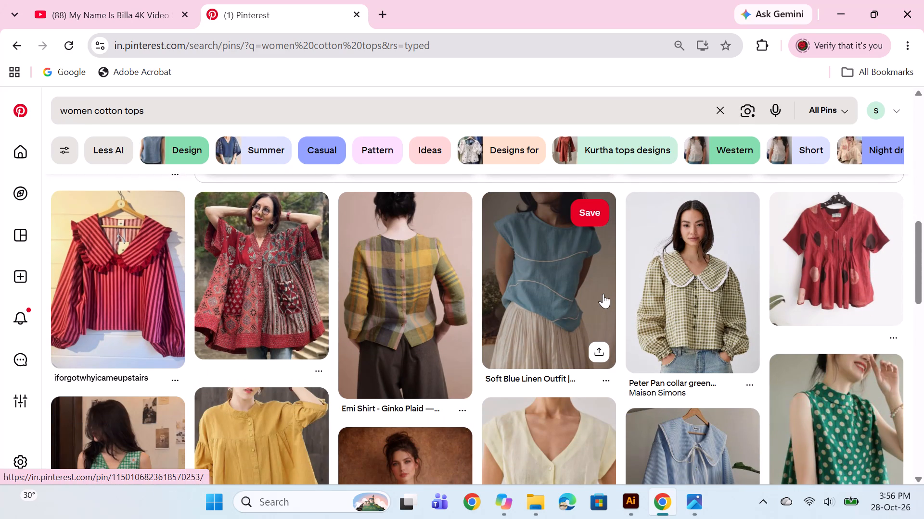
{"action": "scroll", "coordinate": [603, 294], "scroll_direction": "down", "scroll_amount": 1}
{"action": "scroll", "coordinate": [603, 294], "scroll_direction": "up", "scroll_amount": 1}
Open the pin of the red patchwork oversized top, look through its related pins and return to the search results.
{"action": "left_click", "coordinate": [284, 291]}
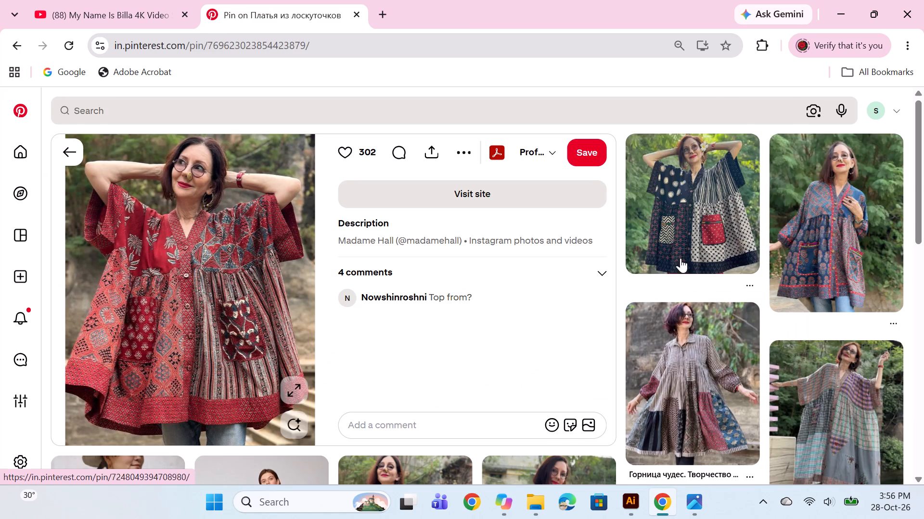
{"action": "scroll", "coordinate": [680, 258], "scroll_direction": "down", "scroll_amount": 4}
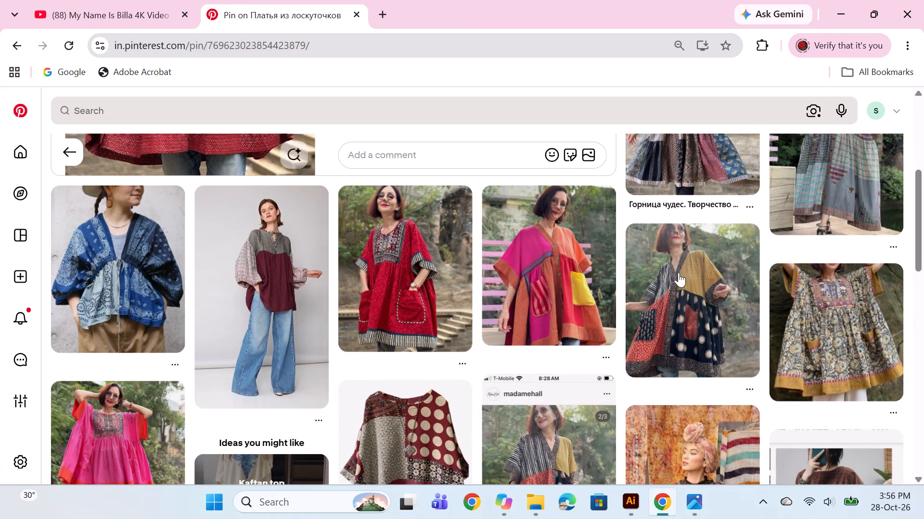
{"action": "scroll", "coordinate": [475, 315], "scroll_direction": "down", "scroll_amount": 2}
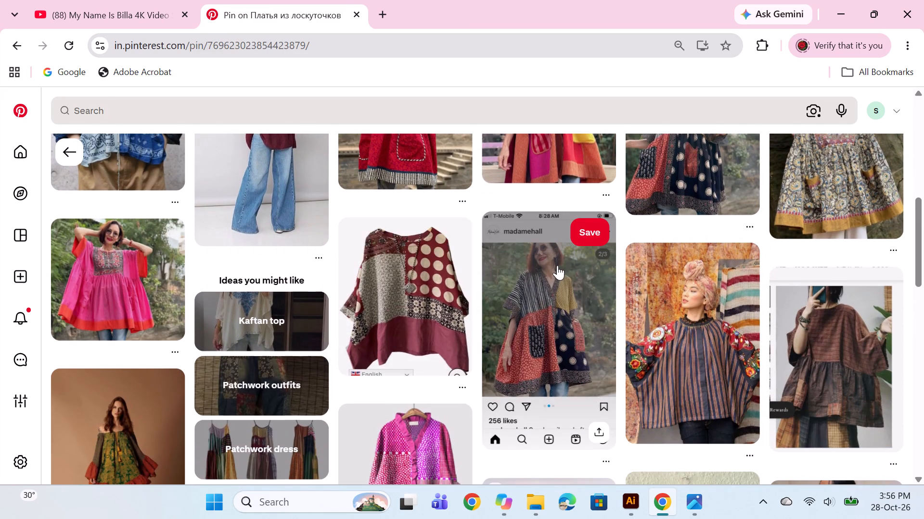
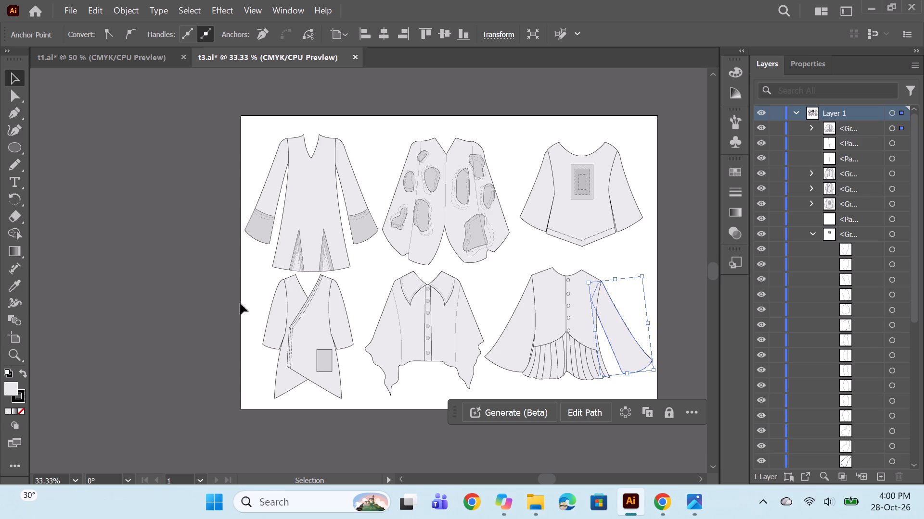
Redo the undone flaring of the right sleeve on the button-front pleated top in t3.ai and deselect it.
{"action": "key", "text": "ctrl+z"}
{"action": "key", "text": "ctrl+shift+z"}
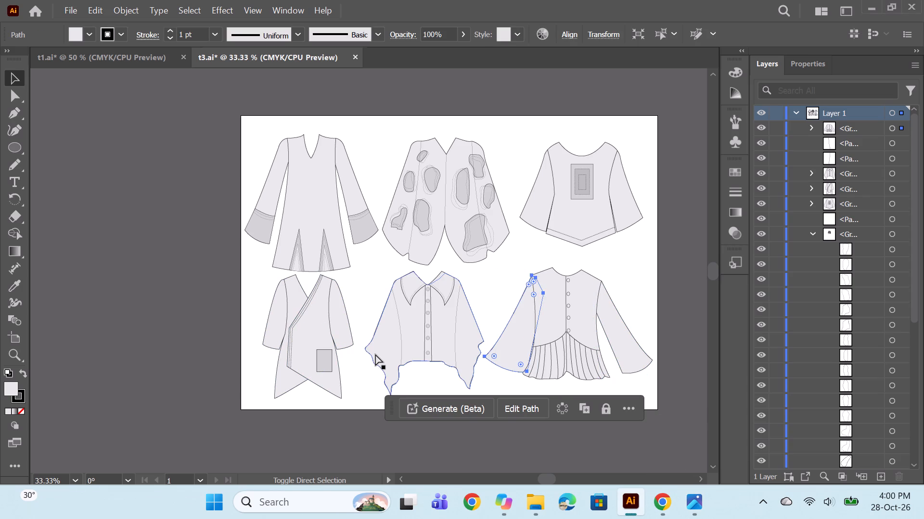
{"action": "key", "text": "ctrl+shift+z"}
{"action": "key", "text": "ctrl+shift+z"}
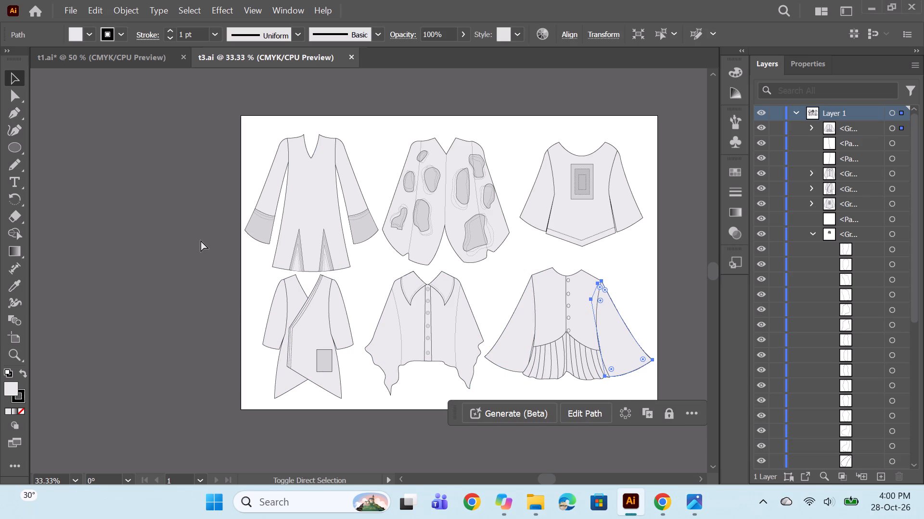
{"action": "left_click", "coordinate": [189, 243]}
Save the t3.ai document.
{"action": "key", "text": "space"}
{"action": "key", "text": "space"}
{"action": "key", "text": "space"}
{"action": "key", "text": "space"}
{"action": "key", "text": "space"}
{"action": "key", "text": "space"}
{"action": "key", "text": "space"}
{"action": "key", "text": "space"}
{"action": "key", "text": "space"}
{"action": "key", "text": "space"}
{"action": "key", "text": "space"}
{"action": "key", "text": "space"}
{"action": "key", "text": "space"}
{"action": "key", "text": "space"}
{"action": "key", "text": "space"}
{"action": "key", "text": "space"}
{"action": "key", "text": "space"}
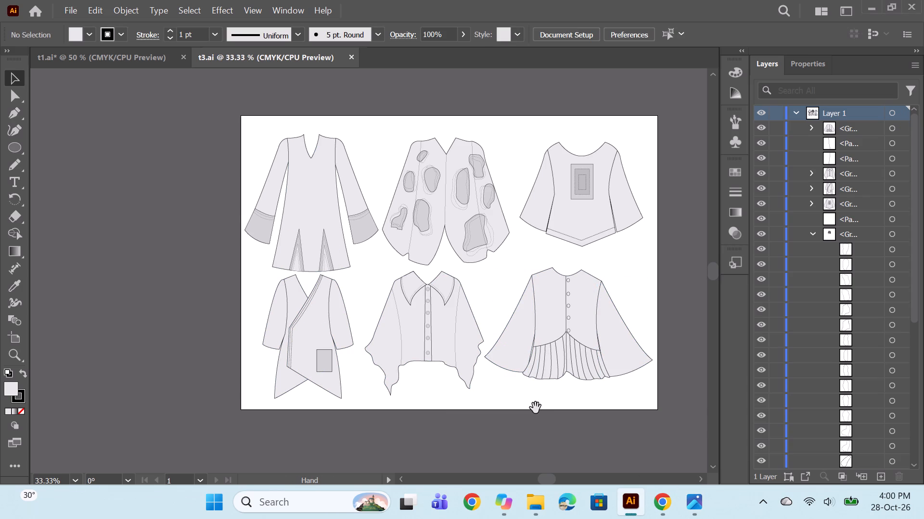
{"action": "left_click_drag", "start_coordinate": [536, 408], "coordinate": [411, 411]}
{"action": "key", "text": "ctrl+s"}
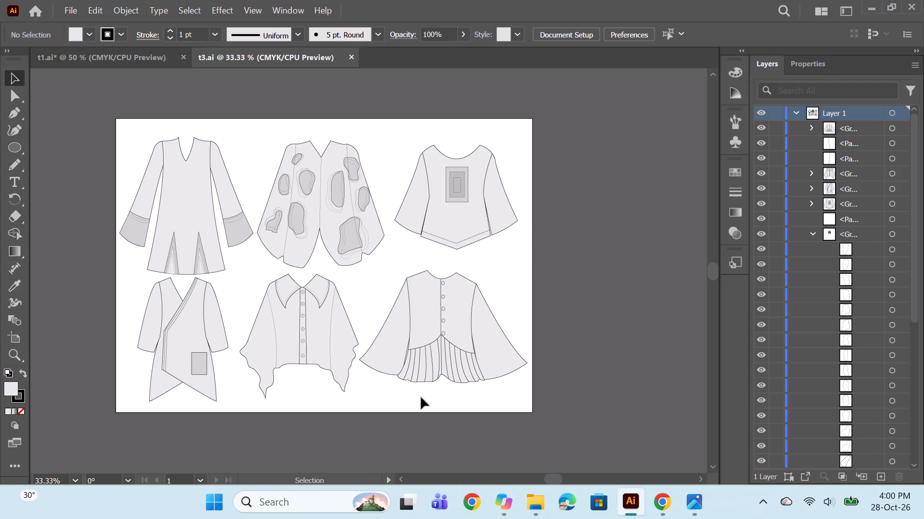
{"action": "key", "text": "ctrl+s"}
In t1.ai, widen the left sleeve of the collared patchwork top by pulling its inner hem corner toward the body and reshaping the hem curve.
{"action": "left_click", "coordinate": [71, 51]}
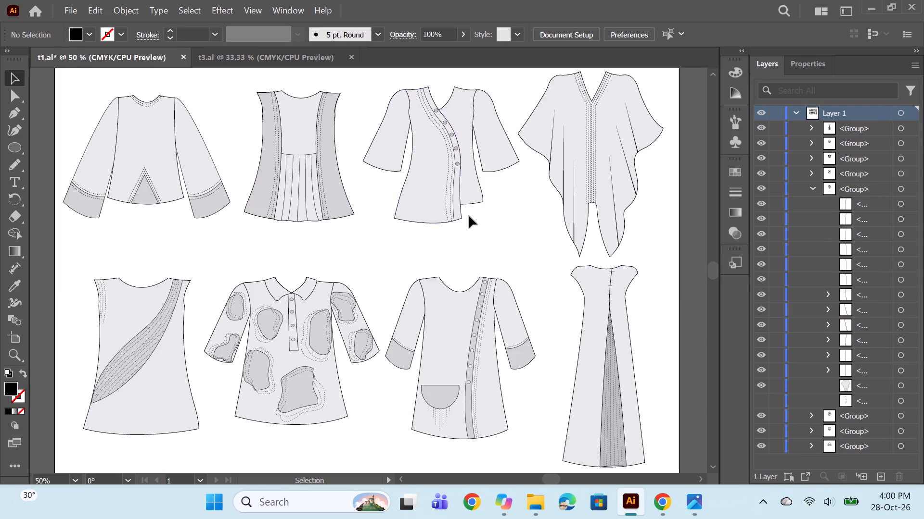
{"action": "scroll", "coordinate": [468, 228], "scroll_direction": "down", "scroll_amount": 1, "text": "alt"}
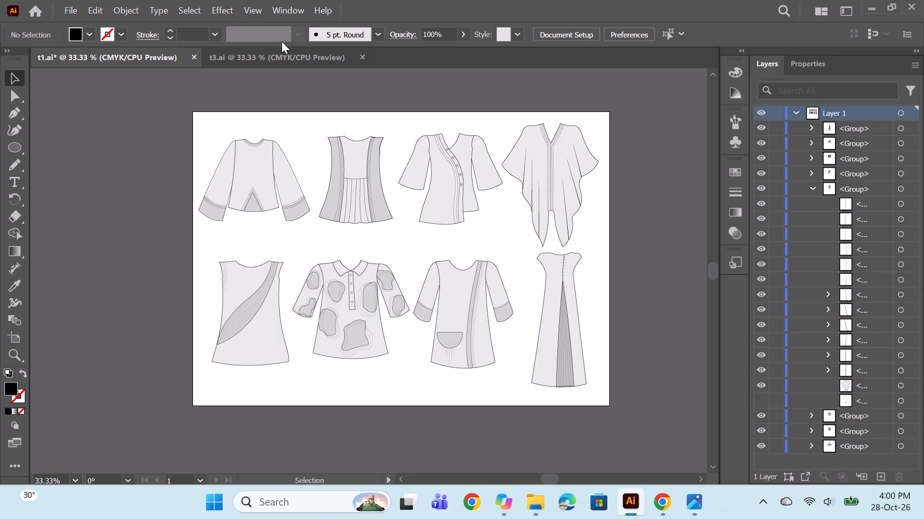
{"action": "scroll", "coordinate": [320, 336], "scroll_direction": "up", "scroll_amount": 2, "text": "alt"}
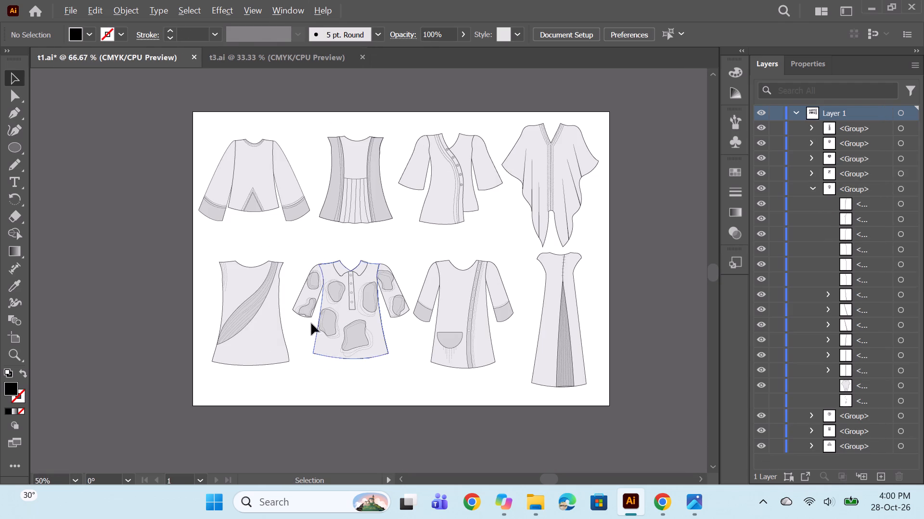
{"action": "scroll", "coordinate": [311, 323], "scroll_direction": "up", "scroll_amount": 3, "text": "alt"}
{"action": "left_click", "coordinate": [10, 118]}
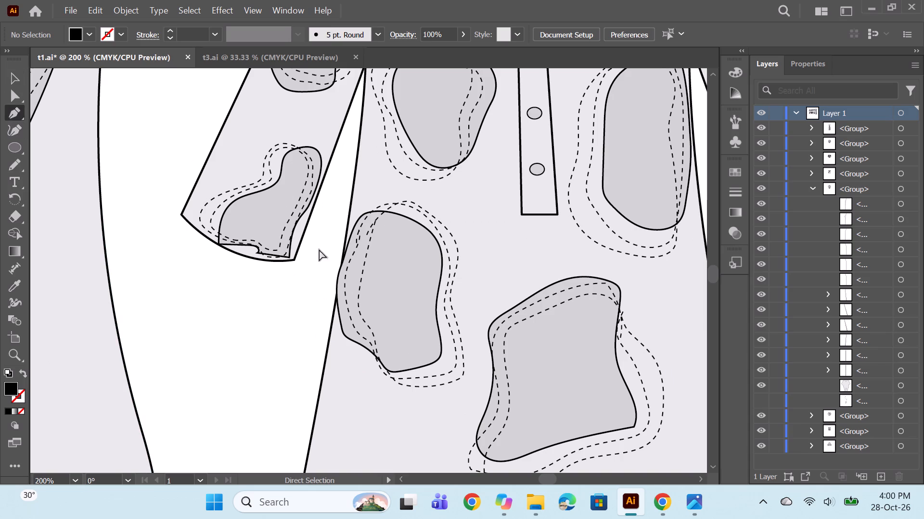
{"action": "double_click", "coordinate": [294, 262], "text": "ctrl"}
{"action": "left_click_drag", "start_coordinate": [294, 260], "coordinate": [320, 265], "text": "ctrl"}
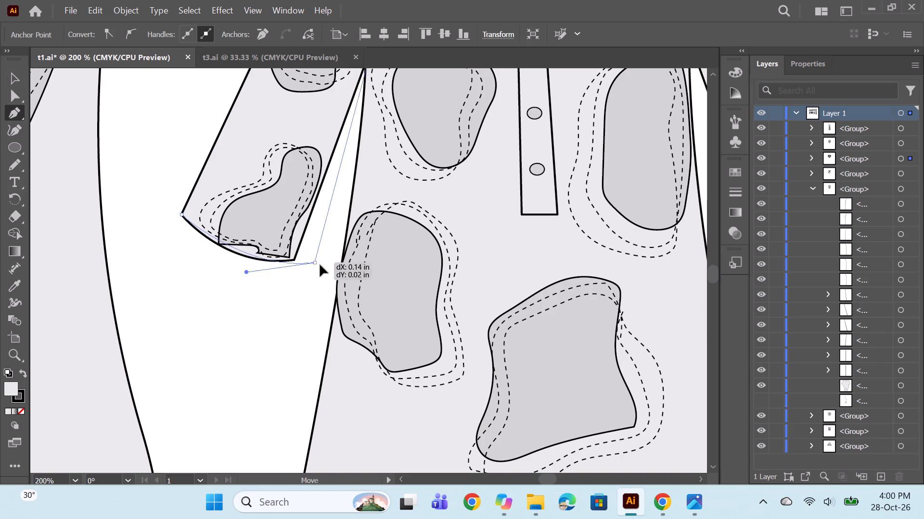
{"action": "left_click_drag", "start_coordinate": [320, 265], "coordinate": [328, 272], "text": "ctrl"}
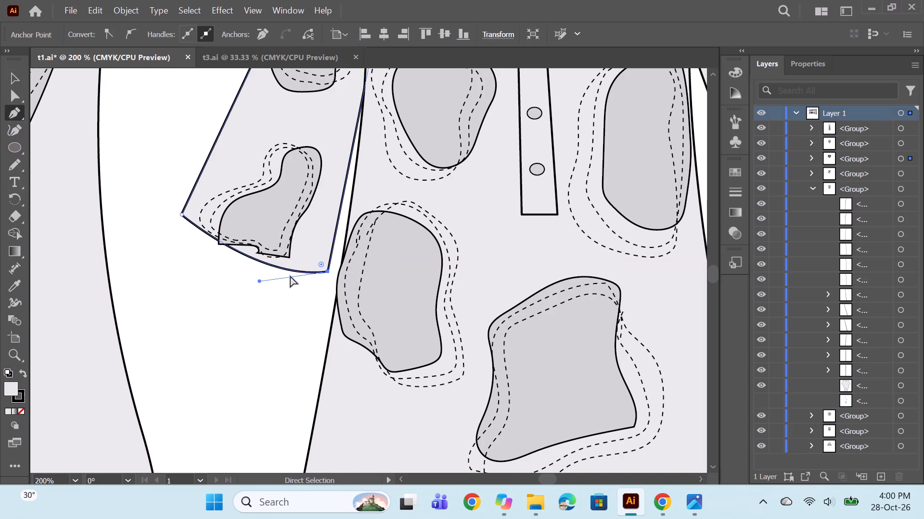
{"action": "key", "text": "ctrl+z"}
{"action": "left_click_drag", "start_coordinate": [295, 261], "coordinate": [333, 282], "text": "ctrl"}
{"action": "left_click_drag", "start_coordinate": [265, 293], "coordinate": [260, 295], "text": "alt"}
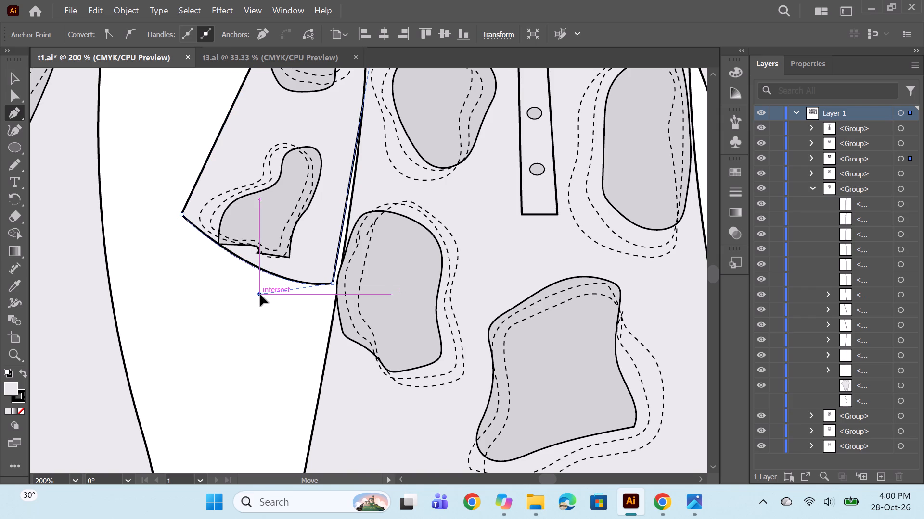
{"action": "left_click_drag", "start_coordinate": [260, 295], "coordinate": [252, 295], "text": "alt"}
{"action": "scroll", "coordinate": [319, 289], "scroll_direction": "down", "scroll_amount": 2, "text": "alt"}
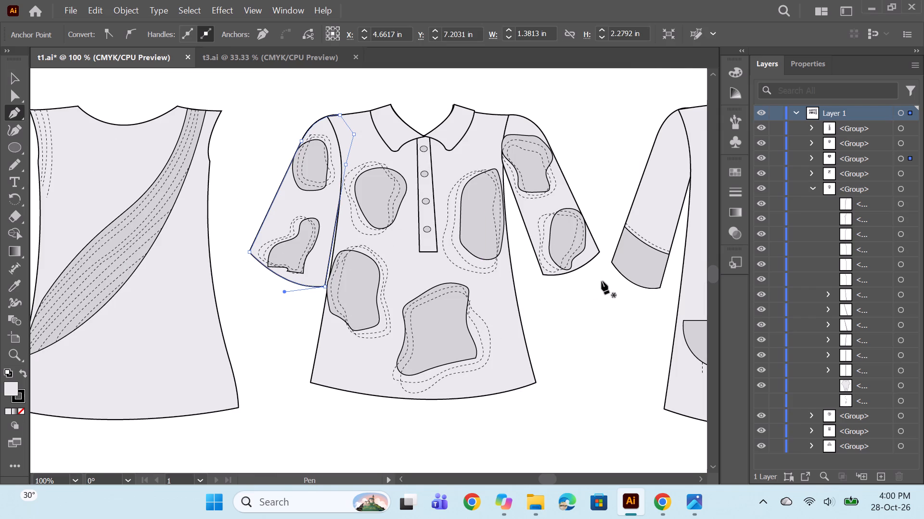
Widen the right sleeve of the collared patchwork top by moving its inner hem corner about 0.4 in toward the body and reshaping the hem curve.
{"action": "left_click", "coordinate": [542, 275], "text": "ctrl"}
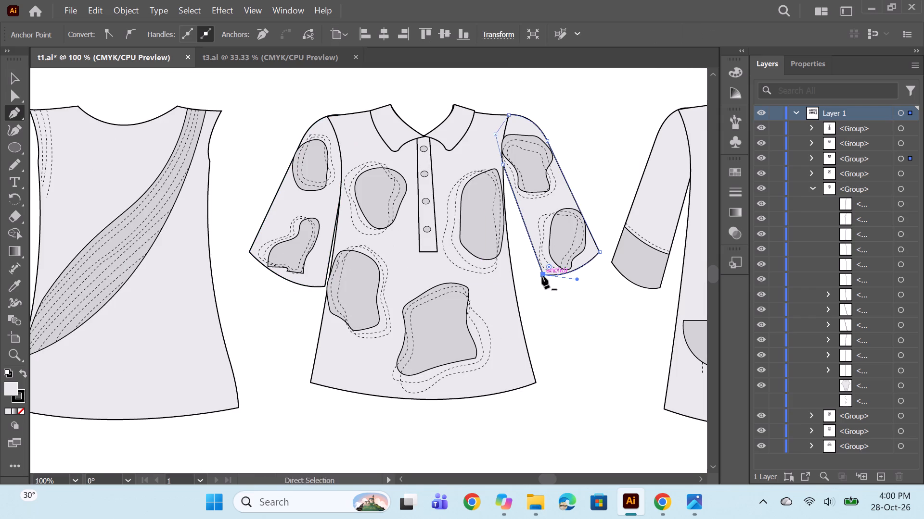
{"action": "left_click_drag", "start_coordinate": [542, 276], "coordinate": [517, 283], "text": "ctrl"}
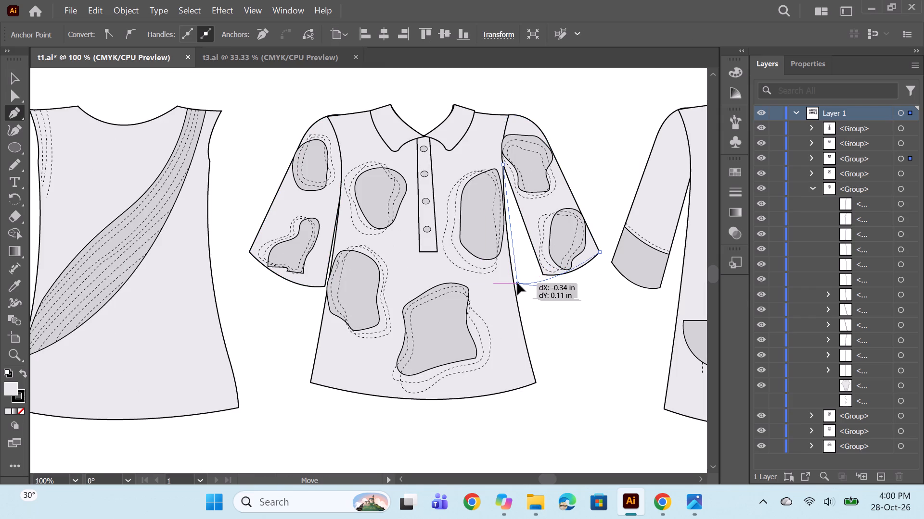
{"action": "left_click_drag", "start_coordinate": [517, 283], "coordinate": [515, 283], "text": "ctrl"}
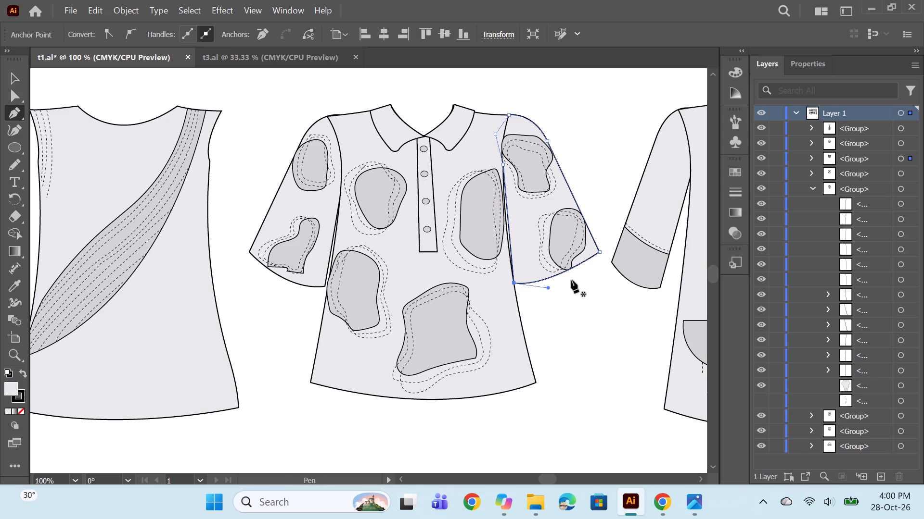
{"action": "left_click_drag", "start_coordinate": [548, 287], "coordinate": [551, 291], "text": "alt"}
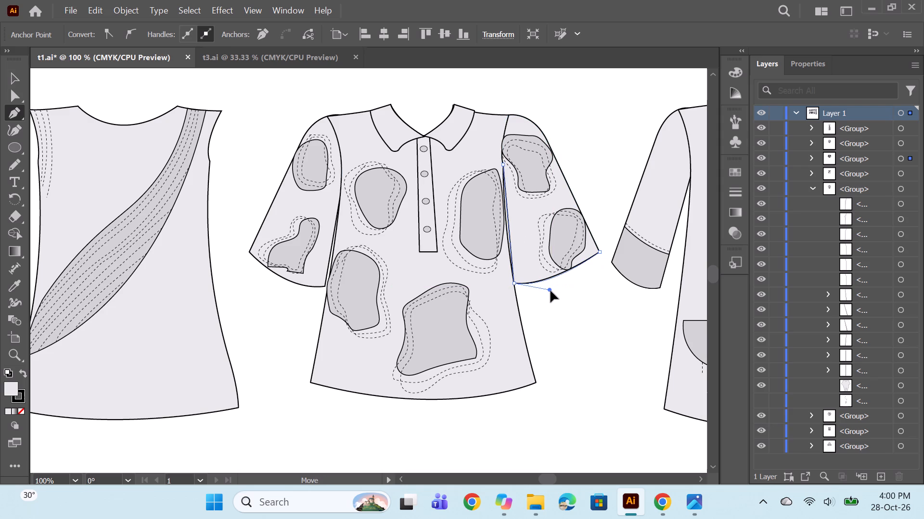
{"action": "left_click_drag", "start_coordinate": [551, 291], "coordinate": [562, 289], "text": "alt"}
Compare the complete garment sketch sets in t1.ai and t3.ai, checking the sleeve shapes and overall silhouettes.
{"action": "left_click", "coordinate": [632, 203], "text": "ctrl"}
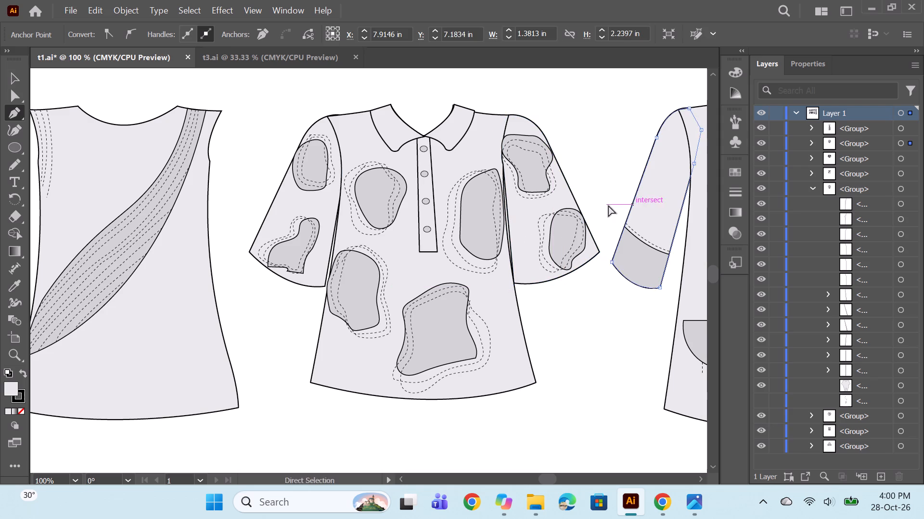
{"action": "scroll", "coordinate": [585, 187], "scroll_direction": "down", "scroll_amount": 3, "text": "alt"}
{"action": "key", "text": "space"}
{"action": "key", "text": "space"}
{"action": "key", "text": "space"}
{"action": "key", "text": "space"}
{"action": "key", "text": "space"}
{"action": "key", "text": "space"}
{"action": "key", "text": "space"}
{"action": "key", "text": "space"}
{"action": "left_click_drag", "start_coordinate": [527, 300], "coordinate": [341, 329]}
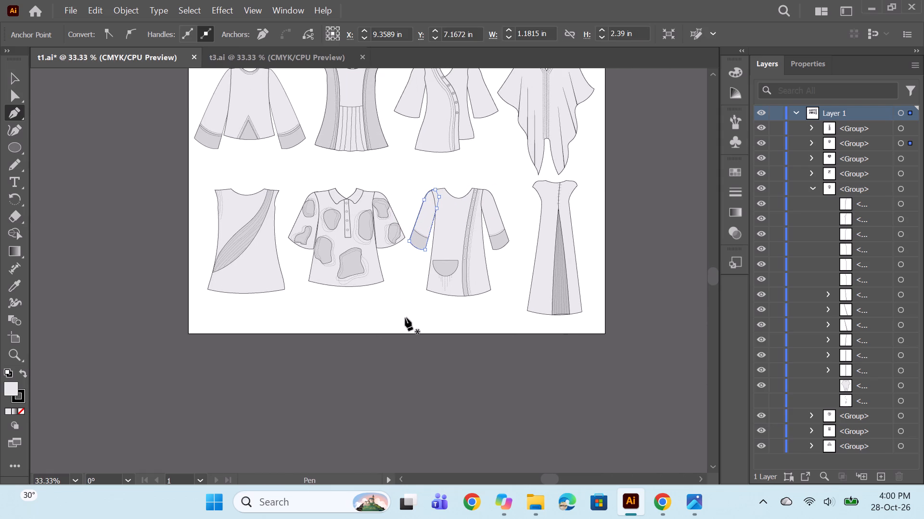
{"action": "left_click", "coordinate": [415, 289], "text": "ctrl"}
{"action": "scroll", "coordinate": [410, 226], "scroll_direction": "up", "scroll_amount": 4}
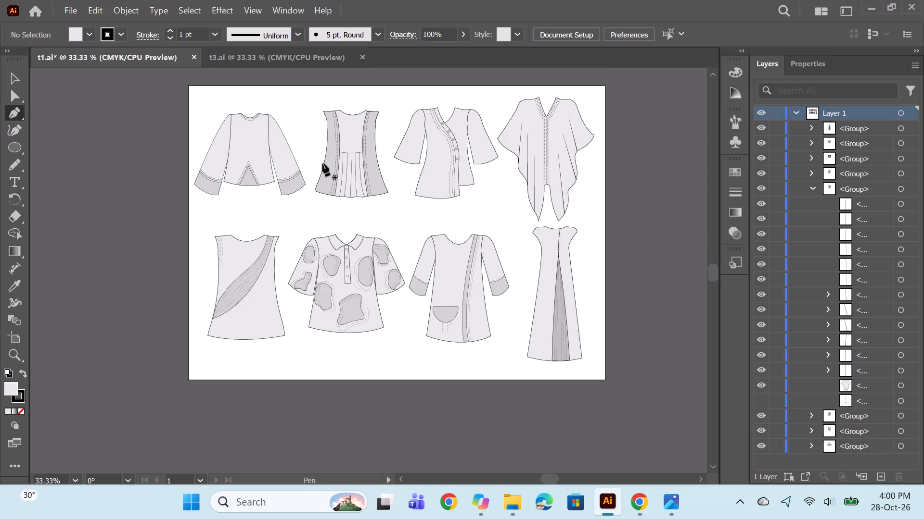
{"action": "left_click", "coordinate": [260, 64]}
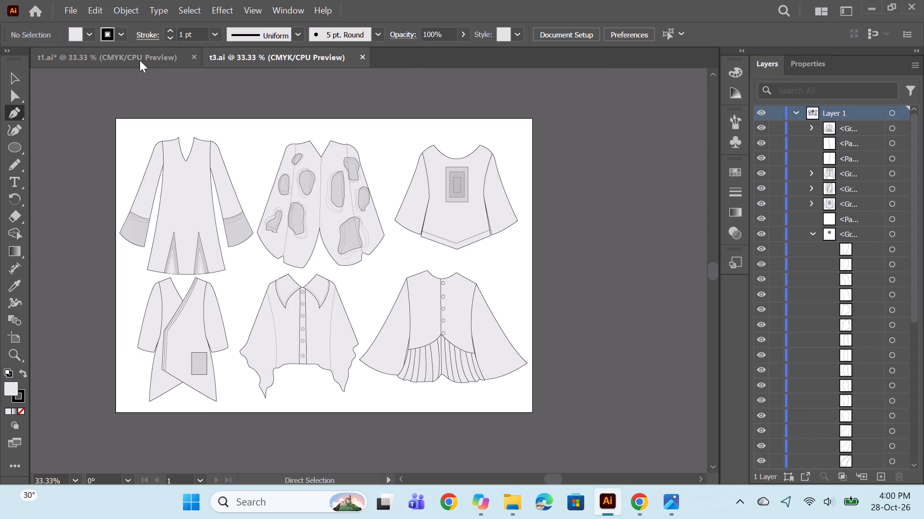
{"action": "left_click", "coordinate": [140, 57]}
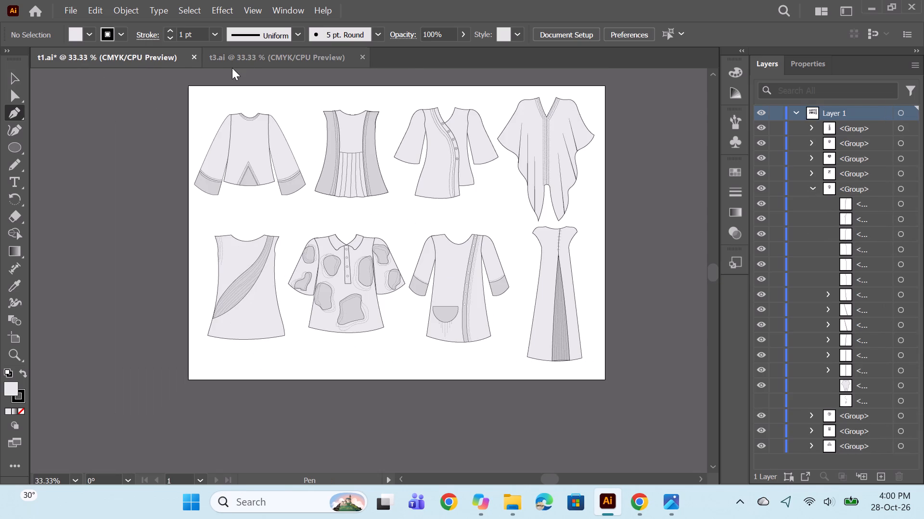
{"action": "left_click", "coordinate": [247, 61]}
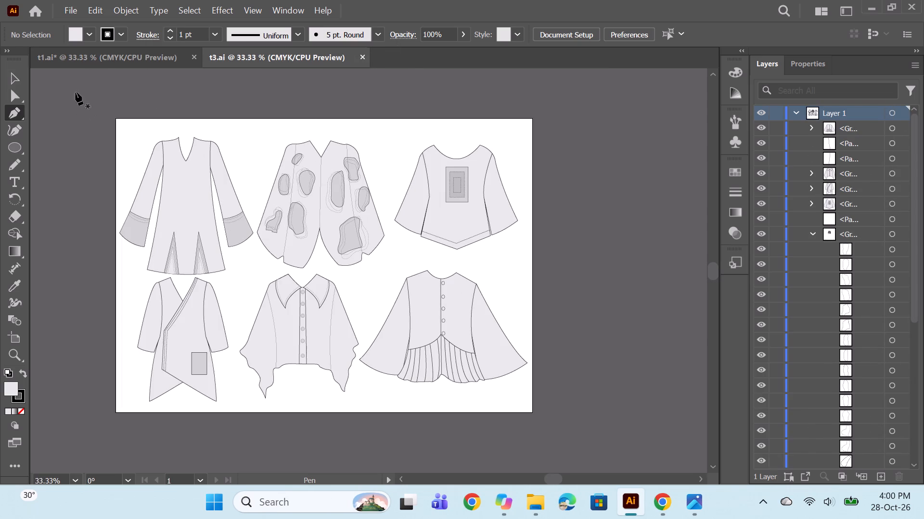
{"action": "left_click", "coordinate": [107, 58]}
{"action": "left_click", "coordinate": [295, 60]}
{"action": "left_click", "coordinate": [83, 61]}
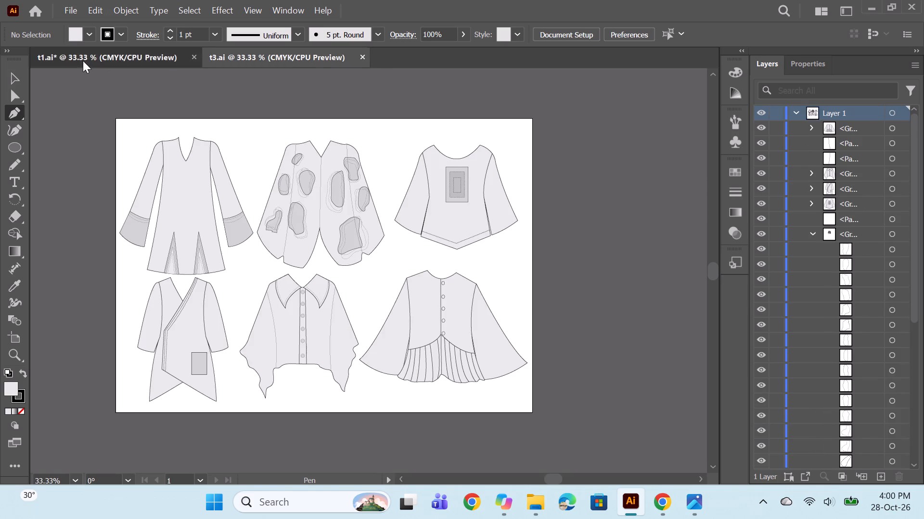
{"action": "scroll", "coordinate": [253, 125], "scroll_direction": "down", "scroll_amount": 1}
{"action": "scroll", "coordinate": [271, 141], "scroll_direction": "up", "scroll_amount": 2}
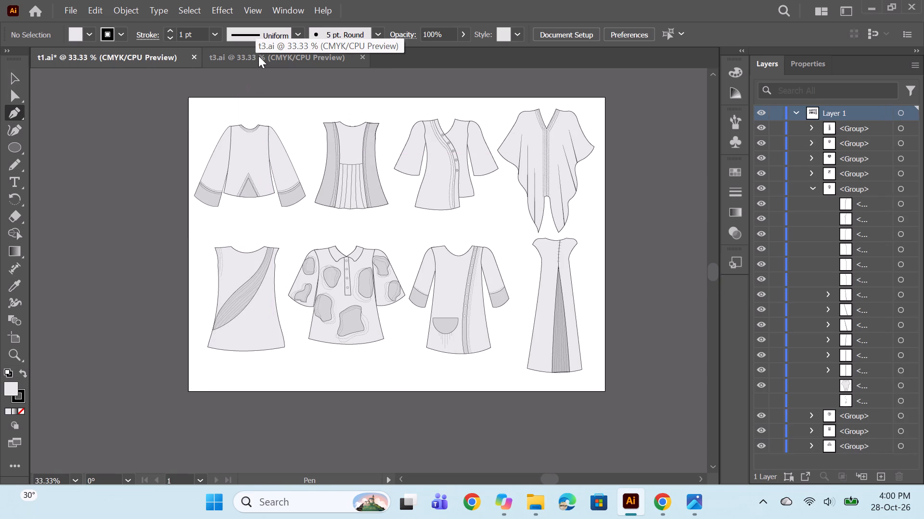
Save the t1.ai document.
{"action": "key", "text": "ctrl+s"}
{"action": "key", "text": "ctrl+s"}
{"action": "key", "text": "ctrl+s"}
{"action": "key", "text": "ctrl+s"}
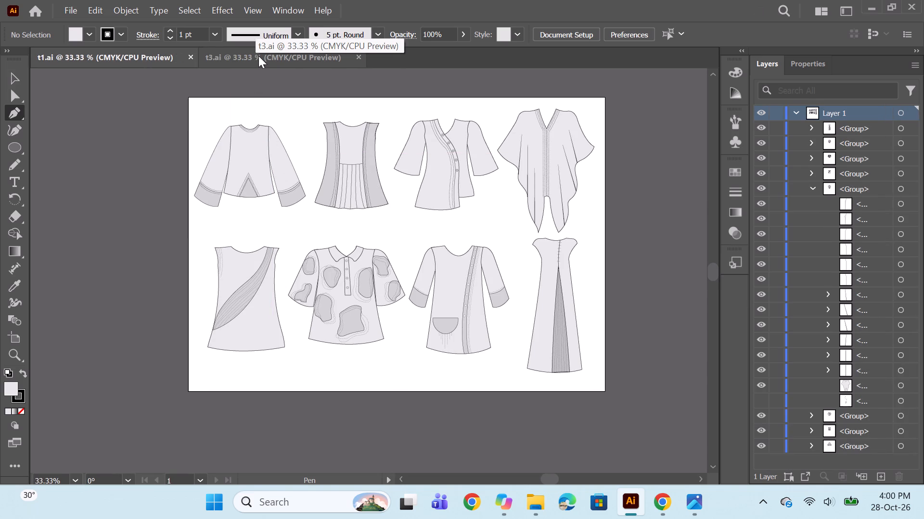
Switch to the t3.ai document and review its garment sketches.
{"action": "left_click", "coordinate": [258, 55]}
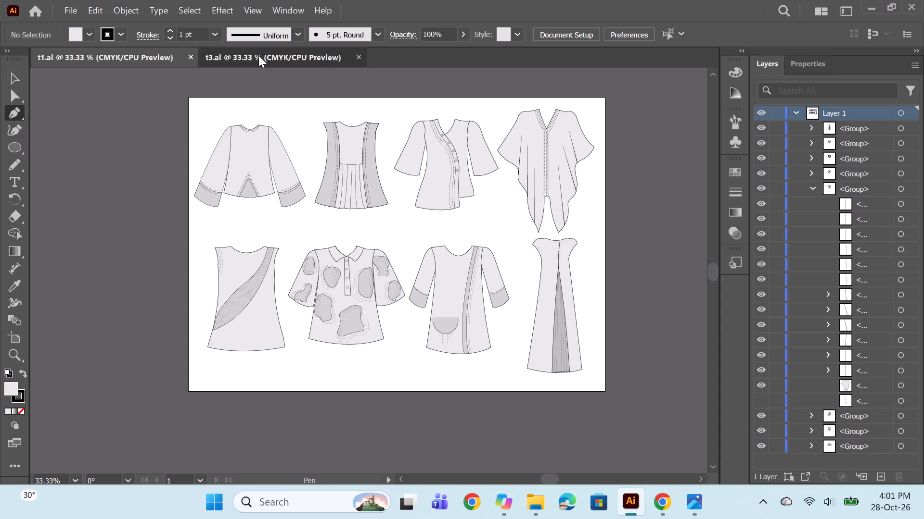
{"action": "scroll", "coordinate": [578, 323], "scroll_direction": "down", "scroll_amount": 2}
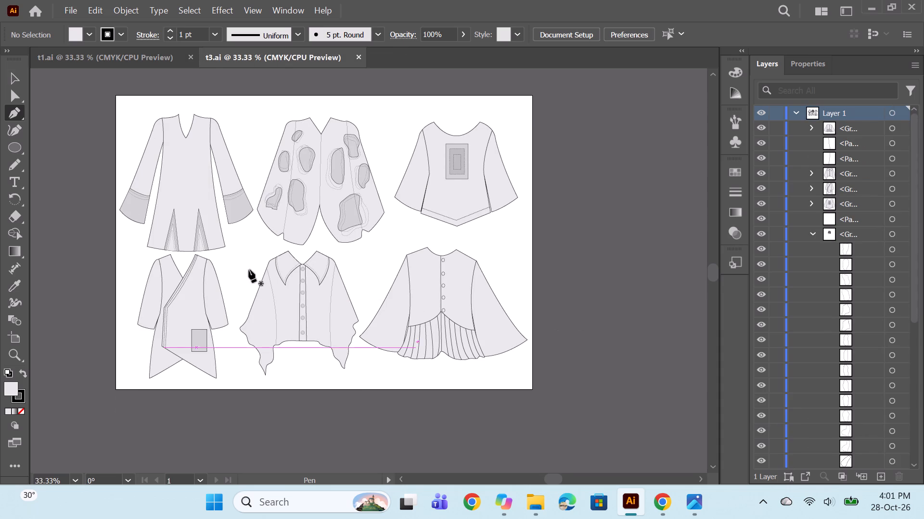
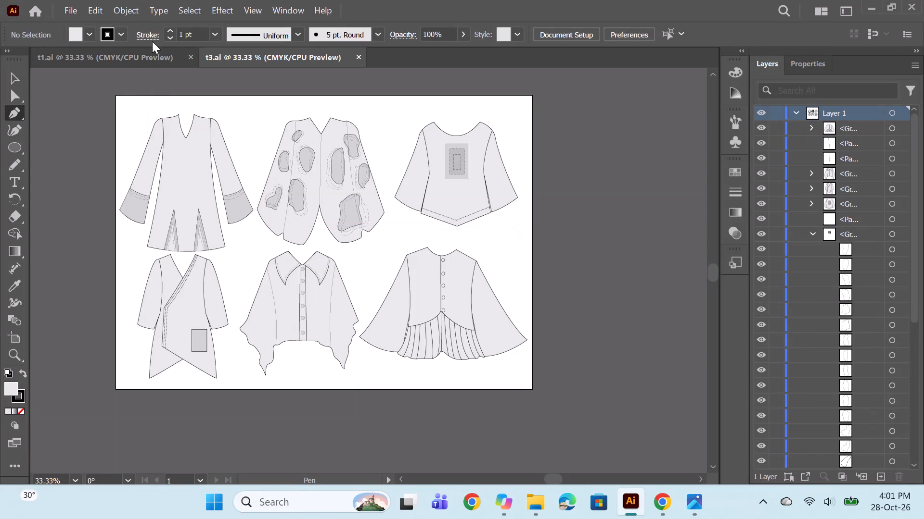
Return to t1.ai and widen the left cuff of the pocket tunic by moving its two inner corners toward the body.
{"action": "left_click", "coordinate": [137, 52]}
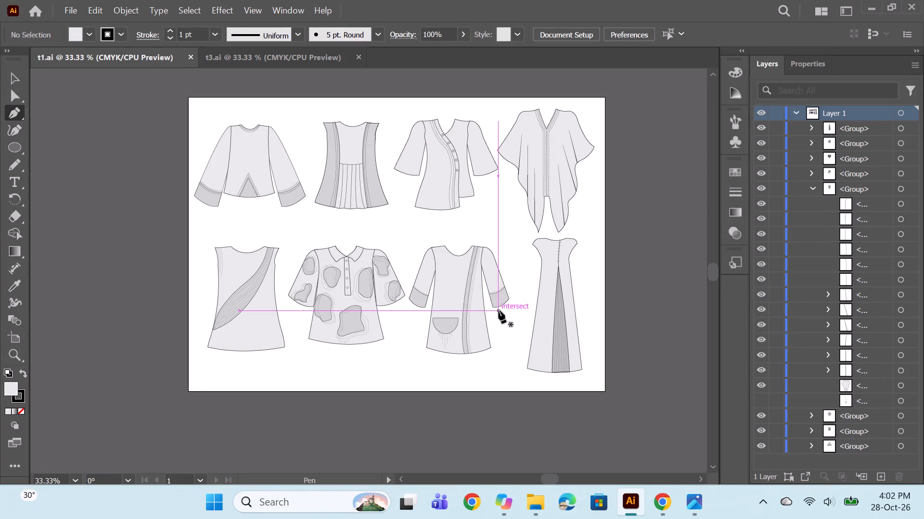
{"action": "scroll", "coordinate": [511, 290], "scroll_direction": "up", "scroll_amount": 3, "text": "alt"}
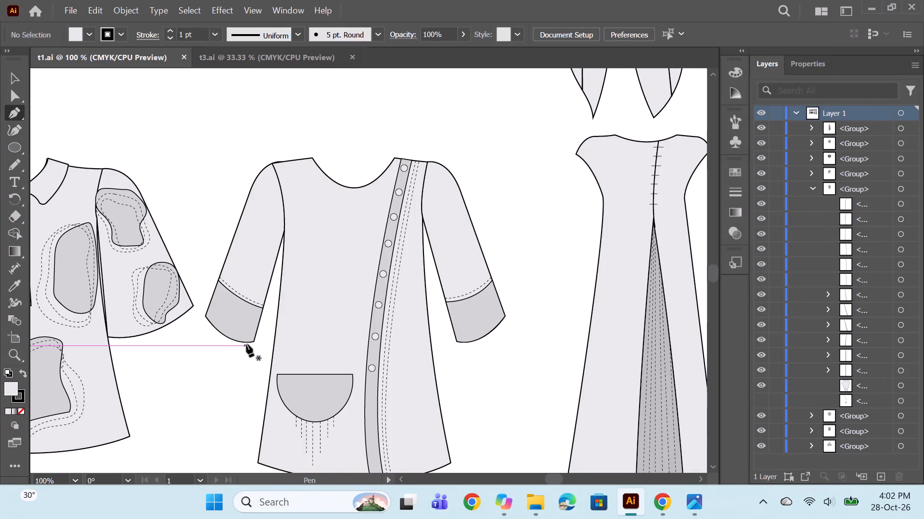
{"action": "left_click", "coordinate": [249, 341], "text": "ctrl"}
{"action": "left_click_drag", "start_coordinate": [255, 340], "coordinate": [259, 340], "text": "ctrl"}
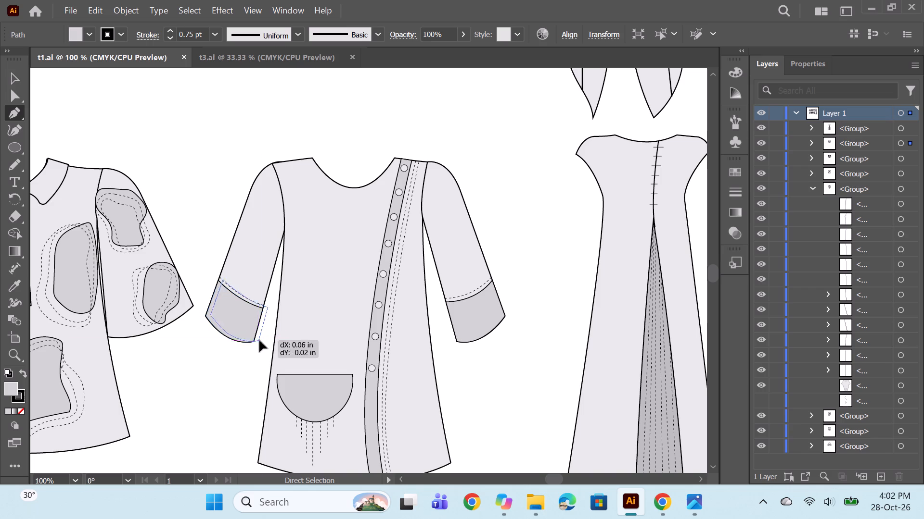
{"action": "left_click_drag", "start_coordinate": [259, 340], "coordinate": [266, 346], "text": "ctrl"}
{"action": "key", "text": "ctrl+z"}
{"action": "left_click", "coordinate": [254, 342], "text": "ctrl"}
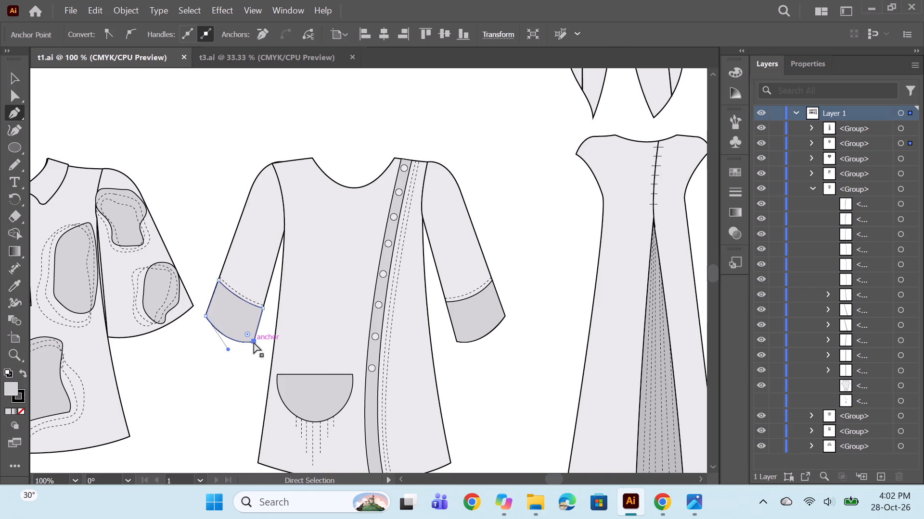
{"action": "left_click_drag", "start_coordinate": [254, 342], "coordinate": [268, 348], "text": "ctrl"}
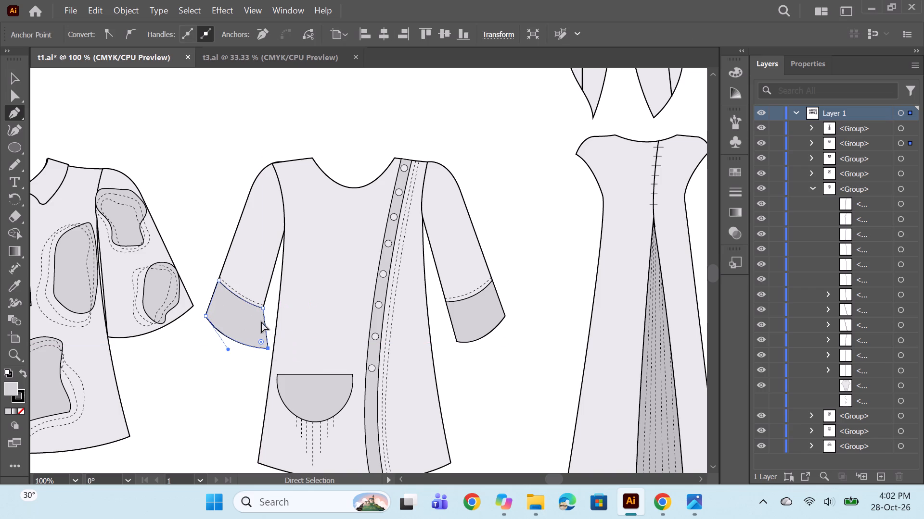
{"action": "left_click_drag", "start_coordinate": [263, 309], "coordinate": [272, 312], "text": "ctrl"}
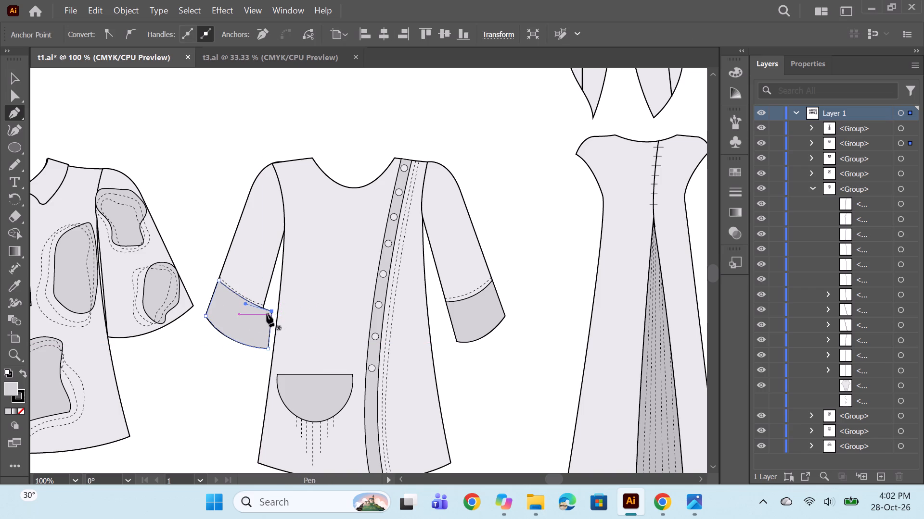
Move the left sleeve's inner hem corner about 0.18 in toward the body and reshape the cuff's inner edge and hem curve to match.
{"action": "left_click", "coordinate": [264, 305], "text": "ctrl"}
{"action": "scroll", "coordinate": [265, 300], "scroll_direction": "up", "scroll_amount": 2, "text": "alt"}
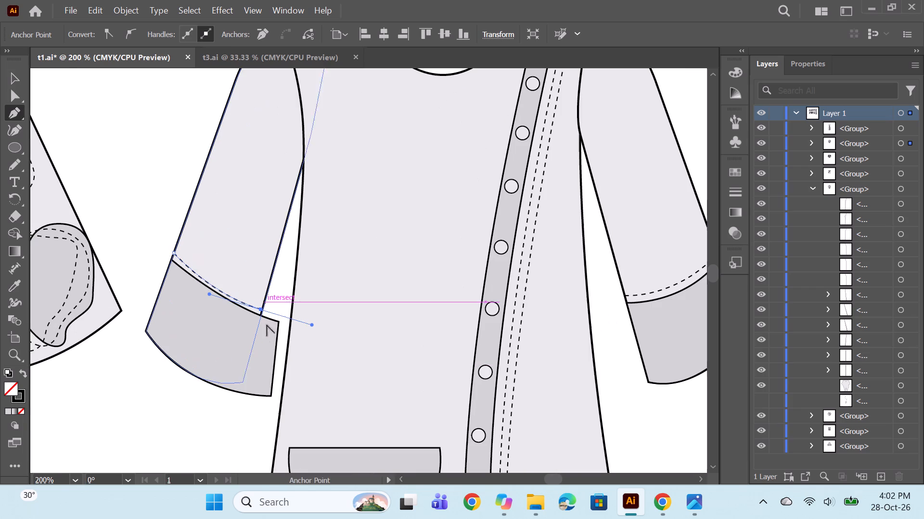
{"action": "left_click", "coordinate": [244, 383], "text": "ctrl"}
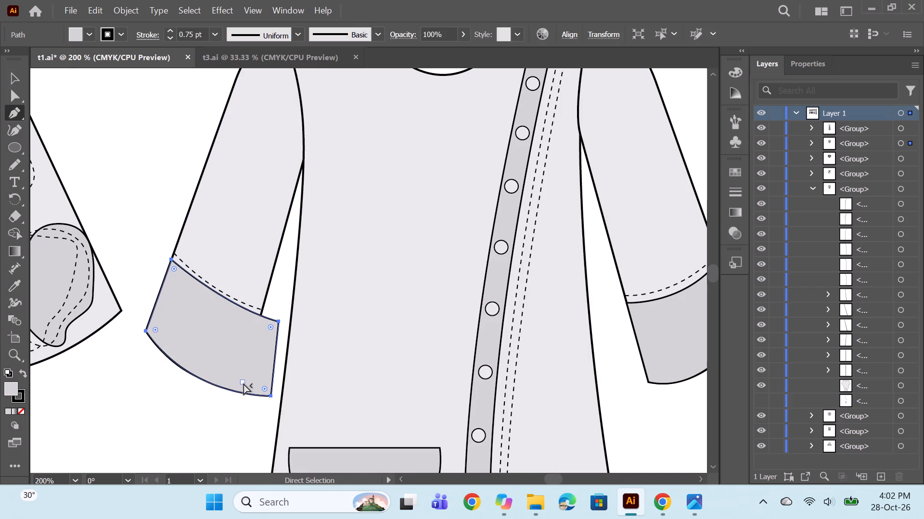
{"action": "left_click", "coordinate": [243, 380], "text": "ctrl"}
{"action": "left_click_drag", "start_coordinate": [243, 380], "coordinate": [269, 394], "text": "ctrl"}
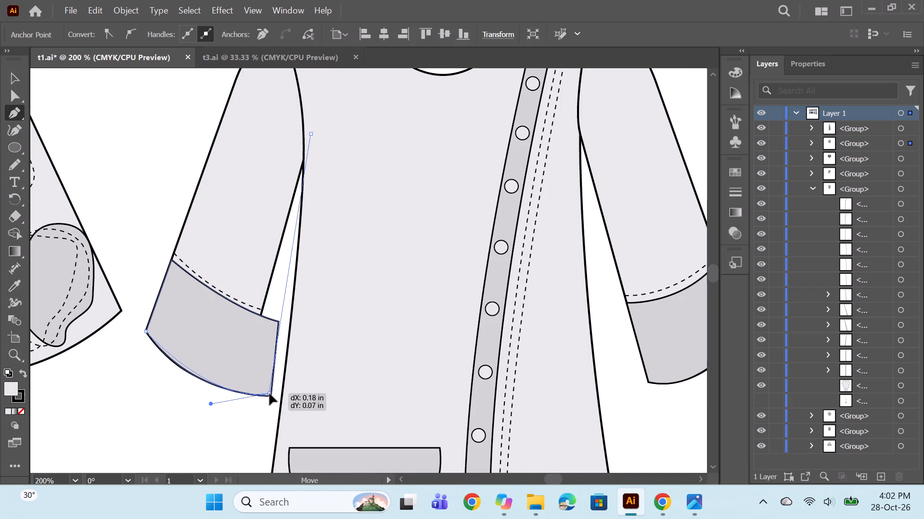
{"action": "left_click_drag", "start_coordinate": [269, 394], "coordinate": [271, 396], "text": "ctrl"}
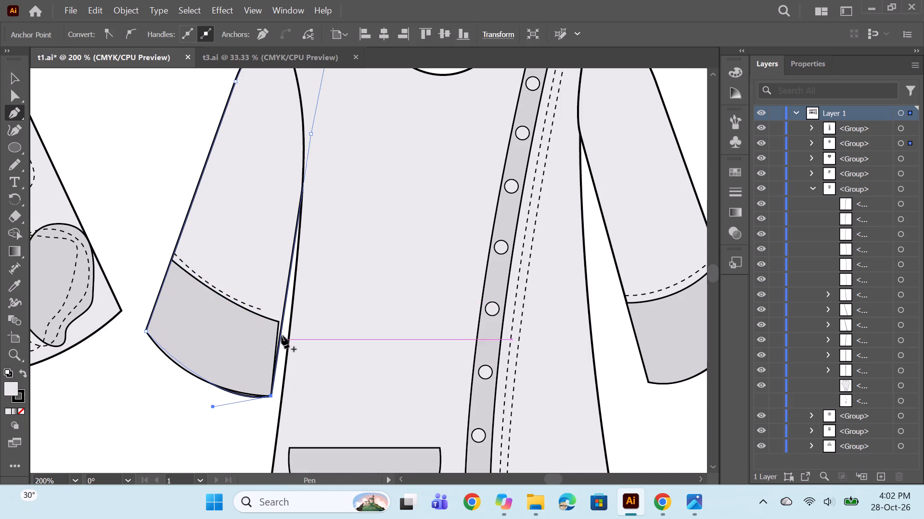
{"action": "left_click", "coordinate": [276, 321], "text": "ctrl"}
{"action": "left_click", "coordinate": [280, 321], "text": "ctrl"}
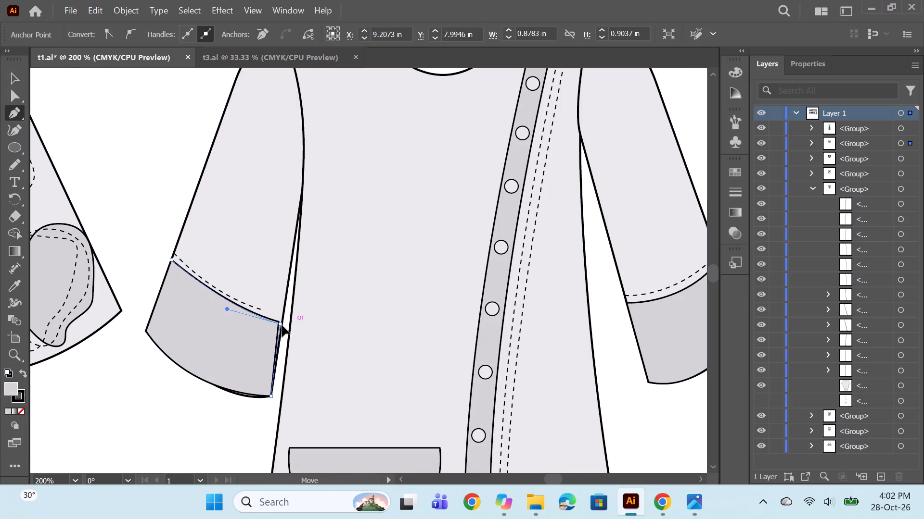
{"action": "left_click", "coordinate": [271, 396], "text": "ctrl"}
{"action": "left_click_drag", "start_coordinate": [192, 398], "coordinate": [188, 400], "text": "alt"}
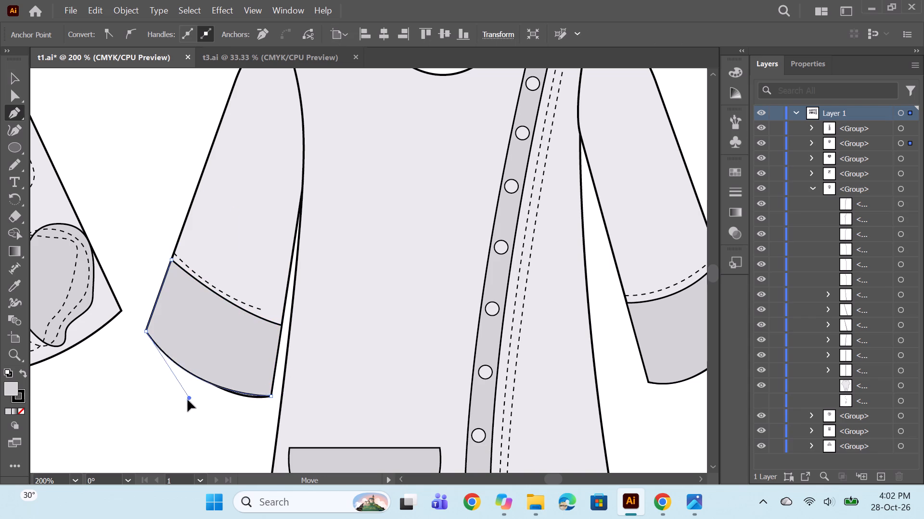
{"action": "left_click_drag", "start_coordinate": [188, 400], "coordinate": [219, 420], "text": "alt"}
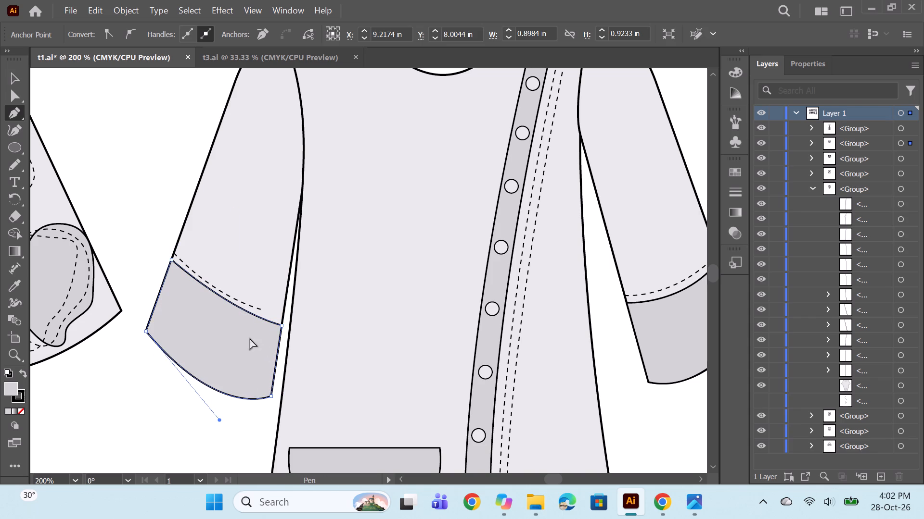
Extend the dashed stitch line above the left cuff to the widened sleeve's inner edge.
{"action": "left_click", "coordinate": [260, 308], "text": "ctrl"}
{"action": "left_click_drag", "start_coordinate": [261, 309], "coordinate": [273, 317], "text": "ctrl"}
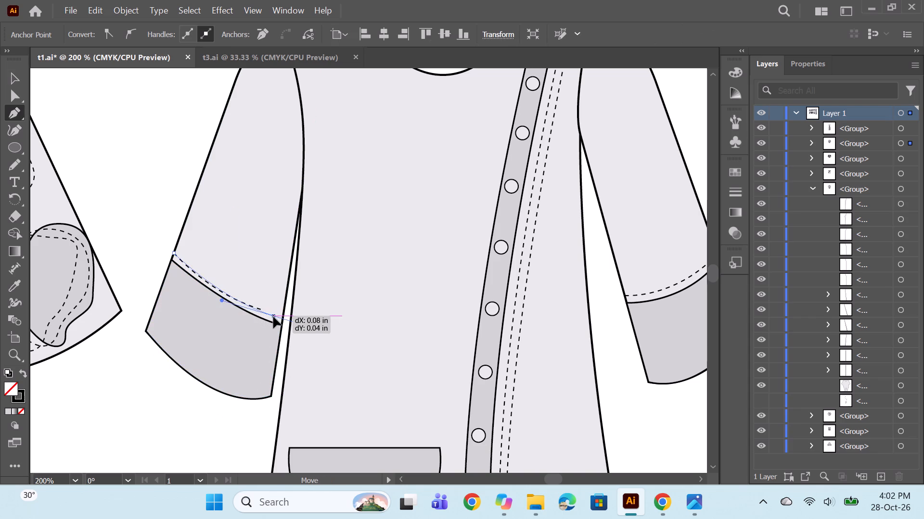
{"action": "left_click_drag", "start_coordinate": [273, 317], "coordinate": [281, 321], "text": "ctrl"}
Move the lower inner corners of the tunic's right cuff and sleeve about 0.3 in toward the body and reshape the sleeve's hem curve.
{"action": "scroll", "coordinate": [321, 317], "scroll_direction": "down", "scroll_amount": 2, "text": "alt"}
{"action": "key", "text": "space"}
{"action": "key", "text": "space"}
{"action": "key", "text": "space"}
{"action": "key", "text": "space"}
{"action": "left_click_drag", "start_coordinate": [500, 383], "coordinate": [419, 374]}
{"action": "scroll", "coordinate": [428, 344], "scroll_direction": "down", "scroll_amount": 1, "text": "alt"}
{"action": "left_click", "coordinate": [464, 326], "text": "ctrl"}
{"action": "scroll", "coordinate": [437, 323], "scroll_direction": "up", "scroll_amount": 3, "text": "alt"}
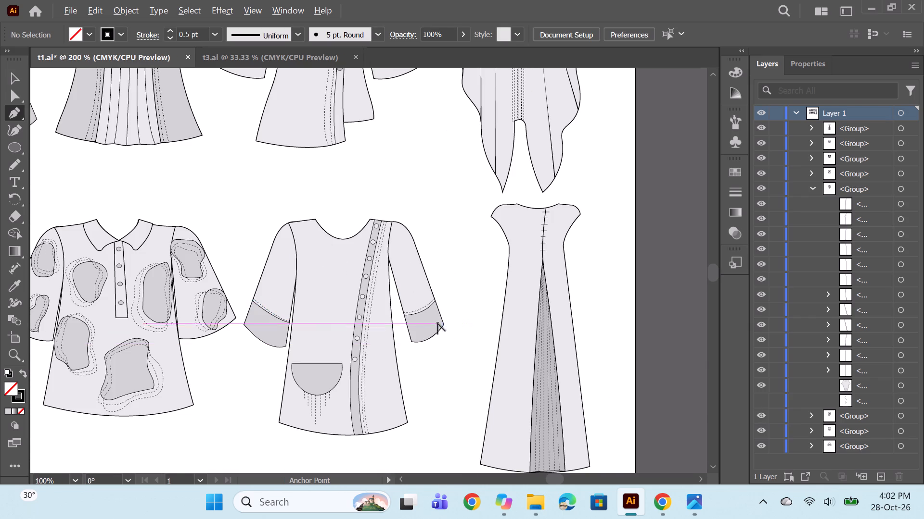
{"action": "left_click", "coordinate": [358, 375], "text": "ctrl"}
{"action": "left_click_drag", "start_coordinate": [360, 378], "coordinate": [323, 383], "text": "ctrl"}
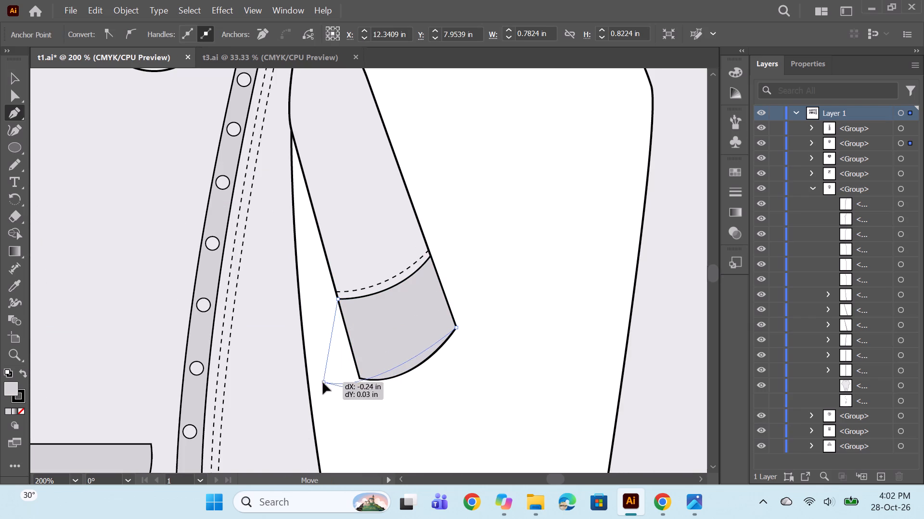
{"action": "left_click_drag", "start_coordinate": [323, 383], "coordinate": [315, 392], "text": "ctrl"}
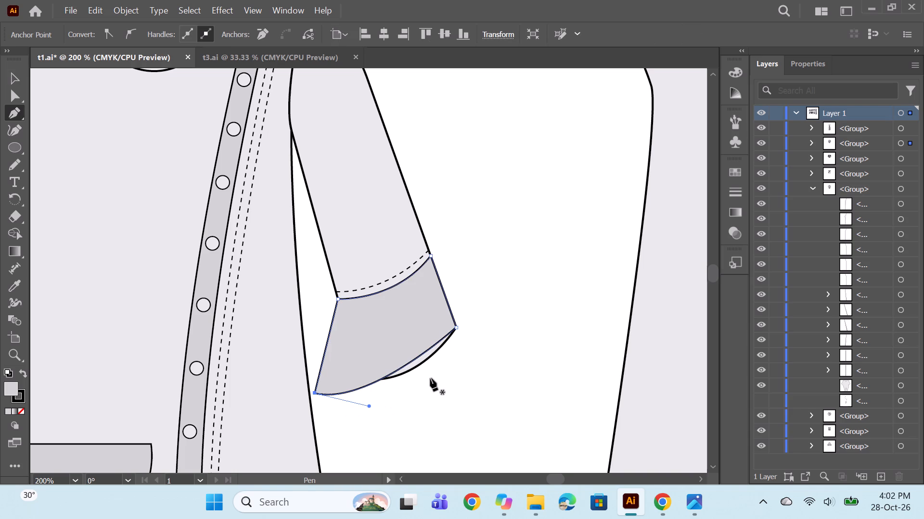
{"action": "left_click", "coordinate": [359, 376], "text": "ctrl"}
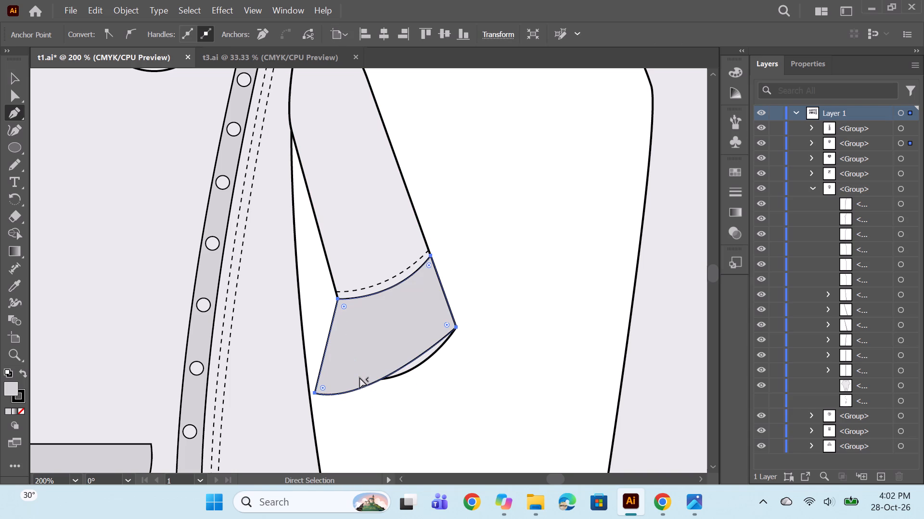
{"action": "left_click_drag", "start_coordinate": [359, 378], "coordinate": [319, 390], "text": "ctrl"}
{"action": "left_click_drag", "start_coordinate": [378, 399], "coordinate": [407, 402], "text": "alt"}
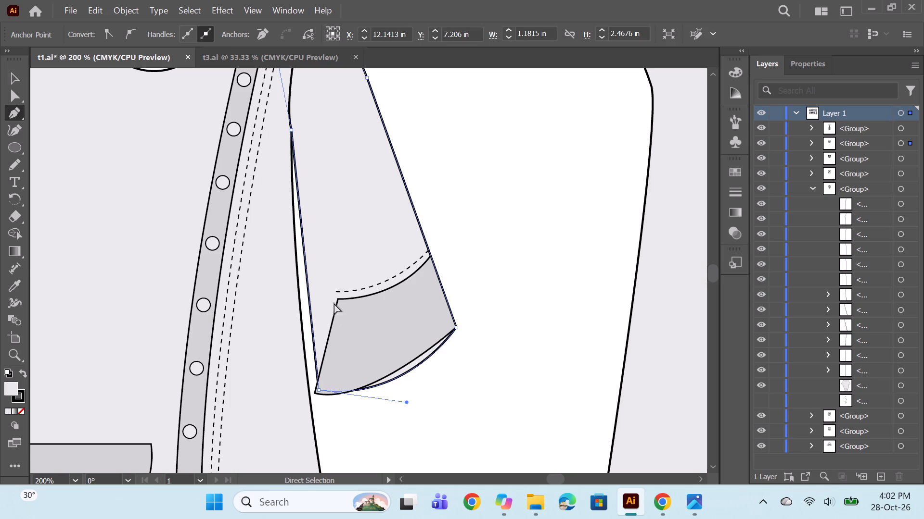
Move the right cuff's upper inner corner to the widened sleeve edge and round the cuff's lower curve along the sleeve hem.
{"action": "left_click", "coordinate": [336, 301], "text": "ctrl"}
{"action": "left_click_drag", "start_coordinate": [339, 298], "coordinate": [311, 304], "text": "ctrl"}
{"action": "left_click", "coordinate": [456, 326], "text": "ctrl"}
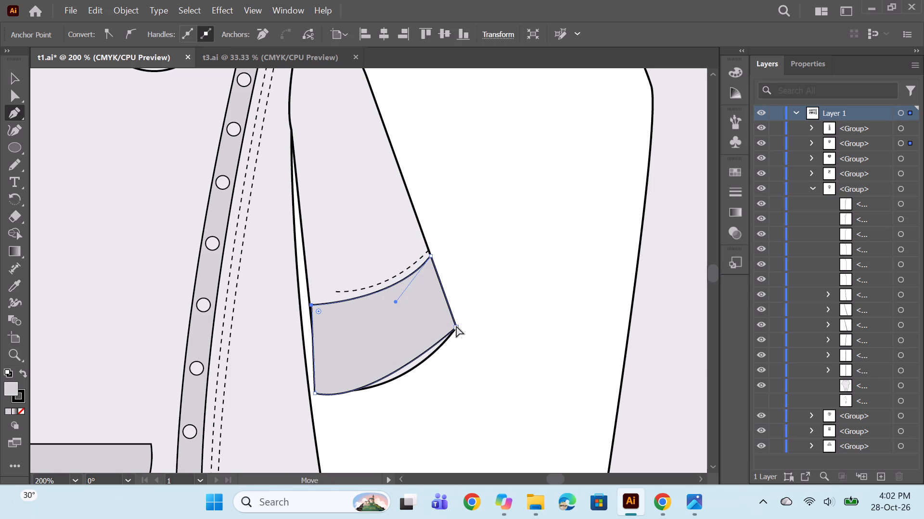
{"action": "left_click_drag", "start_coordinate": [371, 406], "coordinate": [413, 406], "text": "alt"}
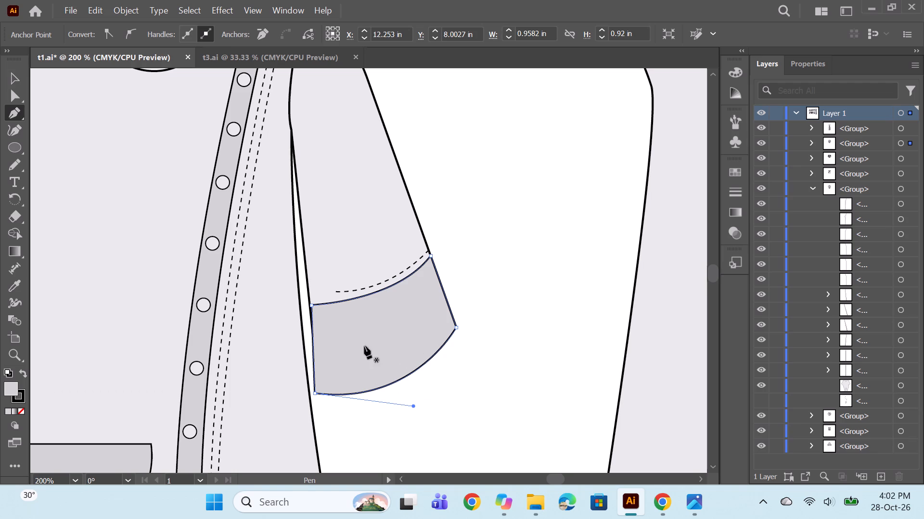
{"action": "double_click", "coordinate": [312, 306], "text": "ctrl"}
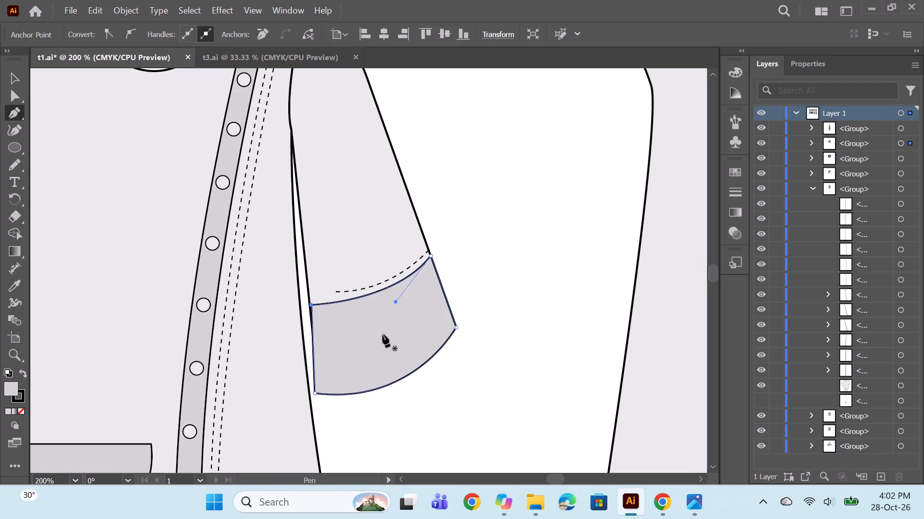
{"action": "scroll", "coordinate": [329, 309], "scroll_direction": "up", "scroll_amount": 3, "text": "alt"}
{"action": "left_click_drag", "start_coordinate": [279, 295], "coordinate": [274, 296], "text": "ctrl"}
{"action": "scroll", "coordinate": [336, 311], "scroll_direction": "down", "scroll_amount": 3, "text": "alt"}
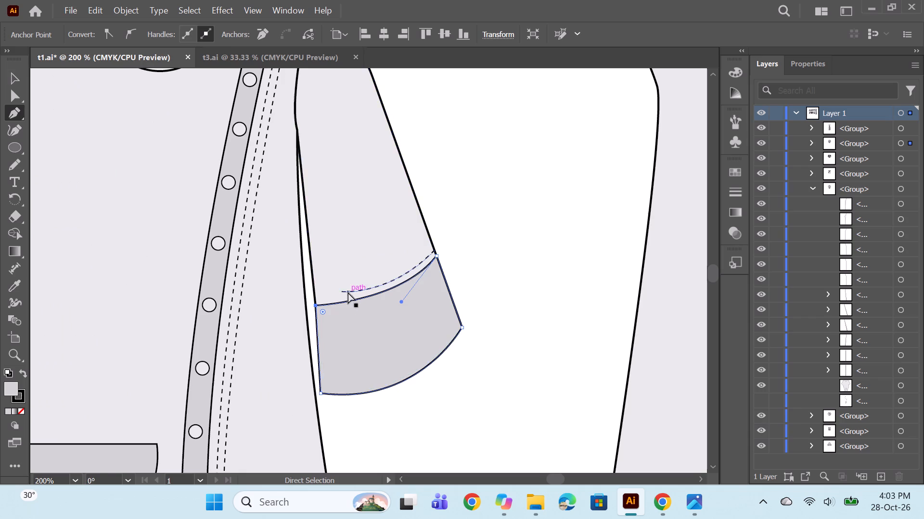
Extend the dashed stitch line above the right cuff to the sleeve's inner edge, parallel to the cuff's top edge.
{"action": "scroll", "coordinate": [348, 292], "scroll_direction": "up", "scroll_amount": 1, "text": "ctrl+alt"}
{"action": "left_click", "coordinate": [339, 292], "text": "ctrl"}
{"action": "left_click_drag", "start_coordinate": [336, 291], "coordinate": [313, 299], "text": "ctrl"}
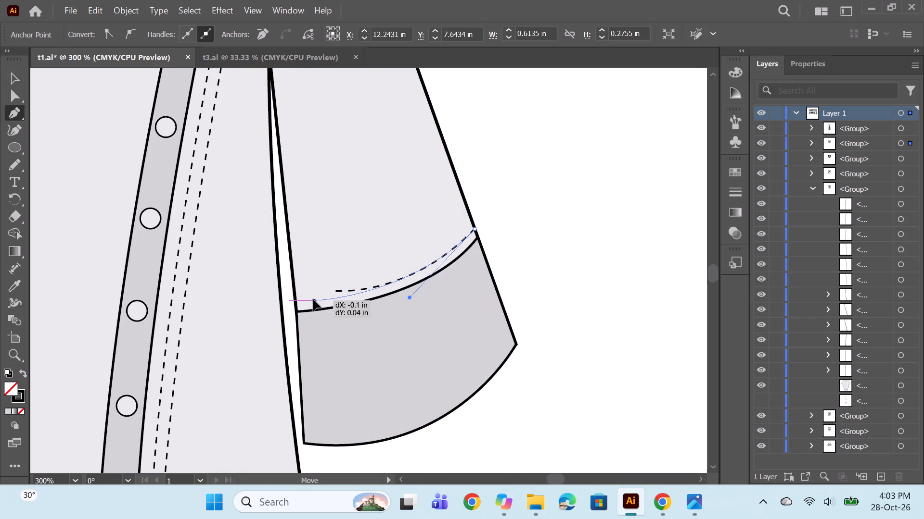
{"action": "left_click_drag", "start_coordinate": [313, 299], "coordinate": [297, 304], "text": "ctrl"}
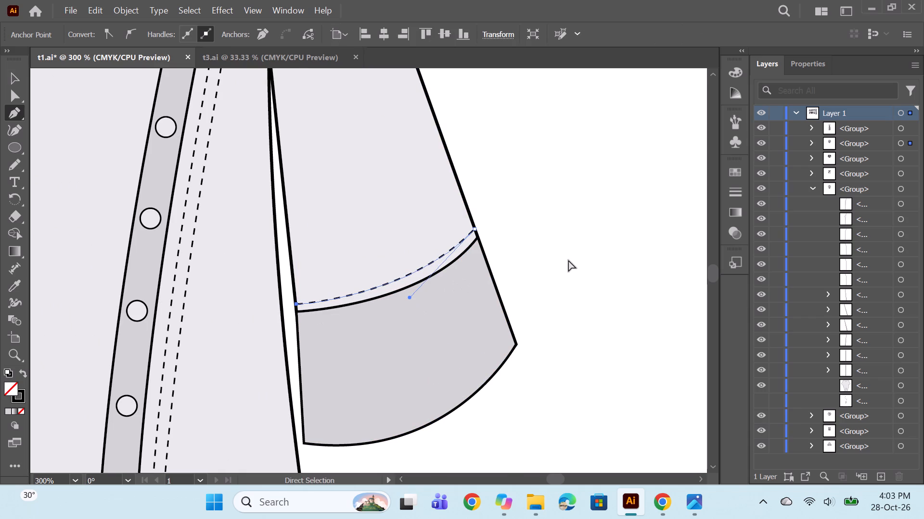
{"action": "left_click", "coordinate": [574, 257], "text": "ctrl"}
Stretch the long dress with the pleated centre panel outward on both sides to about 5.96 in overall group width.
{"action": "scroll", "coordinate": [565, 265], "scroll_direction": "down", "scroll_amount": 5, "text": "alt"}
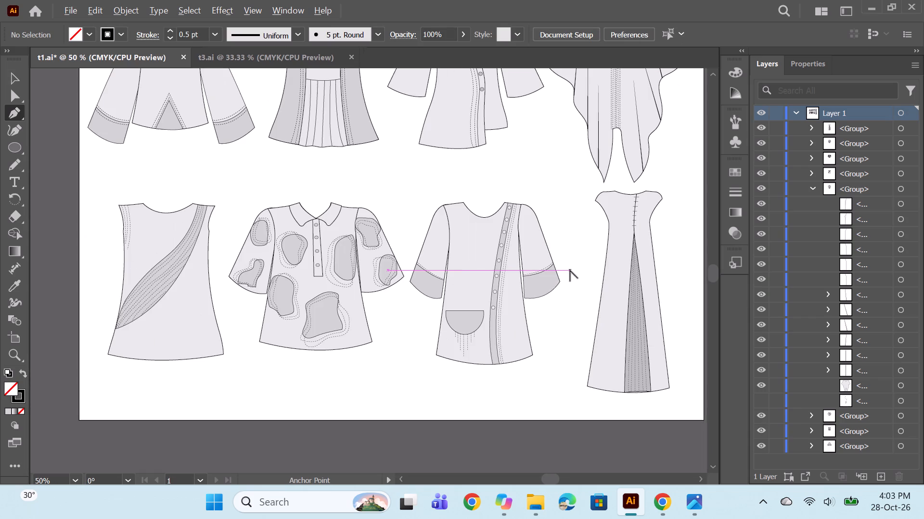
{"action": "scroll", "coordinate": [563, 351], "scroll_direction": "down", "scroll_amount": 2, "text": "alt"}
{"action": "key", "text": "space"}
{"action": "left_click_drag", "start_coordinate": [546, 384], "coordinate": [484, 394]}
{"action": "scroll", "coordinate": [497, 298], "scroll_direction": "up", "scroll_amount": 1, "text": "alt"}
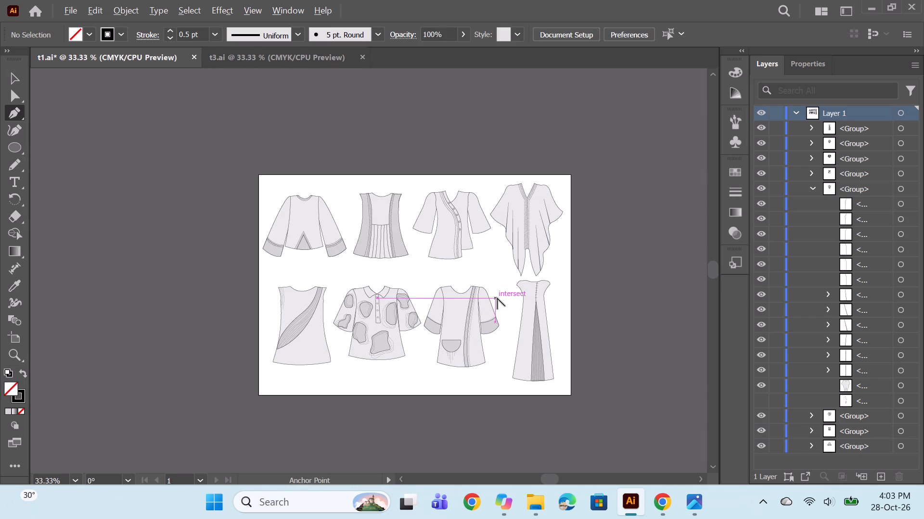
{"action": "left_click", "coordinate": [575, 282], "text": "ctrl"}
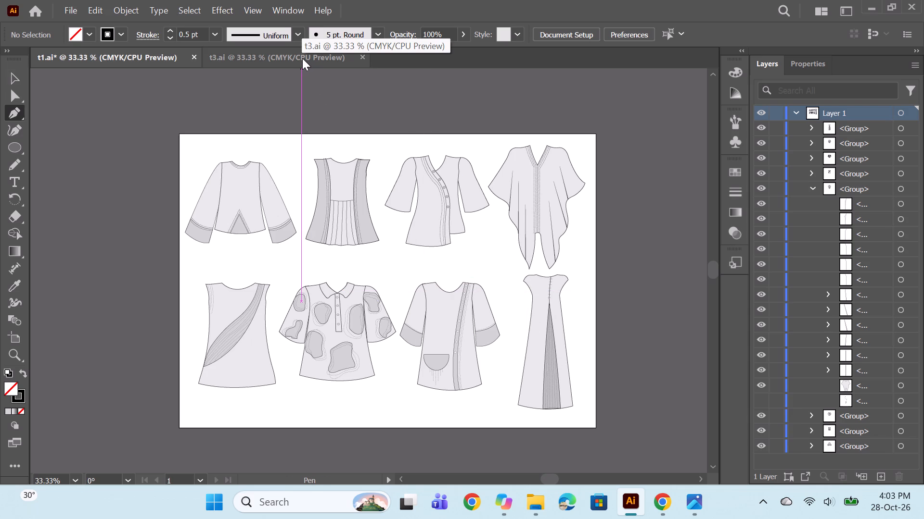
{"action": "left_click", "coordinate": [16, 89]}
{"action": "left_click", "coordinate": [16, 80]}
{"action": "left_click", "coordinate": [552, 352]}
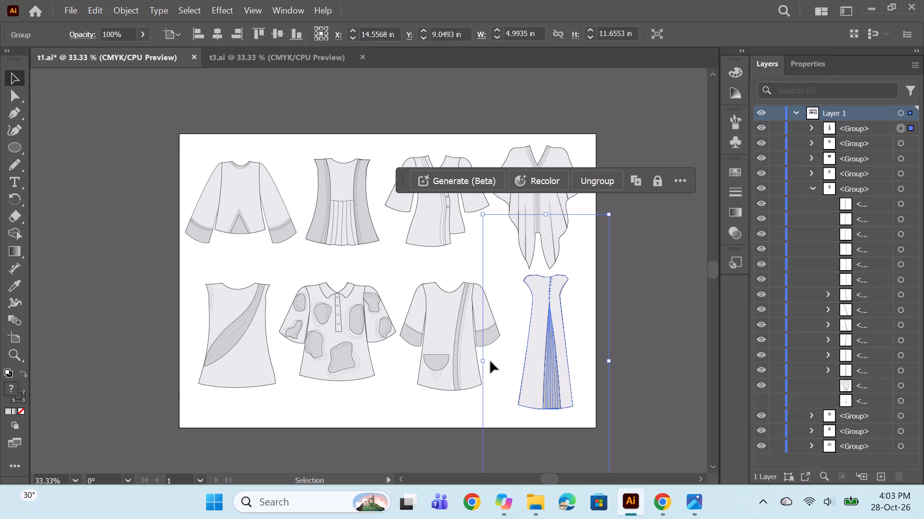
{"action": "left_click_drag", "start_coordinate": [483, 359], "coordinate": [468, 358]}
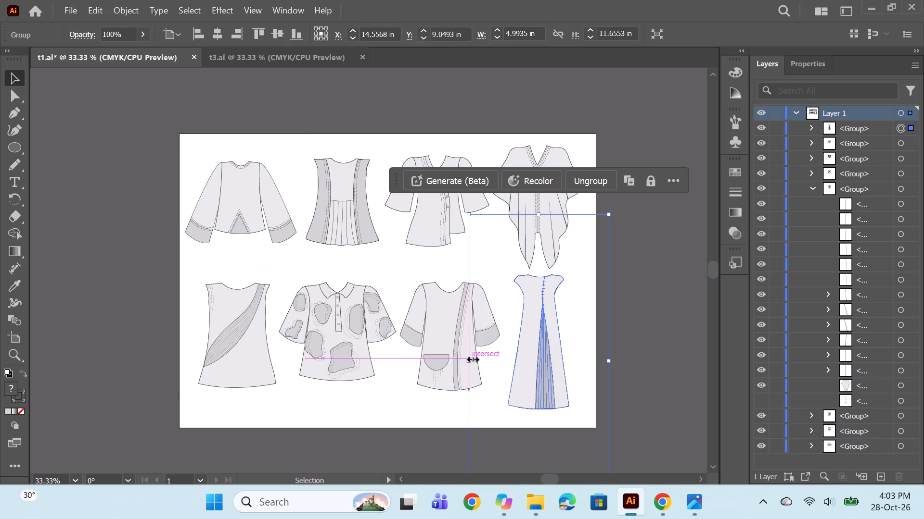
{"action": "left_click_drag", "start_coordinate": [607, 360], "coordinate": [619, 360]}
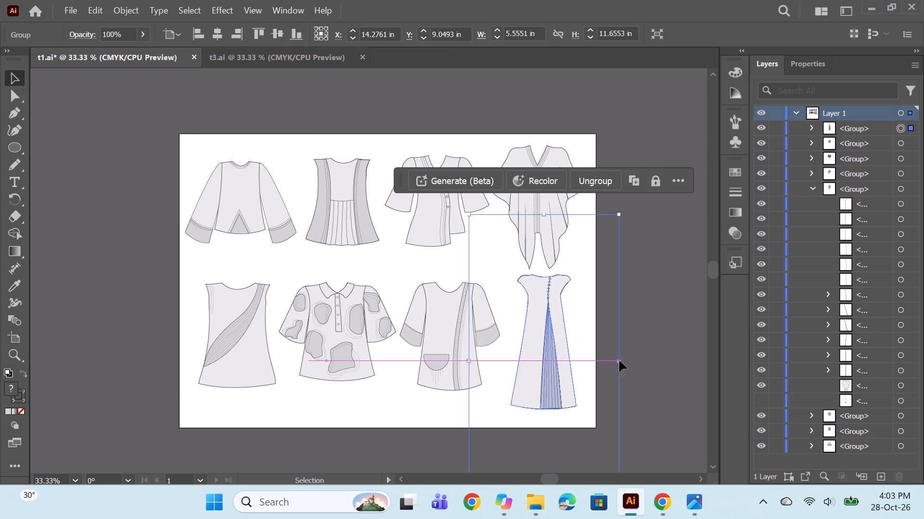
{"action": "left_click", "coordinate": [647, 322]}
Widen the long dress a little further by stretching its right side outward.
{"action": "left_click", "coordinate": [526, 349]}
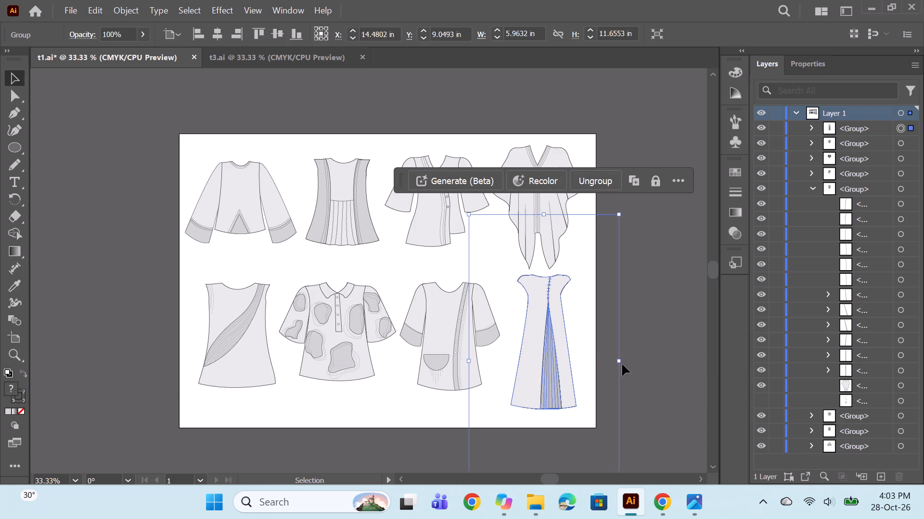
{"action": "left_click_drag", "start_coordinate": [623, 362], "coordinate": [640, 363]}
{"action": "left_click_drag", "start_coordinate": [619, 360], "coordinate": [643, 360]}
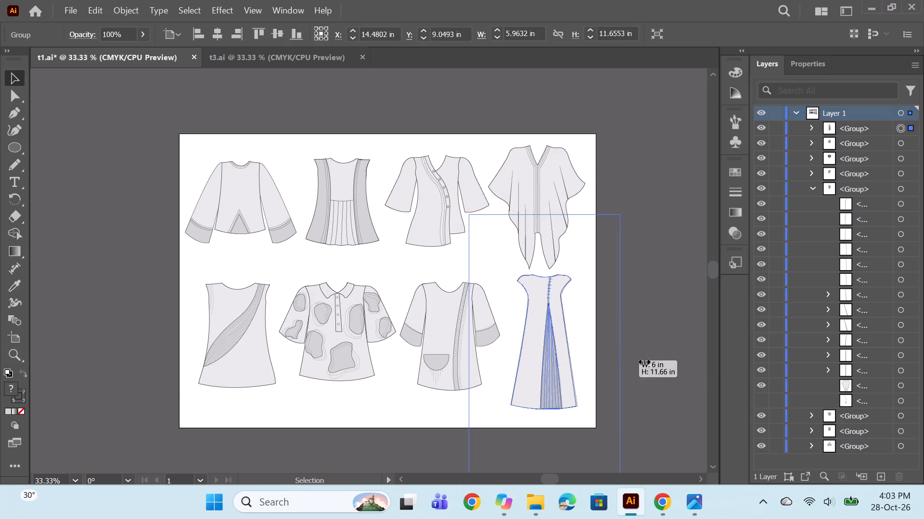
{"action": "left_click_drag", "start_coordinate": [643, 360], "coordinate": [628, 363]}
{"action": "left_click", "coordinate": [676, 337]}
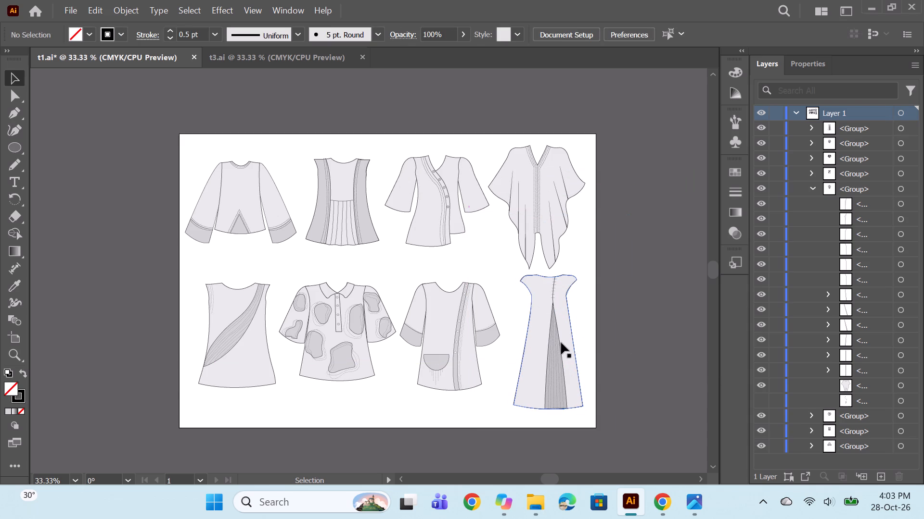
Shift the widened long dress slightly left, toward the pocket tunic.
{"action": "left_click_drag", "start_coordinate": [558, 344], "coordinate": [553, 345]}
{"action": "left_click", "coordinate": [661, 345]}
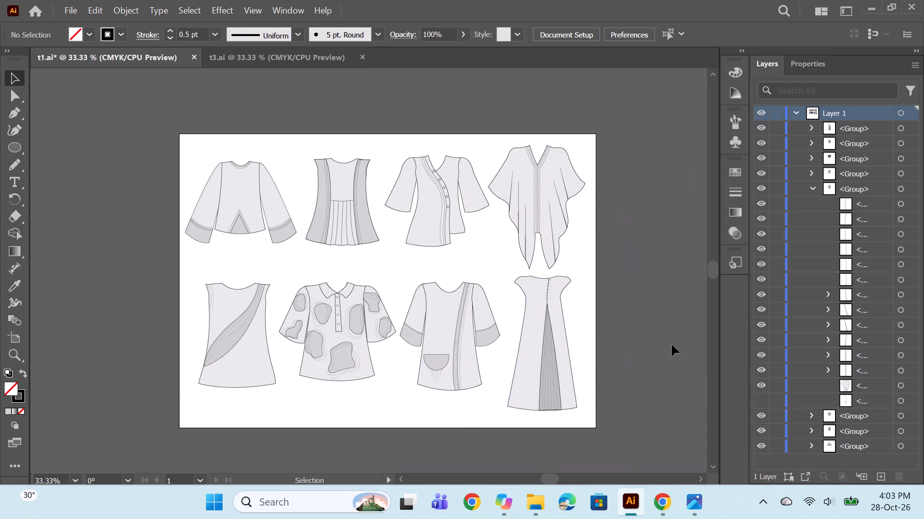
Compare the t1.ai garment set with t3.ai, and examine the sleeves and silhouettes of the six t3.ai garments closely.
{"action": "scroll", "coordinate": [637, 304], "scroll_direction": "up", "scroll_amount": 1}
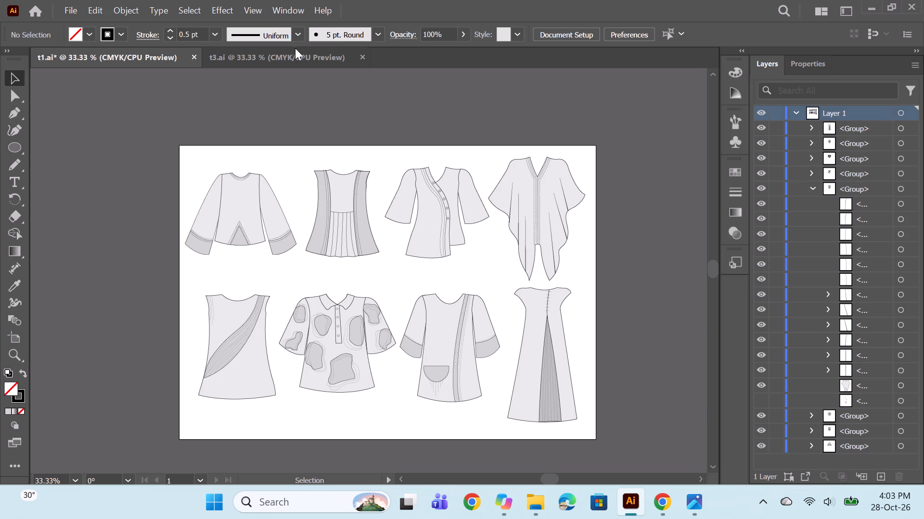
{"action": "left_click", "coordinate": [290, 55]}
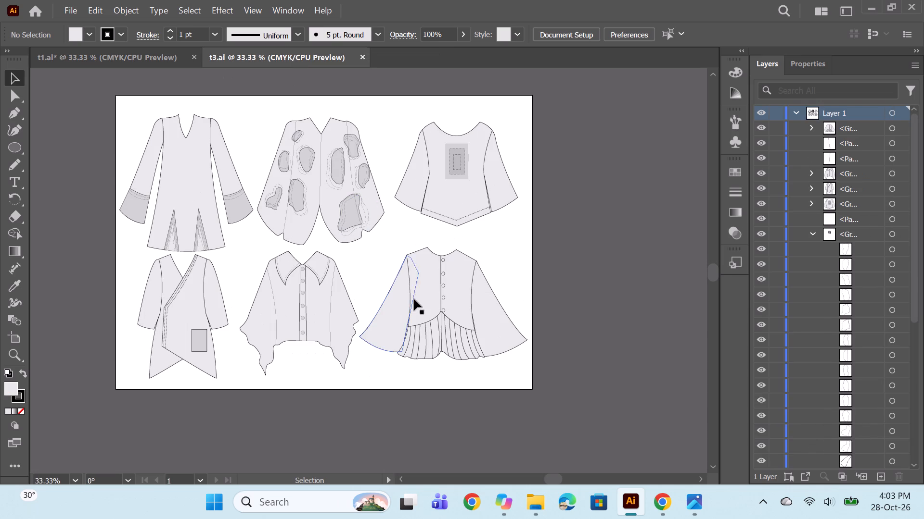
{"action": "scroll", "coordinate": [414, 285], "scroll_direction": "up", "scroll_amount": 1}
{"action": "left_click", "coordinate": [119, 56]}
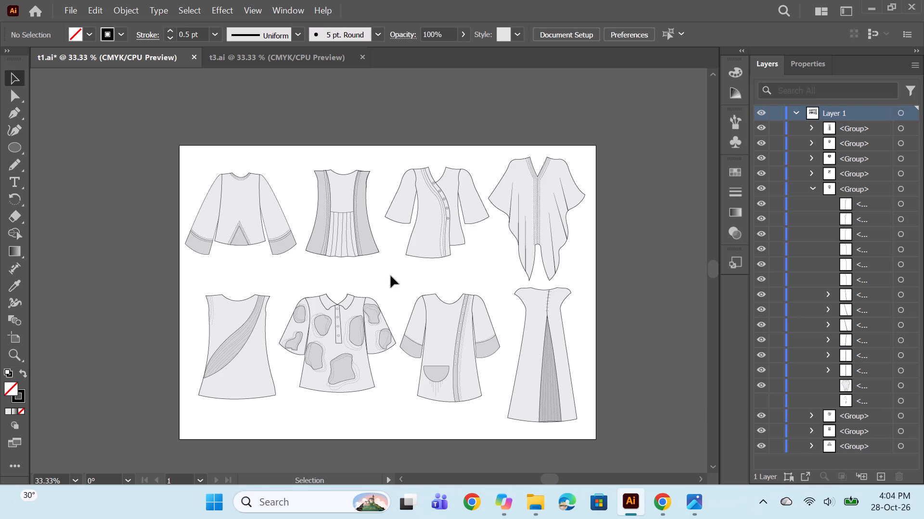
{"action": "left_click", "coordinate": [255, 46]}
{"action": "left_click", "coordinate": [254, 49]}
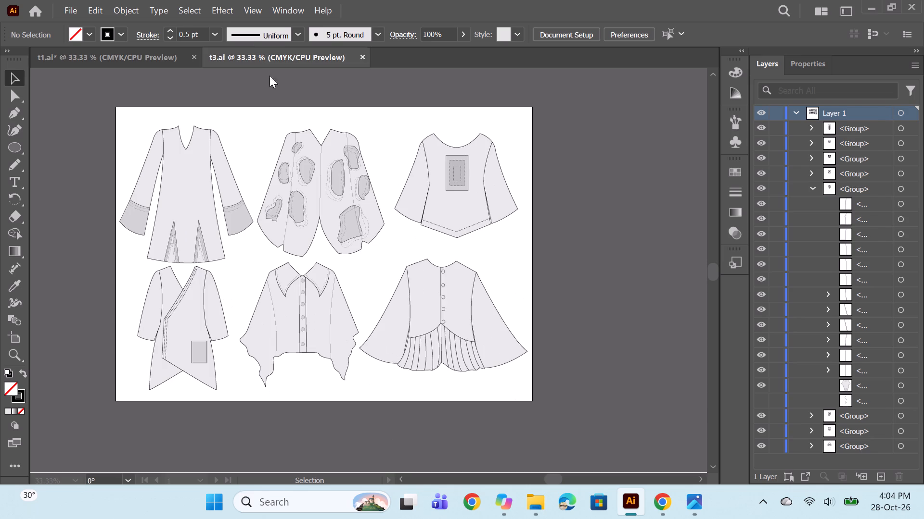
{"action": "key", "text": "space"}
{"action": "key", "text": "space"}
{"action": "key", "text": "space"}
{"action": "key", "text": "space"}
{"action": "key", "text": "space"}
{"action": "key", "text": "space"}
{"action": "key", "text": "space"}
{"action": "key", "text": "space"}
{"action": "key", "text": "space"}
{"action": "key", "text": "space"}
{"action": "key", "text": "space"}
{"action": "key", "text": "space"}
{"action": "key", "text": "space"}
{"action": "key", "text": "space"}
{"action": "key", "text": "space"}
{"action": "key", "text": "space"}
{"action": "left_click_drag", "start_coordinate": [518, 267], "coordinate": [539, 272]}
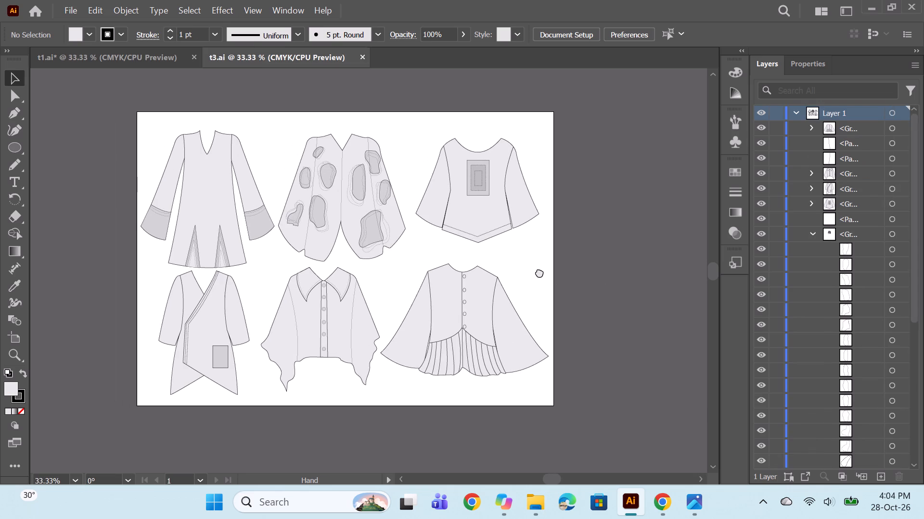
{"action": "left_click_drag", "start_coordinate": [539, 272], "coordinate": [551, 272]}
{"action": "scroll", "coordinate": [539, 262], "scroll_direction": "up", "scroll_amount": 1, "text": "alt"}
{"action": "key", "text": "space"}
{"action": "key", "text": "space"}
{"action": "key", "text": "space"}
{"action": "key", "text": "space"}
{"action": "key", "text": "space"}
{"action": "key", "text": "space"}
{"action": "key", "text": "space"}
{"action": "key", "text": "space"}
{"action": "key", "text": "space"}
{"action": "key", "text": "space"}
{"action": "key", "text": "space"}
{"action": "key", "text": "space"}
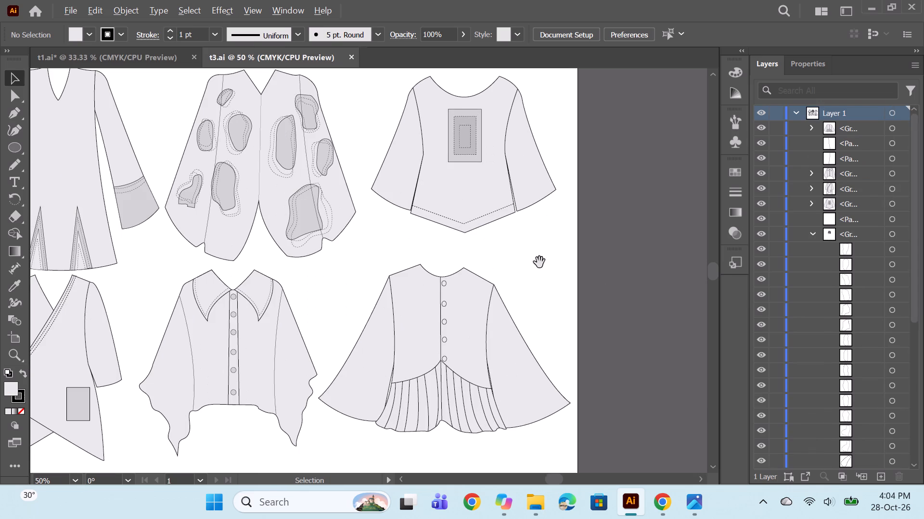
{"action": "left_click_drag", "start_coordinate": [539, 262], "coordinate": [650, 263]}
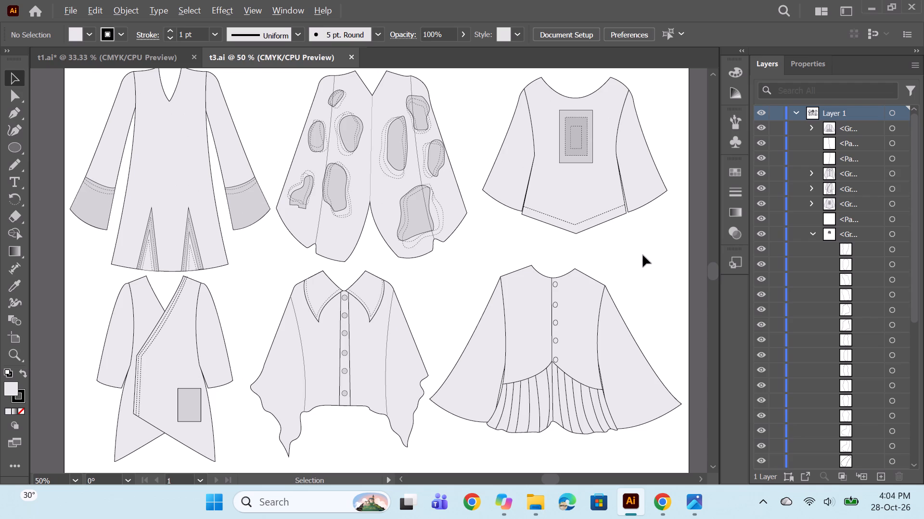
{"action": "scroll", "coordinate": [643, 255], "scroll_direction": "down", "scroll_amount": 1, "text": "alt"}
{"action": "key", "text": "space"}
{"action": "key", "text": "space"}
{"action": "key", "text": "space"}
{"action": "key", "text": "space"}
{"action": "key", "text": "space"}
{"action": "key", "text": "space"}
{"action": "key", "text": "space"}
{"action": "key", "text": "space"}
{"action": "key", "text": "space"}
{"action": "key", "text": "space"}
{"action": "key", "text": "space"}
{"action": "key", "text": "space"}
{"action": "key", "text": "space"}
{"action": "key", "text": "space"}
{"action": "left_click_drag", "start_coordinate": [632, 252], "coordinate": [572, 253]}
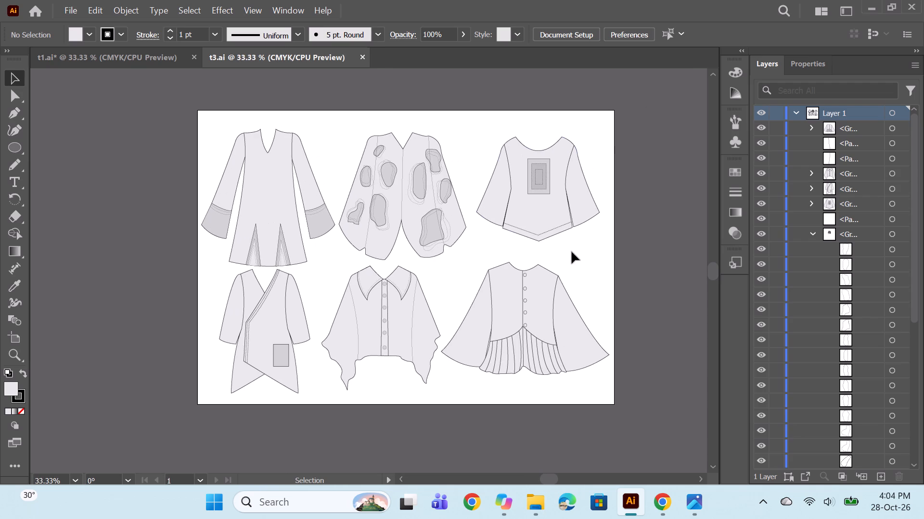
{"action": "scroll", "coordinate": [500, 239], "scroll_direction": "up", "scroll_amount": 1, "text": "alt"}
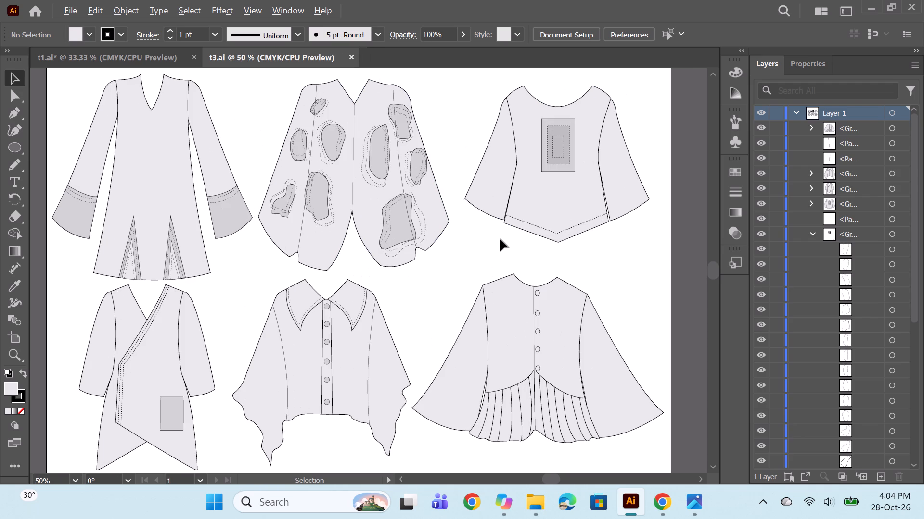
{"action": "key", "text": "space"}
{"action": "key", "text": "space"}
{"action": "key", "text": "space"}
{"action": "key", "text": "space"}
{"action": "key", "text": "space"}
{"action": "key", "text": "space"}
{"action": "key", "text": "space"}
{"action": "key", "text": "space"}
{"action": "key", "text": "space"}
{"action": "key", "text": "space"}
{"action": "key", "text": "space"}
{"action": "key", "text": "space"}
{"action": "key", "text": "space"}
{"action": "key", "text": "space"}
{"action": "key", "text": "space"}
{"action": "key", "text": "space"}
{"action": "key", "text": "space"}
{"action": "key", "text": "space"}
{"action": "key", "text": "space"}
{"action": "key", "text": "space"}
{"action": "left_click_drag", "start_coordinate": [591, 249], "coordinate": [611, 249]}
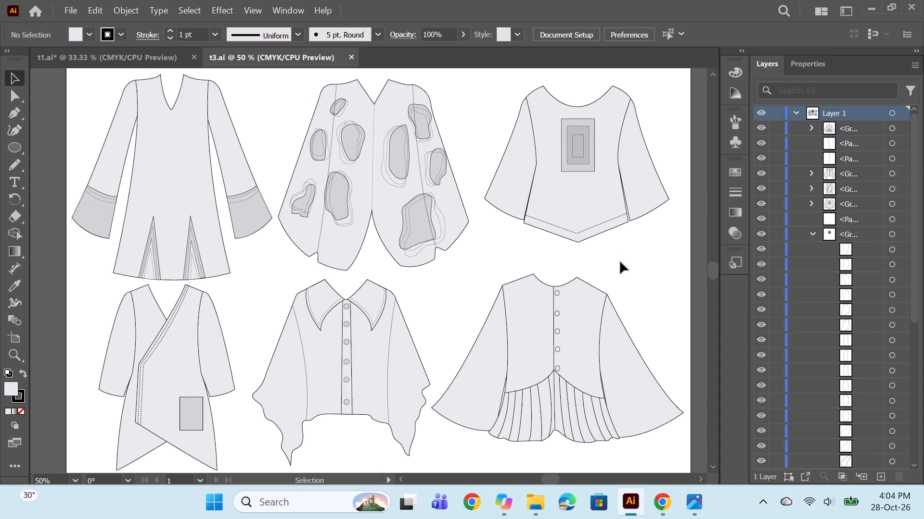
Examine the eight garment flats in t1.ai at closer range and check them against the t3.ai set.
{"action": "left_click", "coordinate": [106, 58]}
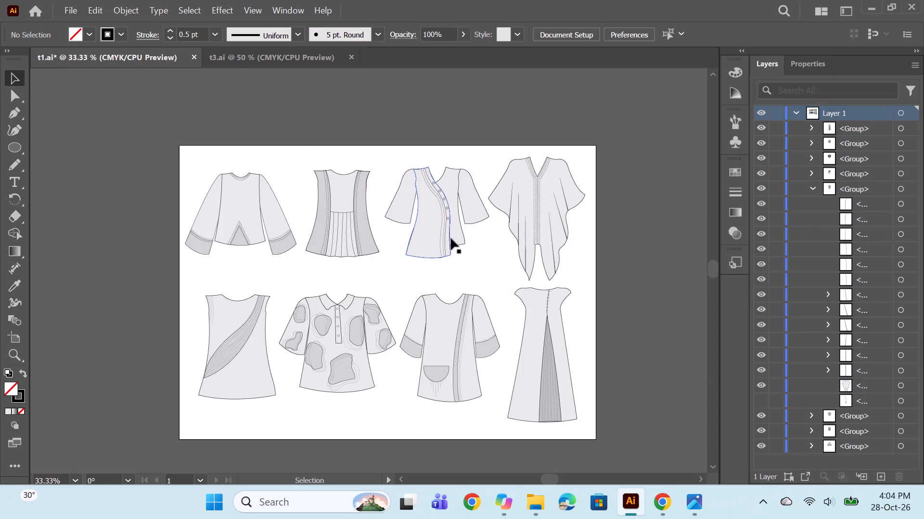
{"action": "scroll", "coordinate": [463, 245], "scroll_direction": "up", "scroll_amount": 1, "text": "alt"}
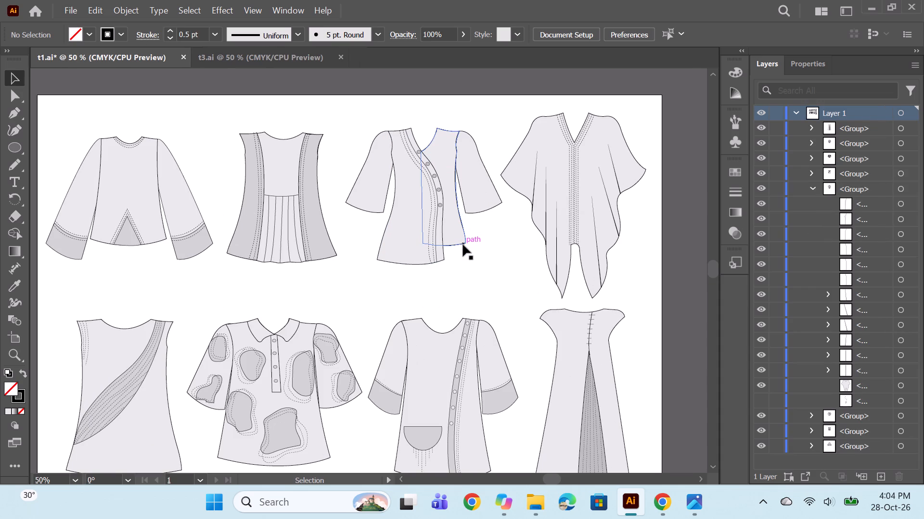
{"action": "scroll", "coordinate": [463, 245], "scroll_direction": "down", "scroll_amount": 3}
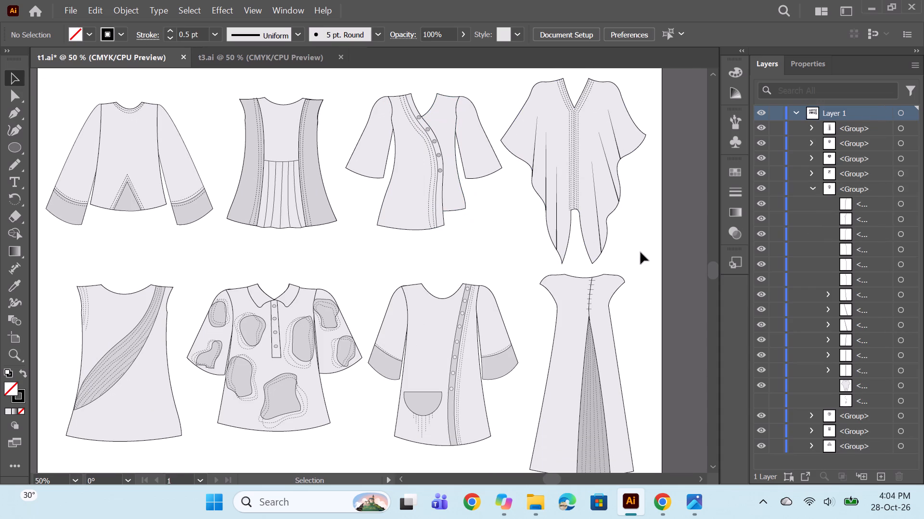
{"action": "scroll", "coordinate": [641, 252], "scroll_direction": "down", "scroll_amount": 1}
{"action": "key", "text": "space"}
{"action": "key", "text": "space"}
{"action": "key", "text": "space"}
{"action": "key", "text": "space"}
{"action": "key", "text": "space"}
{"action": "key", "text": "space"}
{"action": "key", "text": "space"}
{"action": "key", "text": "space"}
{"action": "key", "text": "space"}
{"action": "key", "text": "space"}
{"action": "key", "text": "space"}
{"action": "key", "text": "space"}
{"action": "key", "text": "space"}
{"action": "key", "text": "space"}
{"action": "key", "text": "space"}
{"action": "key", "text": "space"}
{"action": "key", "text": "space"}
{"action": "key", "text": "space"}
{"action": "key", "text": "space"}
{"action": "key", "text": "space"}
{"action": "left_click_drag", "start_coordinate": [634, 248], "coordinate": [644, 250]}
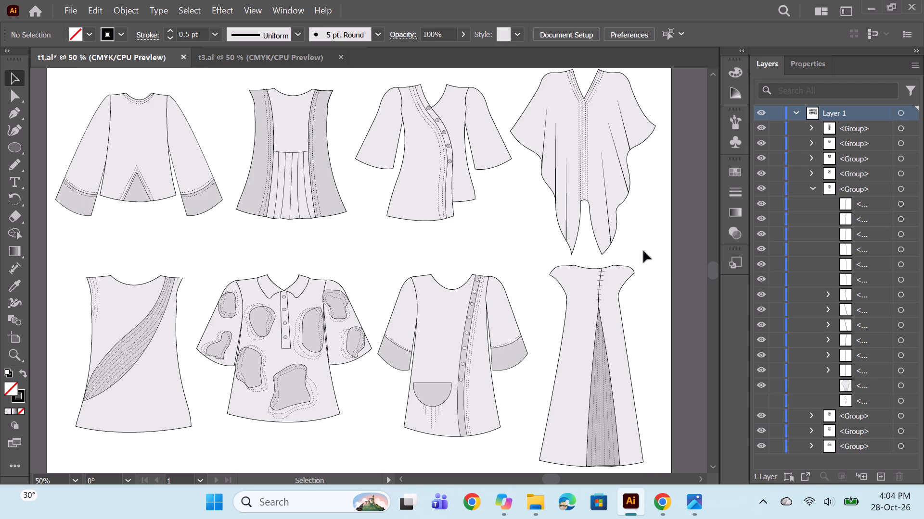
{"action": "left_click", "coordinate": [257, 61]}
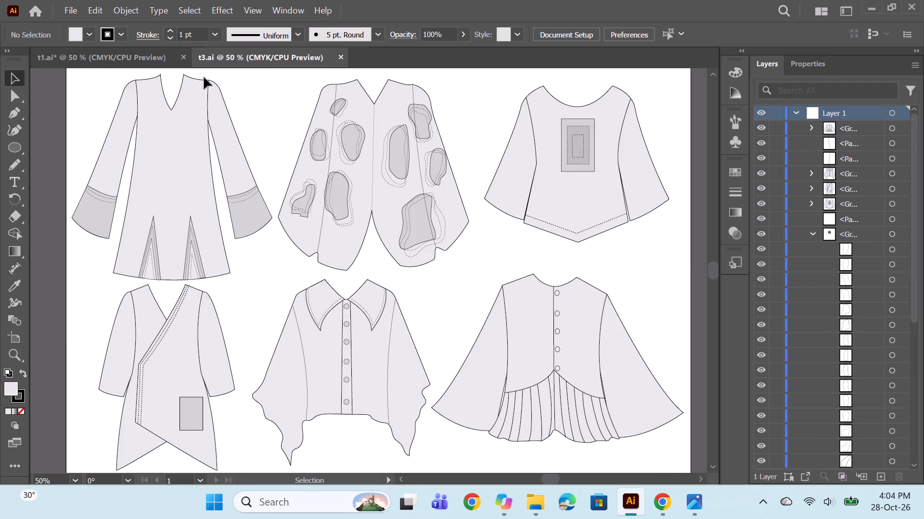
{"action": "left_click", "coordinate": [127, 49]}
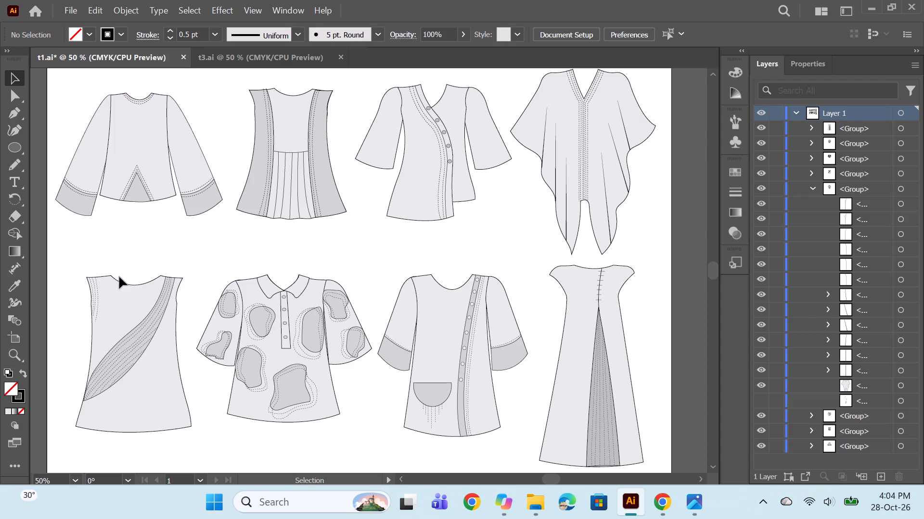
Delete the button placket strip from the collared shirt with irregular patches in t1.ai, keeping its buttons.
{"action": "left_click", "coordinate": [18, 83]}
{"action": "left_click", "coordinate": [13, 115]}
{"action": "left_click", "coordinate": [287, 346], "text": "ctrl"}
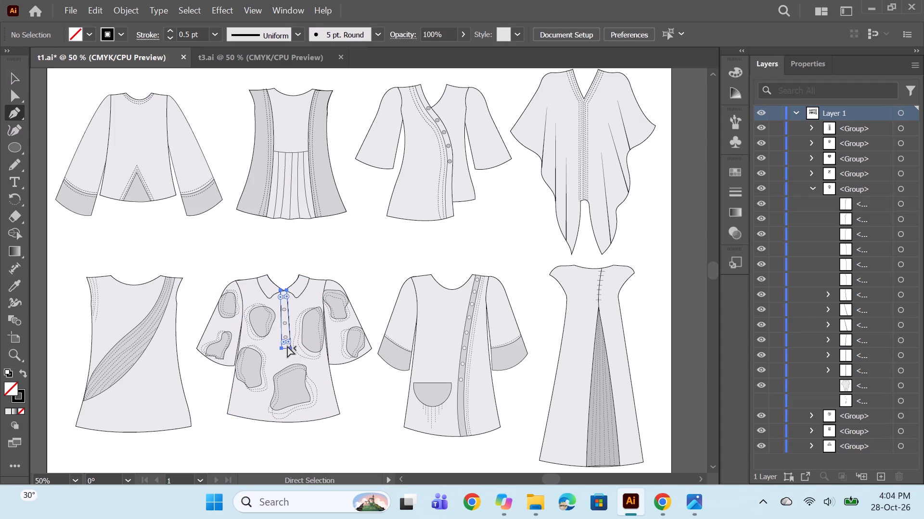
{"action": "key", "text": "BackSpace"}
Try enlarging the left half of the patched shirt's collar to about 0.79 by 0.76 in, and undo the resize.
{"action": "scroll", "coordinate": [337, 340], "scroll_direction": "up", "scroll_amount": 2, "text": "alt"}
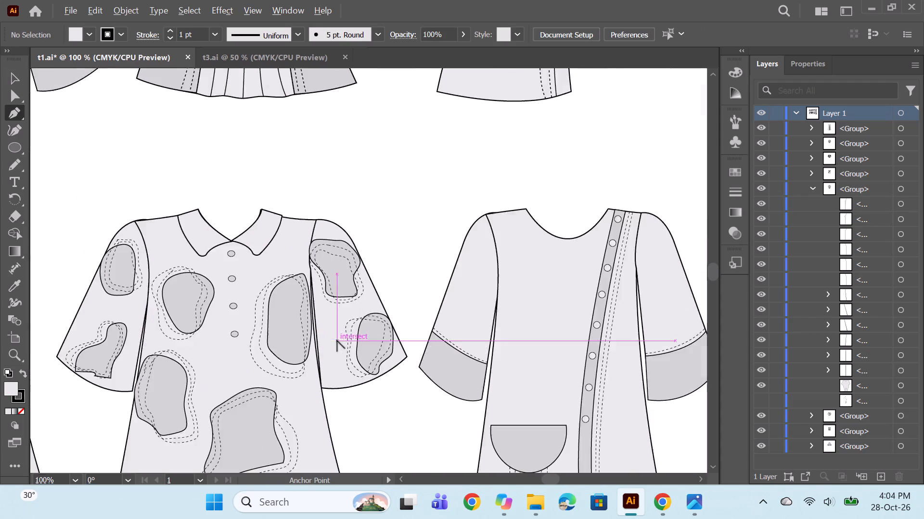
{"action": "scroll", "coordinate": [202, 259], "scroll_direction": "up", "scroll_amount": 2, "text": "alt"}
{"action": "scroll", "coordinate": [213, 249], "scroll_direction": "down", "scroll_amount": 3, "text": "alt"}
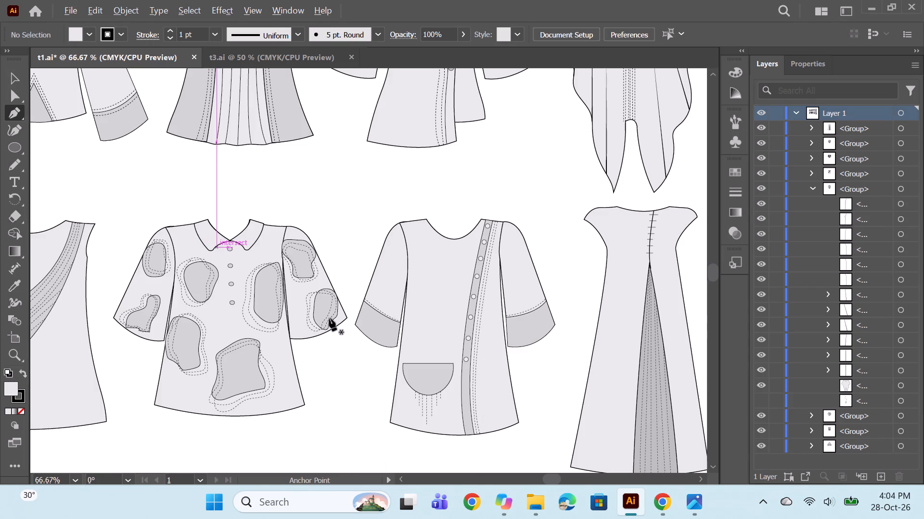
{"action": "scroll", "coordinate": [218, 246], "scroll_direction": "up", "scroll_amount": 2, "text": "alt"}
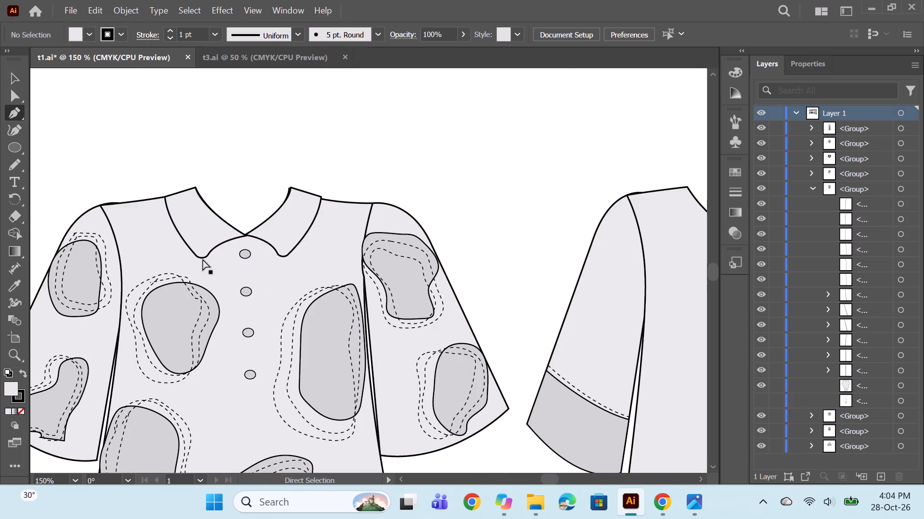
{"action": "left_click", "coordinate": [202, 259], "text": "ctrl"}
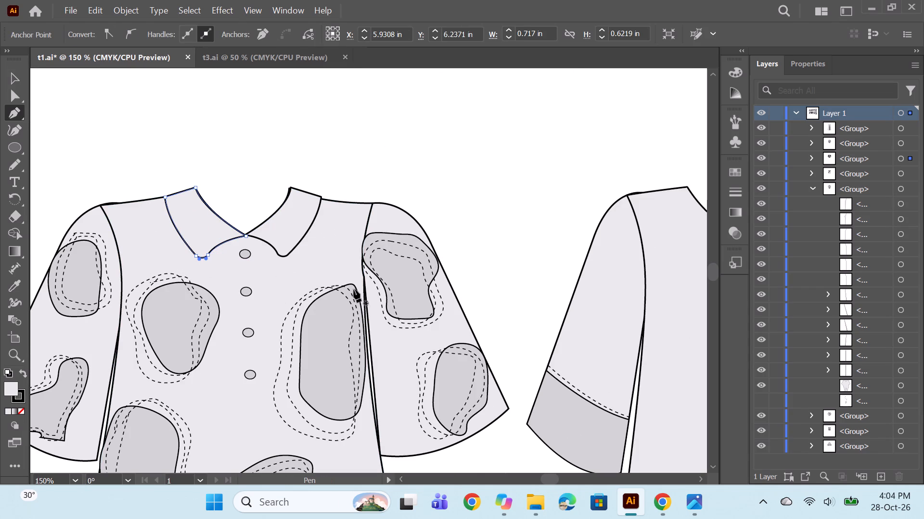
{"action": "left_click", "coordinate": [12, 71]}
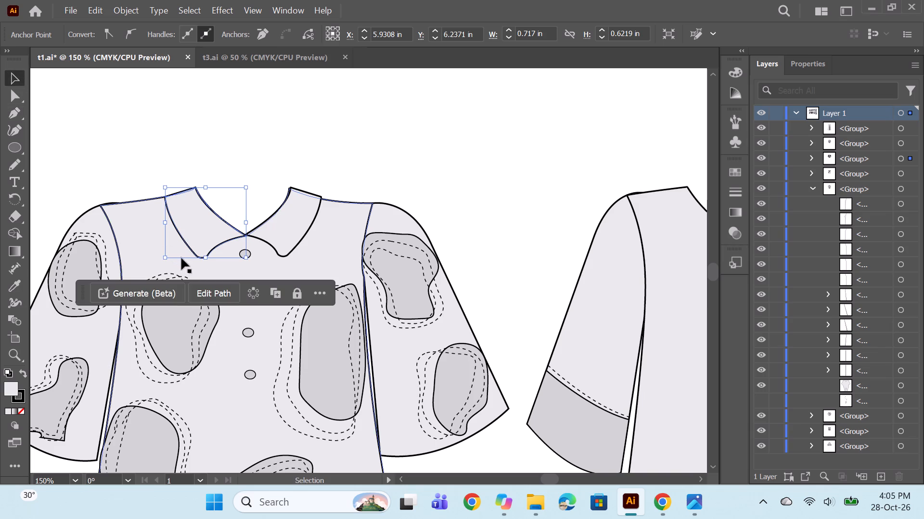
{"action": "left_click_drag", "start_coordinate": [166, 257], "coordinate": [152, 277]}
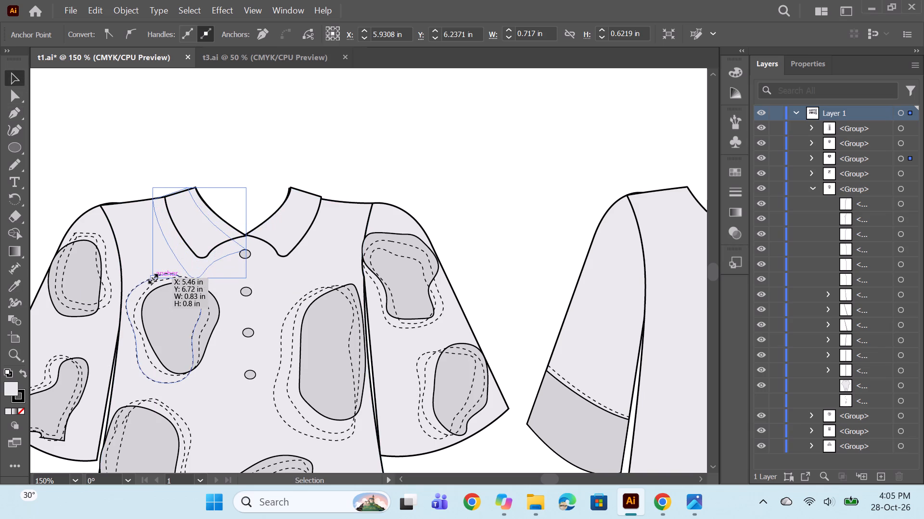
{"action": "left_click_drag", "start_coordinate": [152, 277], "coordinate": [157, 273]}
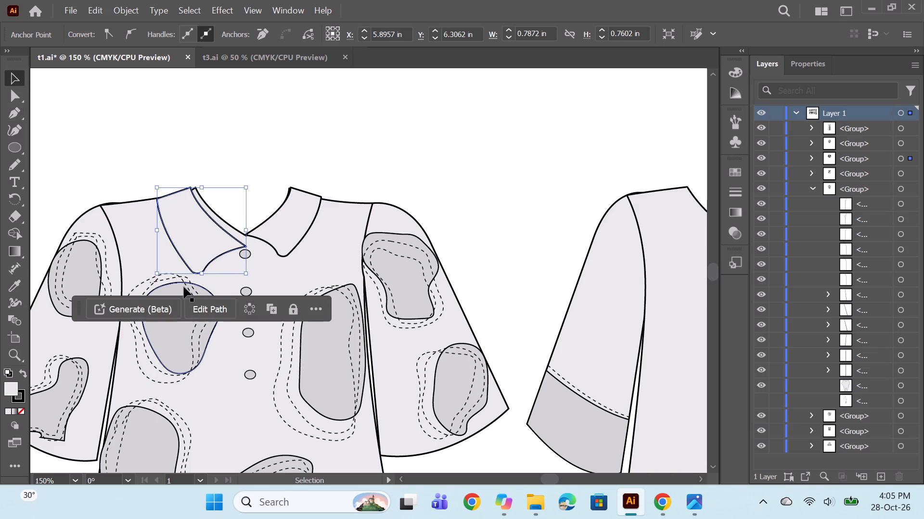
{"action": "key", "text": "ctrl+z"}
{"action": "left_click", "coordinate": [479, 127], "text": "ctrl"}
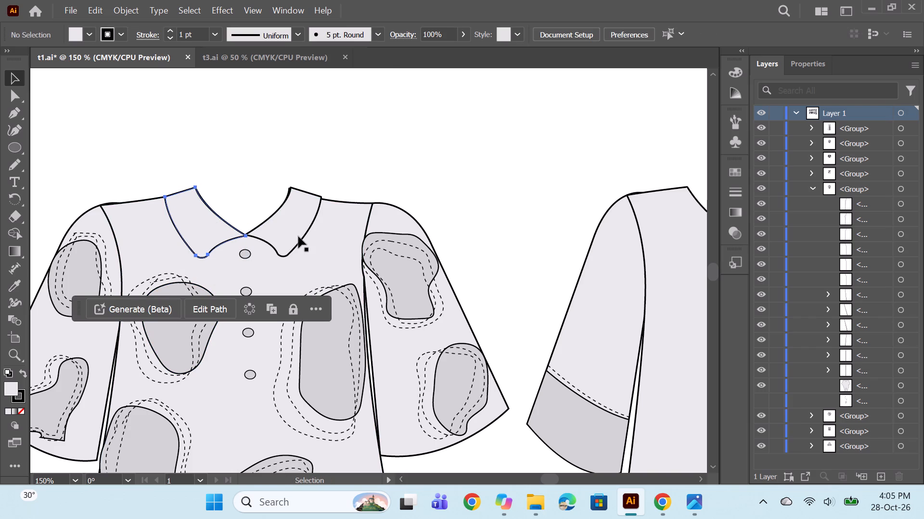
Review the full t1.ai garment set and compare it again with the t3.ai set for proportions and detailing.
{"action": "scroll", "coordinate": [302, 248], "scroll_direction": "down", "scroll_amount": 4, "text": "alt"}
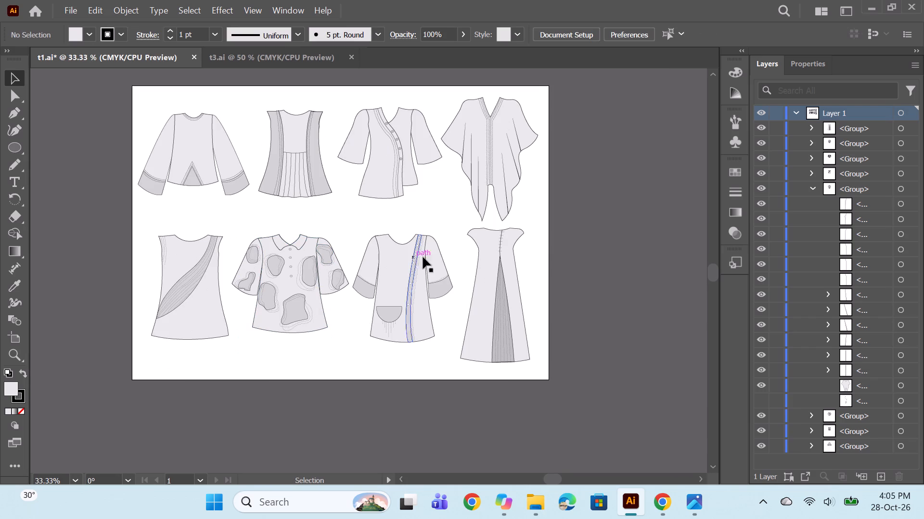
{"action": "scroll", "coordinate": [562, 250], "scroll_direction": "up", "scroll_amount": 1}
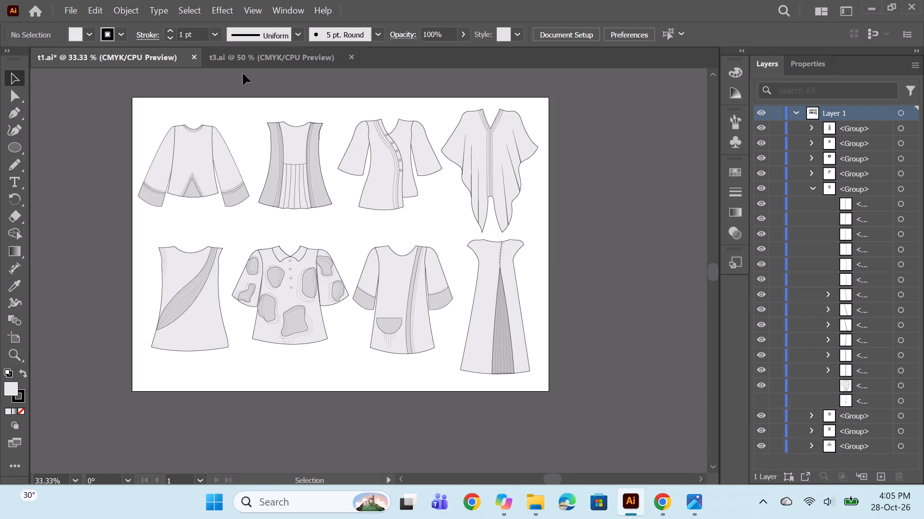
{"action": "left_click", "coordinate": [252, 58]}
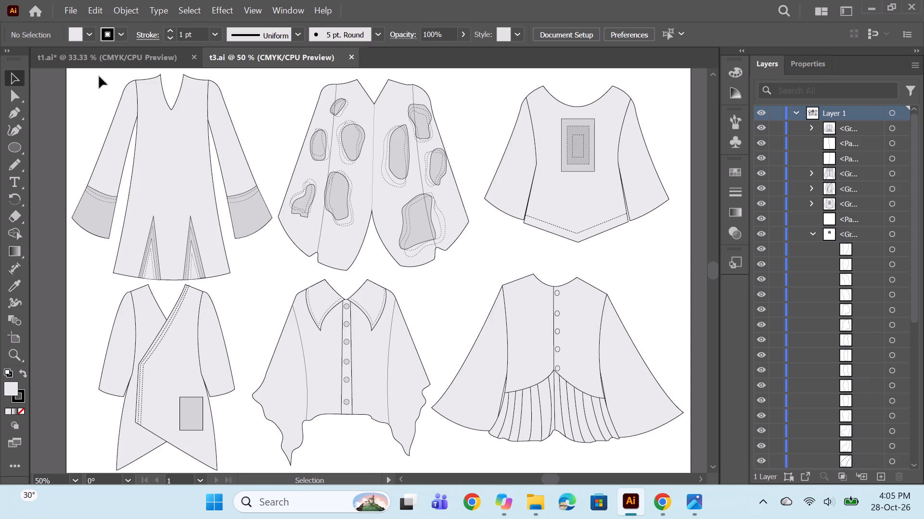
{"action": "left_click", "coordinate": [107, 58]}
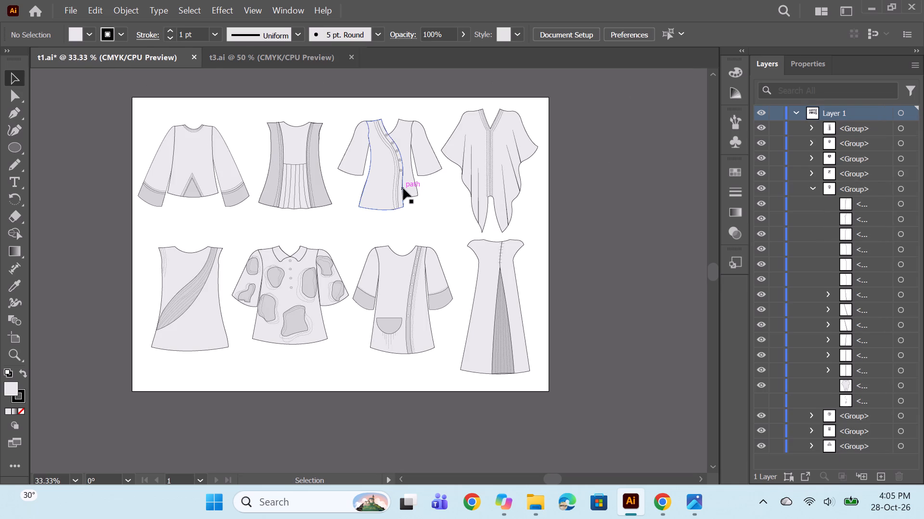
{"action": "scroll", "coordinate": [403, 188], "scroll_direction": "up", "scroll_amount": 1, "text": "alt"}
{"action": "key", "text": "space"}
{"action": "key", "text": "space"}
{"action": "key", "text": "space"}
{"action": "key", "text": "space"}
{"action": "key", "text": "space"}
{"action": "key", "text": "space"}
{"action": "key", "text": "space"}
{"action": "key", "text": "space"}
{"action": "key", "text": "space"}
{"action": "key", "text": "space"}
{"action": "key", "text": "space"}
{"action": "key", "text": "space"}
{"action": "key", "text": "space"}
{"action": "key", "text": "space"}
{"action": "key", "text": "space"}
{"action": "key", "text": "space"}
{"action": "key", "text": "space"}
{"action": "key", "text": "space"}
{"action": "key", "text": "space"}
{"action": "key", "text": "space"}
{"action": "left_click_drag", "start_coordinate": [596, 251], "coordinate": [642, 250]}
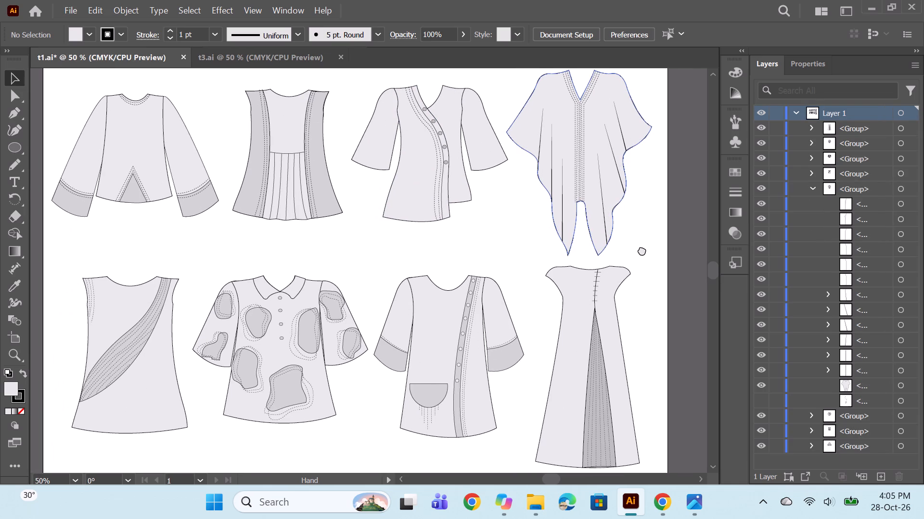
{"action": "left_click_drag", "start_coordinate": [642, 250], "coordinate": [648, 256]}
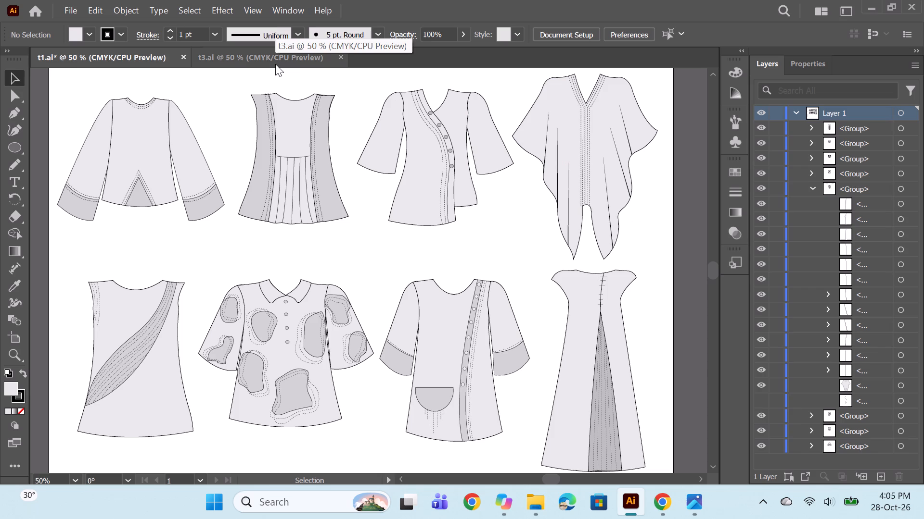
{"action": "left_click", "coordinate": [245, 66]}
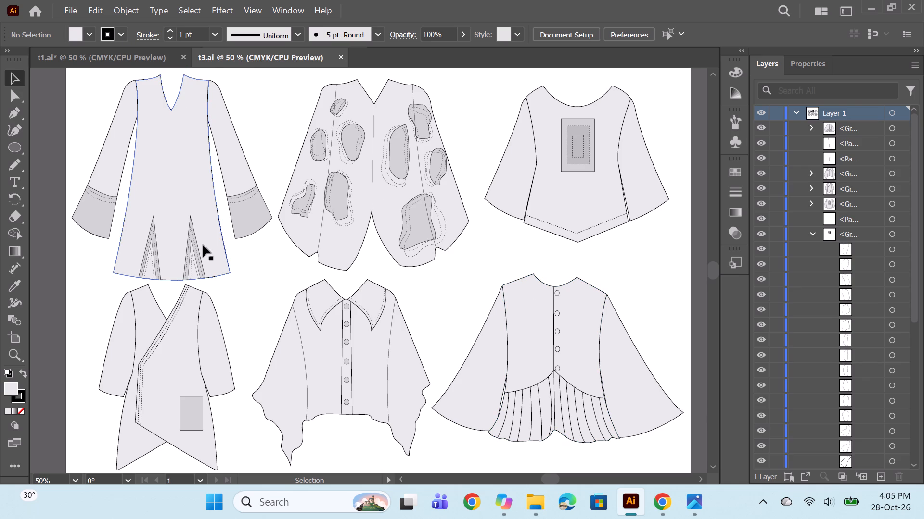
{"action": "left_click", "coordinate": [128, 62]}
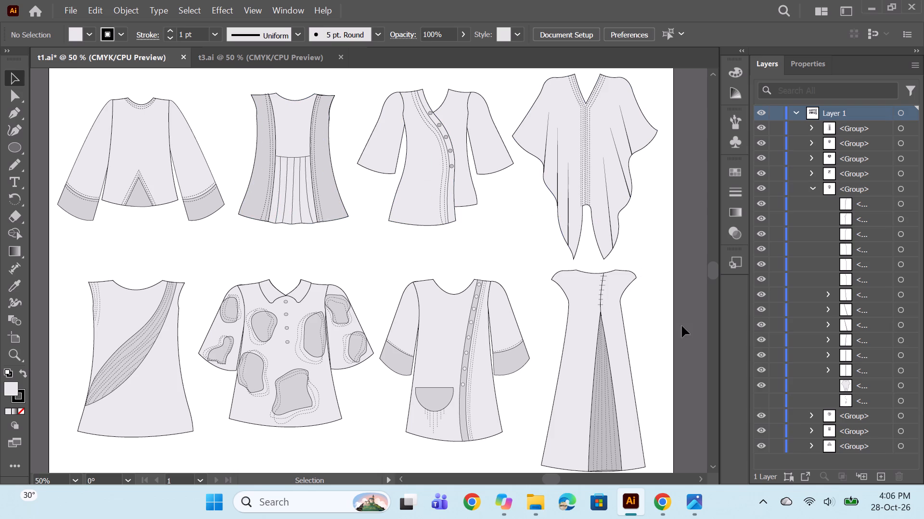
{"action": "left_click", "coordinate": [230, 53]}
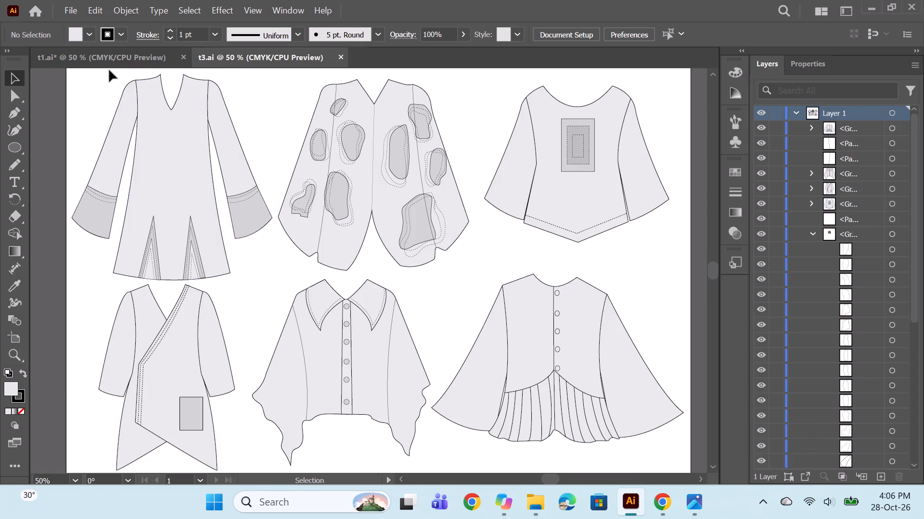
Compare the eight garment flats in t1.ai with the six in t3.ai for silhouettes and detailing.
{"action": "left_click", "coordinate": [105, 54]}
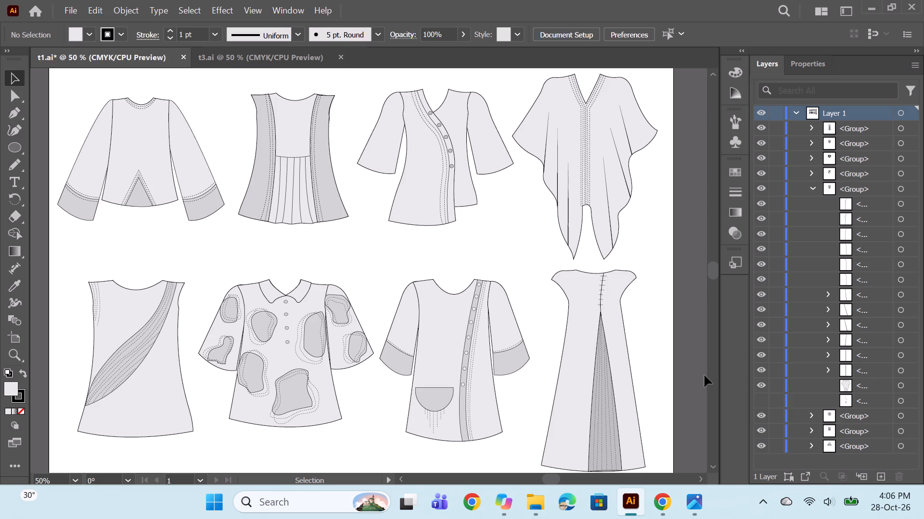
{"action": "left_click", "coordinate": [236, 56]}
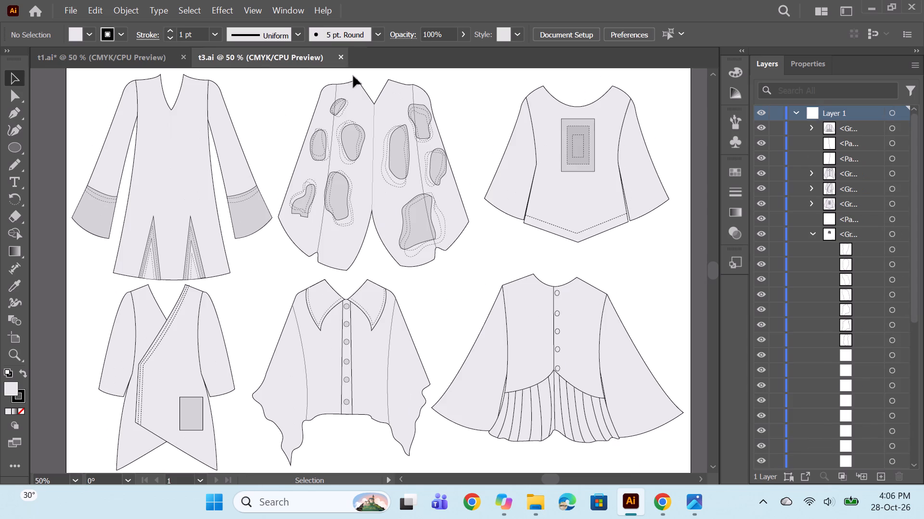
{"action": "left_click", "coordinate": [139, 62]}
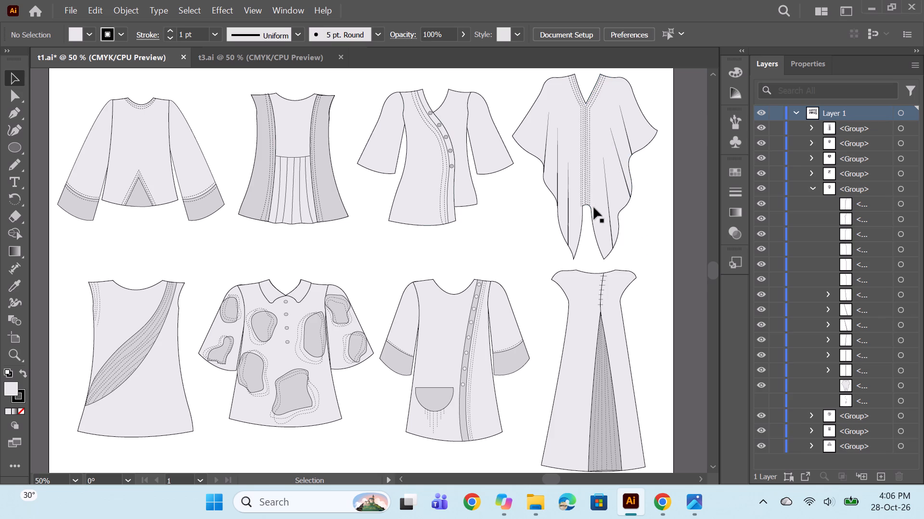
{"action": "left_click", "coordinate": [213, 52]}
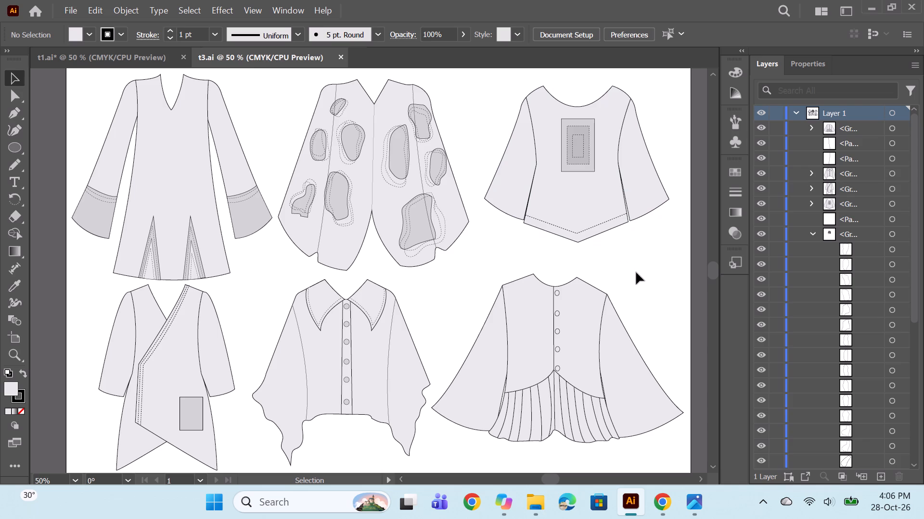
{"action": "left_click", "coordinate": [80, 51]}
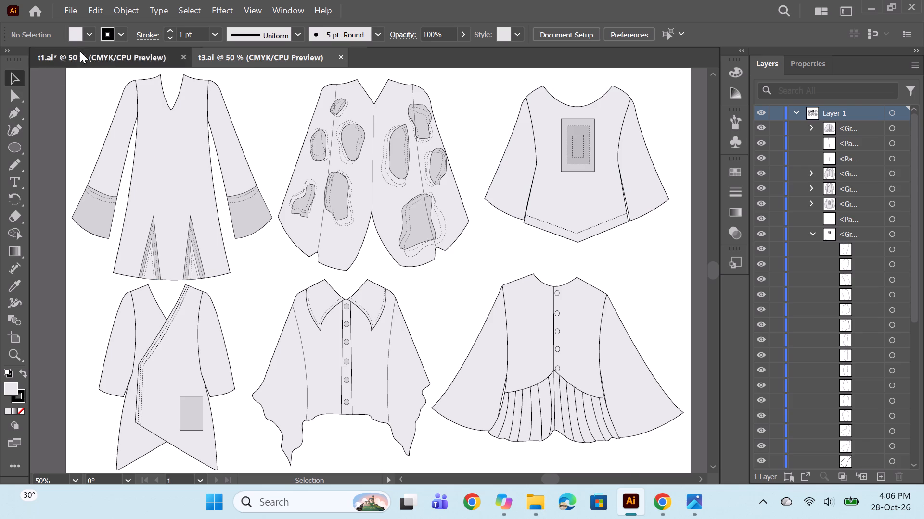
{"action": "left_click", "coordinate": [233, 50]}
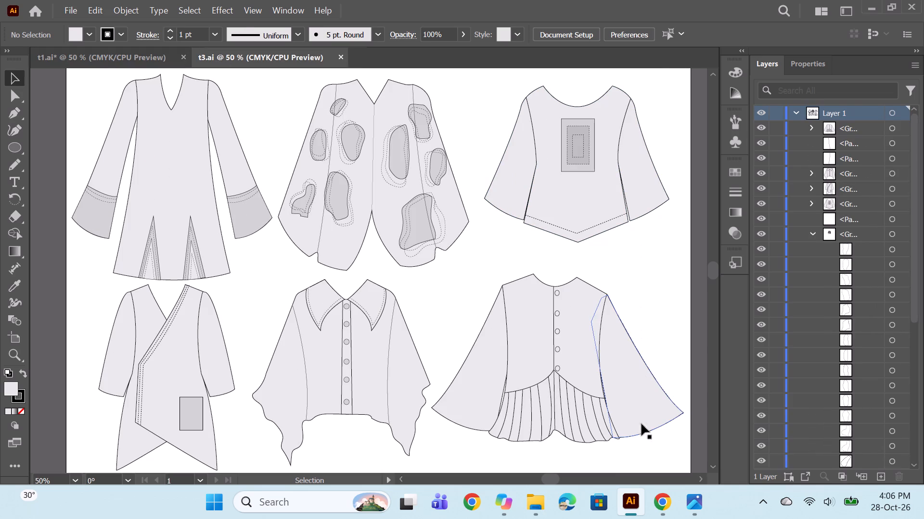
Switch to Chrome, examine the Pinterest results for women cotton tops for garment shapes and details, and return to Illustrator.
{"action": "left_click", "coordinate": [666, 504]}
{"action": "scroll", "coordinate": [514, 392], "scroll_direction": "down", "scroll_amount": 3}
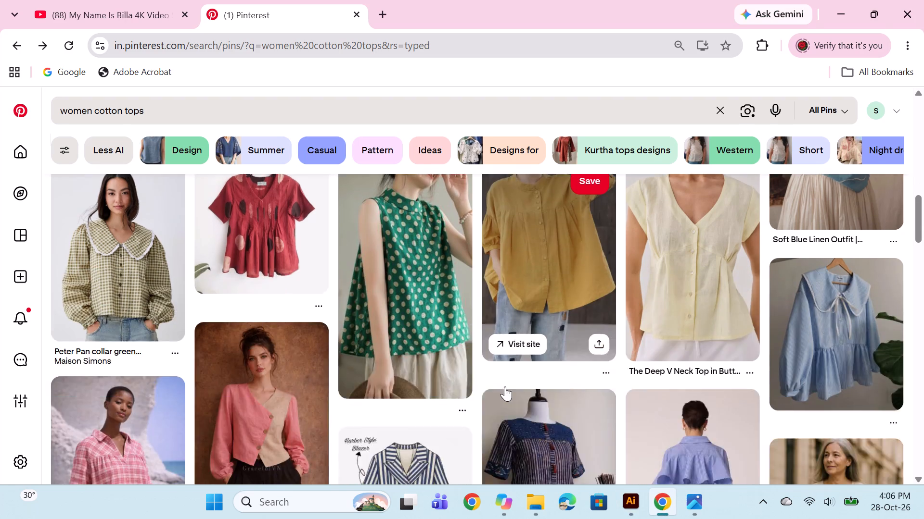
{"action": "scroll", "coordinate": [507, 388], "scroll_direction": "up", "scroll_amount": 6}
{"action": "scroll", "coordinate": [468, 365], "scroll_direction": "up", "scroll_amount": 11}
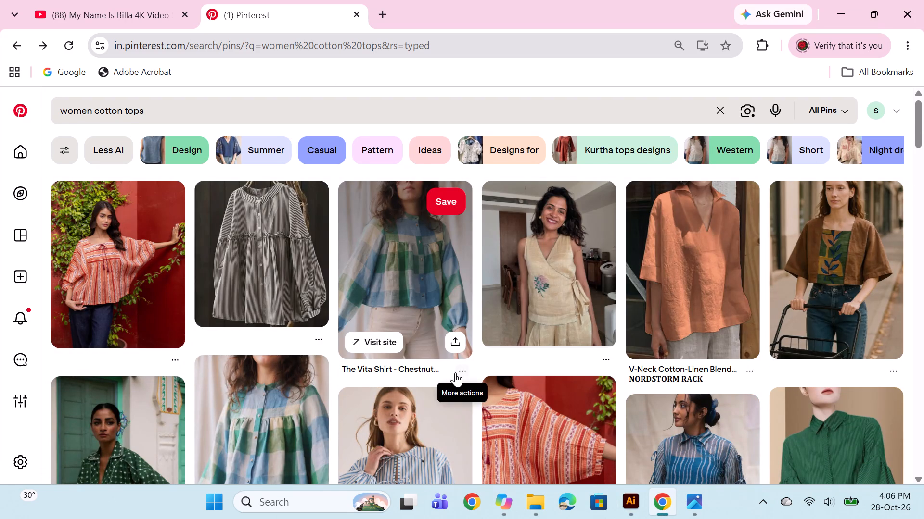
{"action": "scroll", "coordinate": [455, 372], "scroll_direction": "down", "scroll_amount": 2}
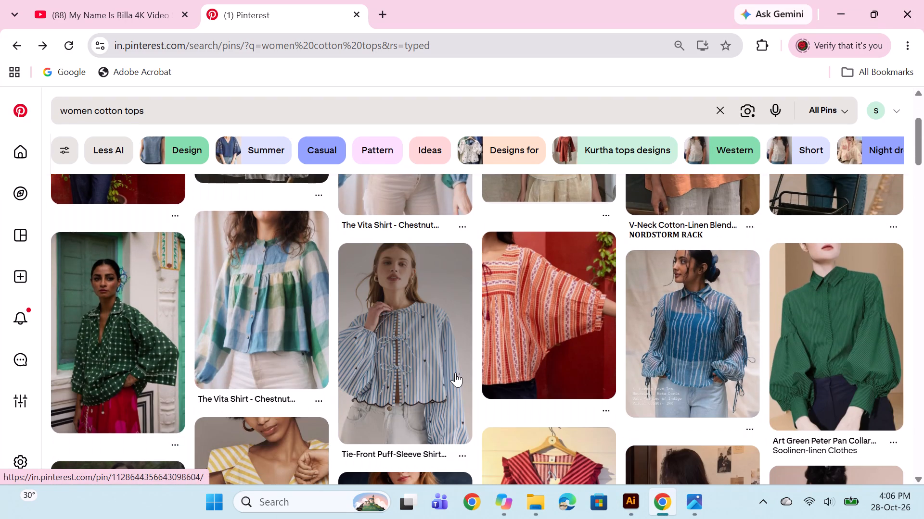
{"action": "scroll", "coordinate": [455, 372], "scroll_direction": "down", "scroll_amount": 4}
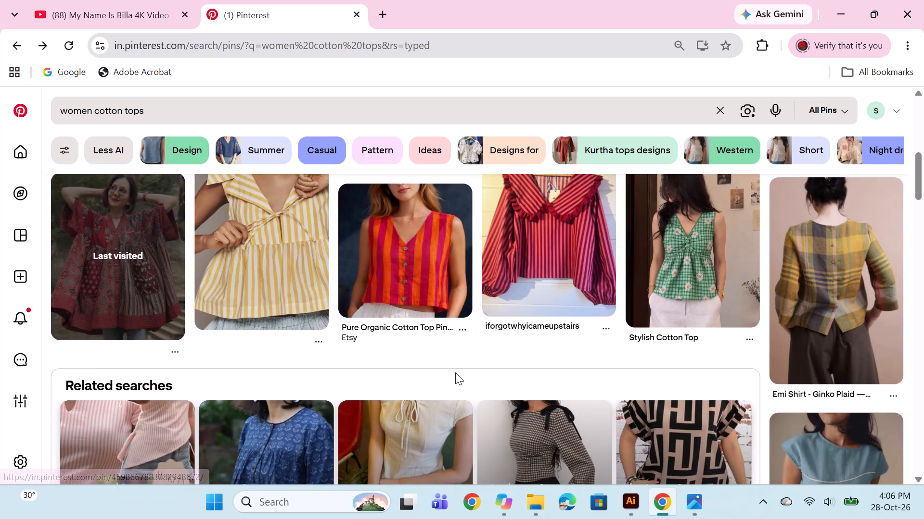
{"action": "scroll", "coordinate": [455, 372], "scroll_direction": "down", "scroll_amount": 6}
{"action": "scroll", "coordinate": [435, 368], "scroll_direction": "up", "scroll_amount": 1}
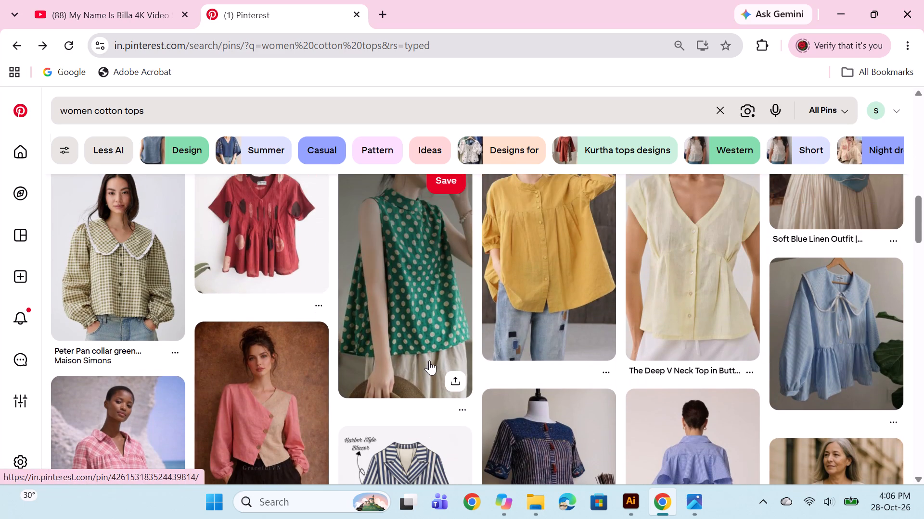
{"action": "scroll", "coordinate": [428, 360], "scroll_direction": "down", "scroll_amount": 1}
{"action": "scroll", "coordinate": [365, 324], "scroll_direction": "down", "scroll_amount": 2}
{"action": "scroll", "coordinate": [332, 268], "scroll_direction": "down", "scroll_amount": 1}
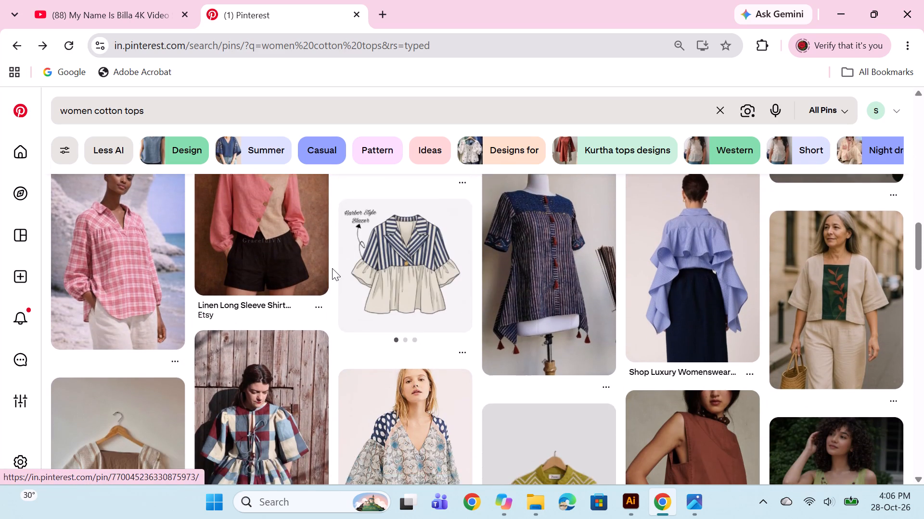
{"action": "scroll", "coordinate": [332, 268], "scroll_direction": "down", "scroll_amount": 6}
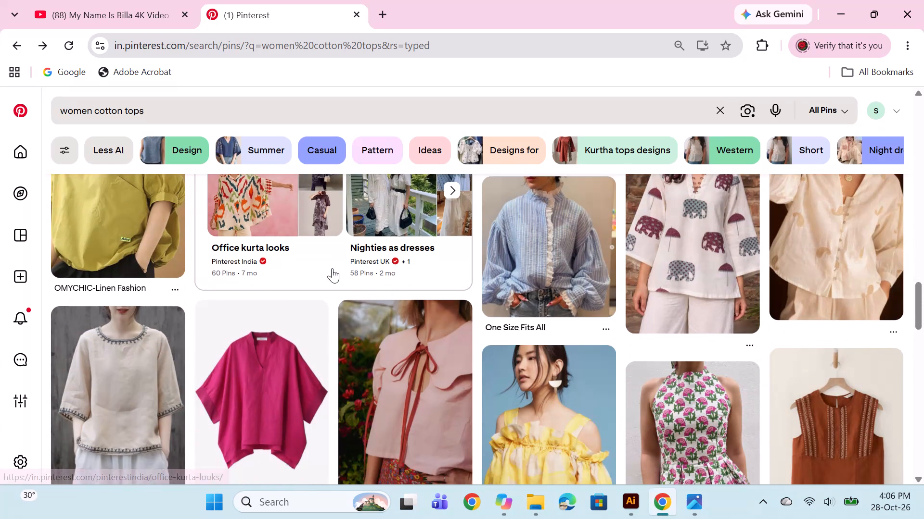
{"action": "scroll", "coordinate": [332, 268], "scroll_direction": "down", "scroll_amount": 6}
{"action": "scroll", "coordinate": [308, 299], "scroll_direction": "down", "scroll_amount": 5}
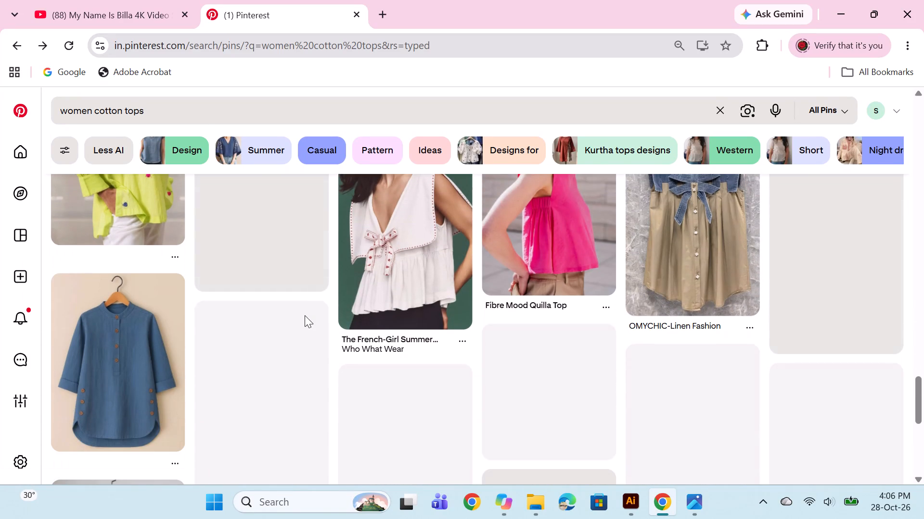
{"action": "scroll", "coordinate": [528, 313], "scroll_direction": "up", "scroll_amount": 3}
{"action": "scroll", "coordinate": [590, 313], "scroll_direction": "down", "scroll_amount": 5}
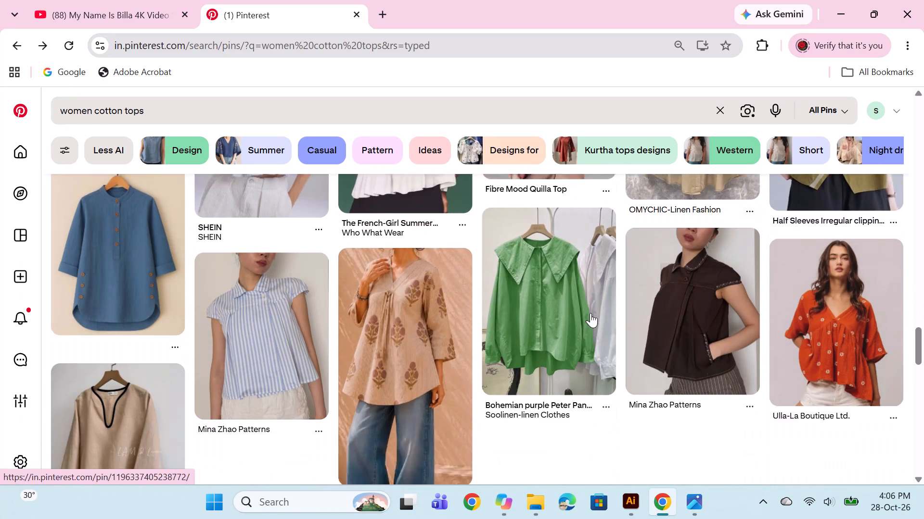
{"action": "scroll", "coordinate": [590, 313], "scroll_direction": "down", "scroll_amount": 1}
{"action": "scroll", "coordinate": [590, 313], "scroll_direction": "up", "scroll_amount": 1}
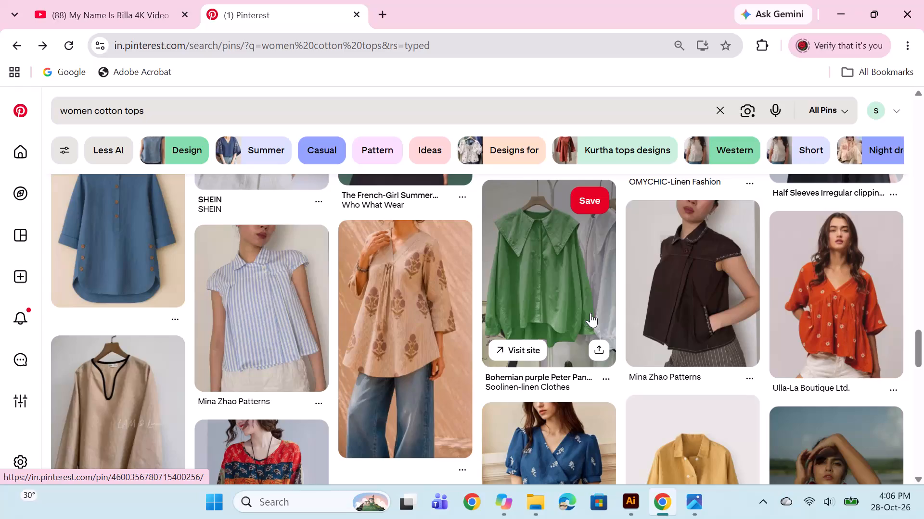
{"action": "scroll", "coordinate": [535, 350], "scroll_direction": "down", "scroll_amount": 4}
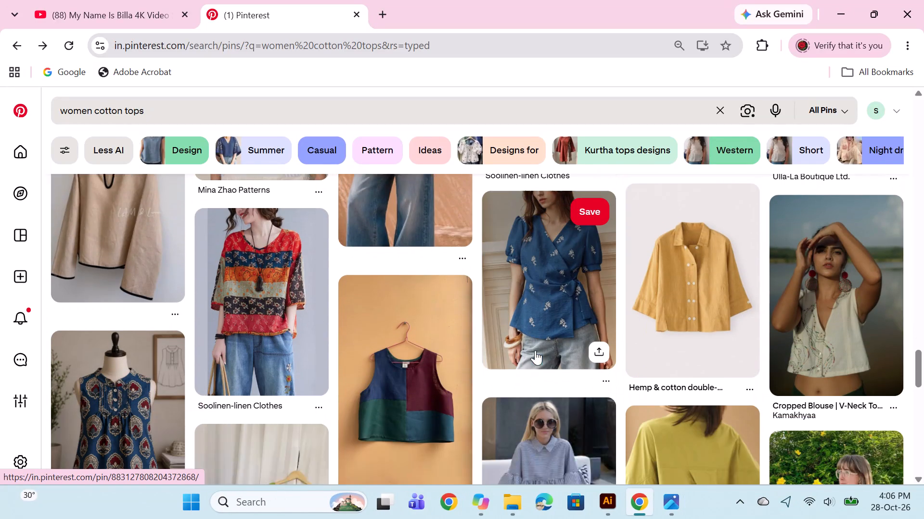
{"action": "left_click", "coordinate": [613, 507]}
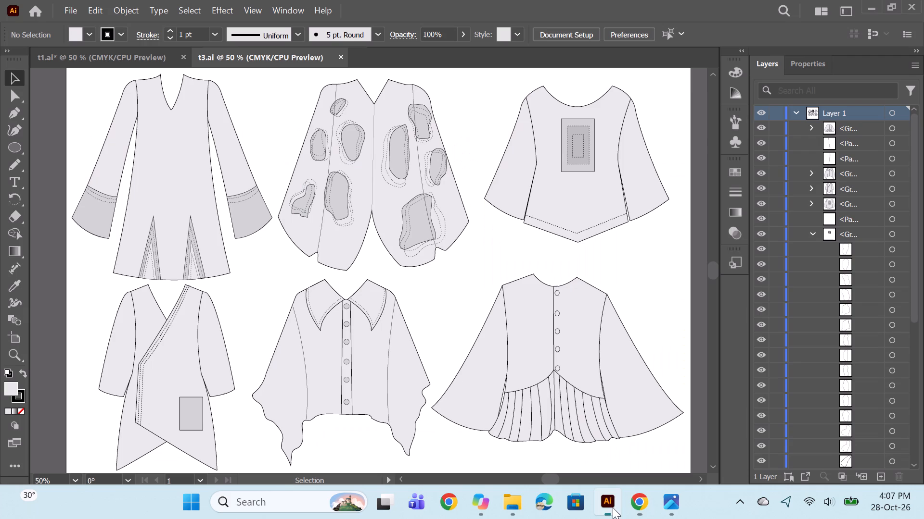
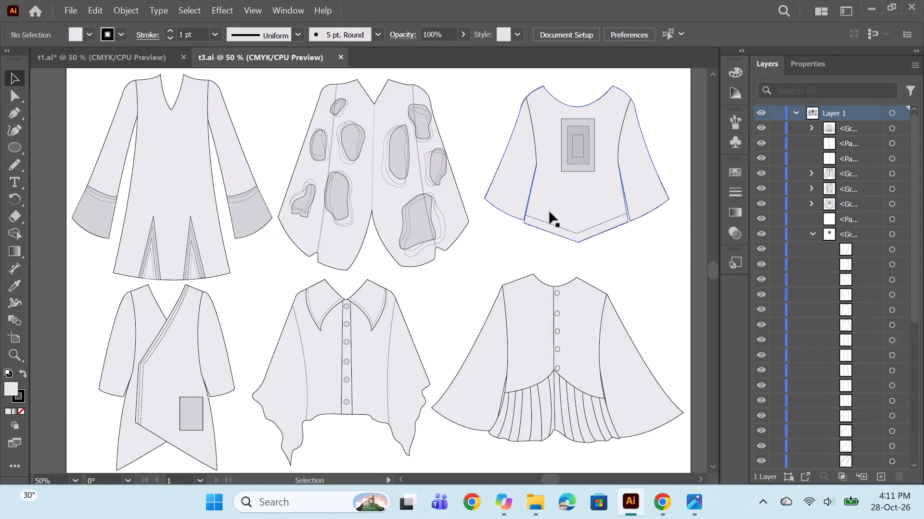
Compare the eight garment flats in t1.ai with the six in t3.ai for silhouette and detailing.
{"action": "left_click", "coordinate": [82, 49]}
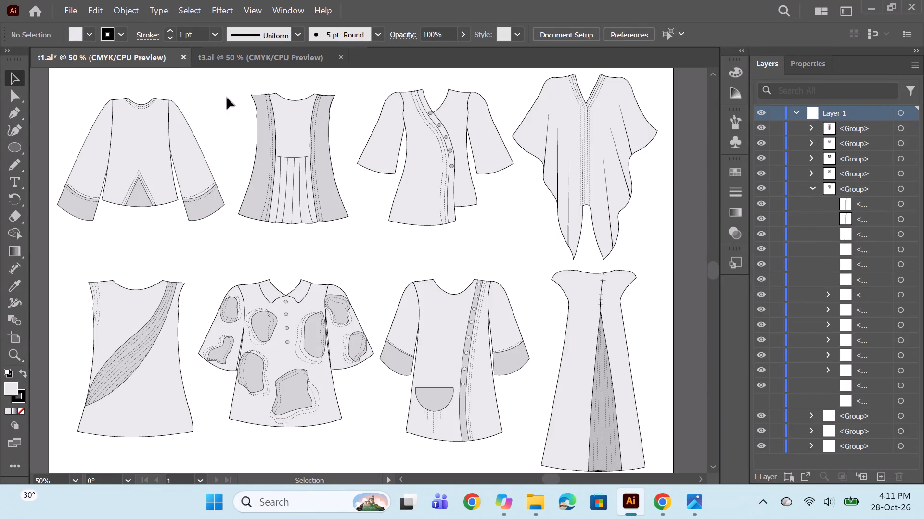
{"action": "left_click", "coordinate": [250, 62]}
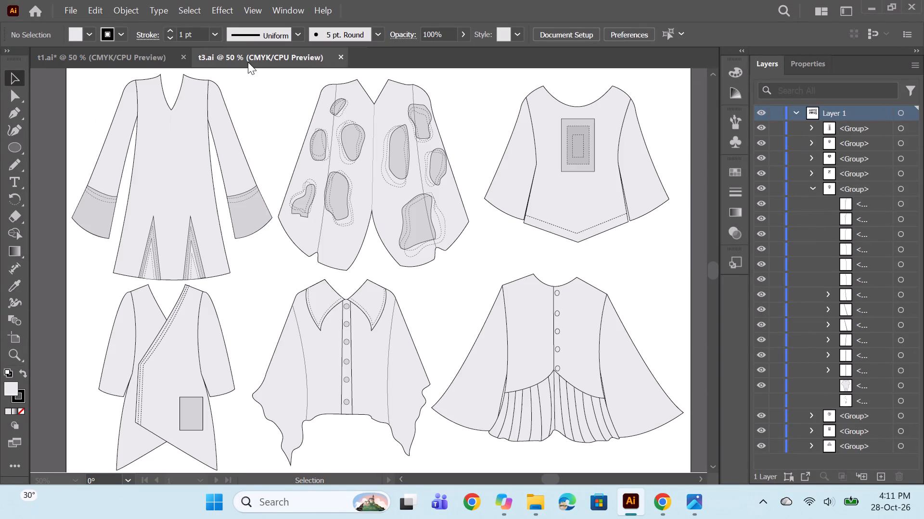
{"action": "left_click", "coordinate": [114, 52]}
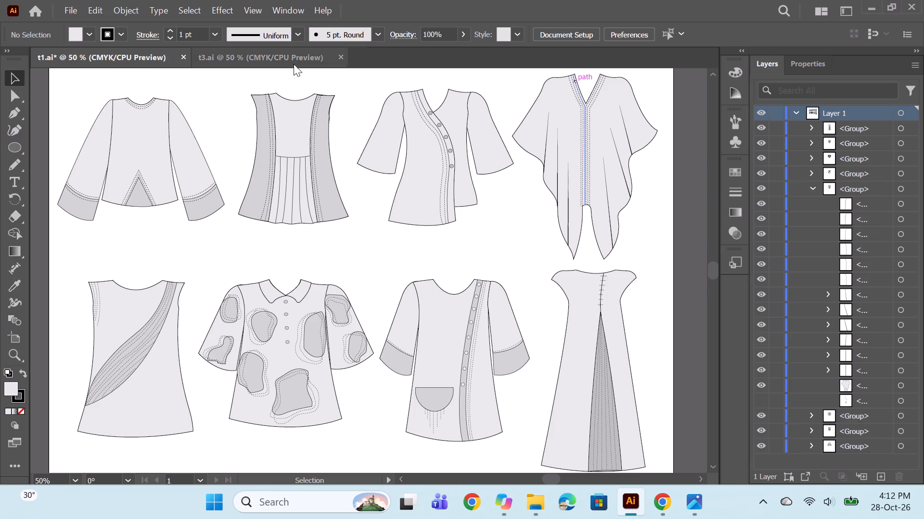
{"action": "left_click", "coordinate": [252, 60]}
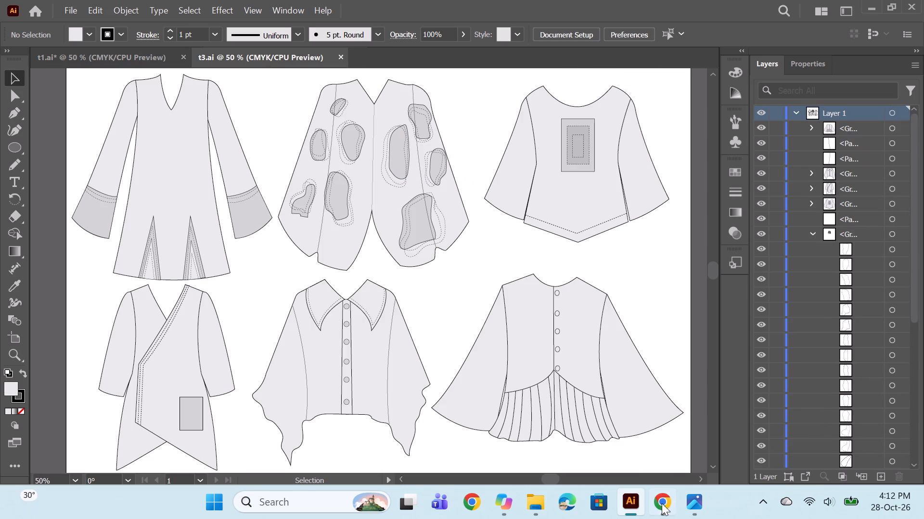
Switch to Chrome, look through the women cotton tops results and open the pin of the green-and-white striped button-front blouse.
{"action": "left_click", "coordinate": [662, 508]}
{"action": "scroll", "coordinate": [589, 346], "scroll_direction": "down", "scroll_amount": 5}
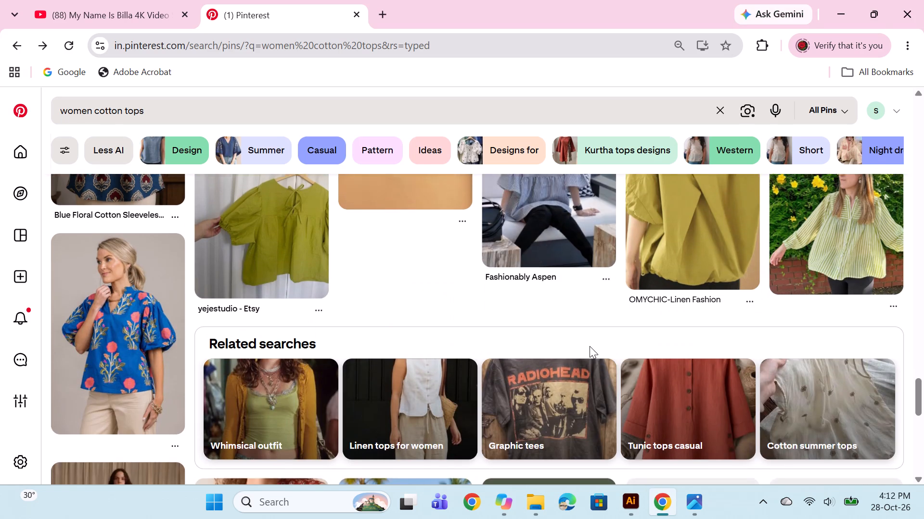
{"action": "scroll", "coordinate": [601, 365], "scroll_direction": "up", "scroll_amount": 4}
{"action": "left_click", "coordinate": [820, 340]}
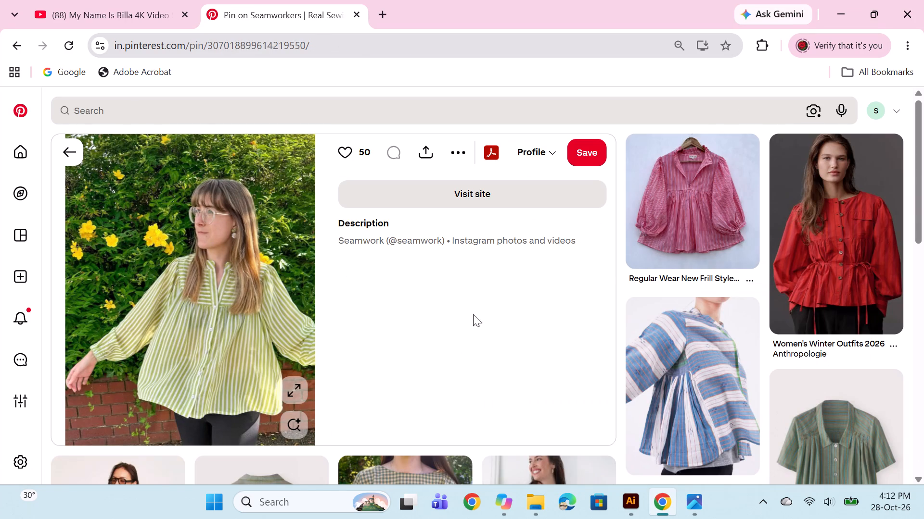
Examine the pins related to the striped blouse for loose silhouettes, sleeve shapes and gathers, and return to Illustrator.
{"action": "scroll", "coordinate": [703, 305], "scroll_direction": "down", "scroll_amount": 2}
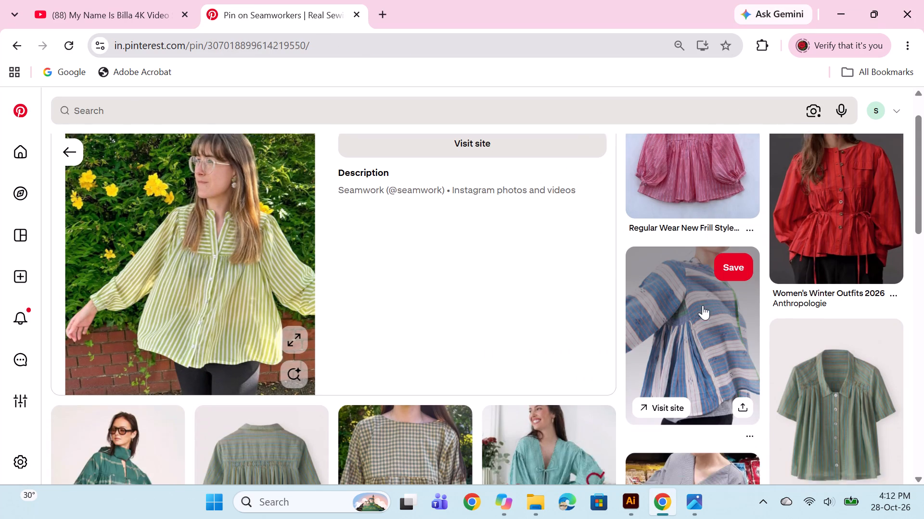
{"action": "scroll", "coordinate": [703, 306], "scroll_direction": "down", "scroll_amount": 2}
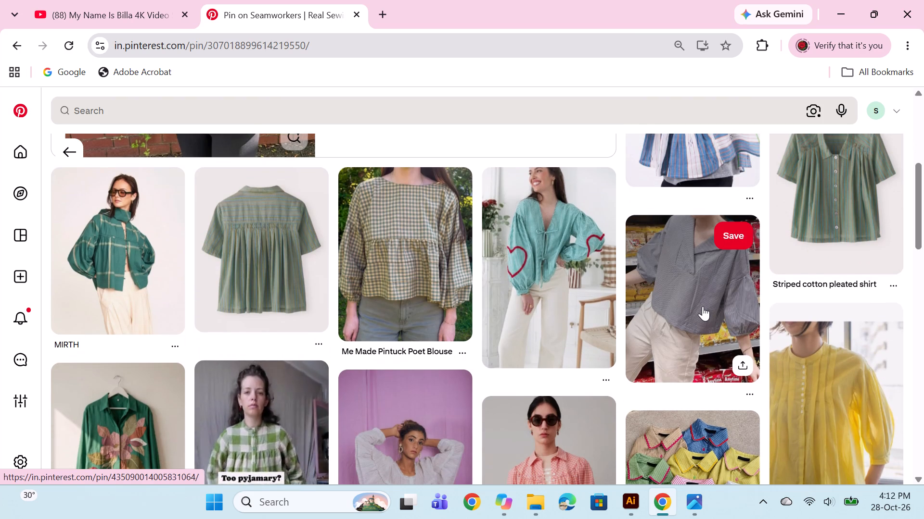
{"action": "scroll", "coordinate": [703, 306], "scroll_direction": "down", "scroll_amount": 5}
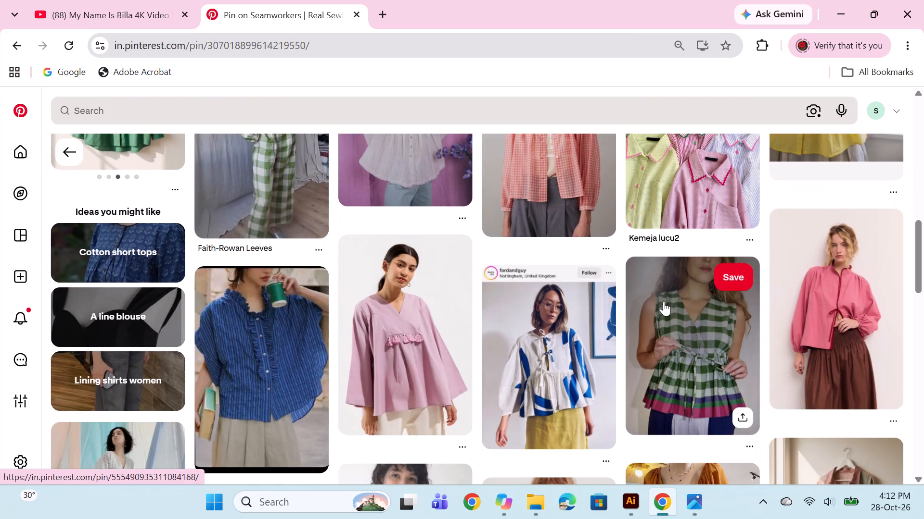
{"action": "scroll", "coordinate": [640, 281], "scroll_direction": "down", "scroll_amount": 5}
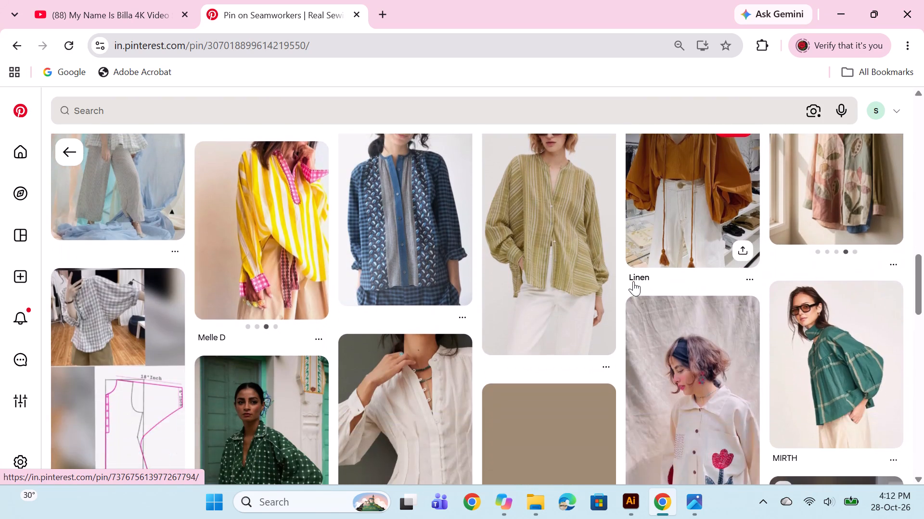
{"action": "scroll", "coordinate": [631, 284], "scroll_direction": "down", "scroll_amount": 4}
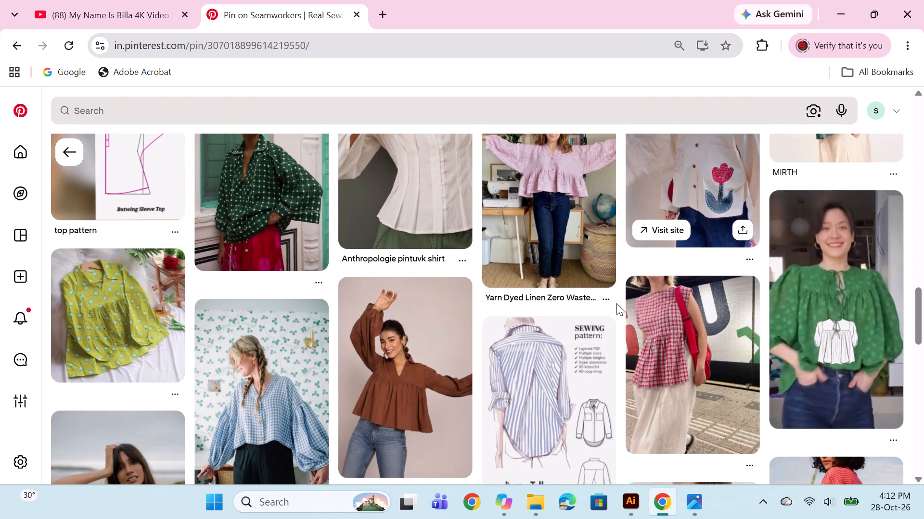
{"action": "scroll", "coordinate": [614, 297], "scroll_direction": "down", "scroll_amount": 4}
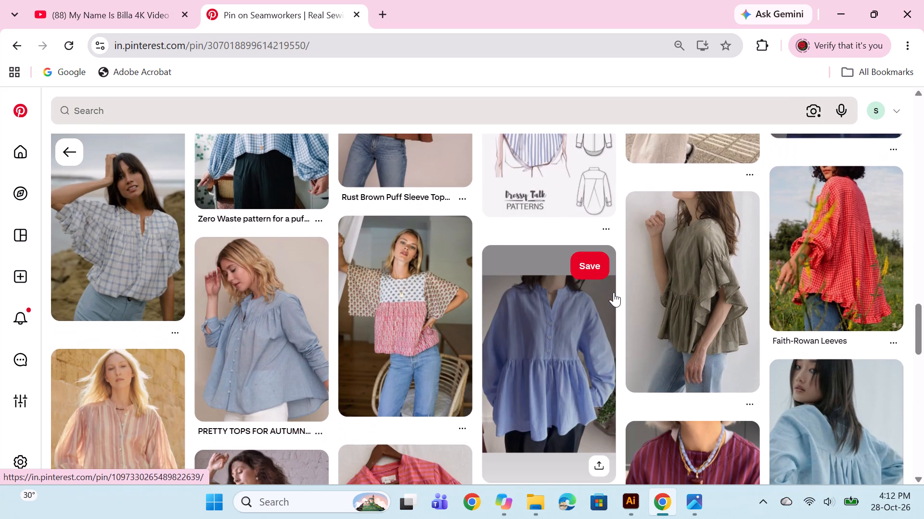
{"action": "scroll", "coordinate": [614, 292], "scroll_direction": "down", "scroll_amount": 2}
{"action": "scroll", "coordinate": [629, 423], "scroll_direction": "up", "scroll_amount": 2}
{"action": "scroll", "coordinate": [629, 421], "scroll_direction": "down", "scroll_amount": 5}
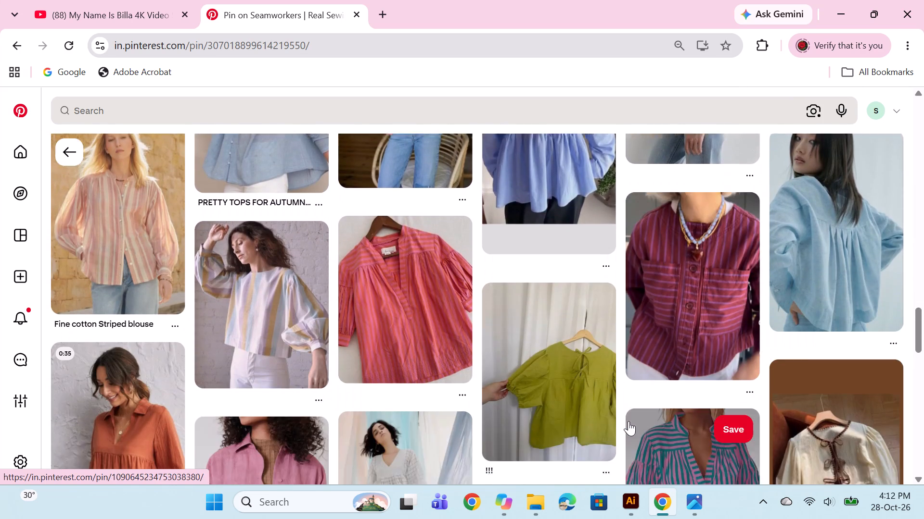
{"action": "left_click", "coordinate": [639, 502]}
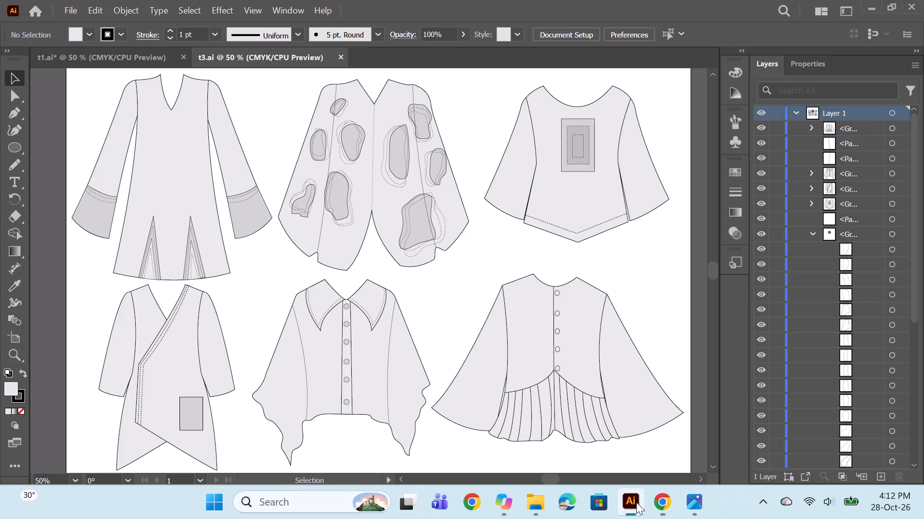
In t1.ai, straighten both side seams of the asymmetric buttoned top into a looser A-line by removing their lower curve anchor points.
{"action": "left_click", "coordinate": [116, 61]}
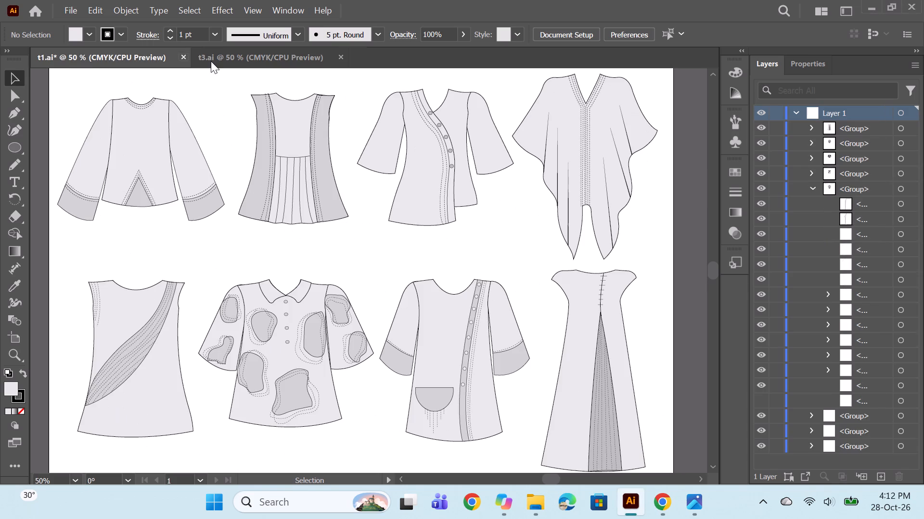
{"action": "left_click", "coordinate": [214, 61]}
{"action": "left_click", "coordinate": [99, 58]}
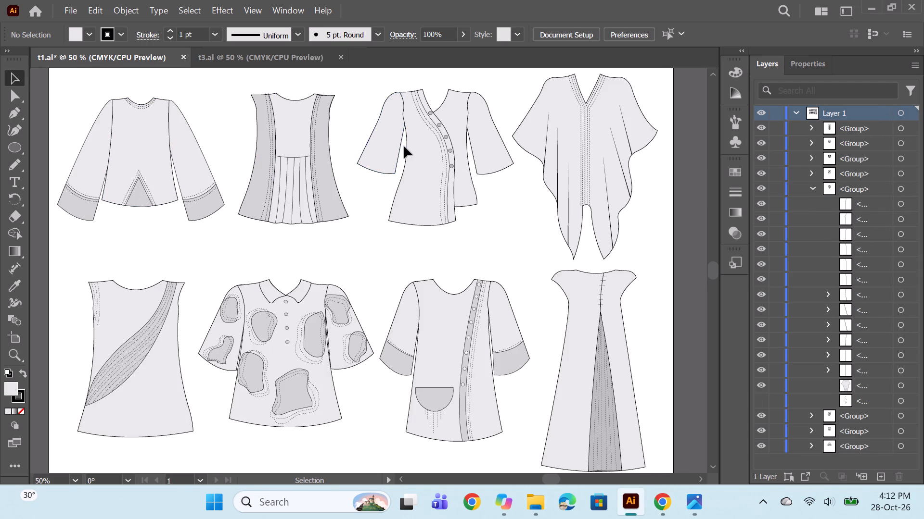
{"action": "scroll", "coordinate": [405, 147], "scroll_direction": "up", "scroll_amount": 3, "text": "alt"}
{"action": "left_click", "coordinate": [15, 109]}
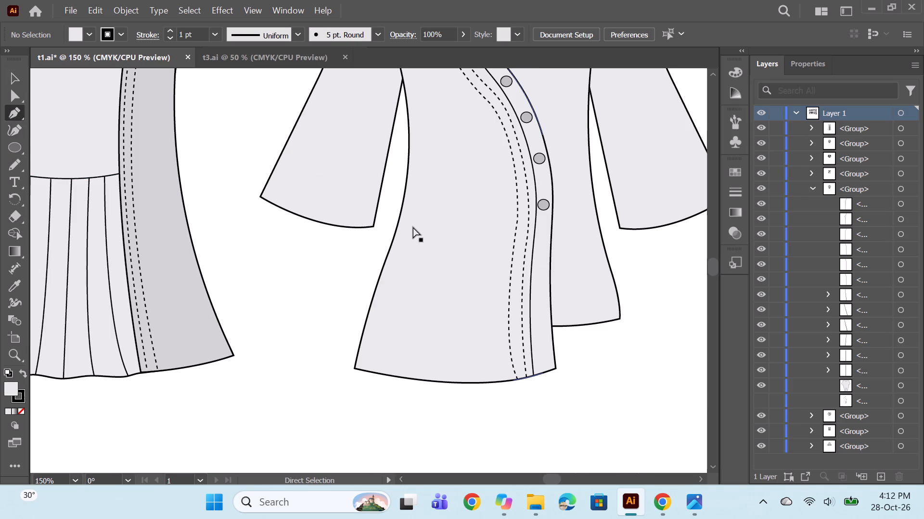
{"action": "left_click", "coordinate": [400, 219], "text": "ctrl"}
{"action": "scroll", "coordinate": [455, 196], "scroll_direction": "up", "scroll_amount": 4}
{"action": "scroll", "coordinate": [444, 204], "scroll_direction": "down", "scroll_amount": 1}
{"action": "scroll", "coordinate": [444, 204], "scroll_direction": "up", "scroll_amount": 2}
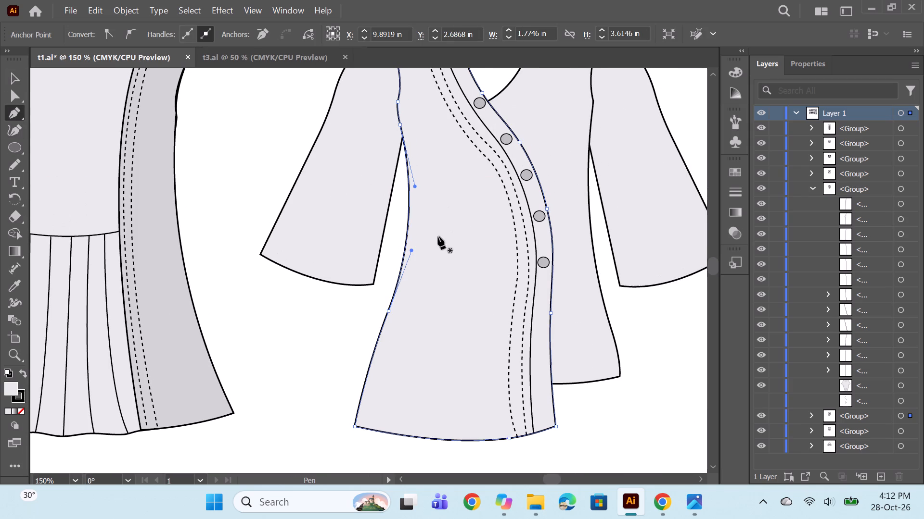
{"action": "left_click_drag", "start_coordinate": [410, 251], "coordinate": [402, 245], "text": "alt"}
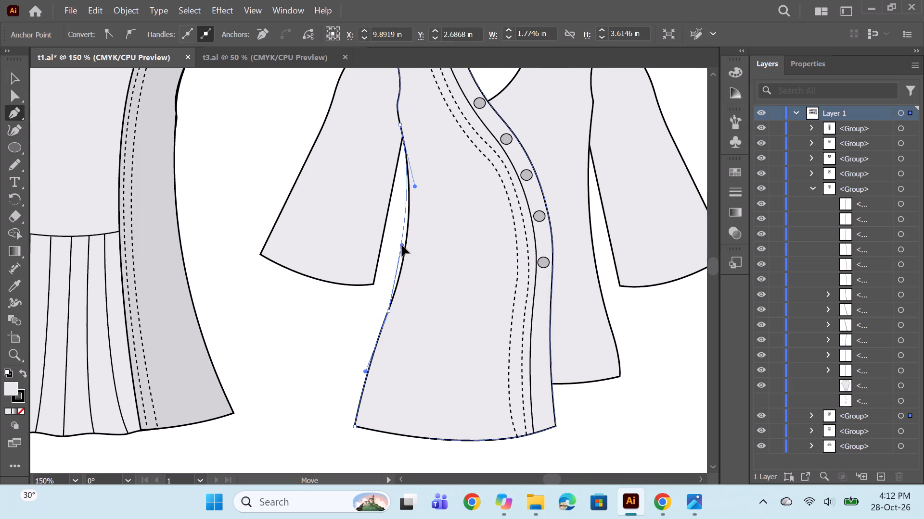
{"action": "left_click_drag", "start_coordinate": [402, 245], "coordinate": [398, 242], "text": "alt"}
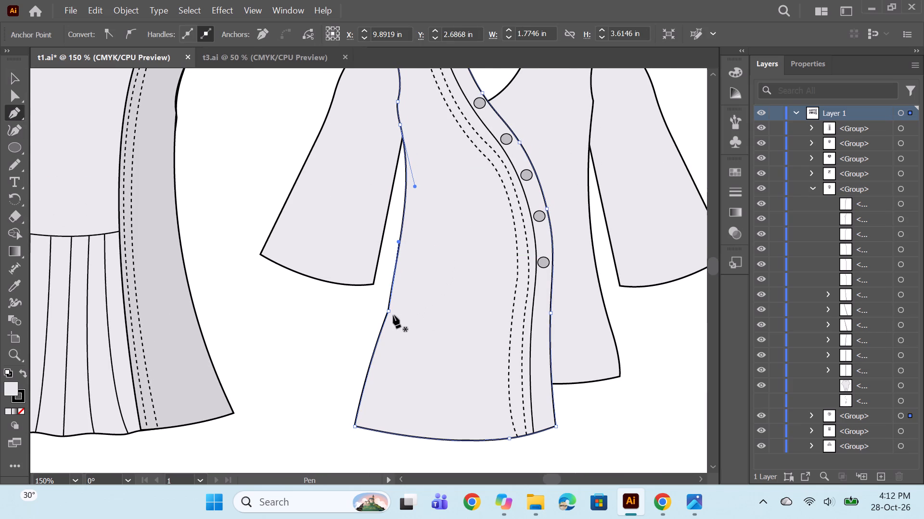
{"action": "left_click", "coordinate": [387, 310], "text": "ctrl"}
{"action": "left_click", "coordinate": [389, 311]}
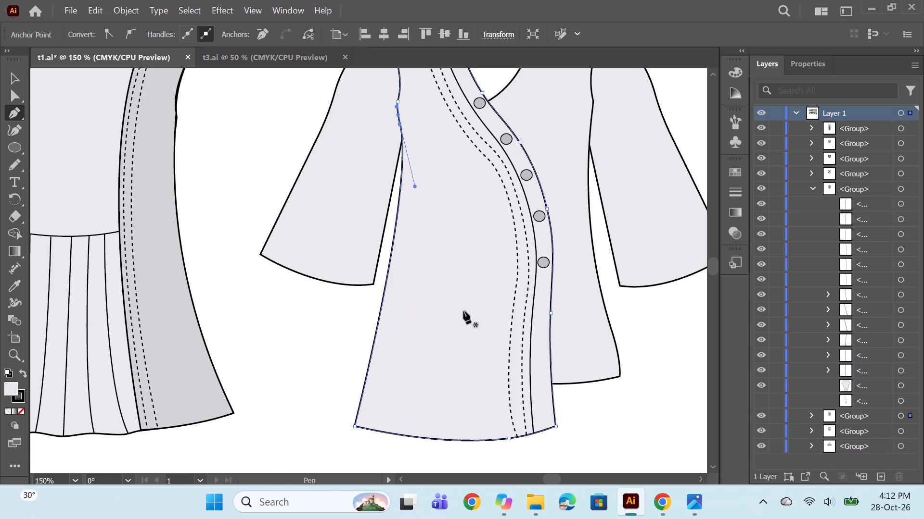
{"action": "left_click", "coordinate": [590, 236], "text": "ctrl"}
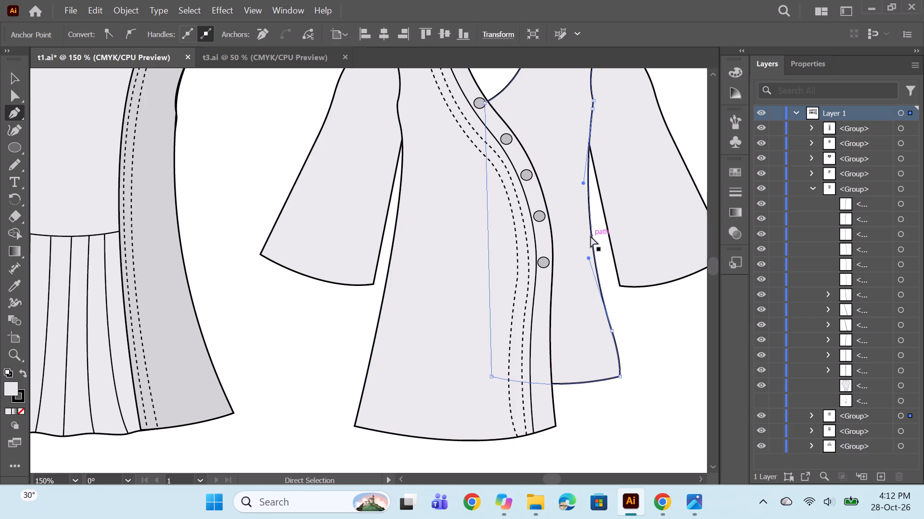
{"action": "left_click", "coordinate": [610, 332]}
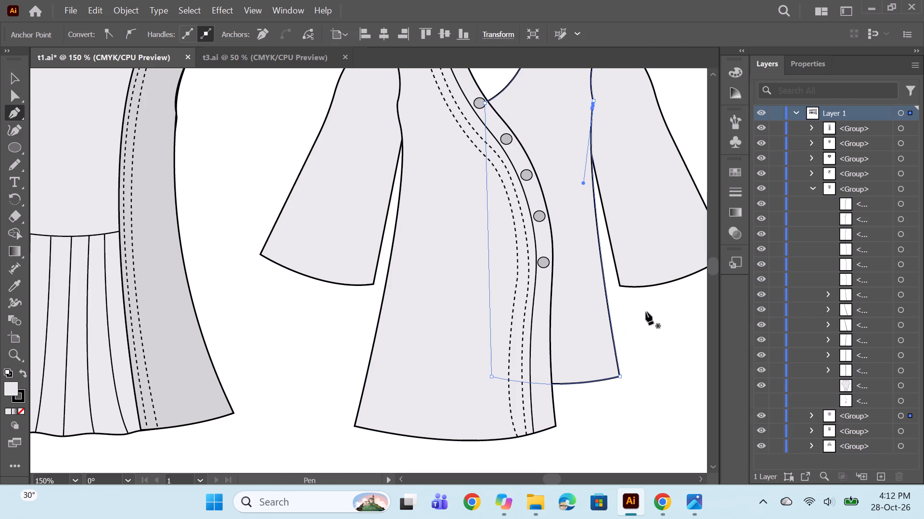
Widen both sleeves of the asymmetric buttoned top by moving their inner hem corners slightly toward the body.
{"action": "left_click", "coordinate": [355, 284], "text": "ctrl"}
{"action": "left_click_drag", "start_coordinate": [373, 283], "coordinate": [379, 287], "text": "ctrl"}
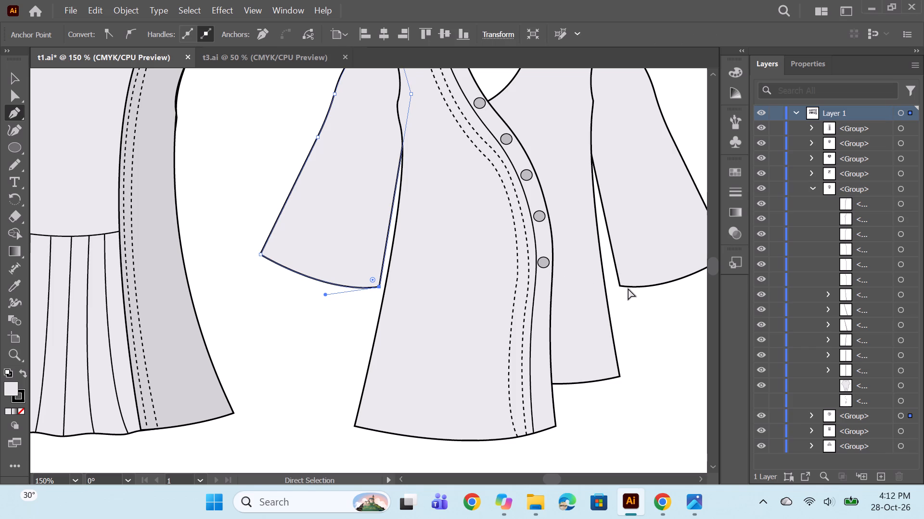
{"action": "left_click", "coordinate": [622, 287], "text": "ctrl"}
{"action": "left_click_drag", "start_coordinate": [622, 287], "coordinate": [612, 286], "text": "ctrl"}
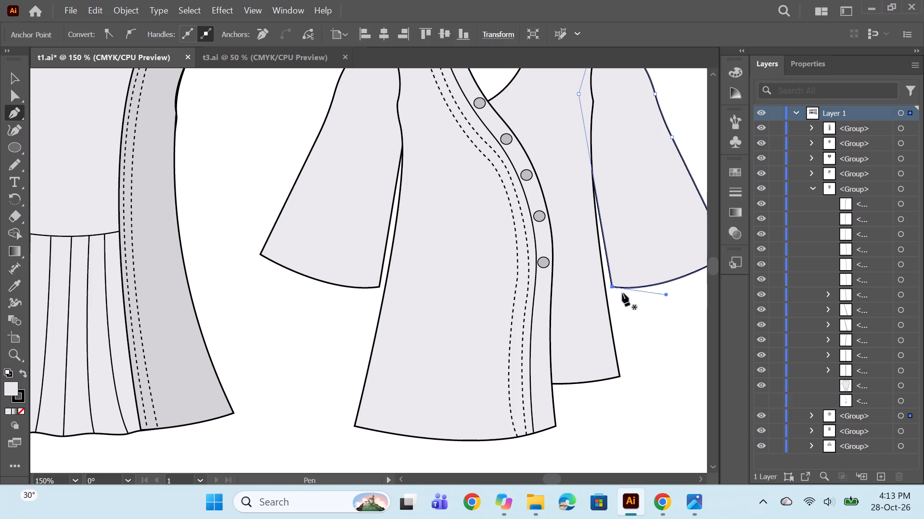
{"action": "left_click", "coordinate": [643, 334], "text": "ctrl"}
{"action": "scroll", "coordinate": [586, 297], "scroll_direction": "down", "scroll_amount": 3, "text": "alt"}
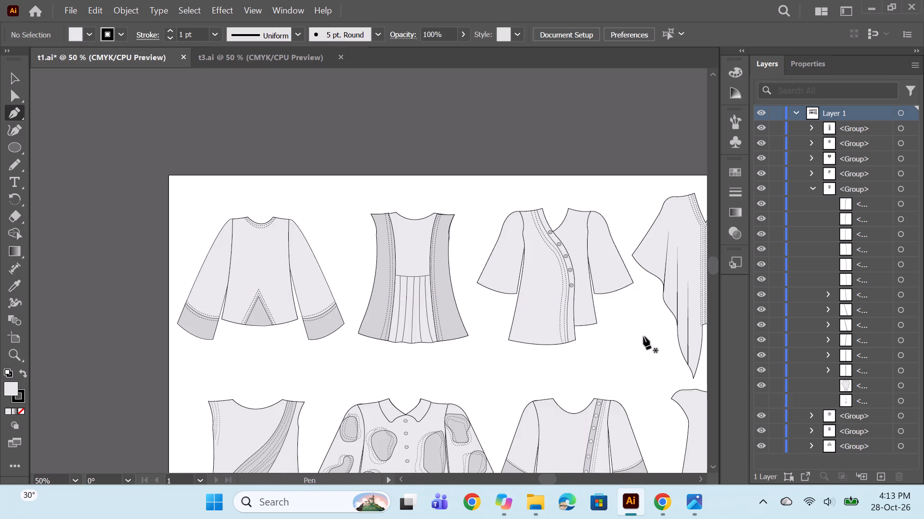
Review the full t1.ai garment set, checking the reshaped asymmetric top against the other flats.
{"action": "left_click", "coordinate": [643, 336], "text": "ctrl"}
{"action": "key", "text": "space"}
{"action": "key", "text": "space"}
{"action": "key", "text": "space"}
{"action": "key", "text": "space"}
{"action": "key", "text": "space"}
{"action": "key", "text": "space"}
{"action": "key", "text": "space"}
{"action": "key", "text": "space"}
{"action": "key", "text": "space"}
{"action": "key", "text": "space"}
{"action": "key", "text": "space"}
{"action": "key", "text": "space"}
{"action": "key", "text": "space"}
{"action": "key", "text": "space"}
{"action": "key", "text": "space"}
{"action": "left_click_drag", "start_coordinate": [622, 377], "coordinate": [496, 317]}
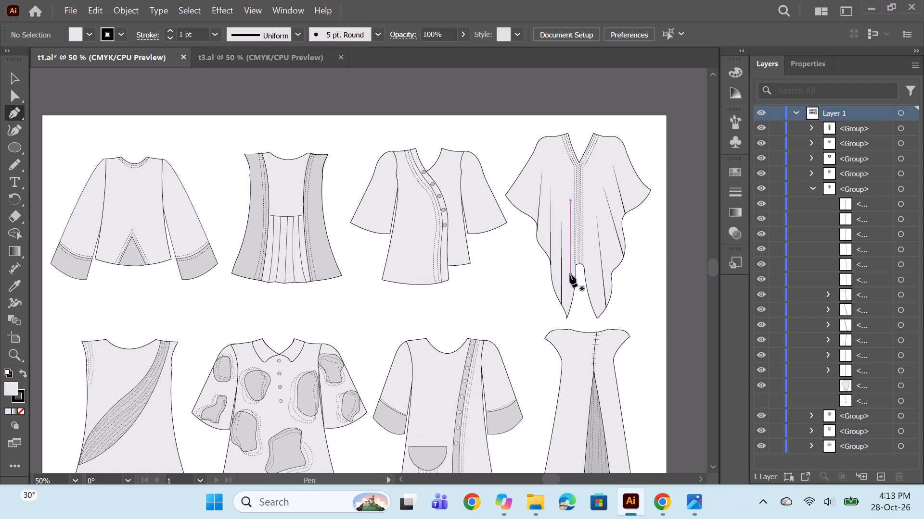
{"action": "scroll", "coordinate": [552, 266], "scroll_direction": "down", "scroll_amount": 5}
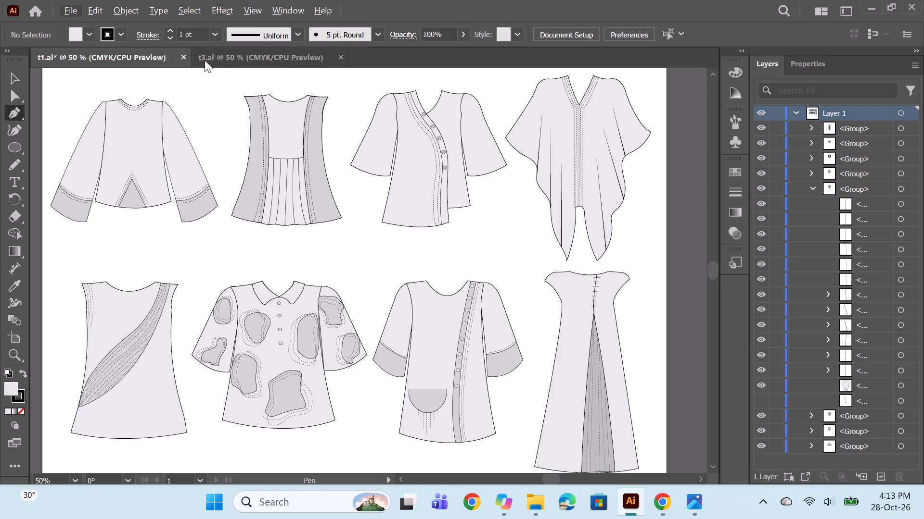
{"action": "scroll", "coordinate": [479, 233], "scroll_direction": "down", "scroll_amount": 1}
{"action": "scroll", "coordinate": [479, 233], "scroll_direction": "up", "scroll_amount": 1}
{"action": "scroll", "coordinate": [478, 228], "scroll_direction": "down", "scroll_amount": 1}
{"action": "scroll", "coordinate": [478, 228], "scroll_direction": "up", "scroll_amount": 1}
Compare the t1.ai garment set with the t3.ai set again for proportions and detailing.
{"action": "left_click", "coordinate": [281, 62]}
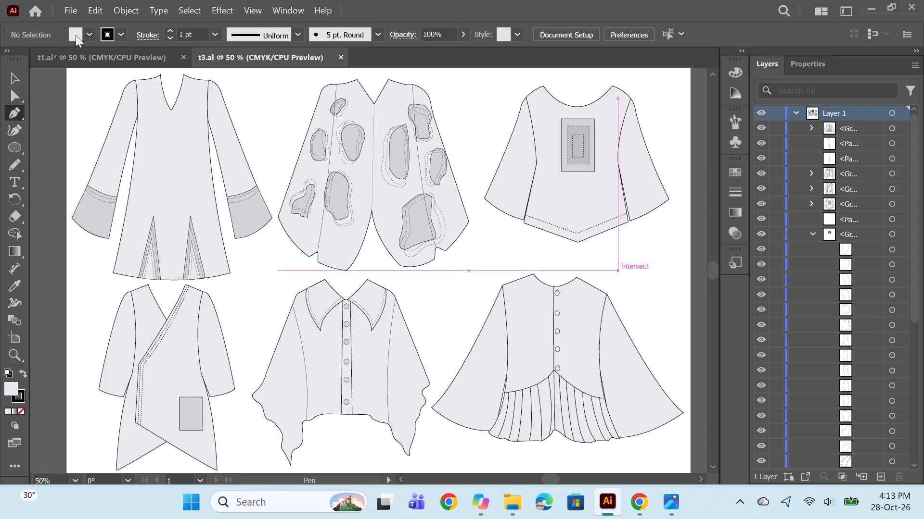
{"action": "left_click", "coordinate": [104, 49]}
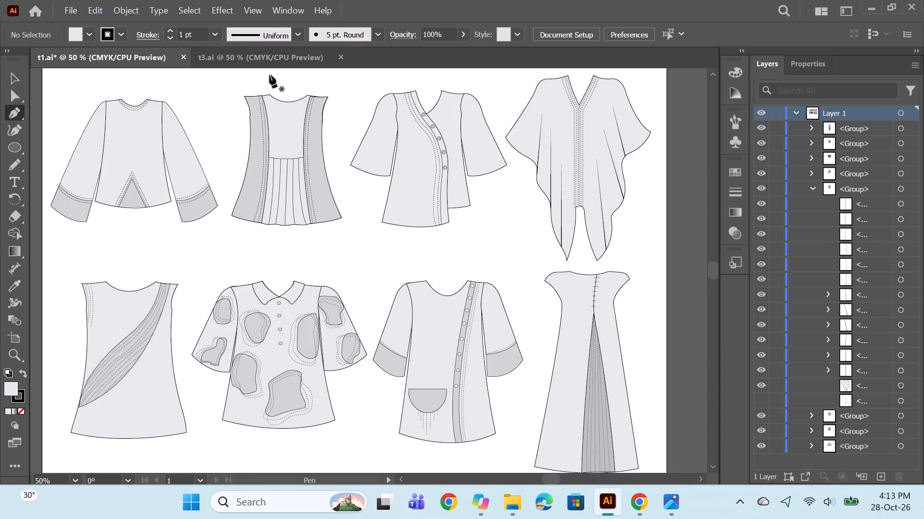
{"action": "left_click", "coordinate": [264, 61]}
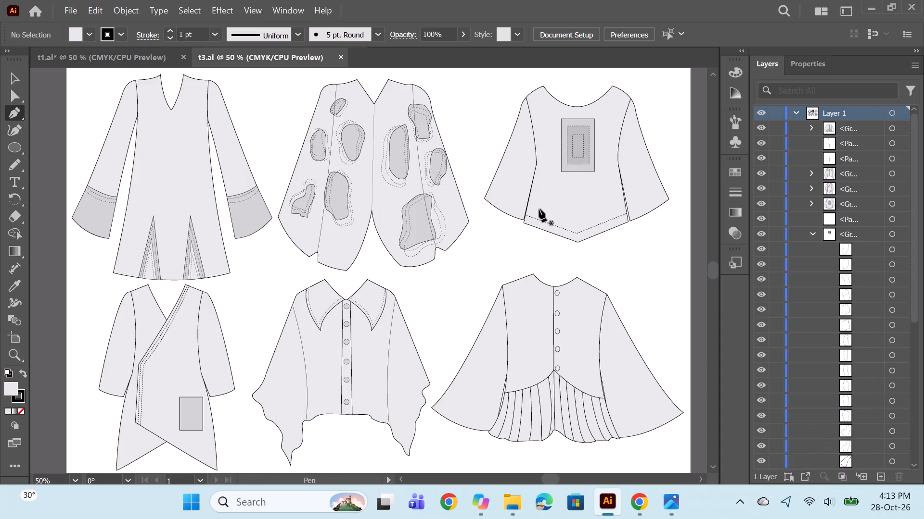
{"action": "left_click", "coordinate": [125, 47]}
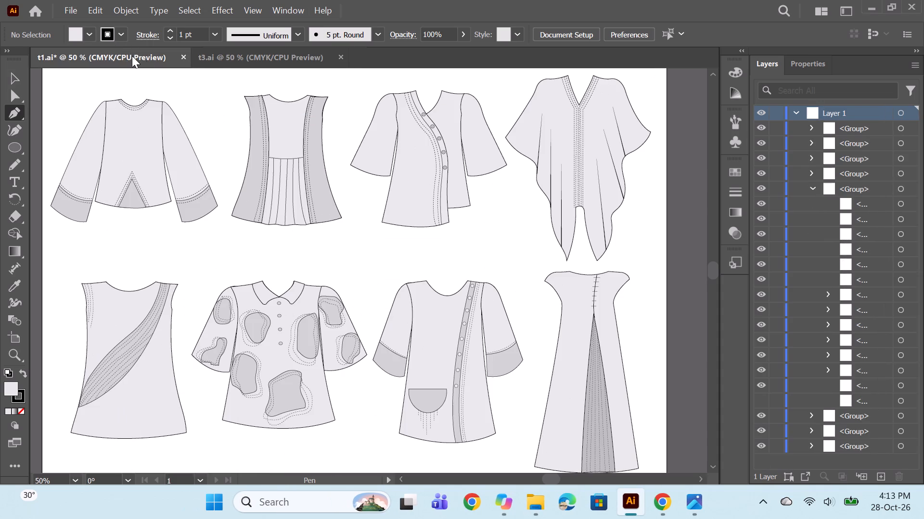
{"action": "left_click", "coordinate": [292, 54]}
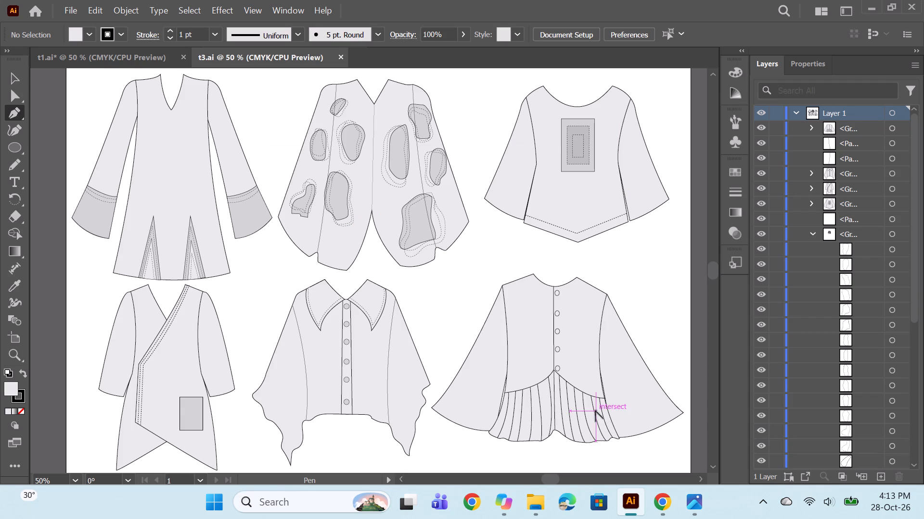
In t3.ai, straighten the curved pleat line just beside the center front of the pleated-hem top to about 0.02 in wide.
{"action": "scroll", "coordinate": [595, 410], "scroll_direction": "up", "scroll_amount": 2, "text": "alt"}
{"action": "scroll", "coordinate": [572, 385], "scroll_direction": "down", "scroll_amount": 4}
{"action": "scroll", "coordinate": [529, 371], "scroll_direction": "up", "scroll_amount": 2, "text": "alt"}
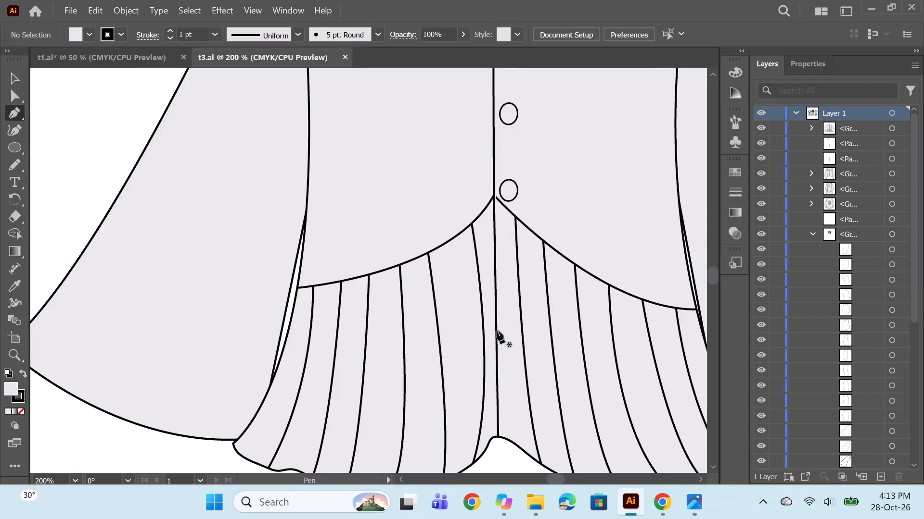
{"action": "left_click", "coordinate": [483, 321], "text": "ctrl"}
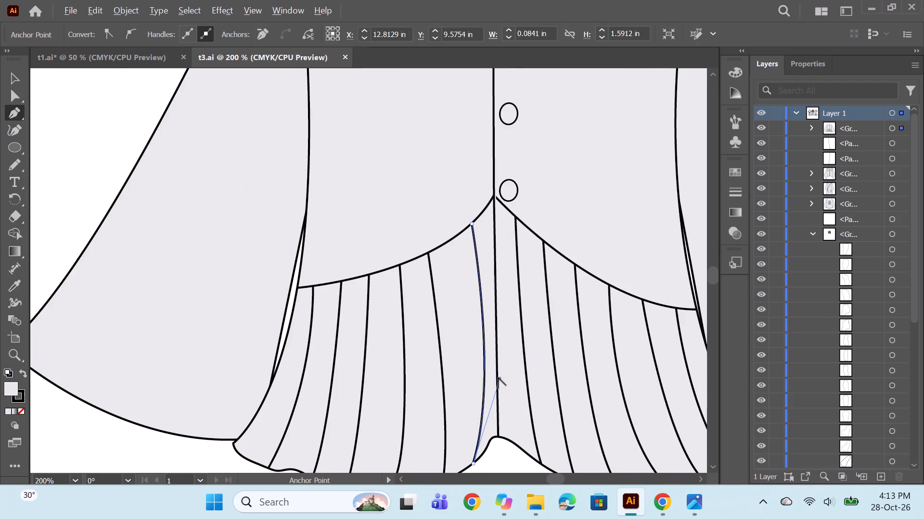
{"action": "left_click_drag", "start_coordinate": [498, 379], "coordinate": [477, 367], "text": "alt"}
{"action": "scroll", "coordinate": [506, 347], "scroll_direction": "down", "scroll_amount": 3, "text": "alt"}
{"action": "left_click", "coordinate": [630, 253], "text": "ctrl"}
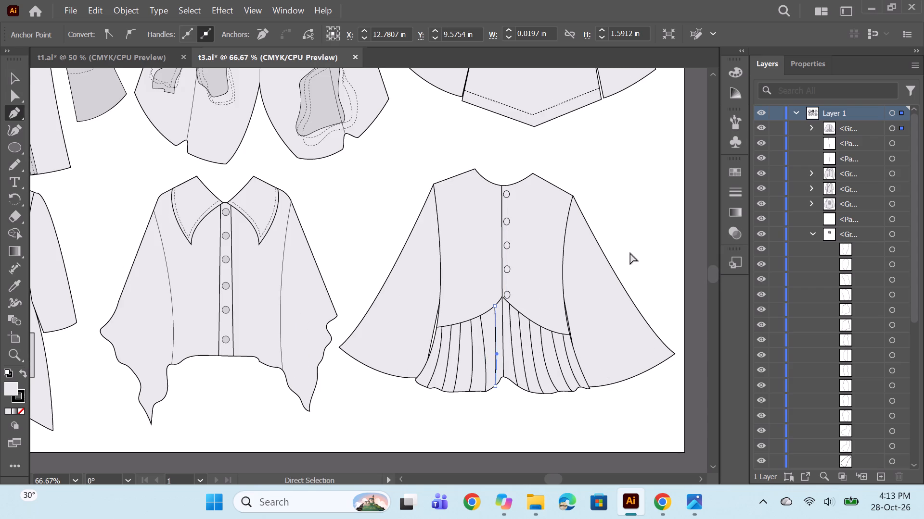
Review the full t3.ai garment set, checking the adjusted pleated-hem top against the other flats.
{"action": "scroll", "coordinate": [624, 253], "scroll_direction": "down", "scroll_amount": 2, "text": "alt"}
{"action": "scroll", "coordinate": [543, 234], "scroll_direction": "up", "scroll_amount": 3}
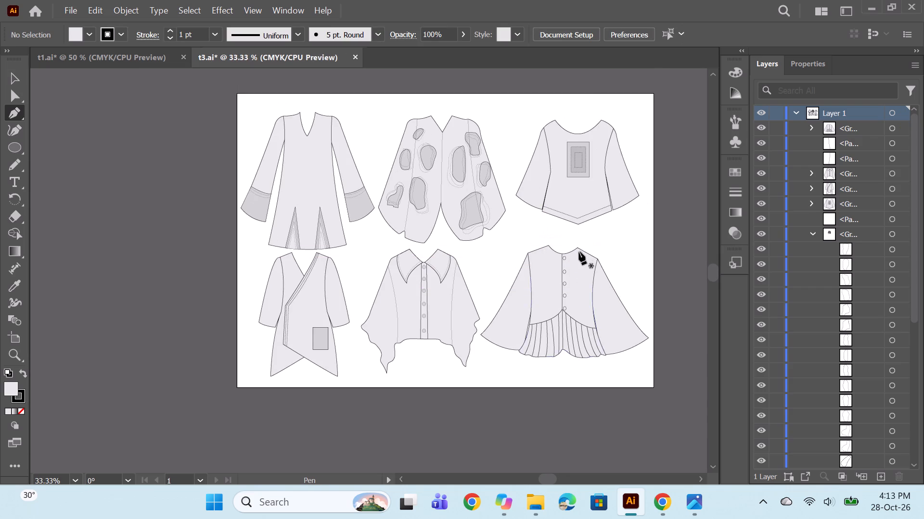
{"action": "scroll", "coordinate": [578, 252], "scroll_direction": "up", "scroll_amount": 1, "text": "alt"}
{"action": "scroll", "coordinate": [632, 257], "scroll_direction": "up", "scroll_amount": 3}
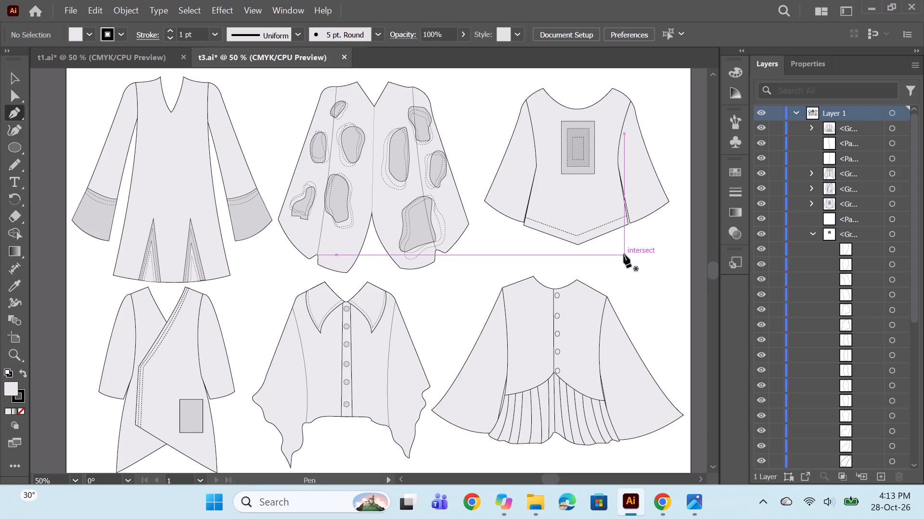
{"action": "scroll", "coordinate": [623, 254], "scroll_direction": "down", "scroll_amount": 1}
{"action": "scroll", "coordinate": [623, 254], "scroll_direction": "up", "scroll_amount": 1}
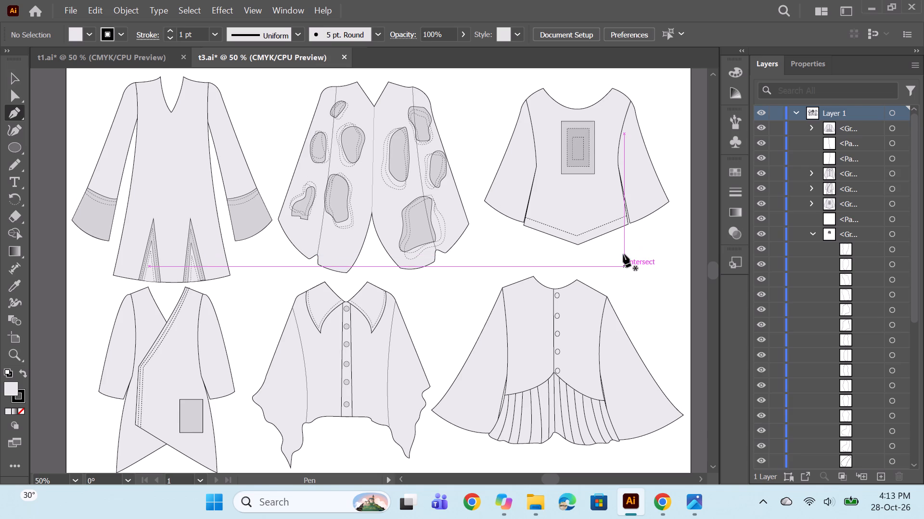
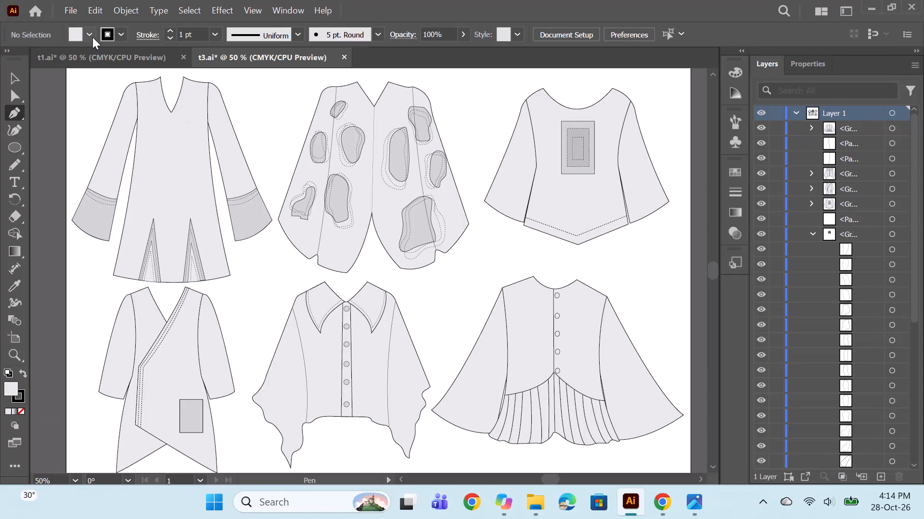
Compare the t1.ai garment set with the t3.ai set once more.
{"action": "left_click", "coordinate": [96, 53]}
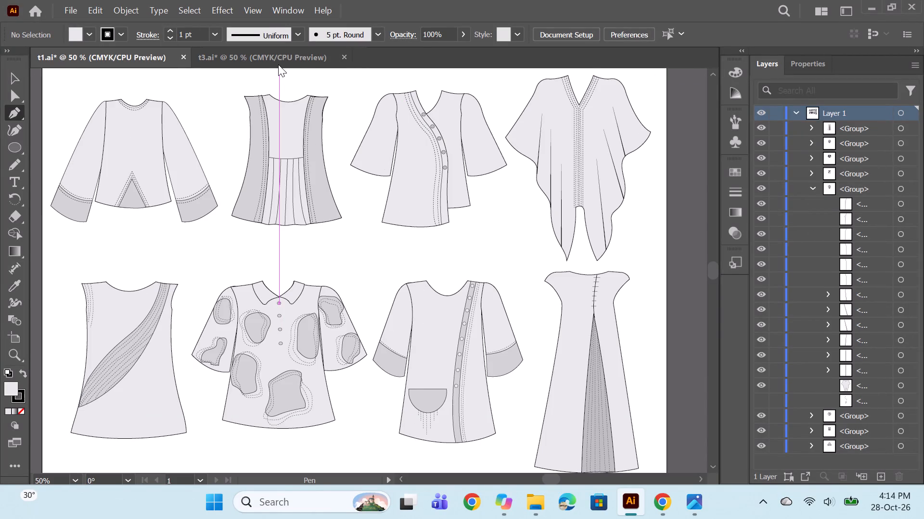
{"action": "left_click", "coordinate": [276, 63]}
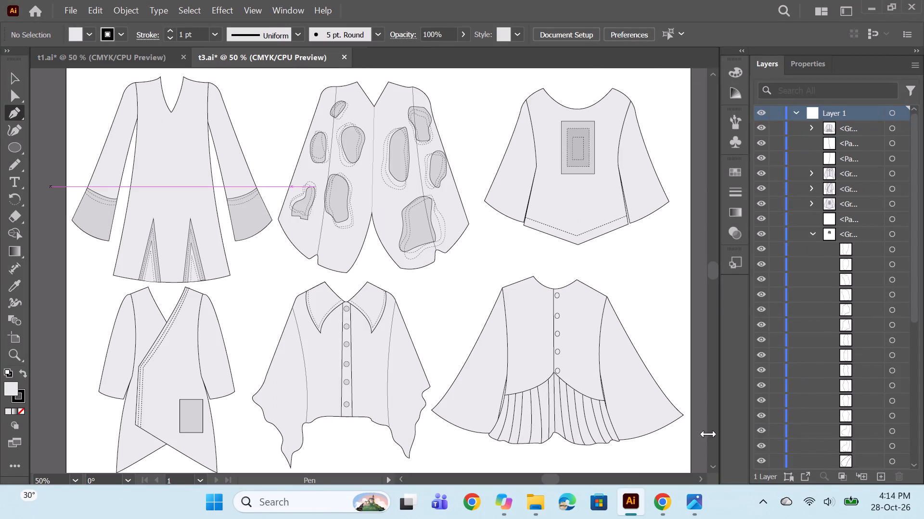
Switch to Chrome and open the Pinterest pin of the pink printed V-neck peplum blouse with flared sleeves.
{"action": "left_click", "coordinate": [668, 504]}
{"action": "scroll", "coordinate": [493, 309], "scroll_direction": "down", "scroll_amount": 4}
{"action": "scroll", "coordinate": [598, 247], "scroll_direction": "down", "scroll_amount": 2}
{"action": "scroll", "coordinate": [688, 252], "scroll_direction": "up", "scroll_amount": 2}
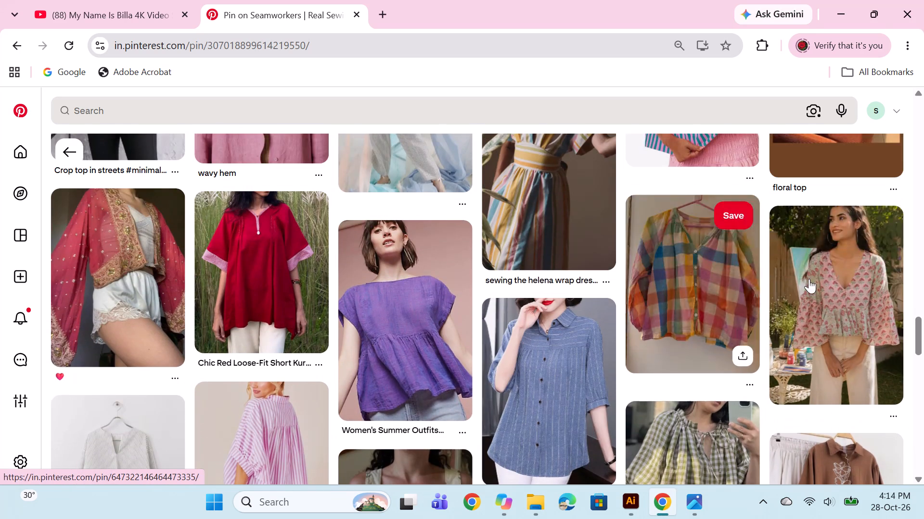
{"action": "left_click", "coordinate": [832, 310]}
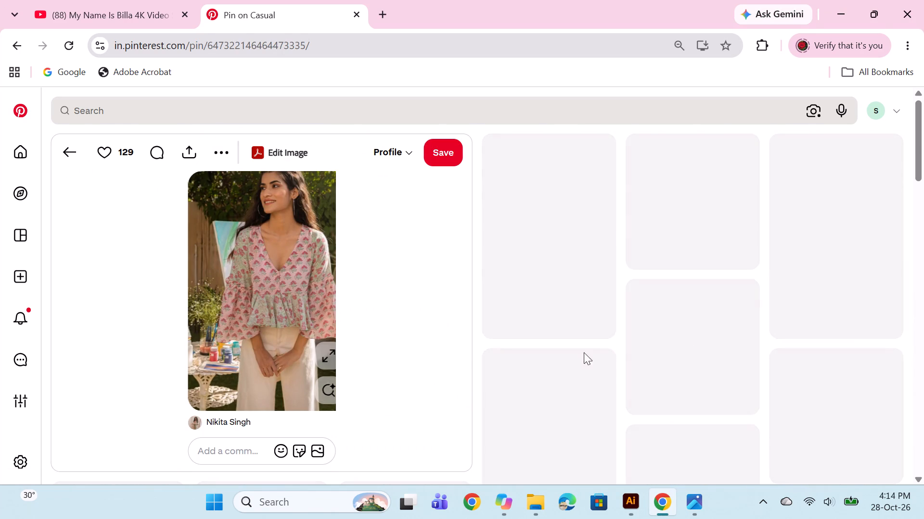
Browse the related pins under the pink printed peplum blouse for top silhouettes, sleeves and gathered details.
{"action": "scroll", "coordinate": [695, 223], "scroll_direction": "down", "scroll_amount": 1}
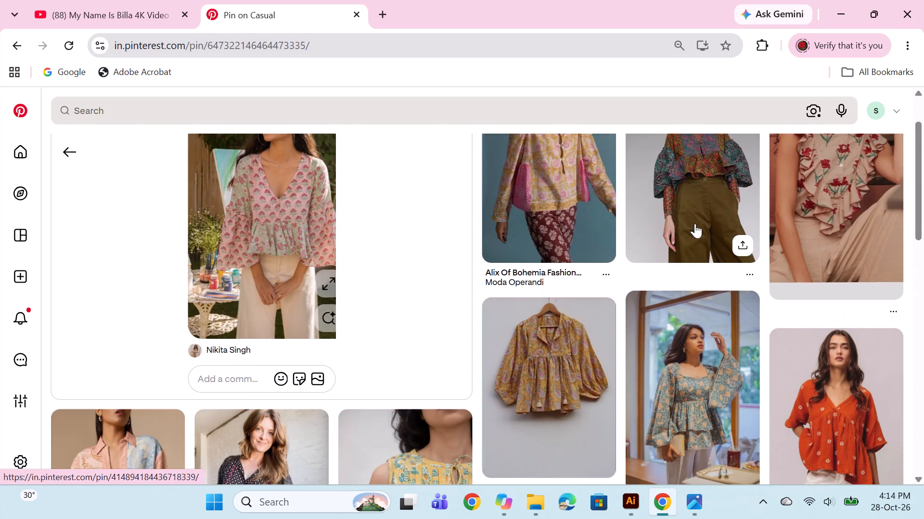
{"action": "scroll", "coordinate": [695, 223], "scroll_direction": "down", "scroll_amount": 1}
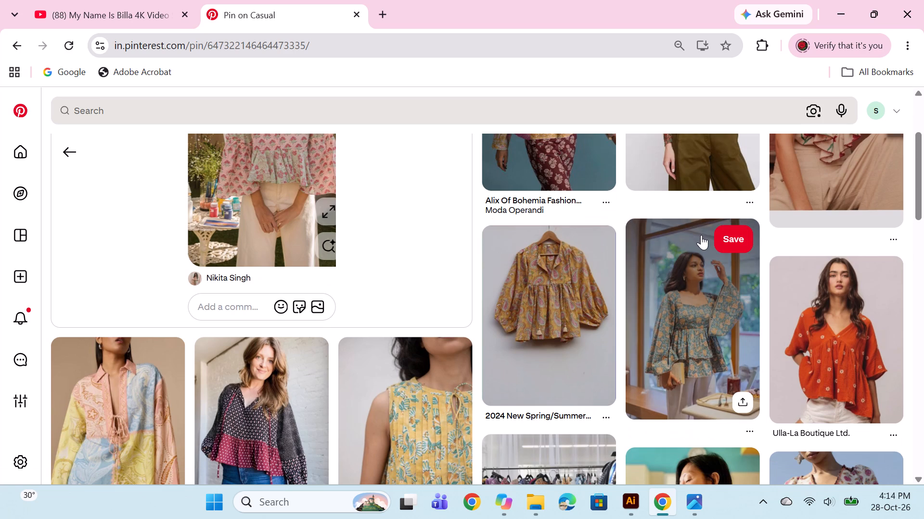
{"action": "scroll", "coordinate": [701, 235], "scroll_direction": "down", "scroll_amount": 2}
{"action": "scroll", "coordinate": [660, 259], "scroll_direction": "down", "scroll_amount": 3}
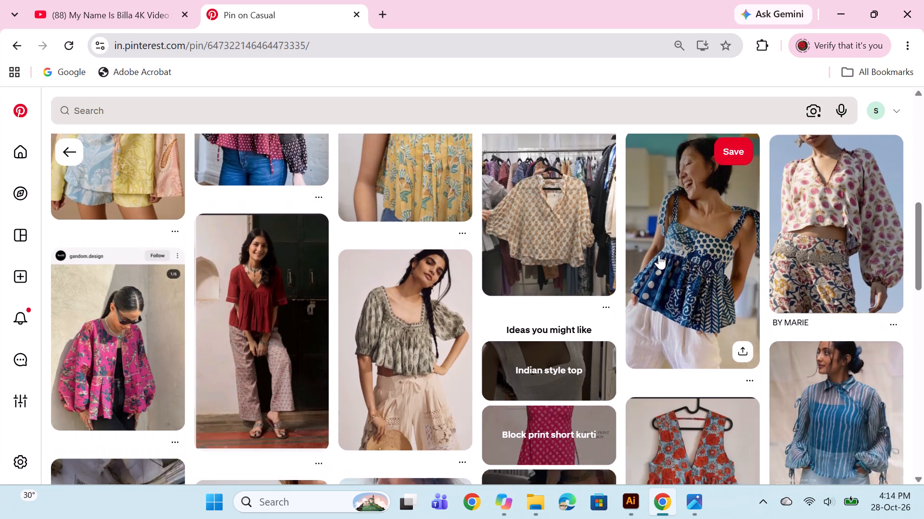
{"action": "scroll", "coordinate": [650, 253], "scroll_direction": "down", "scroll_amount": 2}
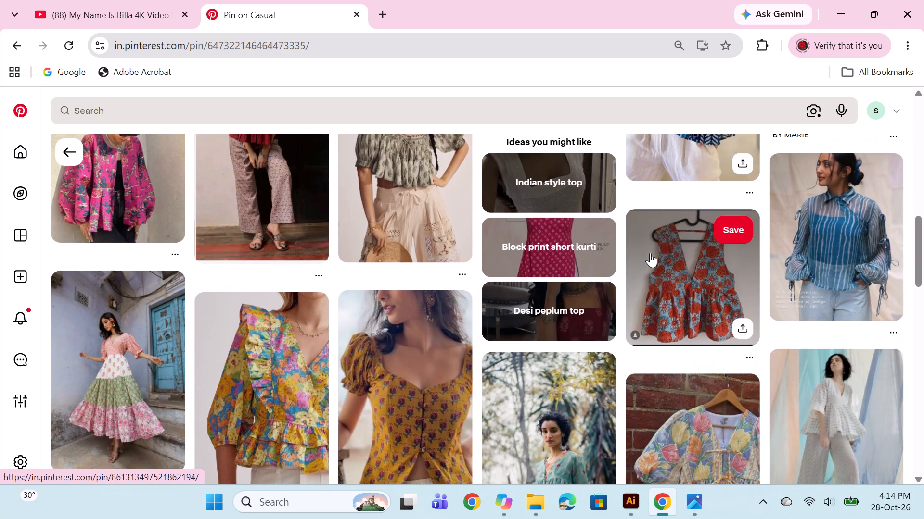
{"action": "scroll", "coordinate": [650, 253], "scroll_direction": "down", "scroll_amount": 1}
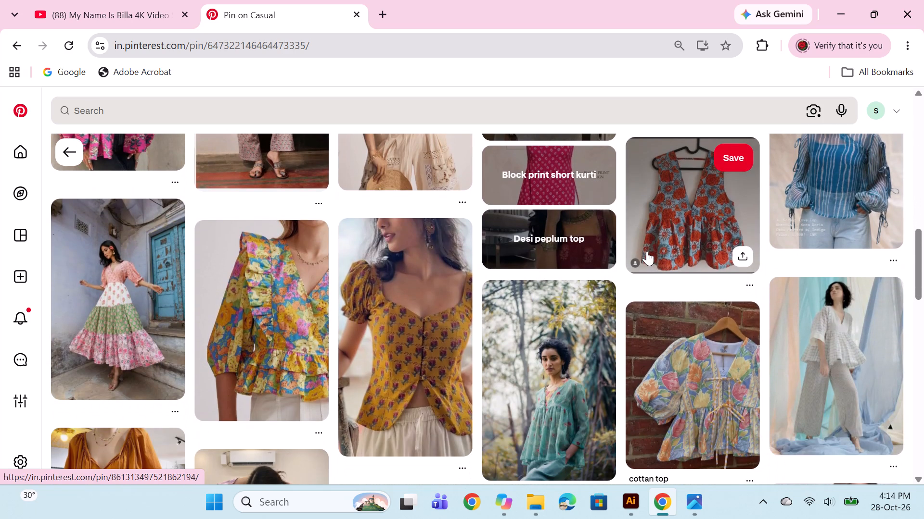
{"action": "scroll", "coordinate": [645, 251], "scroll_direction": "down", "scroll_amount": 4}
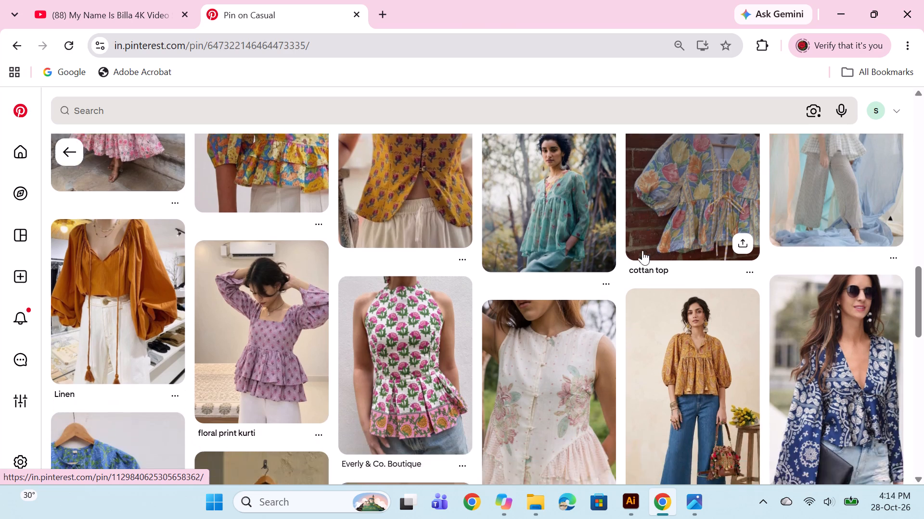
{"action": "scroll", "coordinate": [619, 247], "scroll_direction": "down", "scroll_amount": 3}
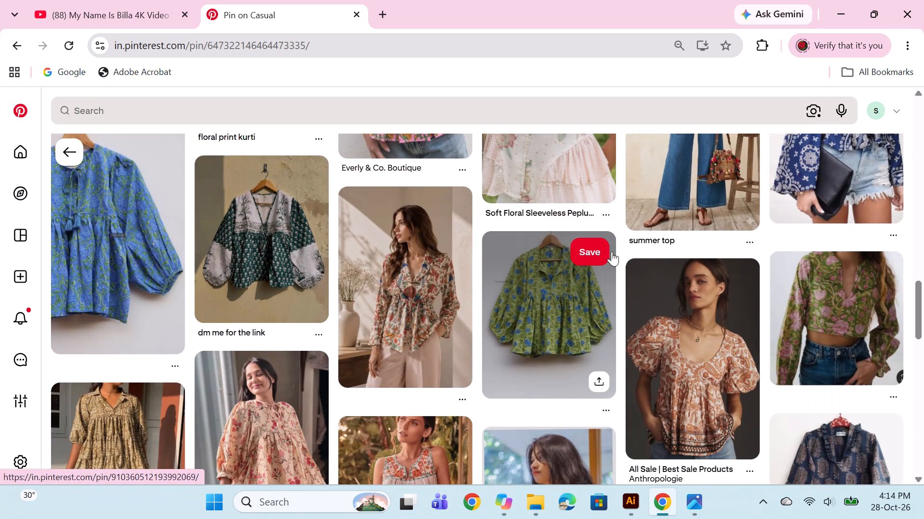
{"action": "scroll", "coordinate": [621, 250], "scroll_direction": "down", "scroll_amount": 2}
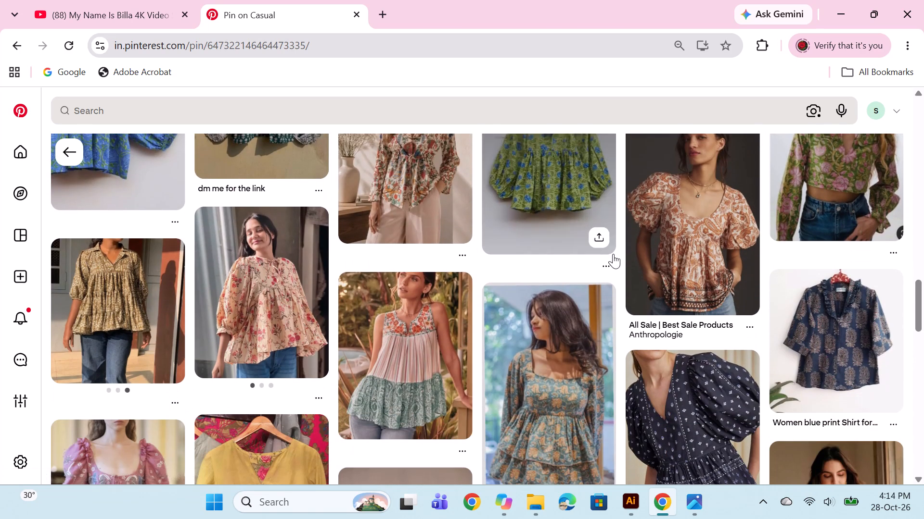
{"action": "scroll", "coordinate": [613, 254], "scroll_direction": "down", "scroll_amount": 2}
{"action": "scroll", "coordinate": [586, 268], "scroll_direction": "up", "scroll_amount": 6}
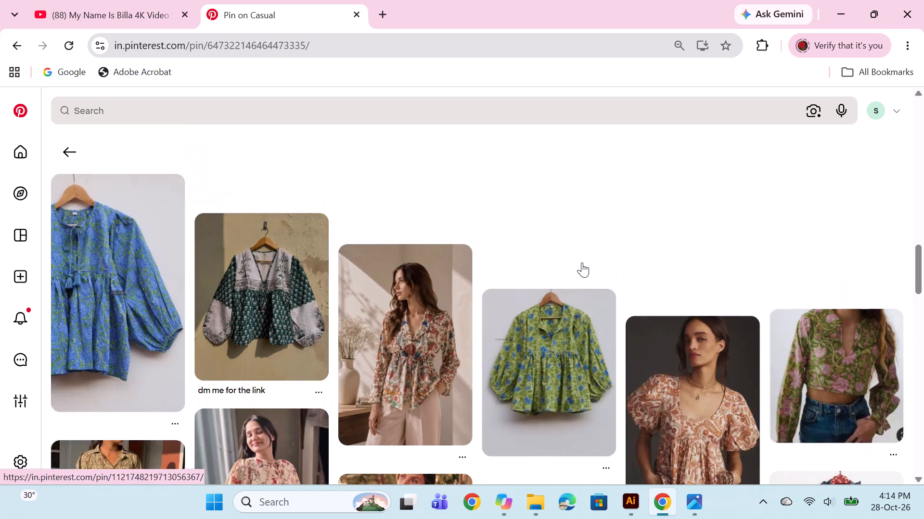
{"action": "scroll", "coordinate": [582, 262], "scroll_direction": "up", "scroll_amount": 16}
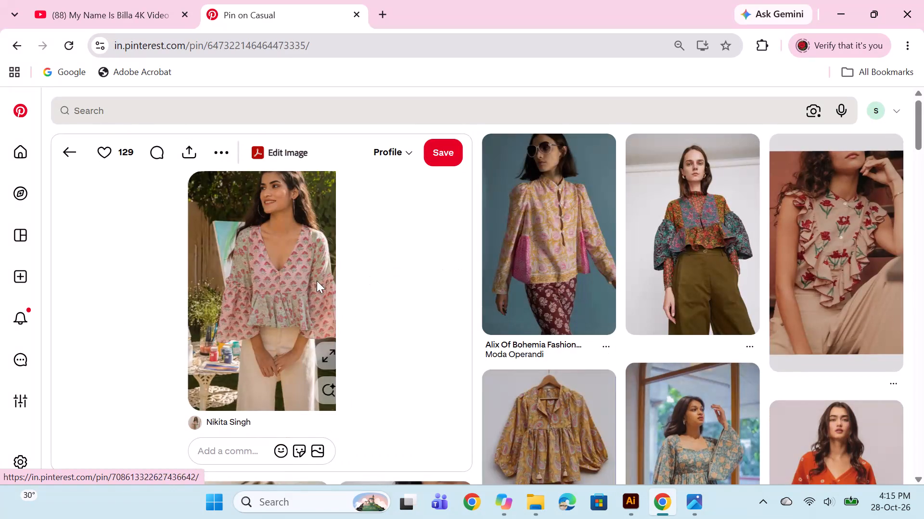
Save the pink printed V-neck peplum blouse image to the computer as a reference.
{"action": "right_click", "coordinate": [290, 274]}
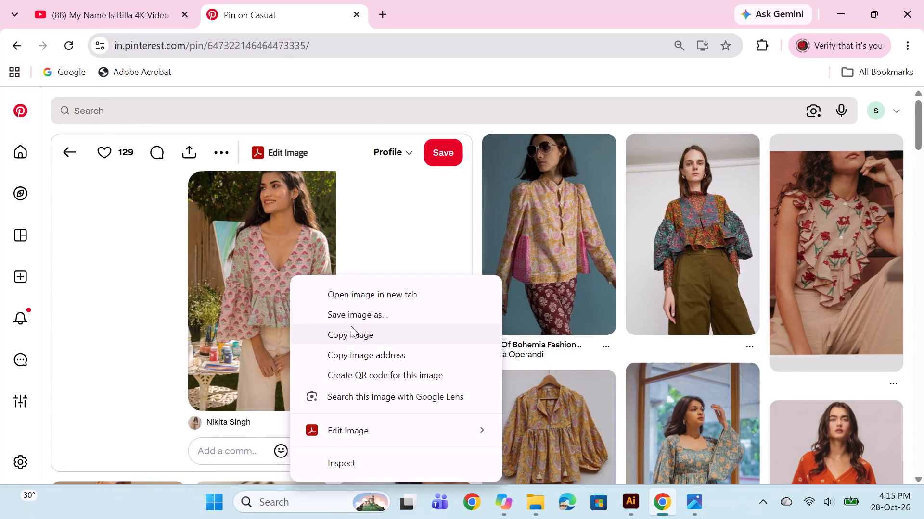
{"action": "left_click", "coordinate": [350, 316]}
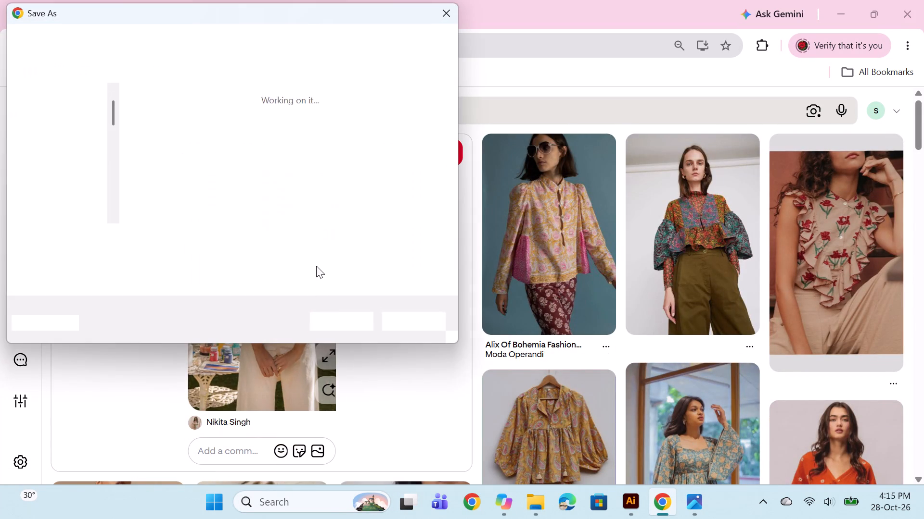
{"action": "left_click", "coordinate": [78, 92]}
{"action": "left_click", "coordinate": [333, 322]}
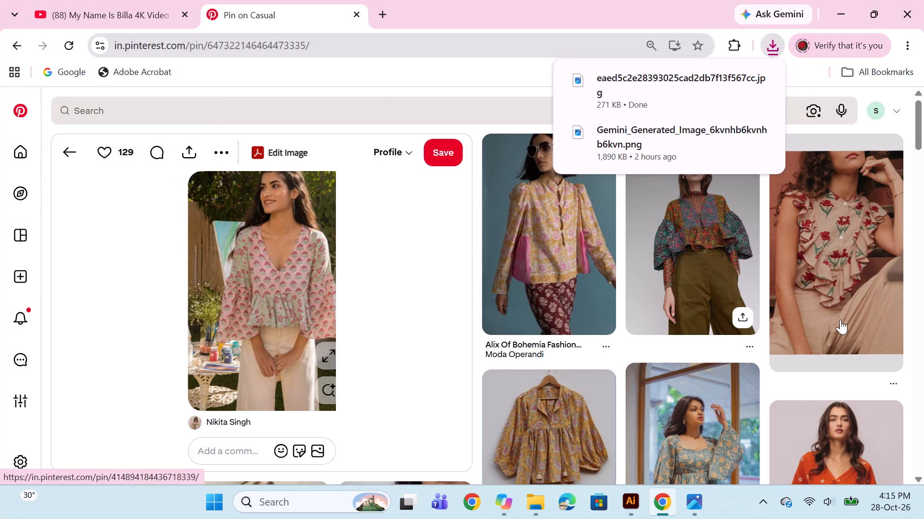
Look further through the pins related to the peplum blouse for more top and blouse references.
{"action": "scroll", "coordinate": [609, 282], "scroll_direction": "down", "scroll_amount": 4}
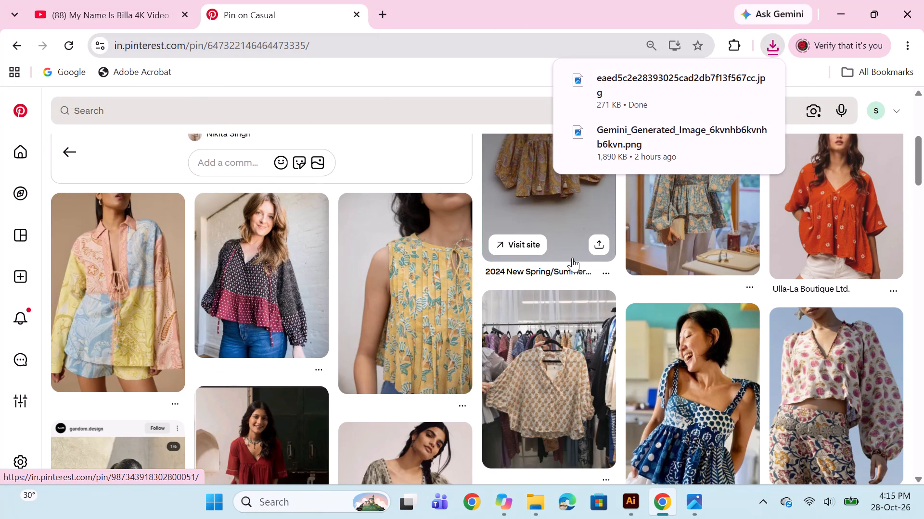
{"action": "scroll", "coordinate": [572, 258], "scroll_direction": "down", "scroll_amount": 3}
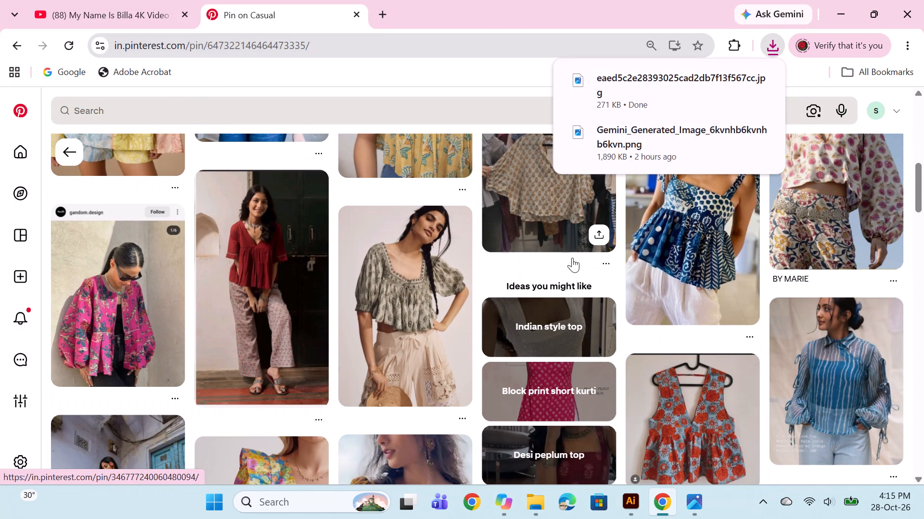
{"action": "scroll", "coordinate": [572, 258], "scroll_direction": "down", "scroll_amount": 4}
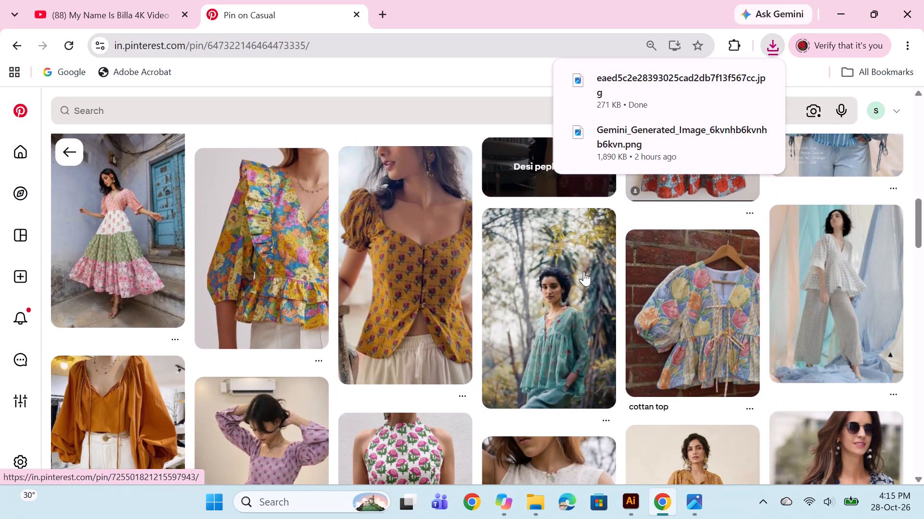
{"action": "scroll", "coordinate": [584, 272], "scroll_direction": "down", "scroll_amount": 2}
{"action": "scroll", "coordinate": [455, 211], "scroll_direction": "down", "scroll_amount": 1}
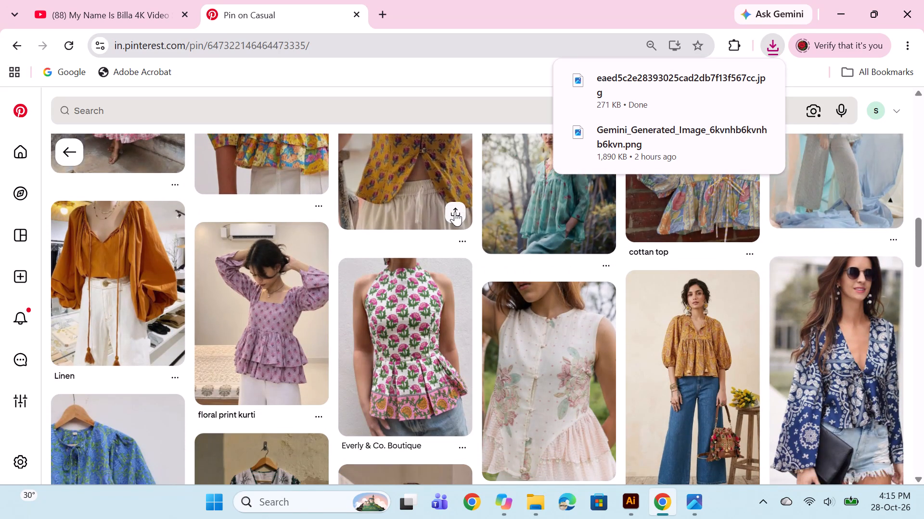
{"action": "scroll", "coordinate": [455, 213], "scroll_direction": "down", "scroll_amount": 2}
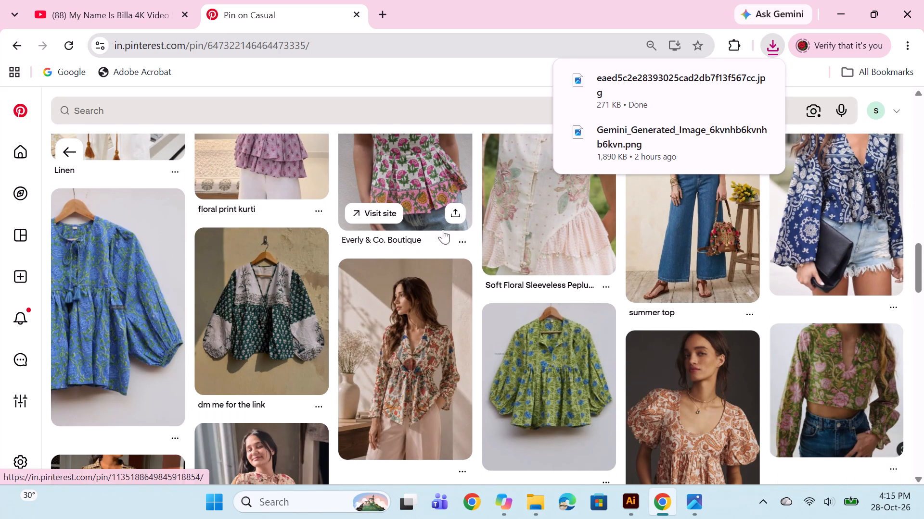
{"action": "scroll", "coordinate": [449, 213], "scroll_direction": "down", "scroll_amount": 6}
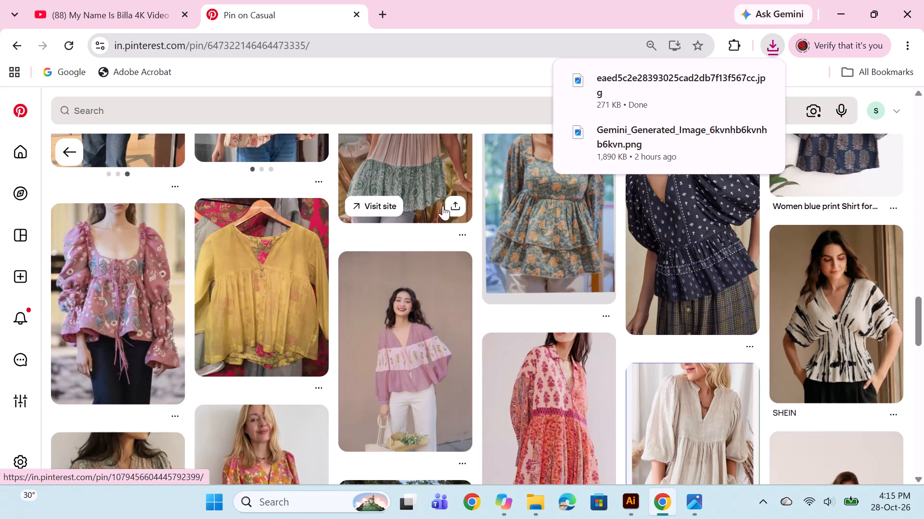
{"action": "scroll", "coordinate": [438, 224], "scroll_direction": "down", "scroll_amount": 2}
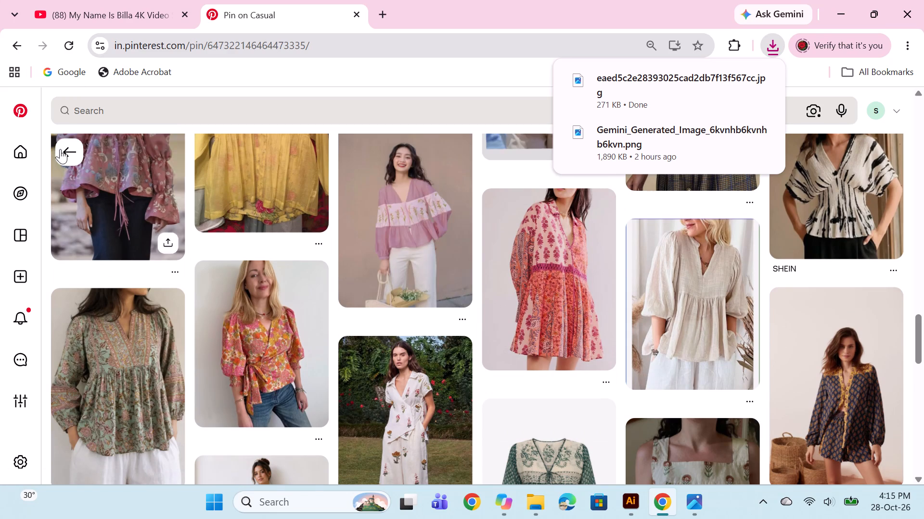
{"action": "scroll", "coordinate": [282, 250], "scroll_direction": "down", "scroll_amount": 3}
{"action": "scroll", "coordinate": [489, 301], "scroll_direction": "down", "scroll_amount": 2}
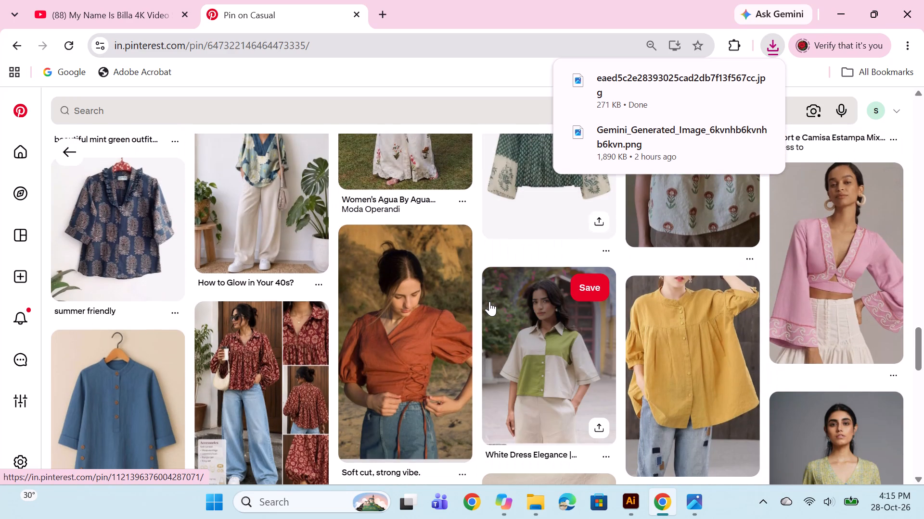
{"action": "scroll", "coordinate": [489, 301], "scroll_direction": "down", "scroll_amount": 5}
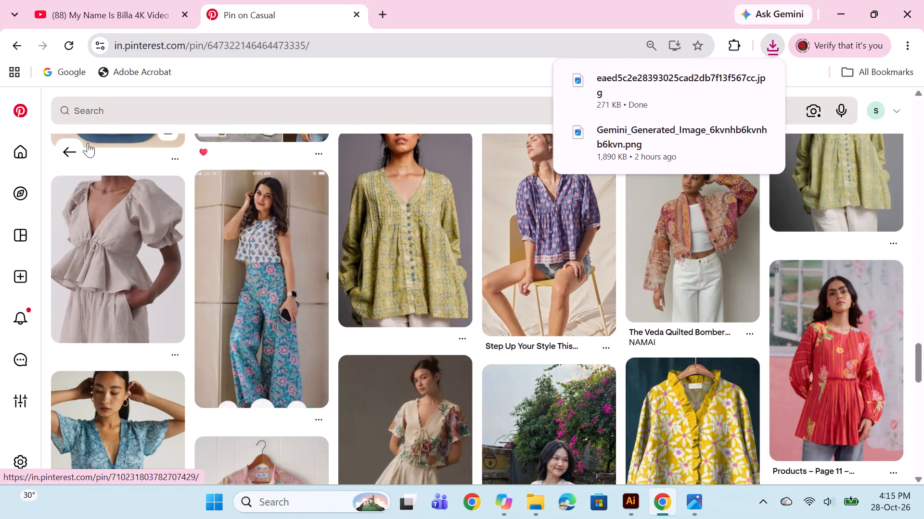
Return to the Seamworkers pin and examine its related pins for loose and gathered blouse references.
{"action": "left_click", "coordinate": [72, 145]}
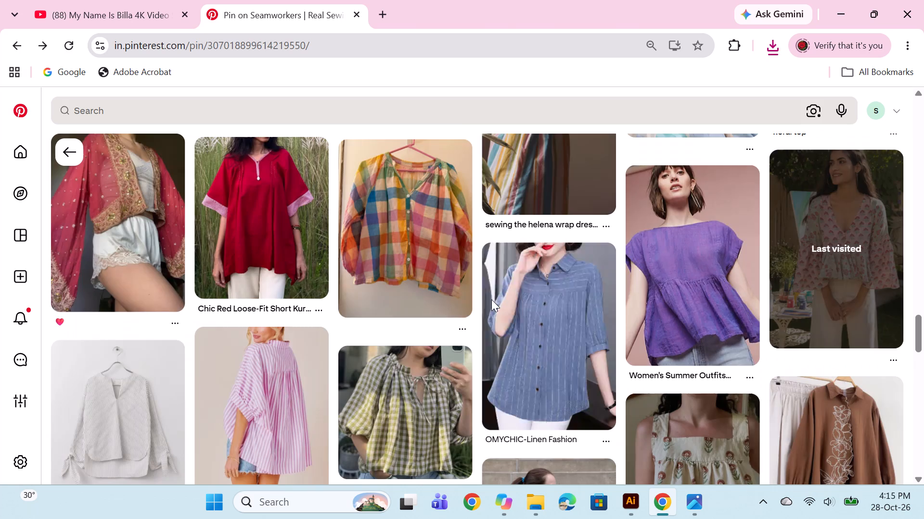
{"action": "scroll", "coordinate": [571, 296], "scroll_direction": "down", "scroll_amount": 4}
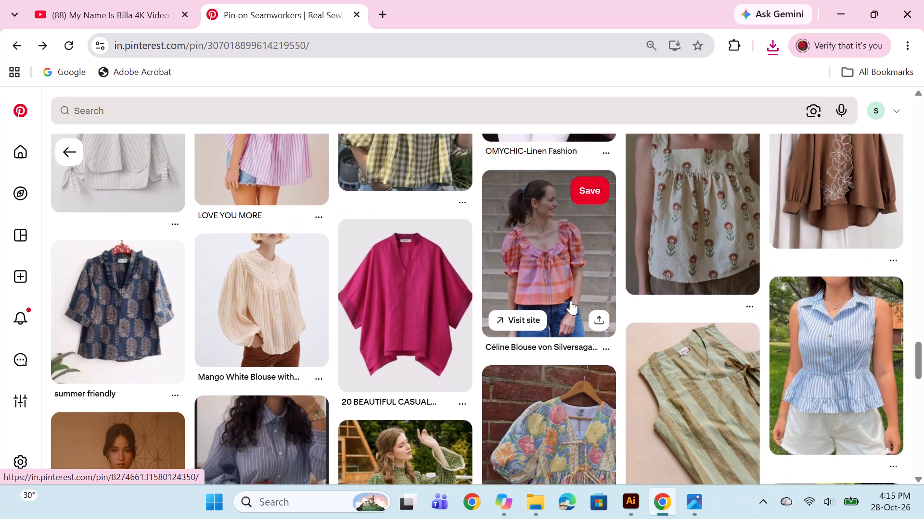
{"action": "scroll", "coordinate": [571, 300], "scroll_direction": "down", "scroll_amount": 5}
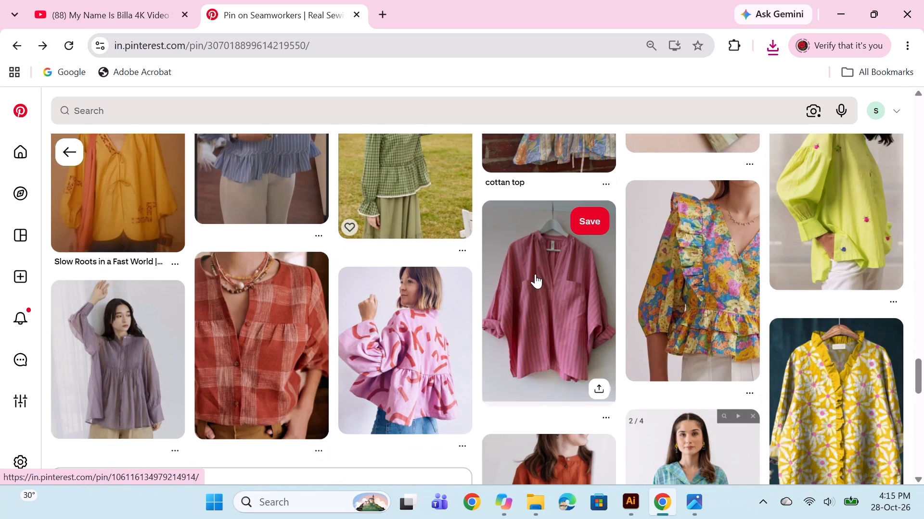
{"action": "scroll", "coordinate": [535, 274], "scroll_direction": "down", "scroll_amount": 6}
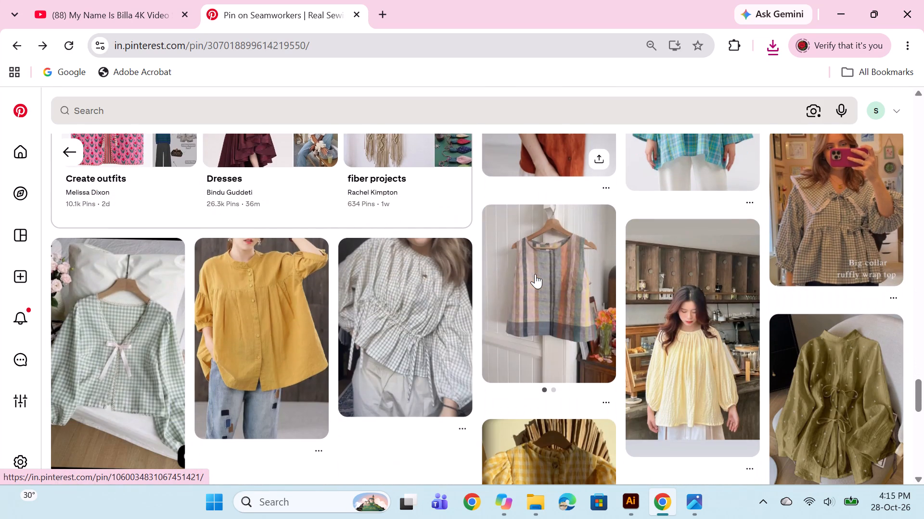
{"action": "scroll", "coordinate": [535, 274], "scroll_direction": "down", "scroll_amount": 7}
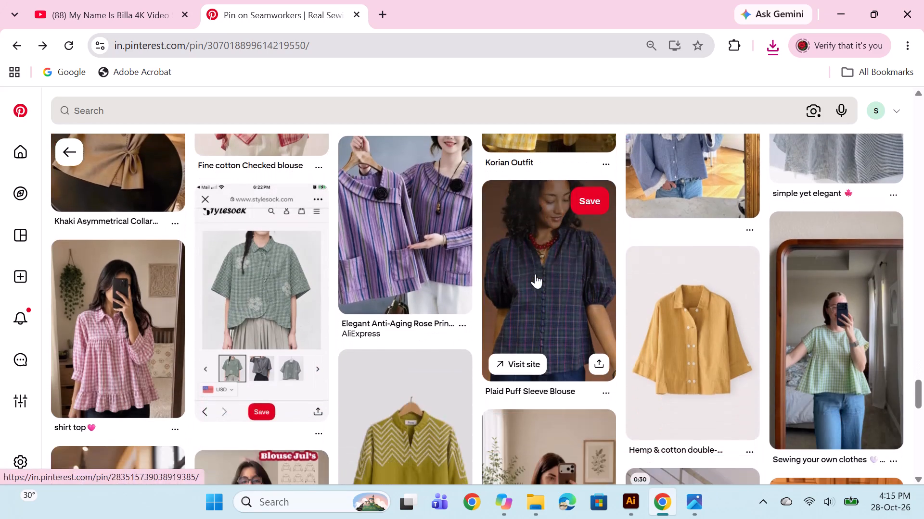
{"action": "scroll", "coordinate": [535, 274], "scroll_direction": "down", "scroll_amount": 2}
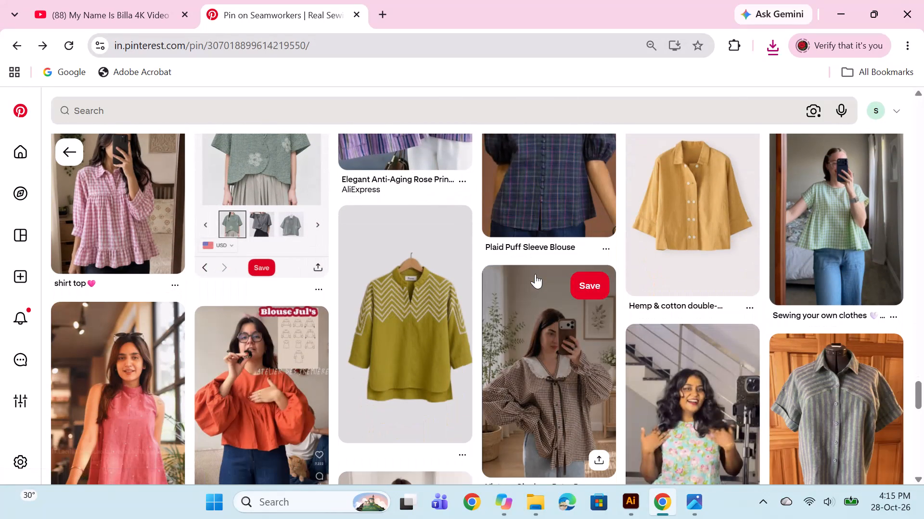
{"action": "scroll", "coordinate": [535, 274], "scroll_direction": "down", "scroll_amount": 3}
{"action": "scroll", "coordinate": [535, 274], "scroll_direction": "up", "scroll_amount": 3}
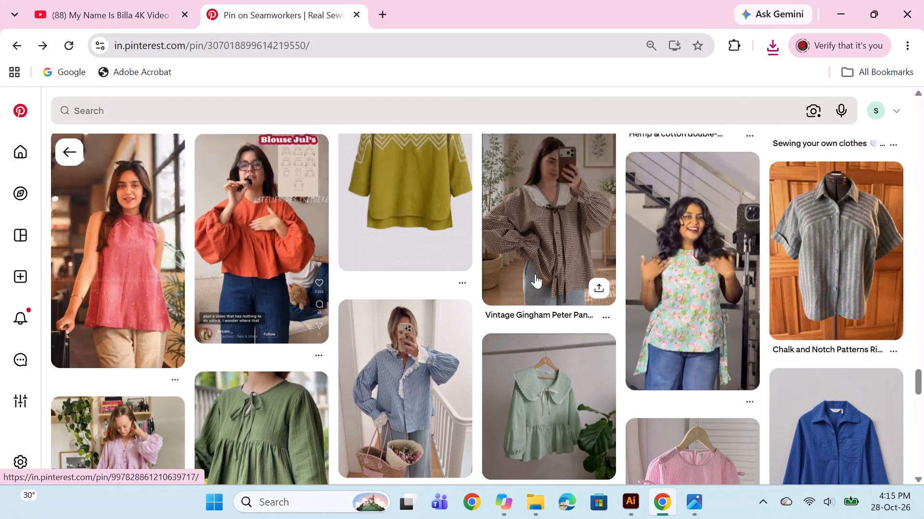
{"action": "scroll", "coordinate": [535, 274], "scroll_direction": "up", "scroll_amount": 1}
Open the pink gingham "shirt top" pin and save its image to the Desktop as a JPEG reference.
{"action": "left_click", "coordinate": [136, 240]}
{"action": "right_click", "coordinate": [235, 268]}
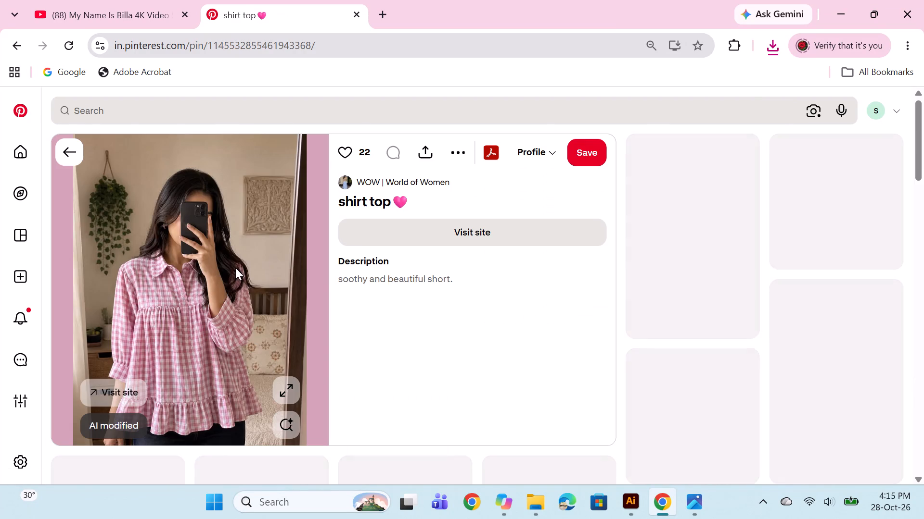
{"action": "left_click", "coordinate": [303, 312]}
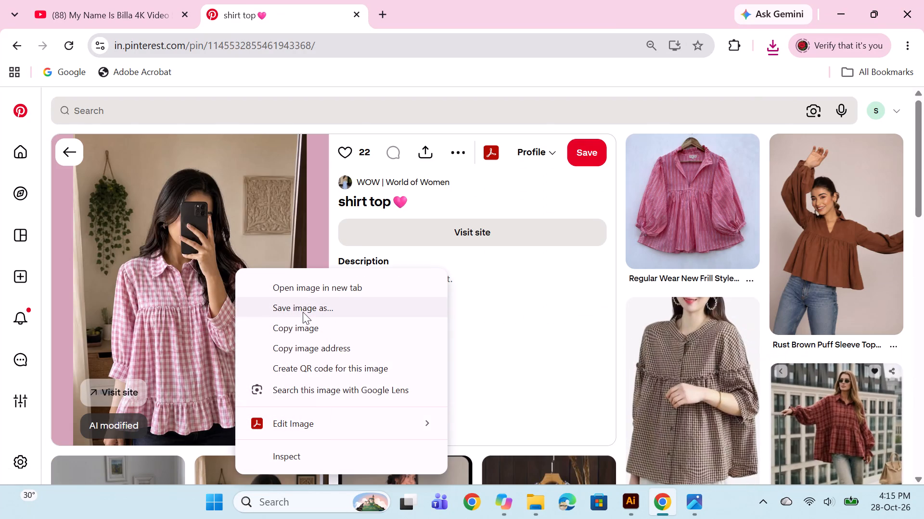
{"action": "left_click", "coordinate": [315, 317]}
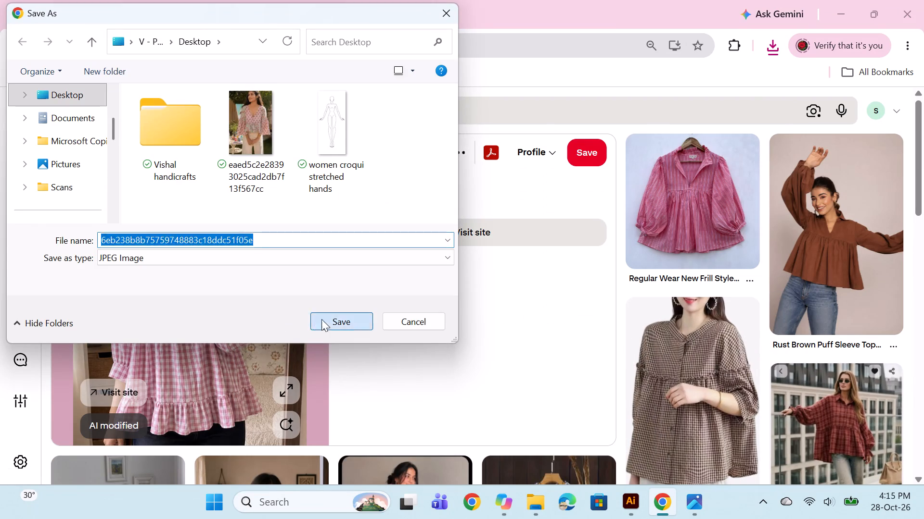
Open the related brown plaid tiered "sleeveless top" pin and save its image to the computer as a reference.
{"action": "scroll", "coordinate": [548, 286], "scroll_direction": "down", "scroll_amount": 4}
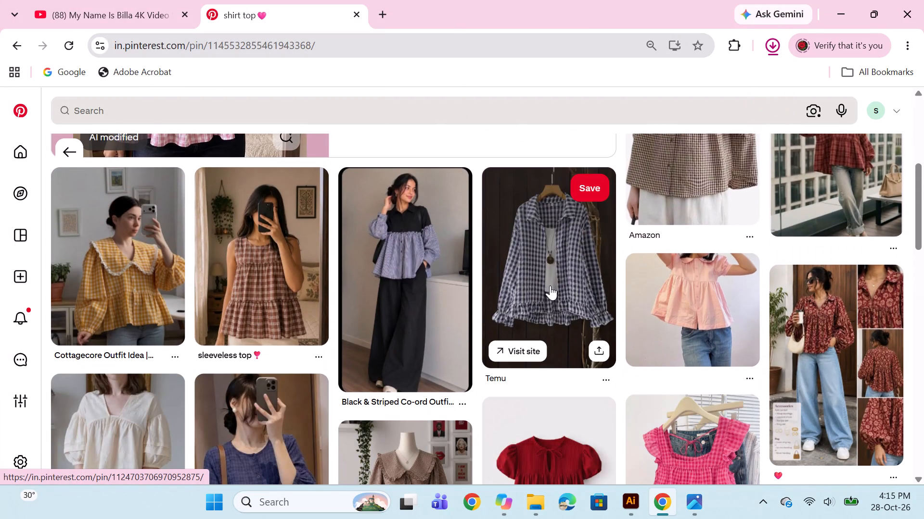
{"action": "left_click", "coordinate": [273, 289]}
{"action": "right_click", "coordinate": [226, 280]}
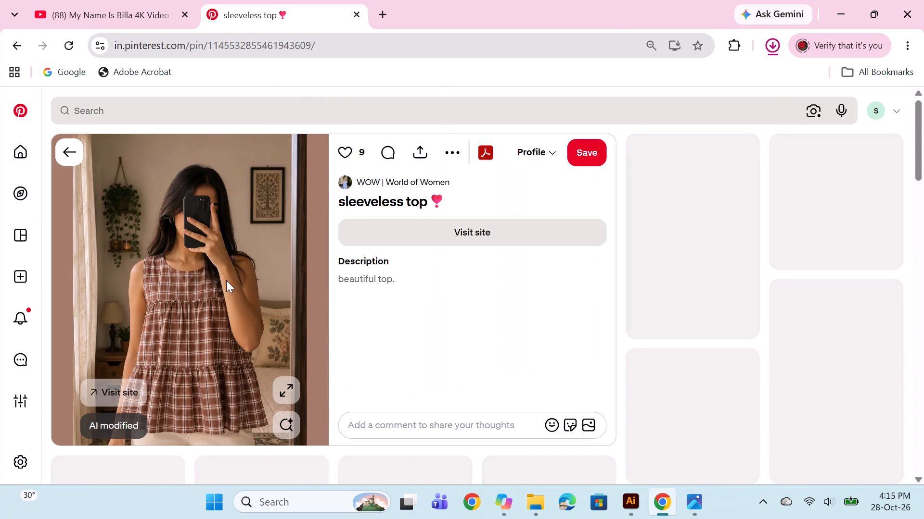
{"action": "left_click", "coordinate": [312, 117]}
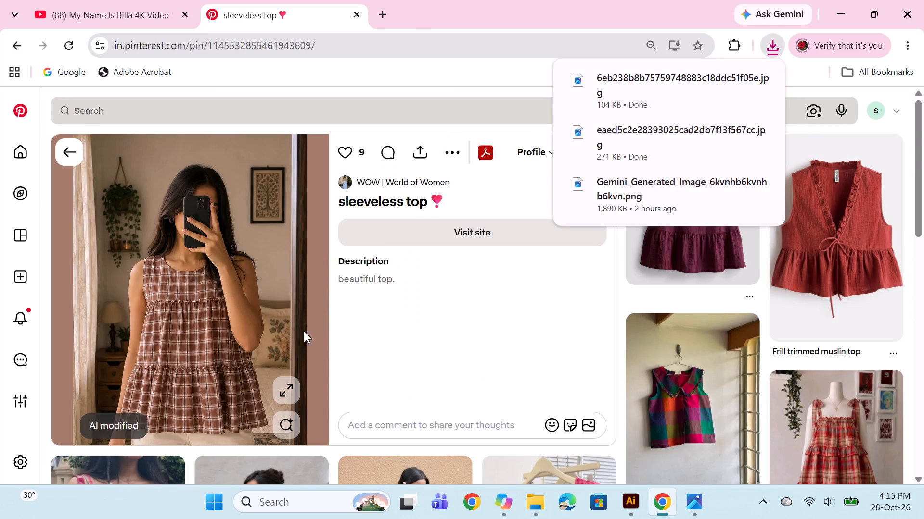
{"action": "left_click", "coordinate": [342, 315]}
Among the sleeveless top's related pins, find the checked square-neck "Nonna Makes Ep. 3" top and save its image as a reference.
{"action": "scroll", "coordinate": [495, 303], "scroll_direction": "down", "scroll_amount": 4}
{"action": "left_click", "coordinate": [526, 0]}
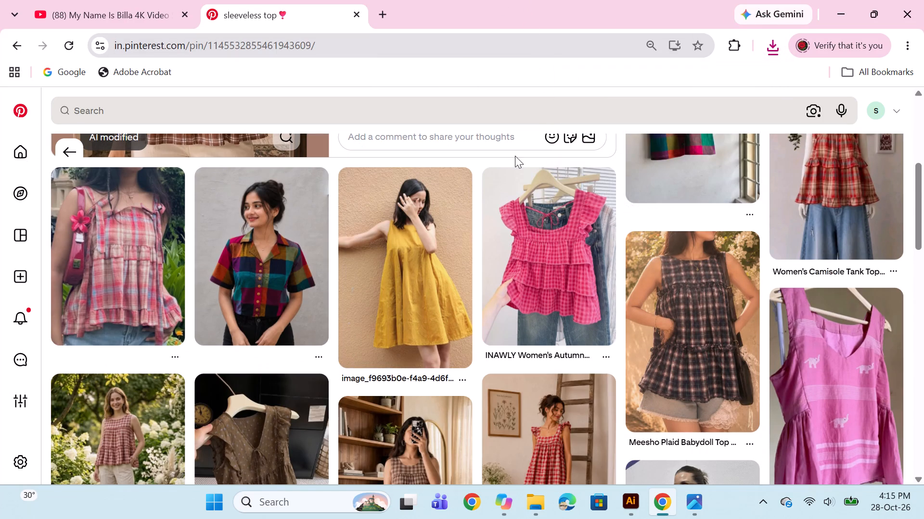
{"action": "scroll", "coordinate": [506, 224], "scroll_direction": "down", "scroll_amount": 4}
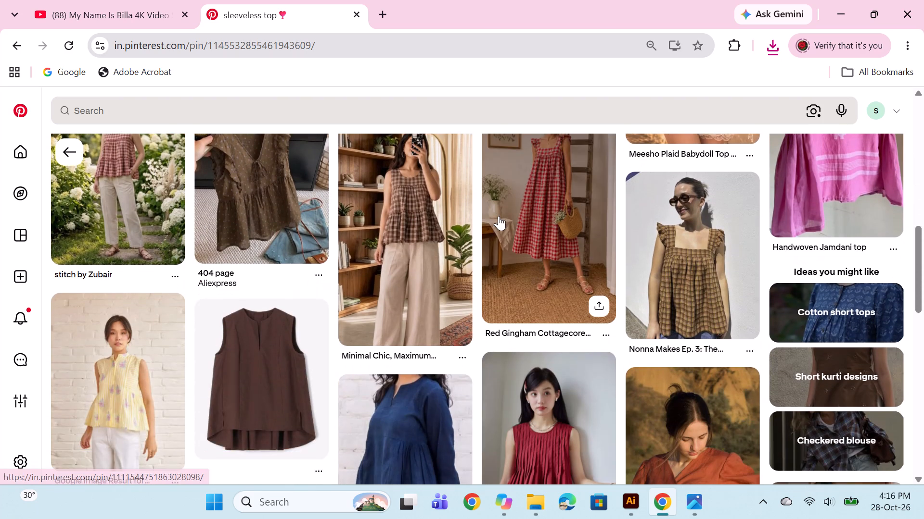
{"action": "scroll", "coordinate": [499, 216], "scroll_direction": "down", "scroll_amount": 1}
{"action": "scroll", "coordinate": [628, 211], "scroll_direction": "down", "scroll_amount": 2}
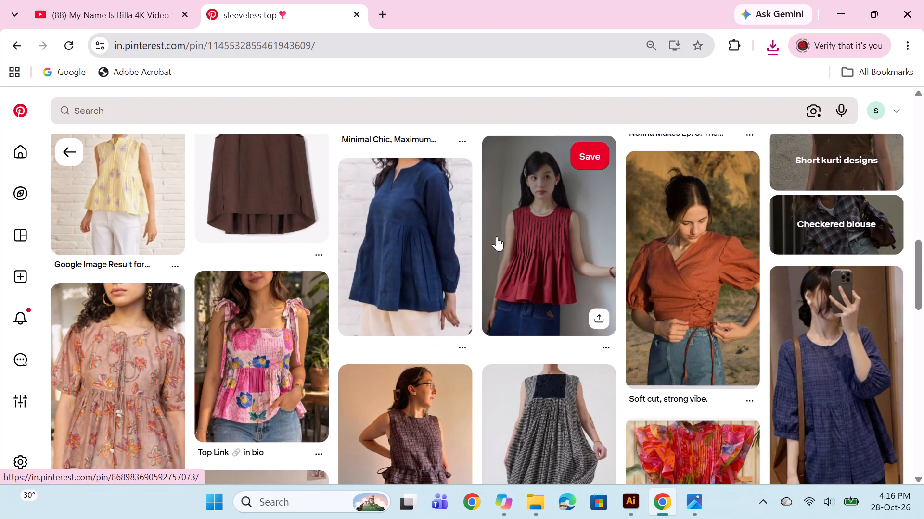
{"action": "scroll", "coordinate": [402, 243], "scroll_direction": "down", "scroll_amount": 2}
{"action": "scroll", "coordinate": [649, 275], "scroll_direction": "up", "scroll_amount": 4}
{"action": "left_click", "coordinate": [670, 217]}
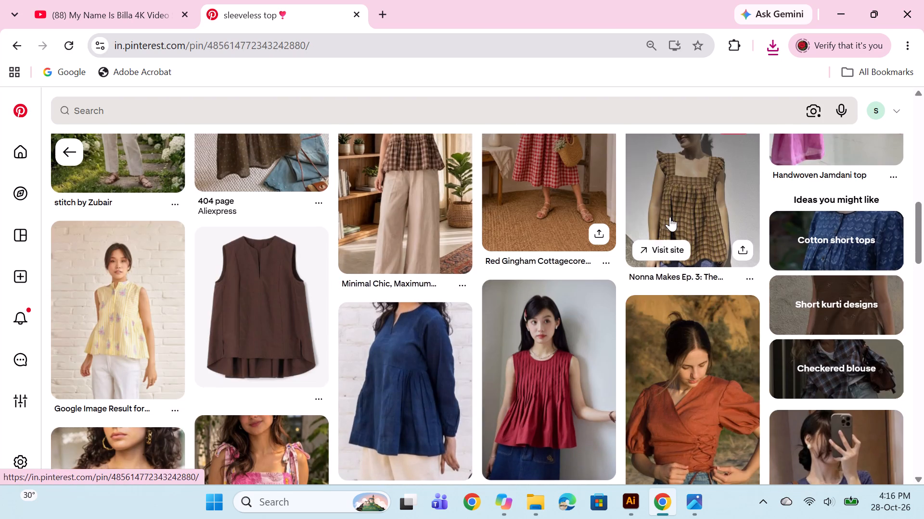
{"action": "right_click", "coordinate": [223, 272]}
{"action": "left_click", "coordinate": [303, 313]}
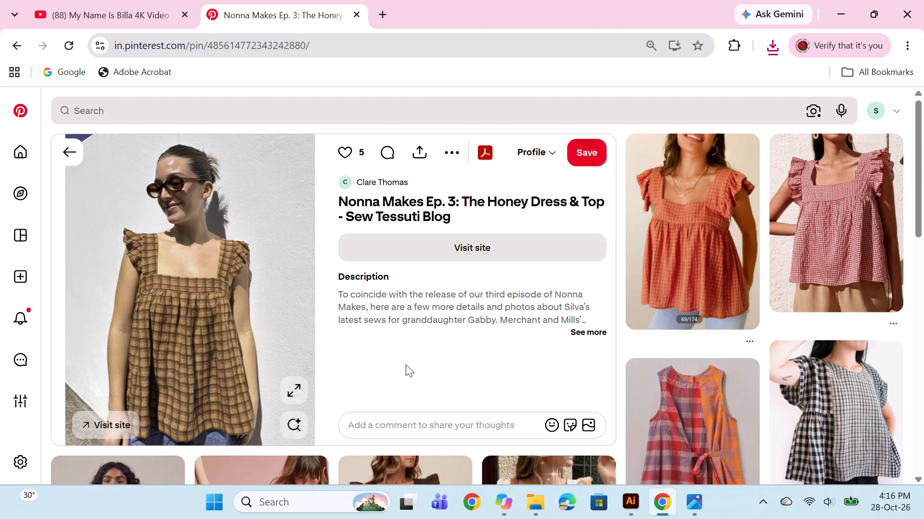
{"action": "left_click", "coordinate": [327, 316]}
Browse the pins related to the Nonna Makes top for further checked, gathered, ruffled and sleeveless blouse references.
{"action": "scroll", "coordinate": [551, 241], "scroll_direction": "down", "scroll_amount": 2}
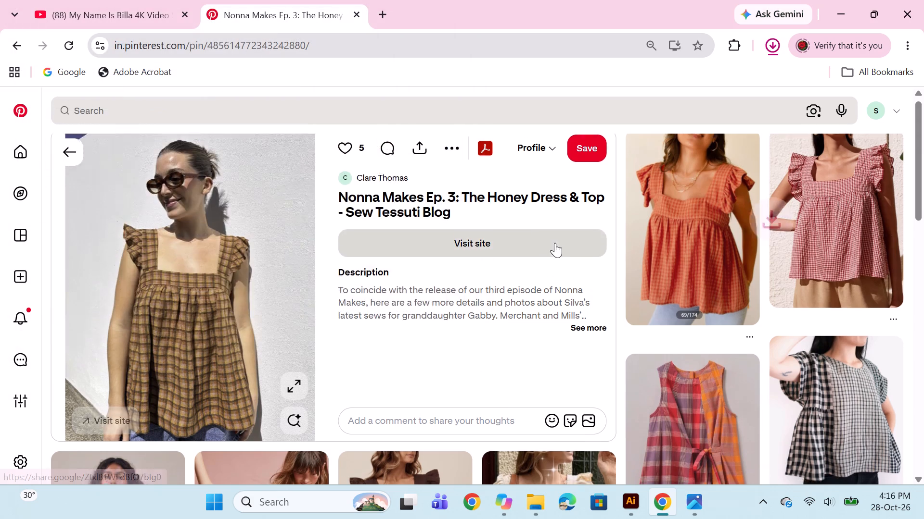
{"action": "scroll", "coordinate": [555, 243], "scroll_direction": "down", "scroll_amount": 1}
{"action": "scroll", "coordinate": [624, 252], "scroll_direction": "up", "scroll_amount": 2}
{"action": "scroll", "coordinate": [625, 246], "scroll_direction": "down", "scroll_amount": 7}
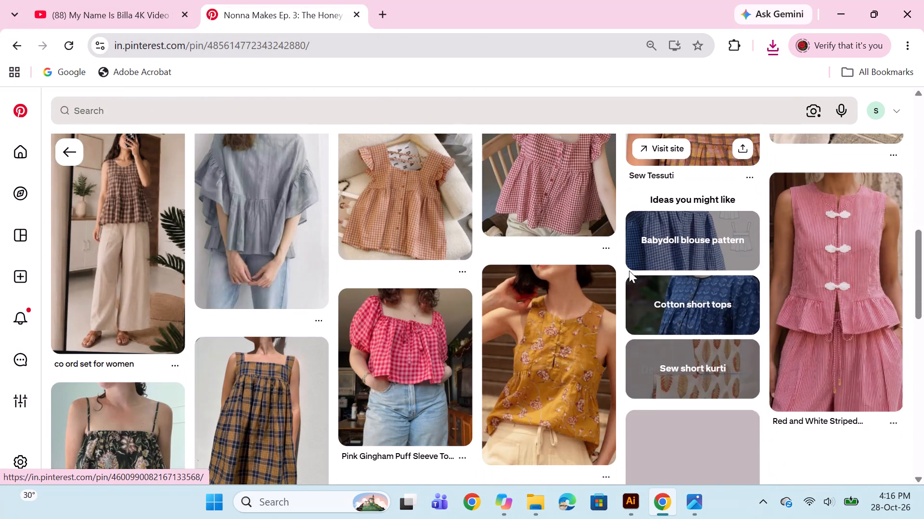
{"action": "scroll", "coordinate": [629, 271], "scroll_direction": "down", "scroll_amount": 5}
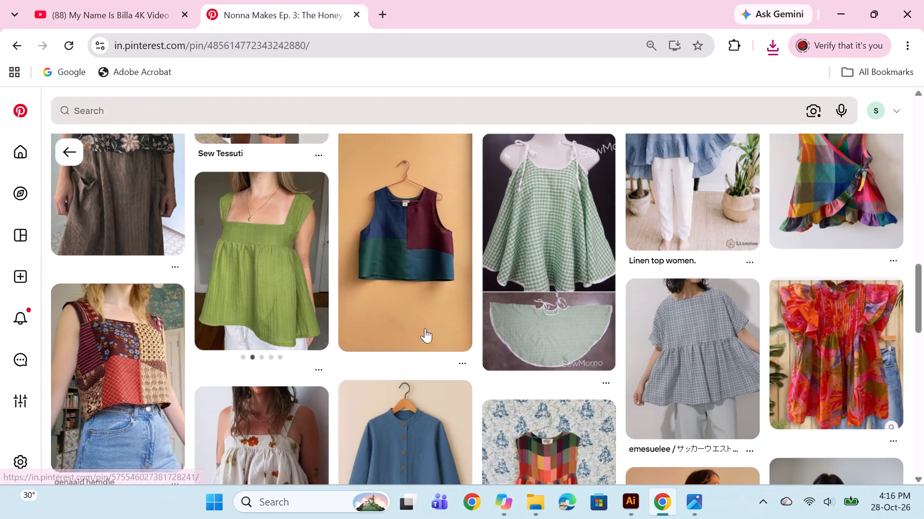
{"action": "scroll", "coordinate": [420, 330], "scroll_direction": "down", "scroll_amount": 7}
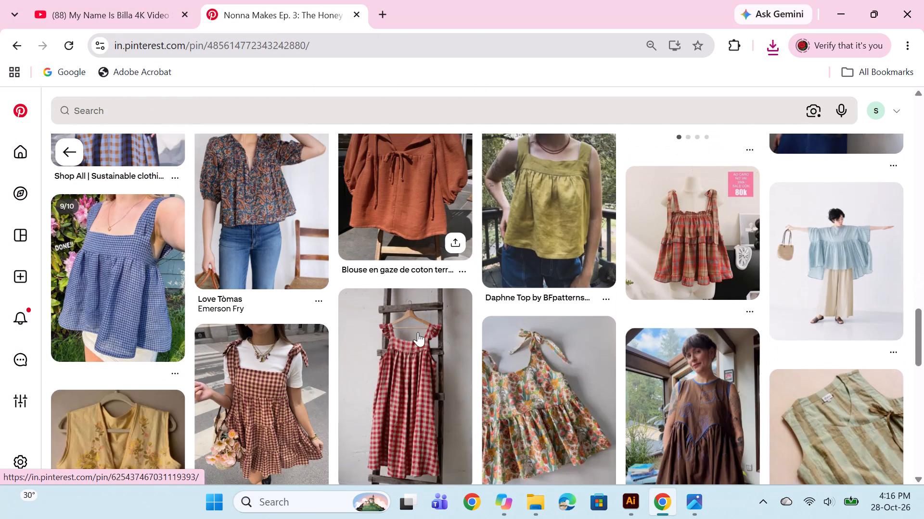
{"action": "scroll", "coordinate": [418, 332], "scroll_direction": "down", "scroll_amount": 5}
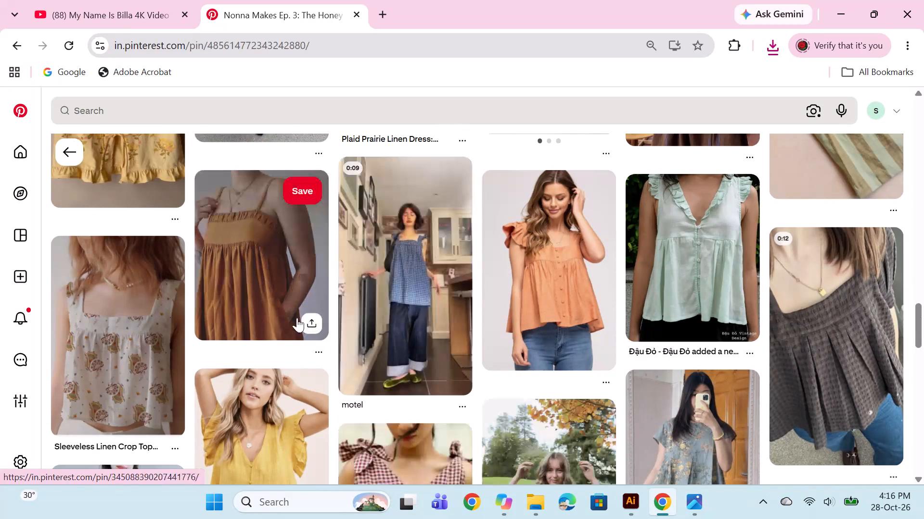
{"action": "scroll", "coordinate": [297, 318], "scroll_direction": "down", "scroll_amount": 5}
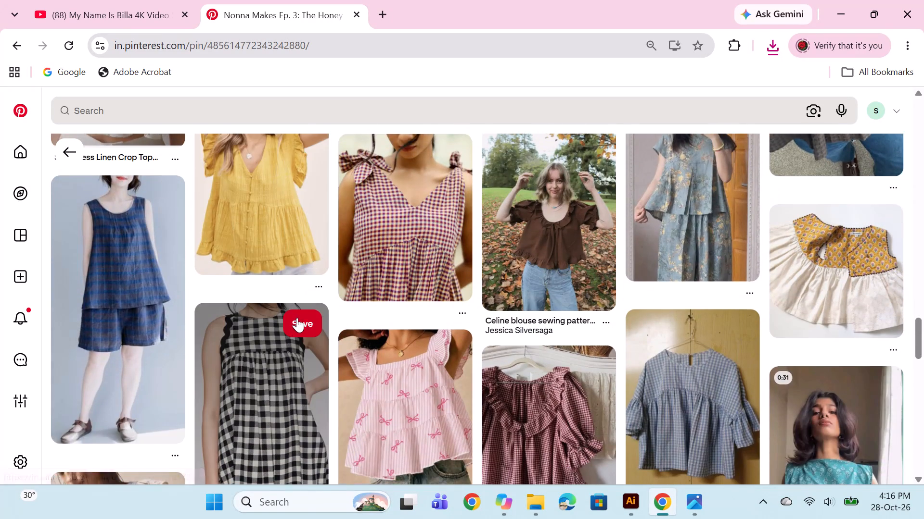
{"action": "scroll", "coordinate": [297, 318], "scroll_direction": "down", "scroll_amount": 2}
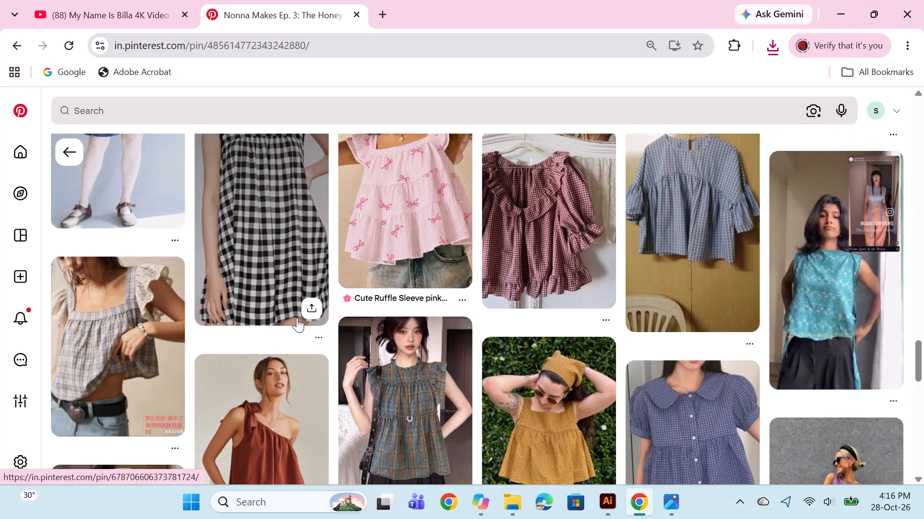
{"action": "scroll", "coordinate": [297, 318], "scroll_direction": "down", "scroll_amount": 4}
{"action": "scroll", "coordinate": [297, 318], "scroll_direction": "up", "scroll_amount": 1}
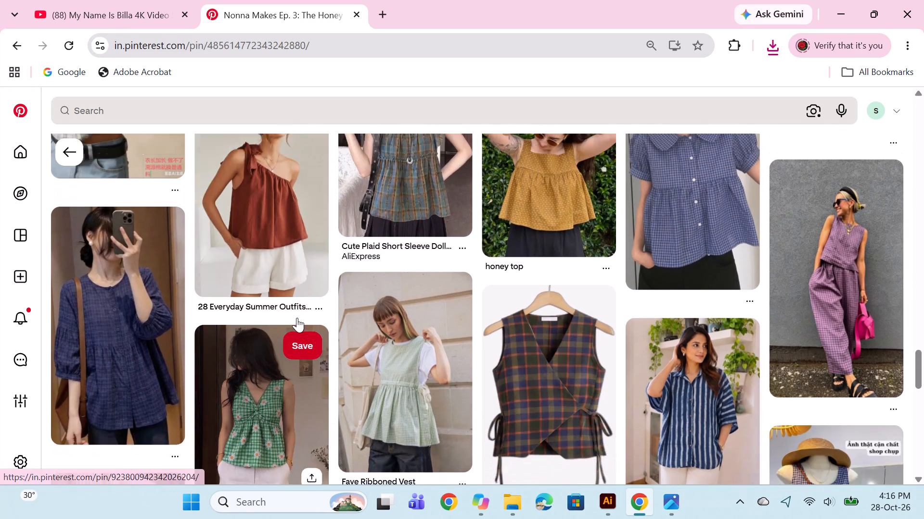
{"action": "scroll", "coordinate": [297, 318], "scroll_direction": "down", "scroll_amount": 3}
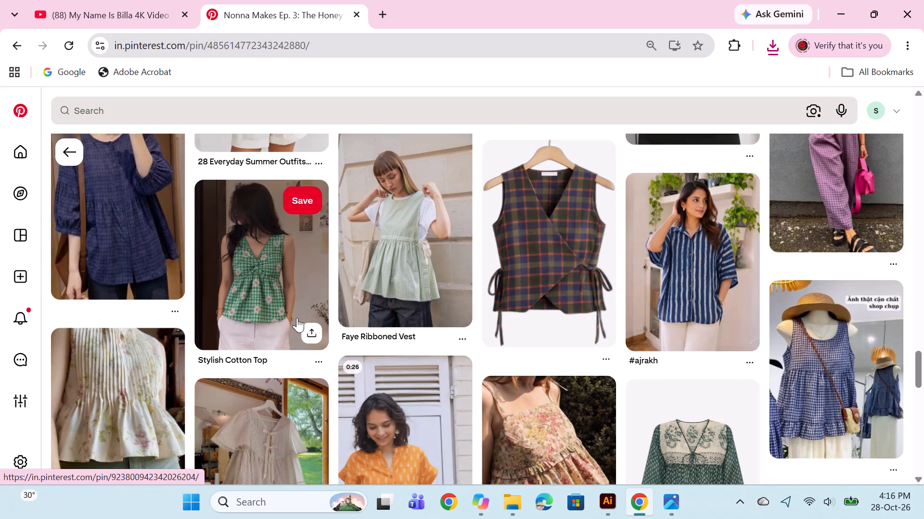
{"action": "scroll", "coordinate": [297, 318], "scroll_direction": "down", "scroll_amount": 7}
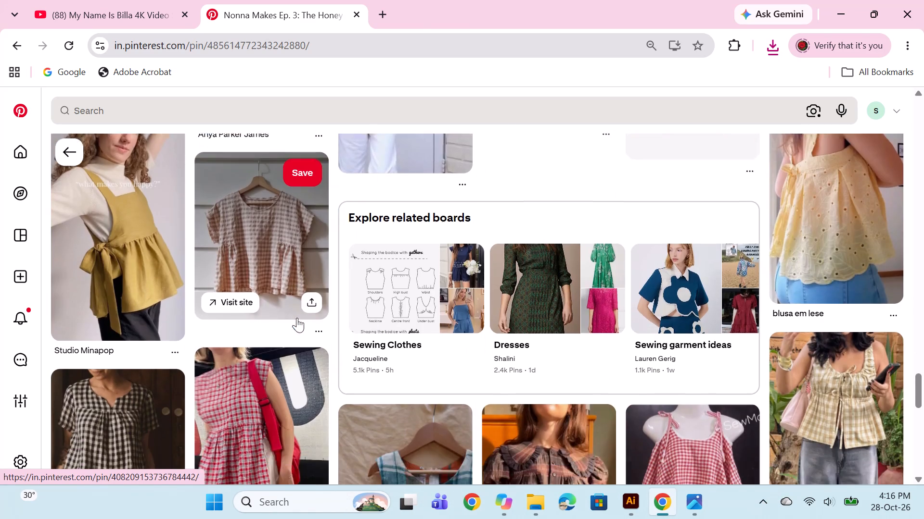
{"action": "scroll", "coordinate": [297, 318], "scroll_direction": "down", "scroll_amount": 7}
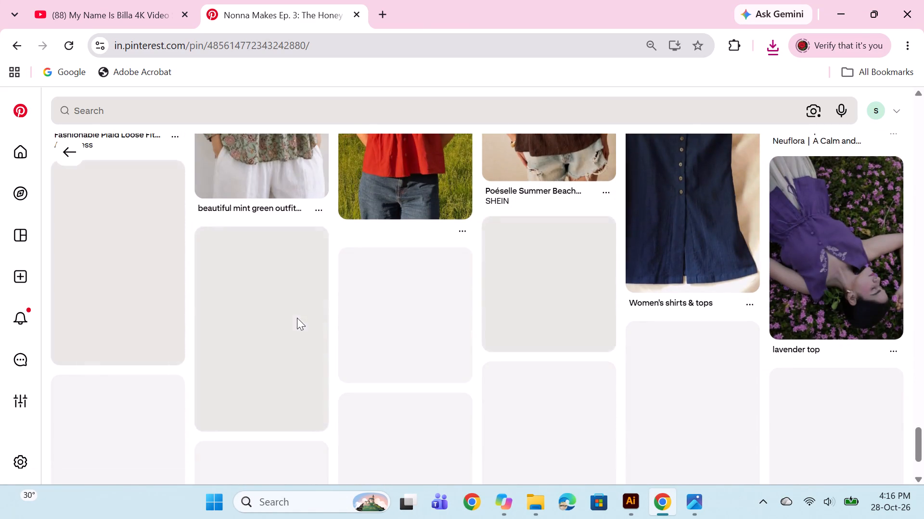
{"action": "scroll", "coordinate": [297, 318], "scroll_direction": "down", "scroll_amount": 6}
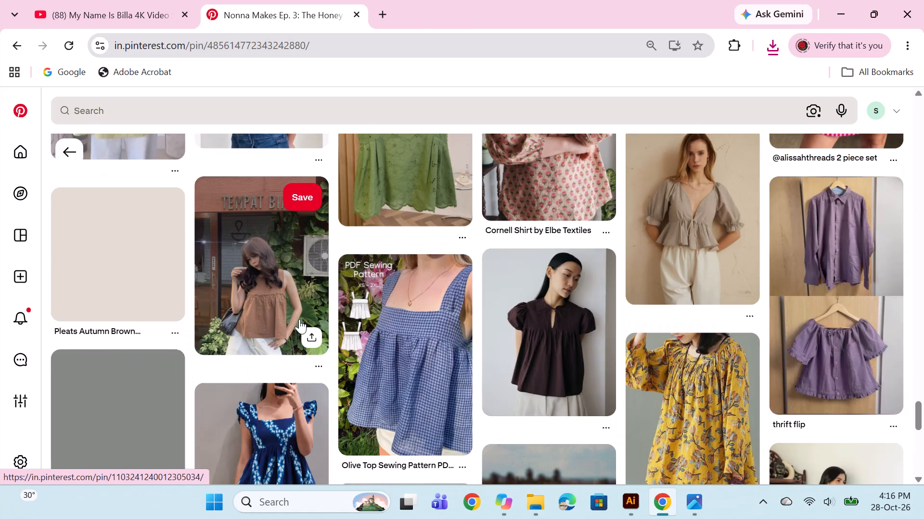
{"action": "scroll", "coordinate": [299, 319], "scroll_direction": "down", "scroll_amount": 7}
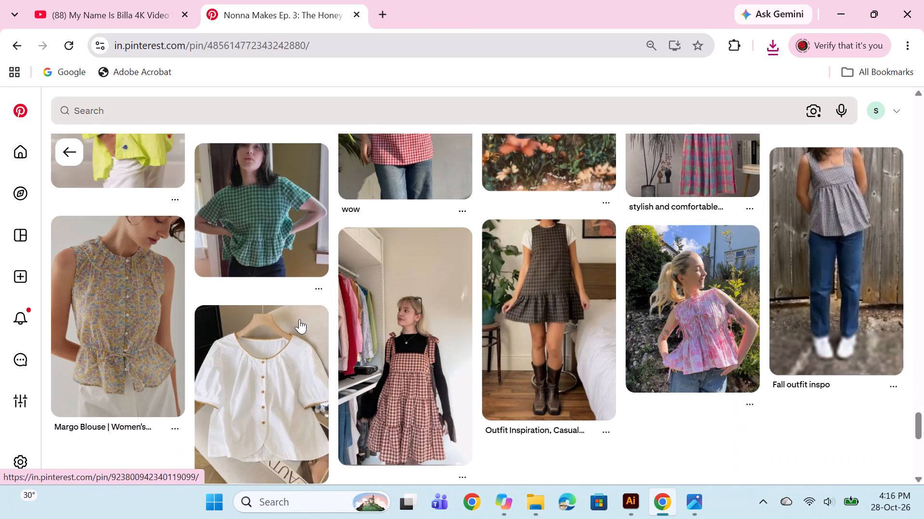
{"action": "scroll", "coordinate": [299, 319], "scroll_direction": "down", "scroll_amount": 3}
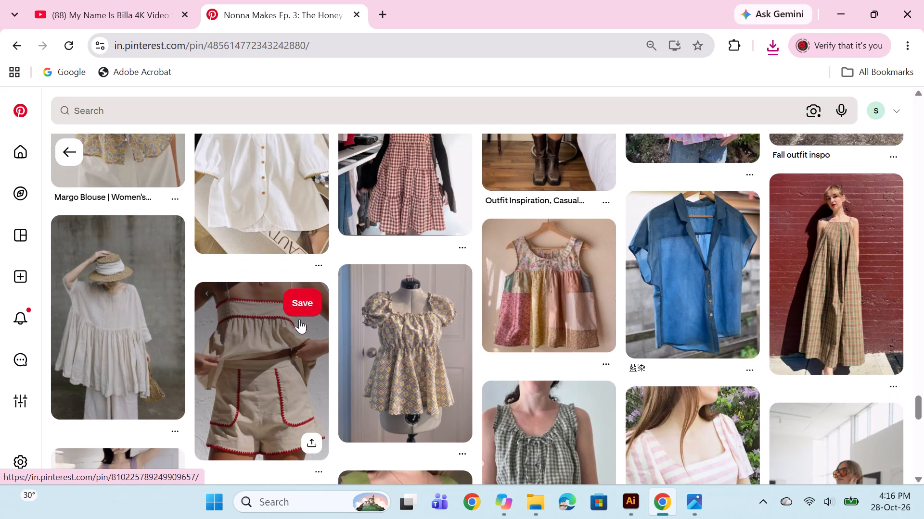
{"action": "scroll", "coordinate": [299, 319], "scroll_direction": "down", "scroll_amount": 5}
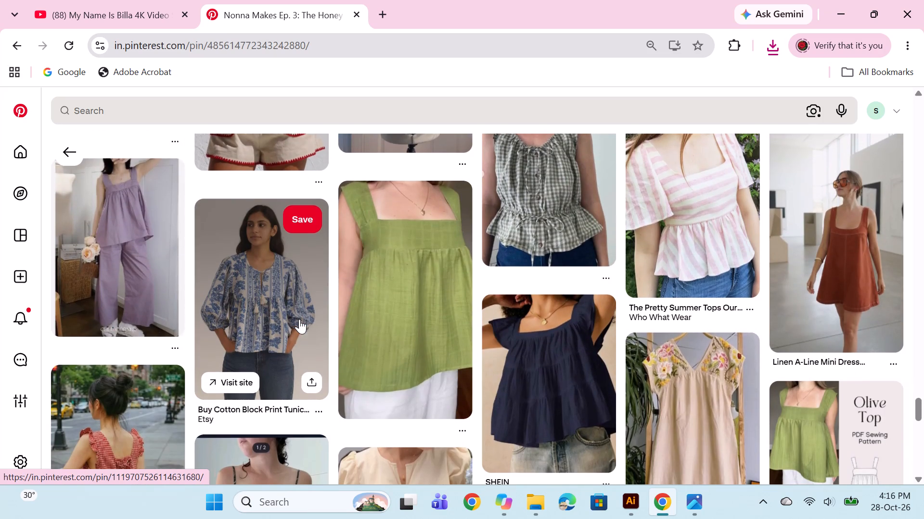
{"action": "scroll", "coordinate": [299, 319], "scroll_direction": "down", "scroll_amount": 8}
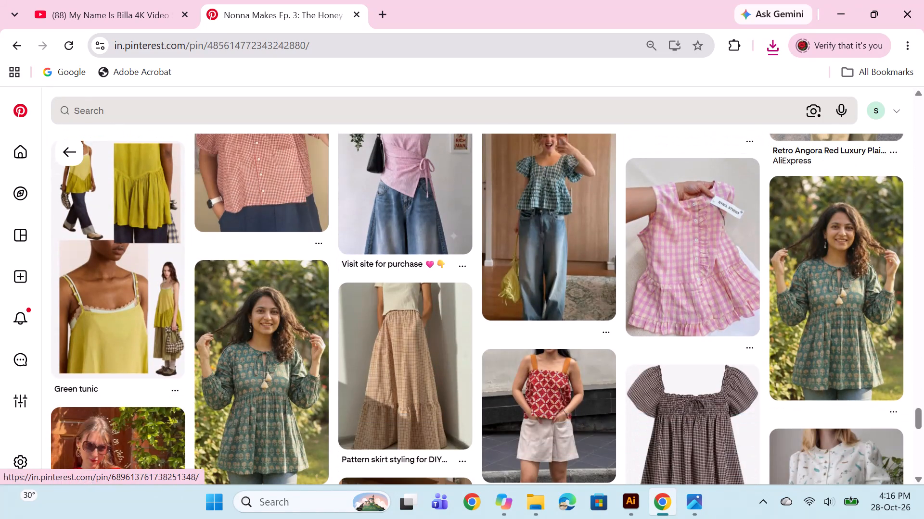
Return to the "oversized tops for women with cotton" search results and look through them for loose blouse silhouettes.
{"action": "triple_click", "coordinate": [59, 148]}
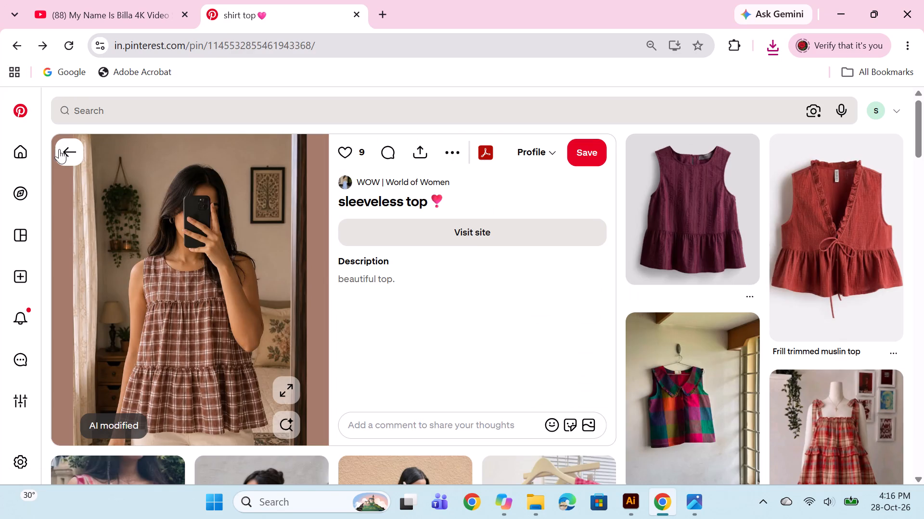
{"action": "left_click", "coordinate": [59, 149]}
{"action": "left_click", "coordinate": [62, 150]}
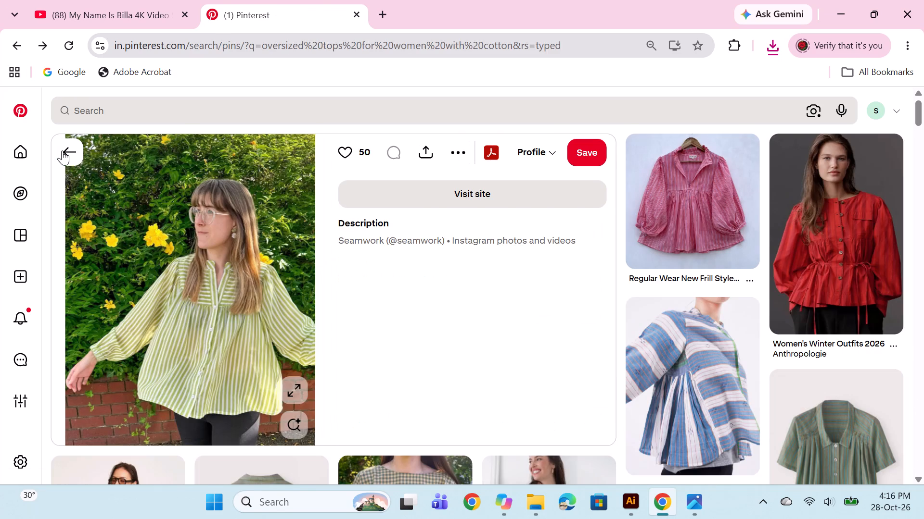
{"action": "left_click", "coordinate": [62, 150]}
{"action": "scroll", "coordinate": [459, 273], "scroll_direction": "down", "scroll_amount": 2}
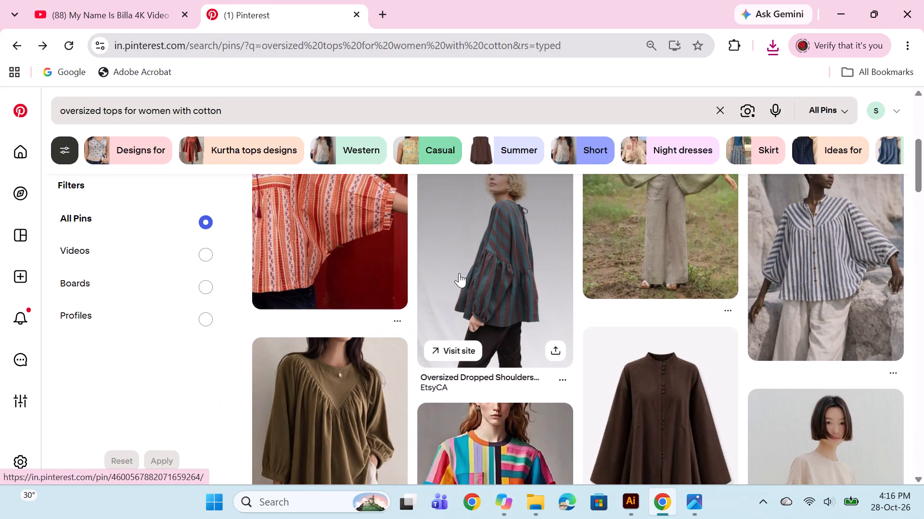
{"action": "scroll", "coordinate": [459, 273], "scroll_direction": "down", "scroll_amount": 3}
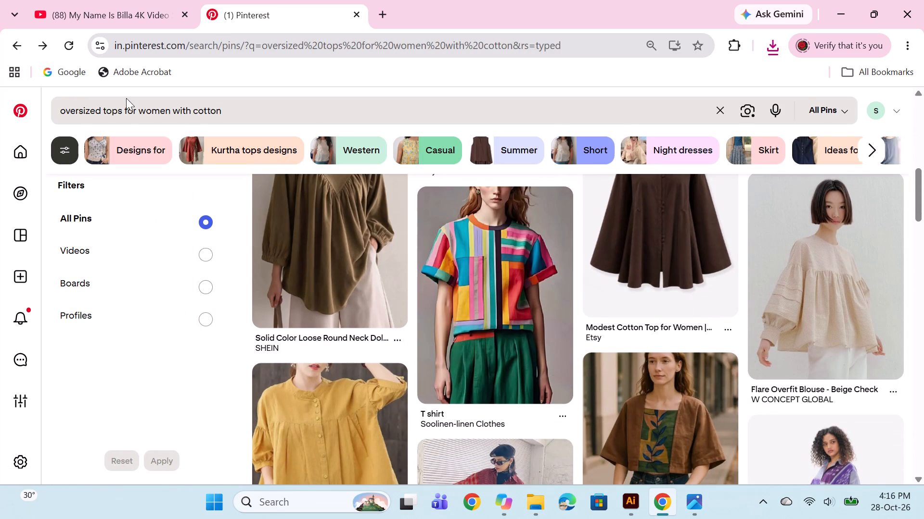
{"action": "scroll", "coordinate": [201, 222], "scroll_direction": "up", "scroll_amount": 3}
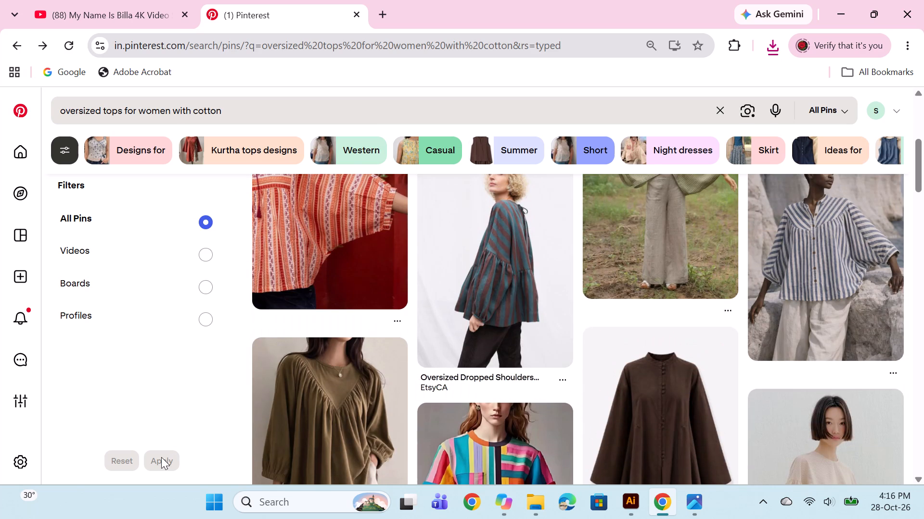
{"action": "left_click", "coordinate": [131, 463]}
{"action": "scroll", "coordinate": [469, 343], "scroll_direction": "down", "scroll_amount": 1}
{"action": "scroll", "coordinate": [545, 381], "scroll_direction": "down", "scroll_amount": 2}
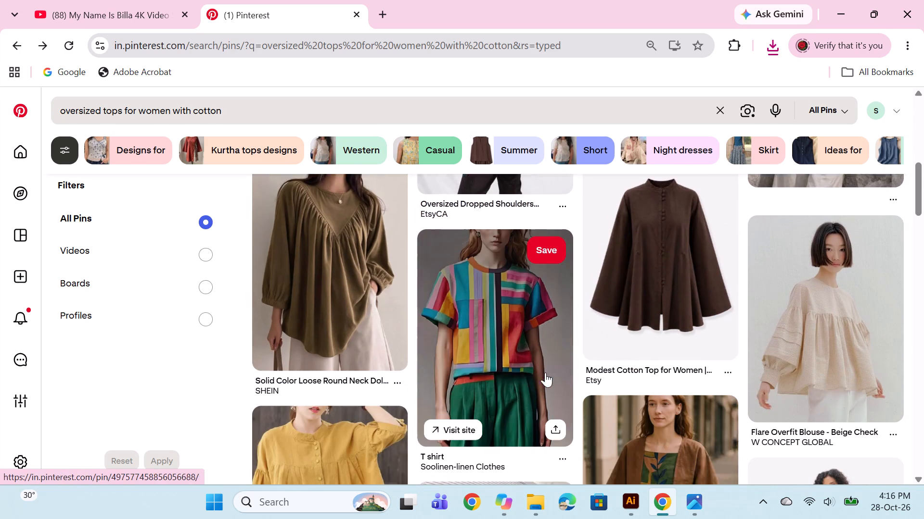
Open the "Flare Overfit Blouse - Beige Check" pin and look through its related pins for loose gathered blouse references.
{"action": "left_click", "coordinate": [777, 262]}
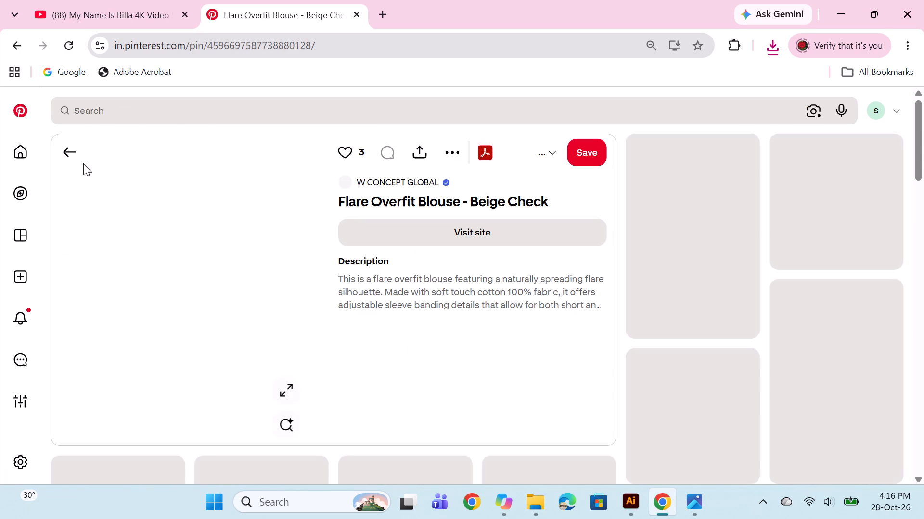
{"action": "scroll", "coordinate": [632, 285], "scroll_direction": "down", "scroll_amount": 3}
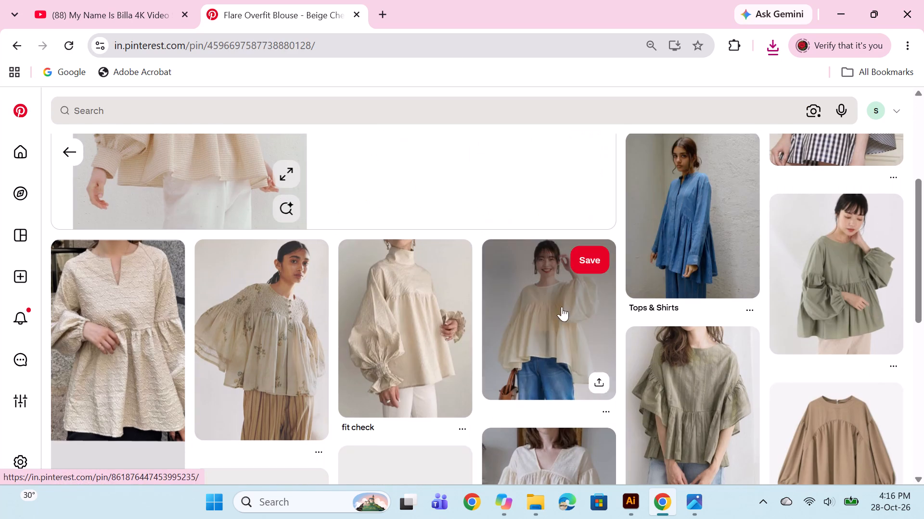
{"action": "scroll", "coordinate": [698, 316], "scroll_direction": "down", "scroll_amount": 2}
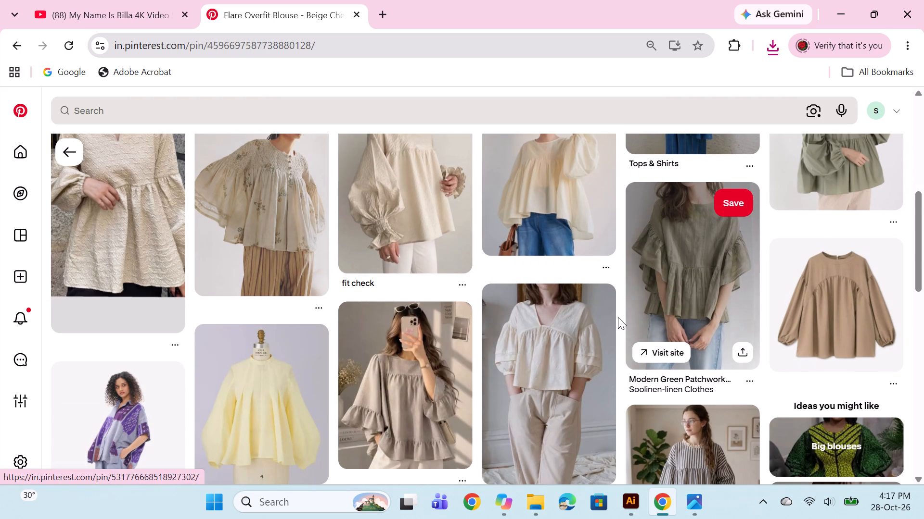
{"action": "scroll", "coordinate": [535, 298], "scroll_direction": "down", "scroll_amount": 2}
{"action": "scroll", "coordinate": [454, 297], "scroll_direction": "down", "scroll_amount": 2}
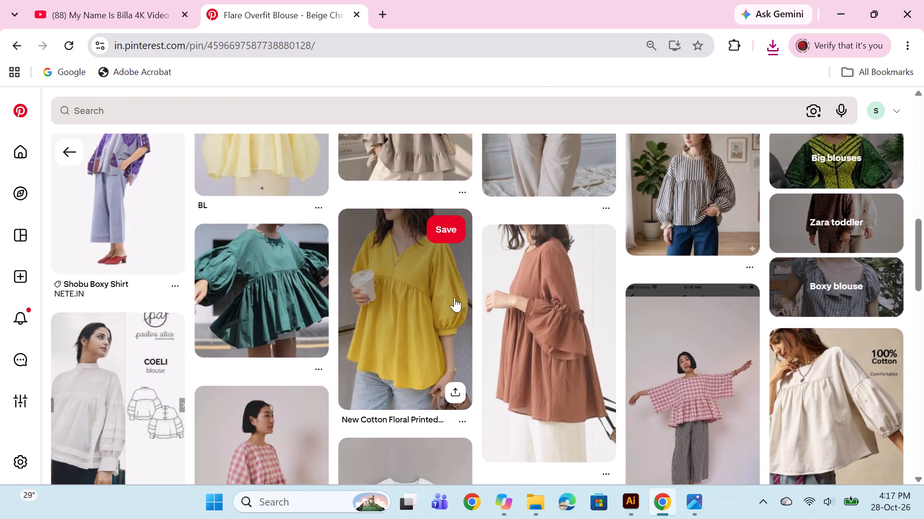
{"action": "scroll", "coordinate": [454, 297], "scroll_direction": "down", "scroll_amount": 9}
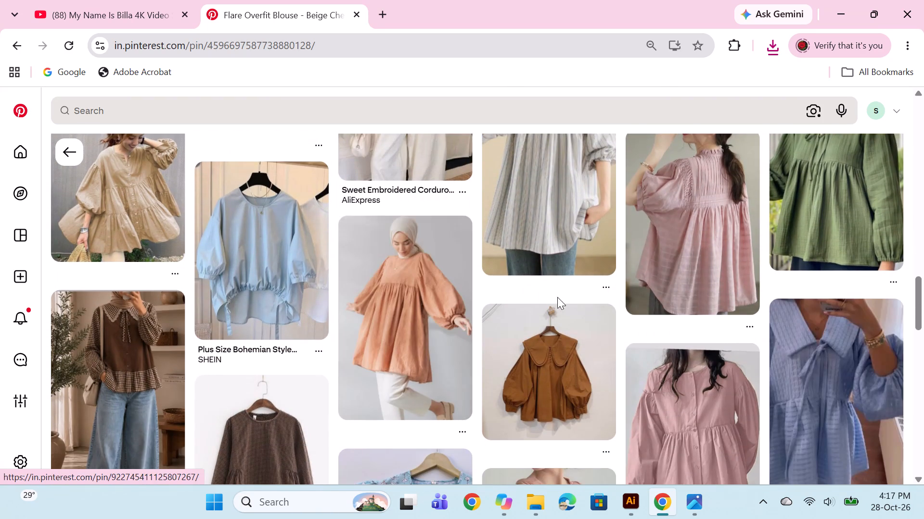
{"action": "scroll", "coordinate": [557, 297], "scroll_direction": "down", "scroll_amount": 6}
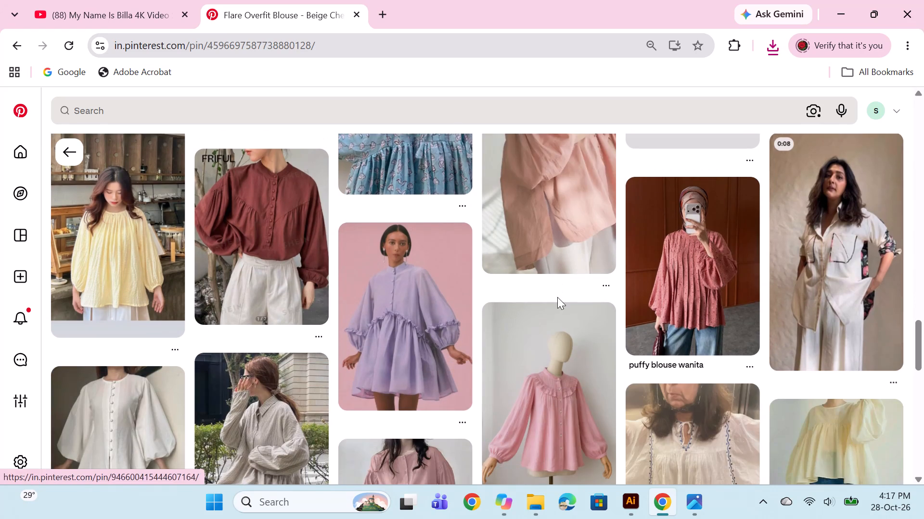
{"action": "scroll", "coordinate": [557, 297], "scroll_direction": "down", "scroll_amount": 3}
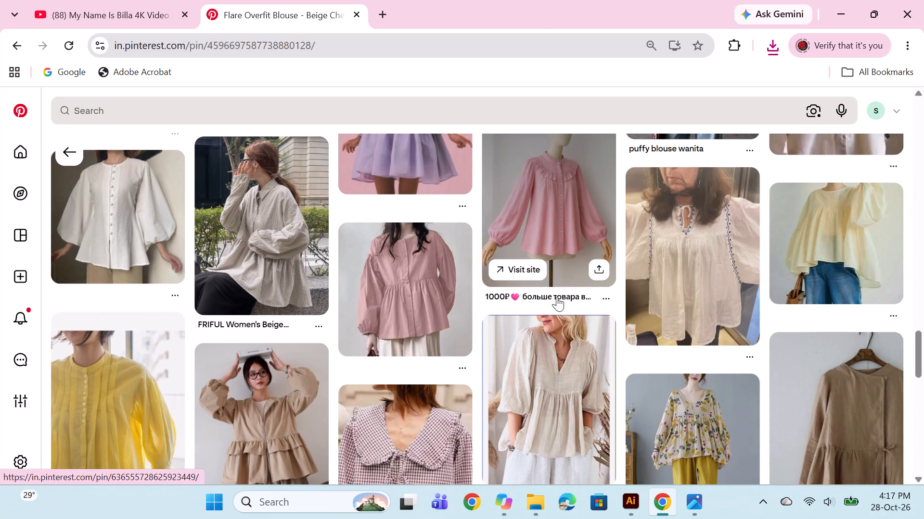
{"action": "scroll", "coordinate": [316, 249], "scroll_direction": "down", "scroll_amount": 2}
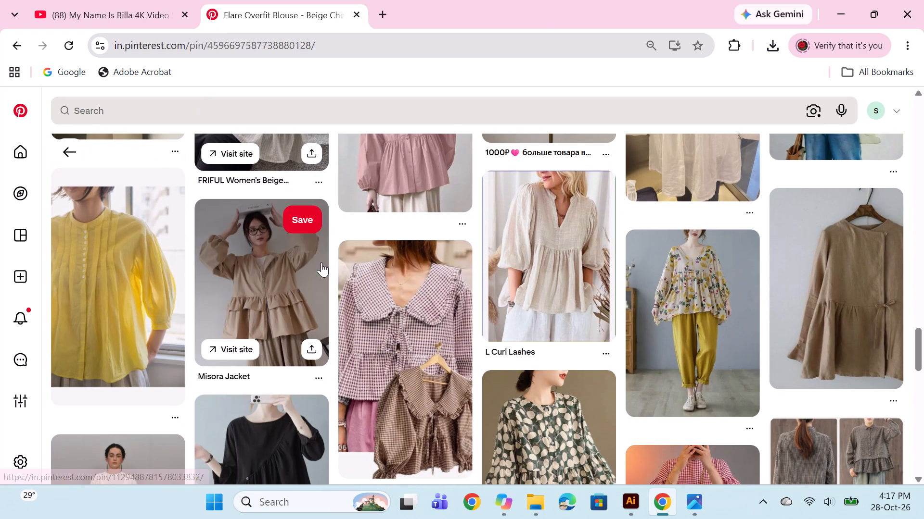
Open the "Misora Jacket" pin, follow it to the related blue ruffled B.C STOCK top, and examine that top's related pins.
{"action": "left_click", "coordinate": [295, 309]}
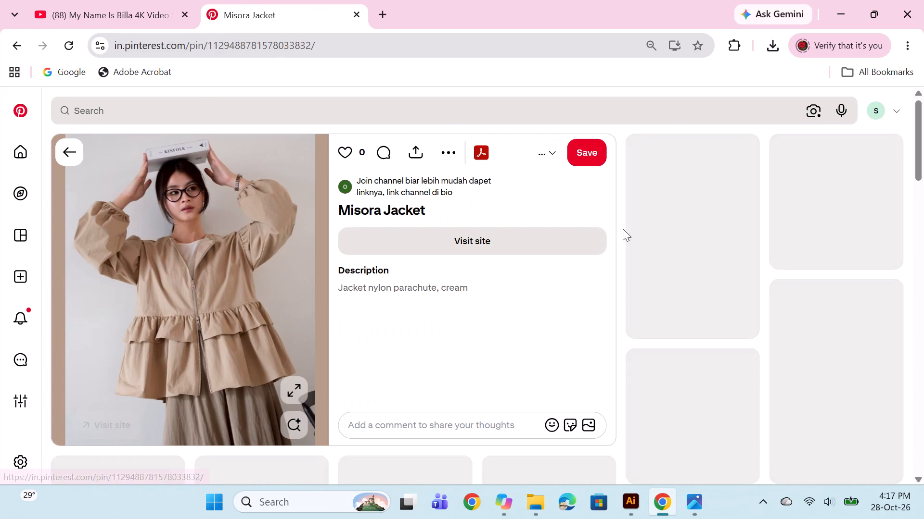
{"action": "scroll", "coordinate": [527, 305], "scroll_direction": "down", "scroll_amount": 4}
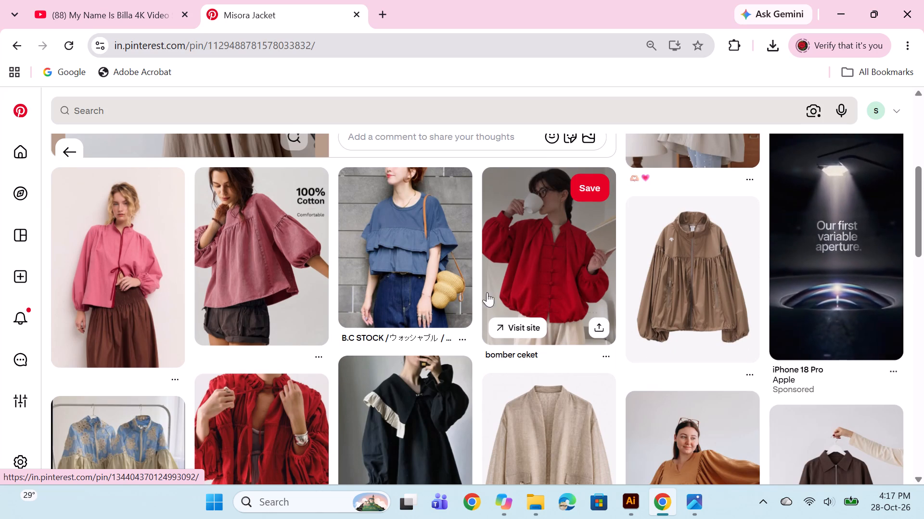
{"action": "left_click", "coordinate": [379, 255]}
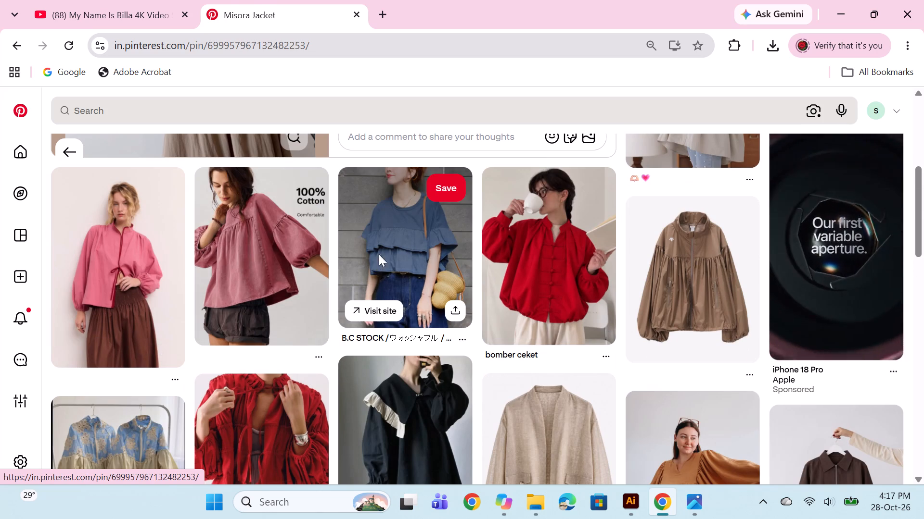
{"action": "scroll", "coordinate": [424, 316], "scroll_direction": "down", "scroll_amount": 5}
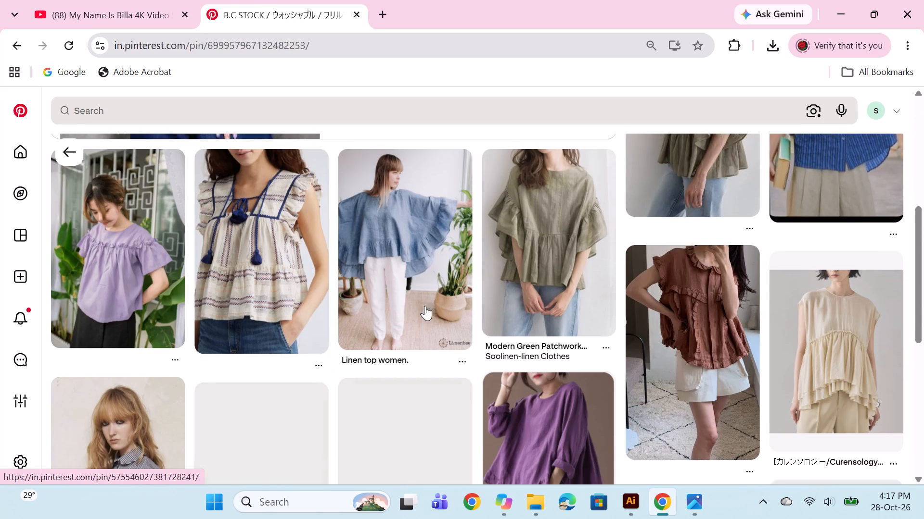
{"action": "scroll", "coordinate": [425, 306], "scroll_direction": "down", "scroll_amount": 3}
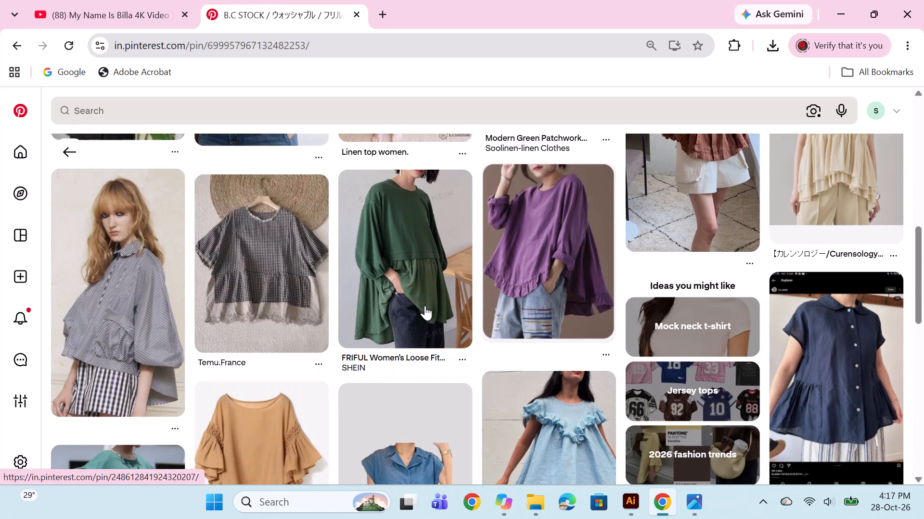
{"action": "scroll", "coordinate": [425, 306], "scroll_direction": "down", "scroll_amount": 3}
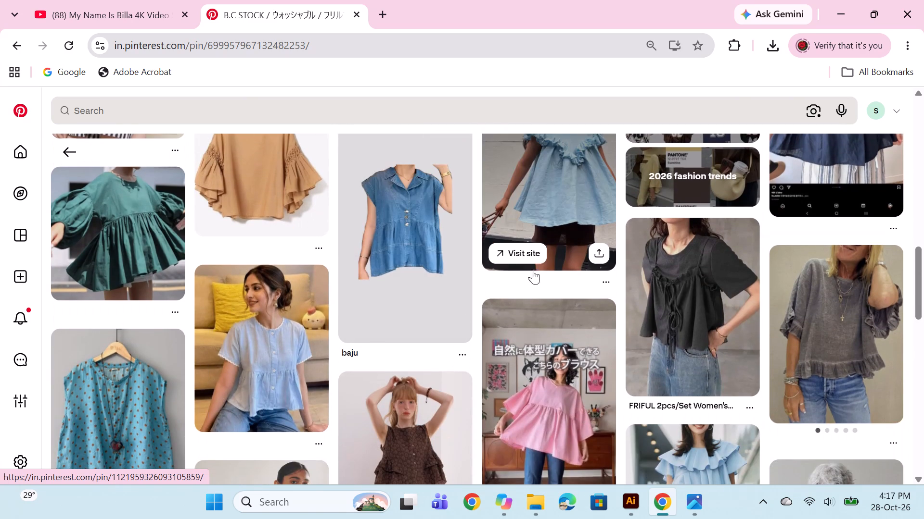
Open the related light-blue A-line top with a ruffled V-shaped yoke and save its image to the computer as a reference.
{"action": "left_click", "coordinate": [551, 137]}
{"action": "right_click", "coordinate": [203, 270]}
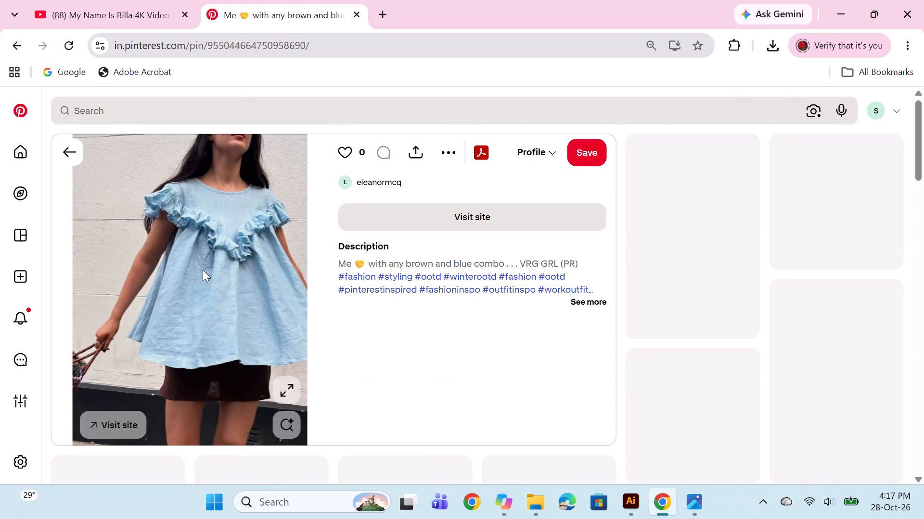
{"action": "left_click", "coordinate": [272, 316]}
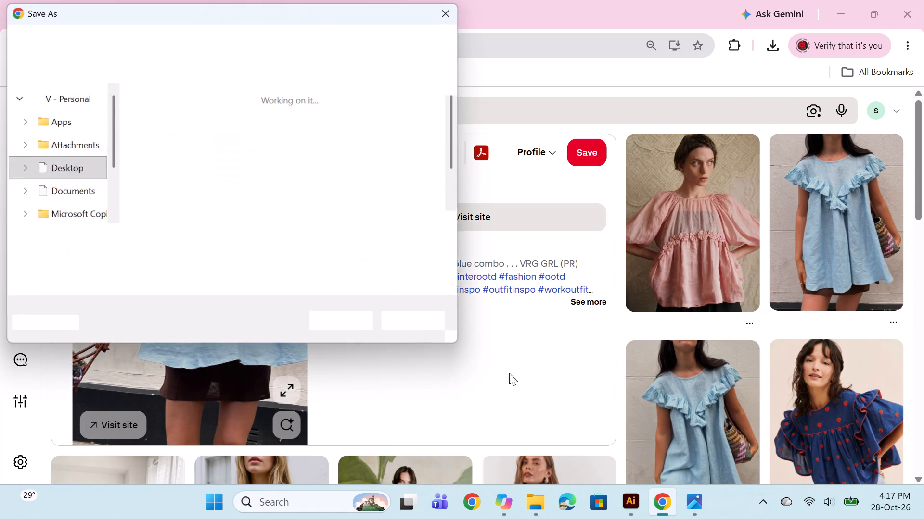
{"action": "left_click", "coordinate": [333, 321]}
Look through the pins related to the light-blue ruffled top for further ruffled, gathered and collared blouse references.
{"action": "scroll", "coordinate": [447, 307], "scroll_direction": "down", "scroll_amount": 2}
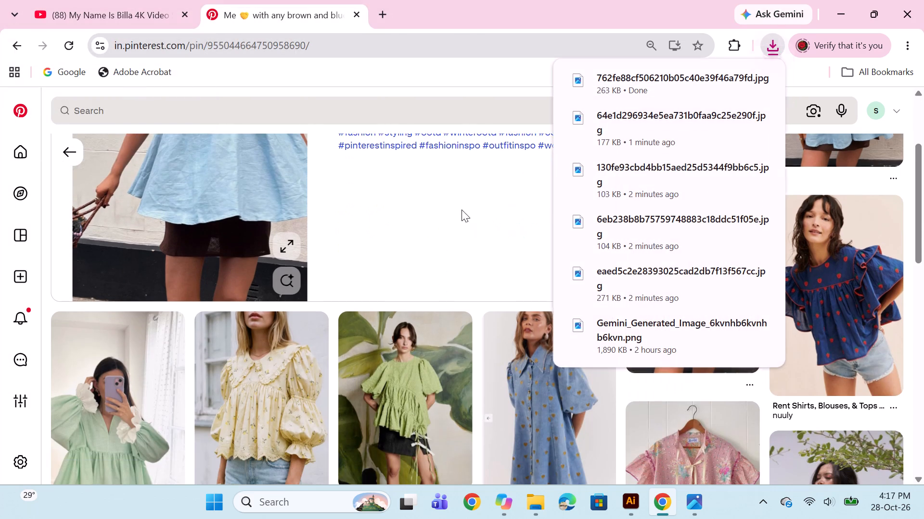
{"action": "scroll", "coordinate": [412, 246], "scroll_direction": "down", "scroll_amount": 7}
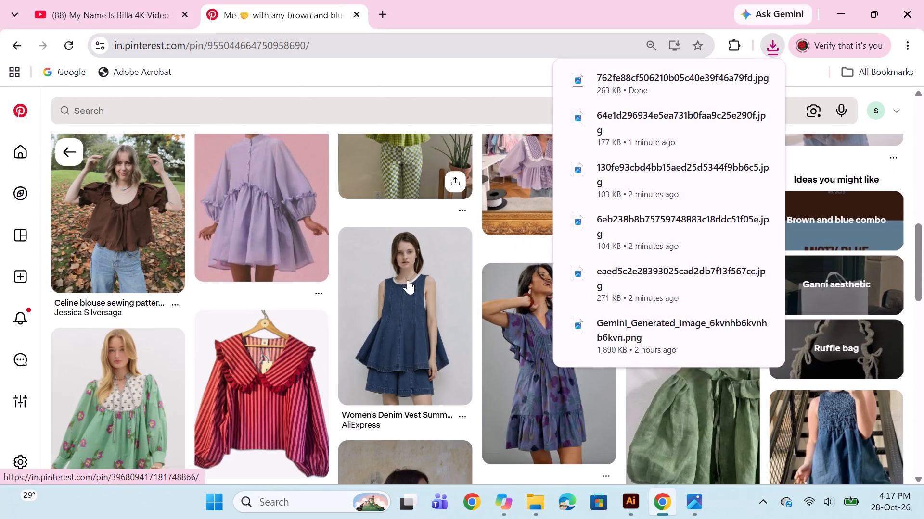
{"action": "scroll", "coordinate": [411, 281], "scroll_direction": "down", "scroll_amount": 6}
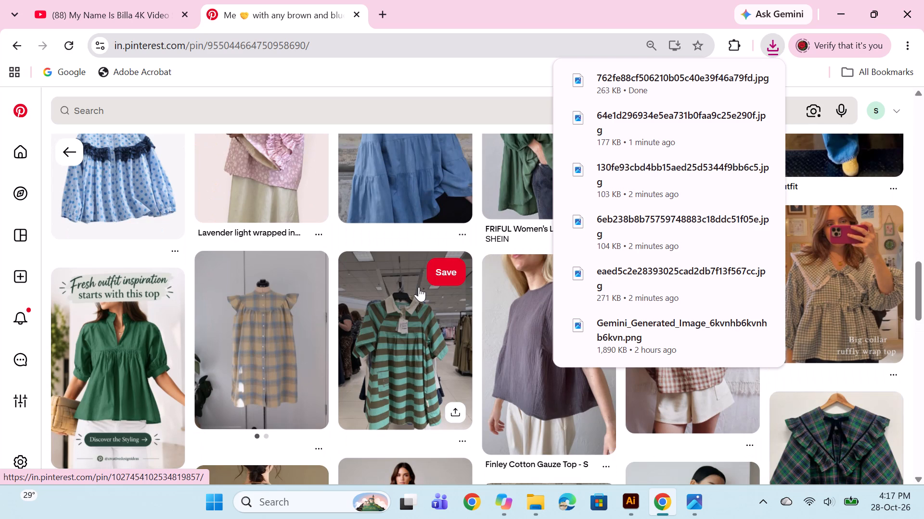
{"action": "scroll", "coordinate": [424, 300], "scroll_direction": "down", "scroll_amount": 5}
{"action": "scroll", "coordinate": [295, 281], "scroll_direction": "down", "scroll_amount": 2}
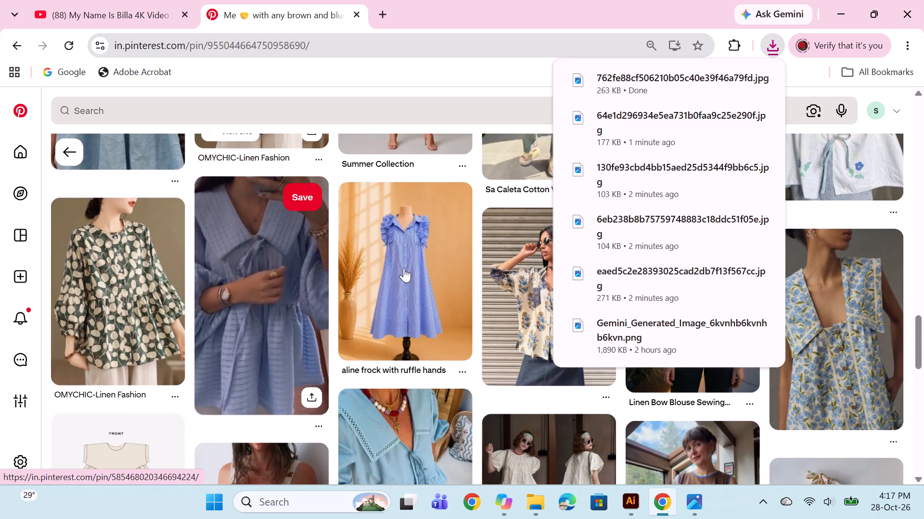
{"action": "scroll", "coordinate": [405, 268], "scroll_direction": "down", "scroll_amount": 1}
{"action": "scroll", "coordinate": [464, 262], "scroll_direction": "down", "scroll_amount": 3}
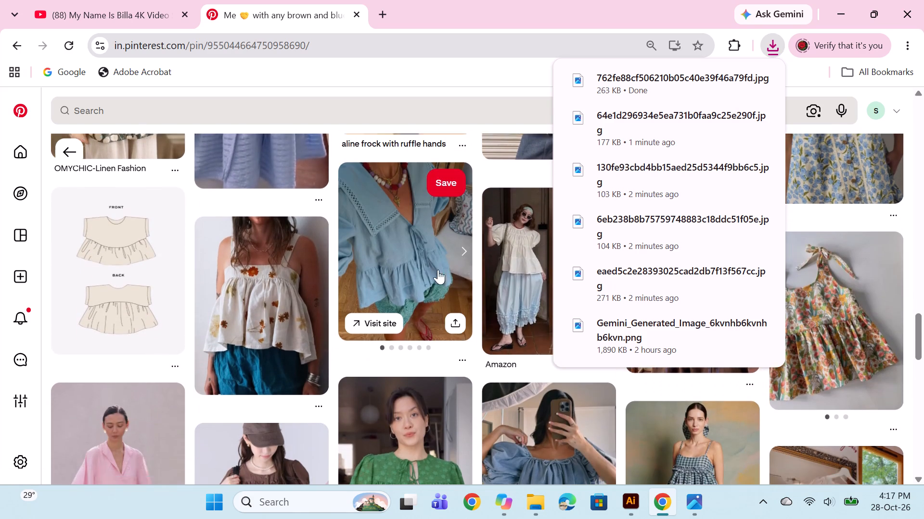
{"action": "scroll", "coordinate": [438, 270], "scroll_direction": "down", "scroll_amount": 6}
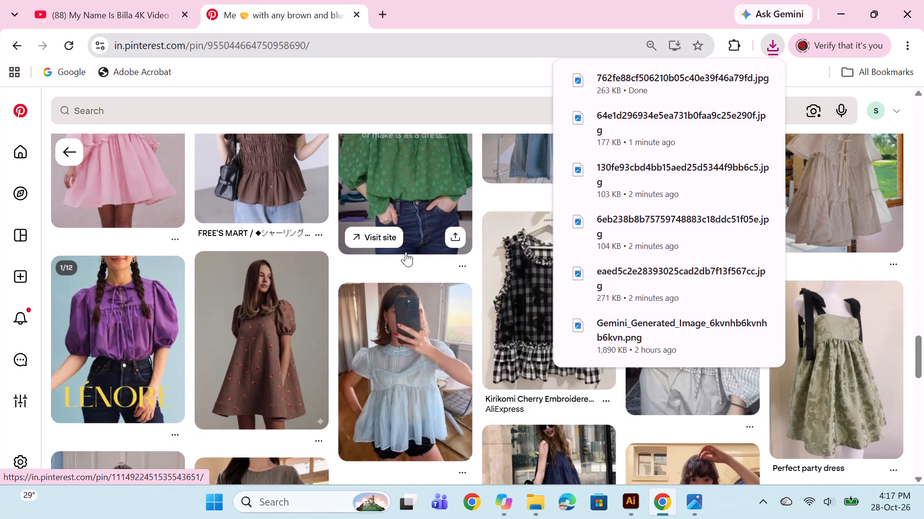
{"action": "scroll", "coordinate": [406, 252], "scroll_direction": "down", "scroll_amount": 1}
{"action": "scroll", "coordinate": [442, 313], "scroll_direction": "down", "scroll_amount": 1}
{"action": "scroll", "coordinate": [331, 318], "scroll_direction": "down", "scroll_amount": 2}
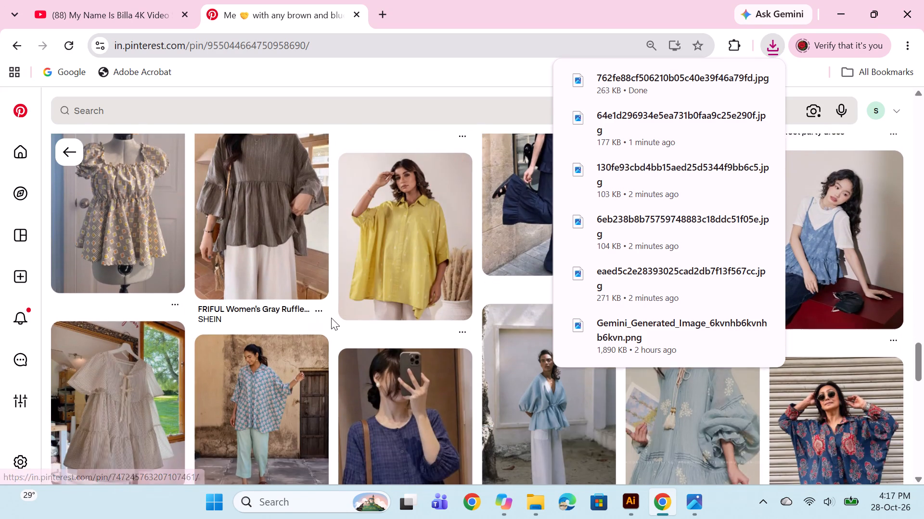
{"action": "scroll", "coordinate": [429, 334], "scroll_direction": "down", "scroll_amount": 11}
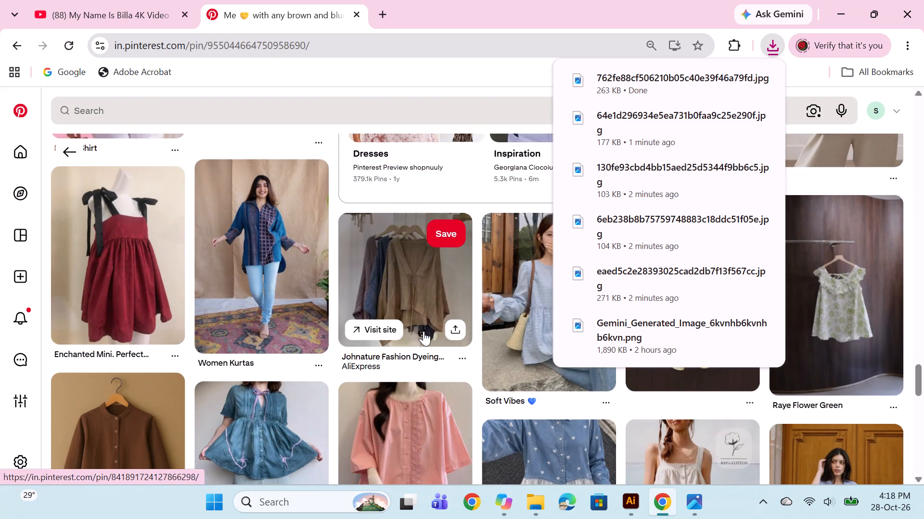
{"action": "scroll", "coordinate": [423, 331], "scroll_direction": "down", "scroll_amount": 5}
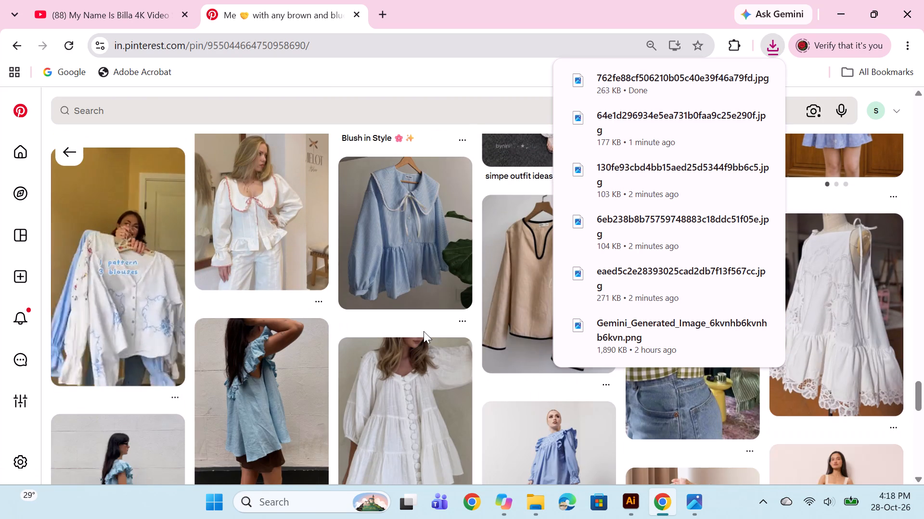
{"action": "scroll", "coordinate": [423, 331], "scroll_direction": "down", "scroll_amount": 7}
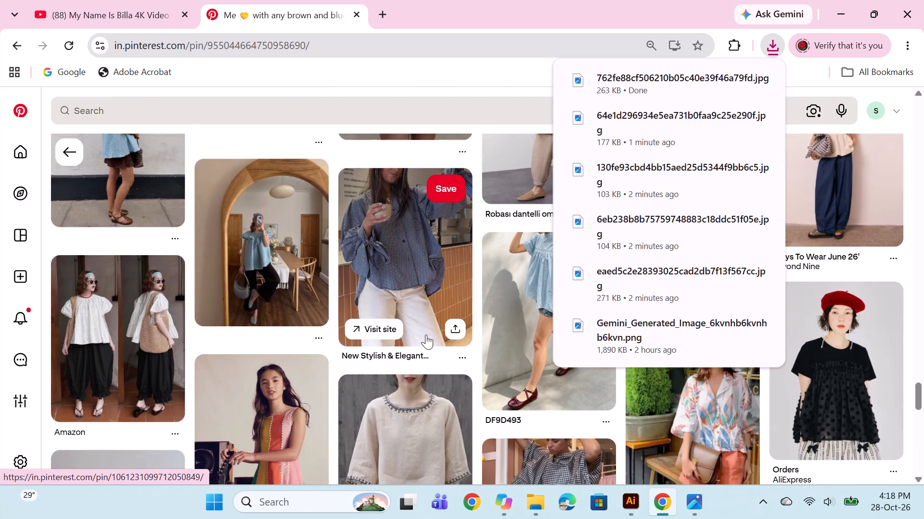
{"action": "scroll", "coordinate": [615, 331], "scroll_direction": "down", "scroll_amount": 4}
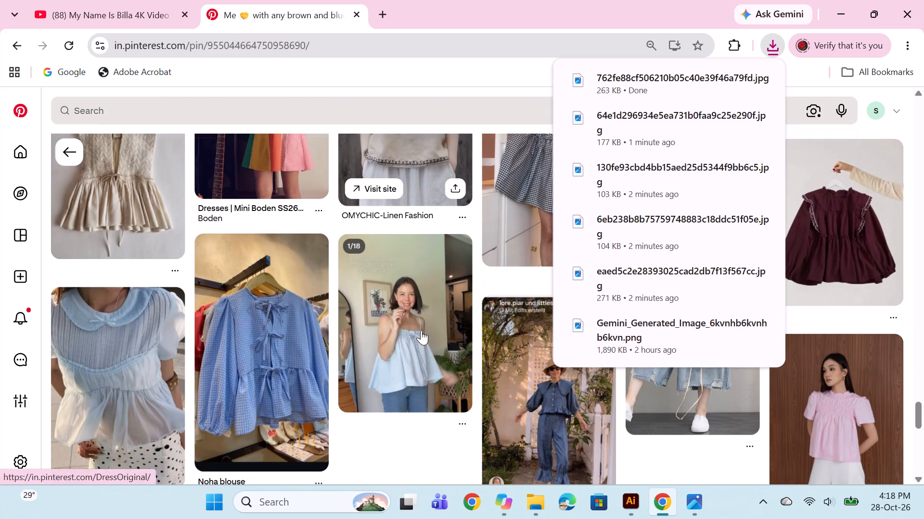
{"action": "scroll", "coordinate": [418, 331], "scroll_direction": "down", "scroll_amount": 10}
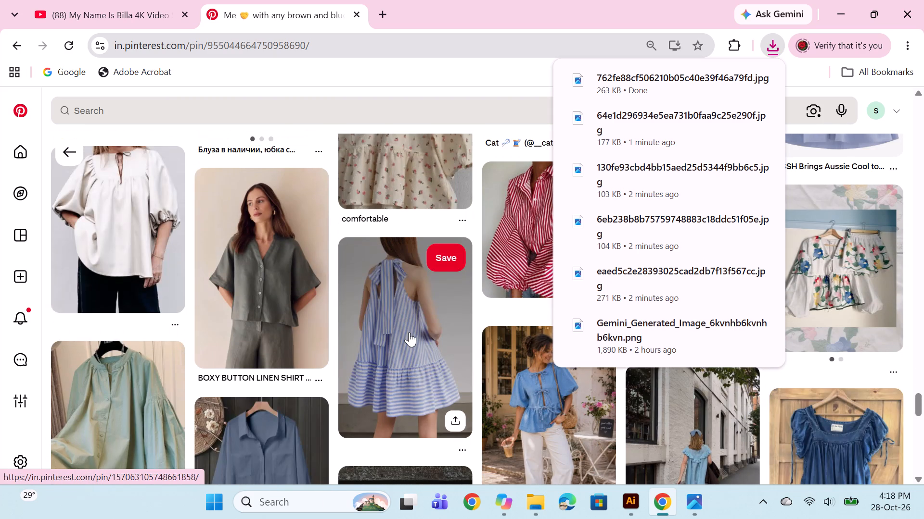
{"action": "scroll", "coordinate": [409, 332], "scroll_direction": "down", "scroll_amount": 7}
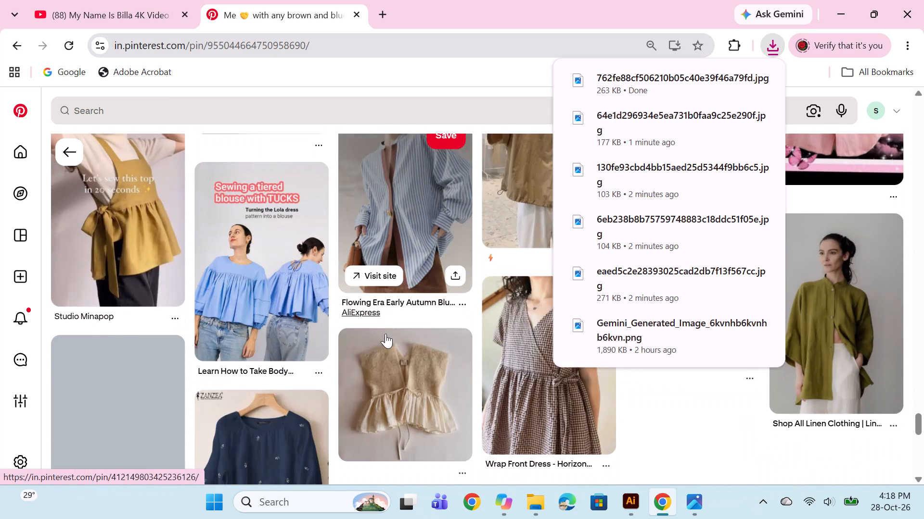
{"action": "scroll", "coordinate": [385, 334], "scroll_direction": "down", "scroll_amount": 4}
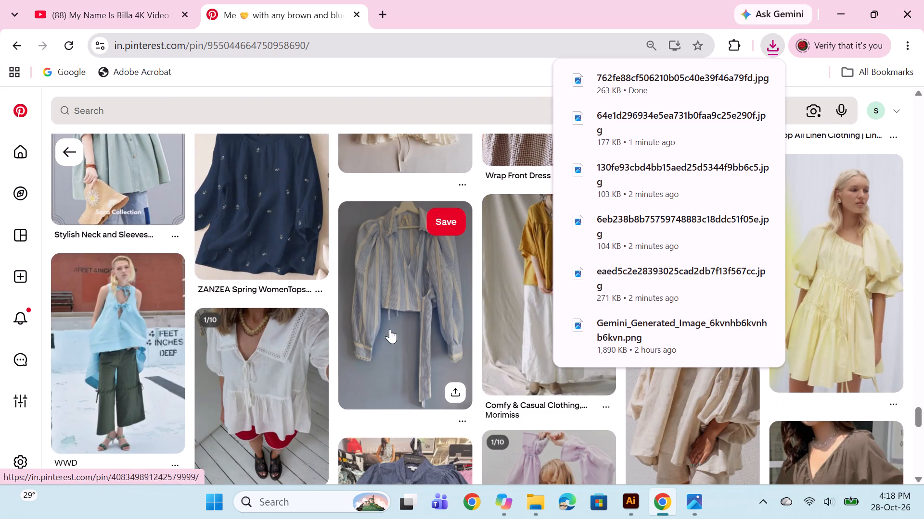
{"action": "scroll", "coordinate": [390, 329], "scroll_direction": "down", "scroll_amount": 3}
Return to the "Misora Jacket" pin and look through its related pins for more gathered and collared blouse and jacket styles.
{"action": "left_click", "coordinate": [66, 153]}
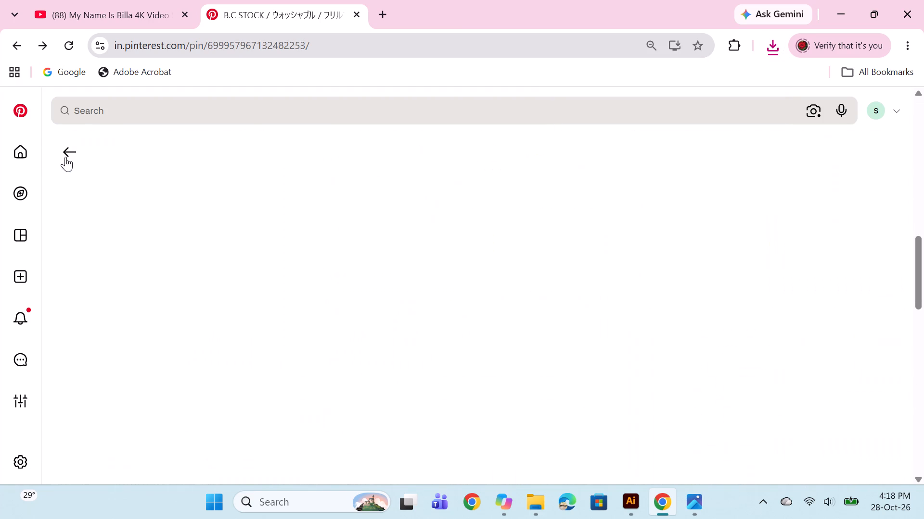
{"action": "left_click", "coordinate": [66, 156]}
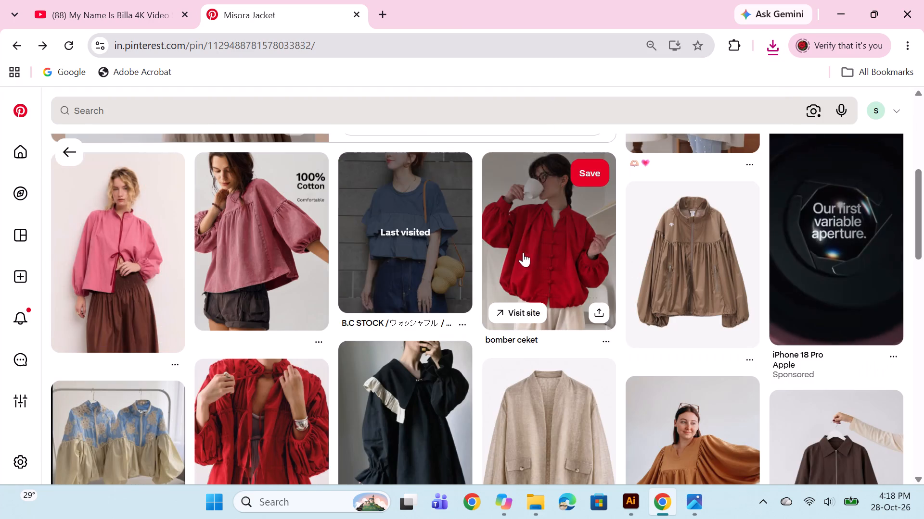
{"action": "scroll", "coordinate": [527, 257], "scroll_direction": "down", "scroll_amount": 11}
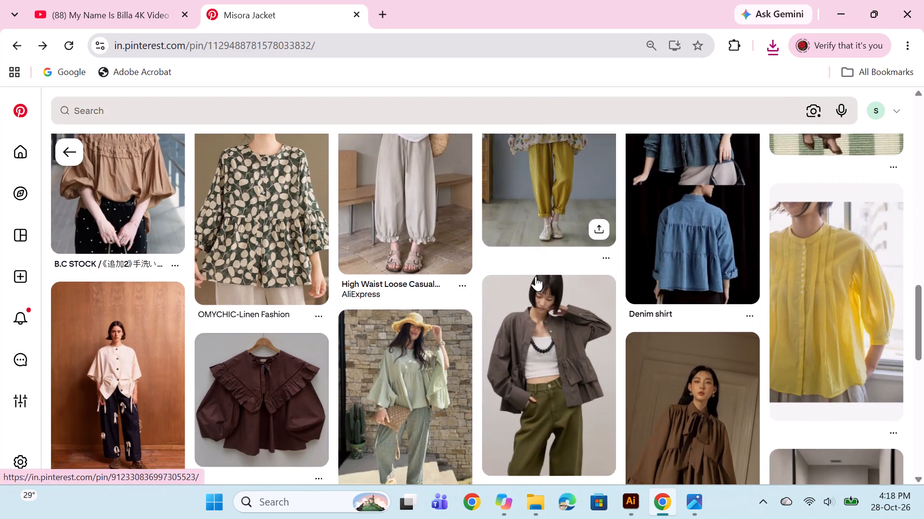
{"action": "scroll", "coordinate": [548, 286], "scroll_direction": "down", "scroll_amount": 13}
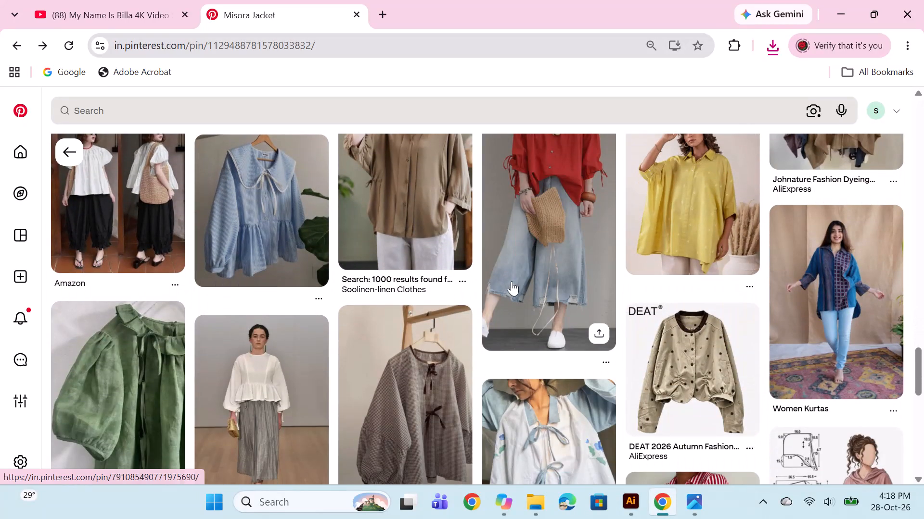
{"action": "scroll", "coordinate": [512, 281], "scroll_direction": "down", "scroll_amount": 8}
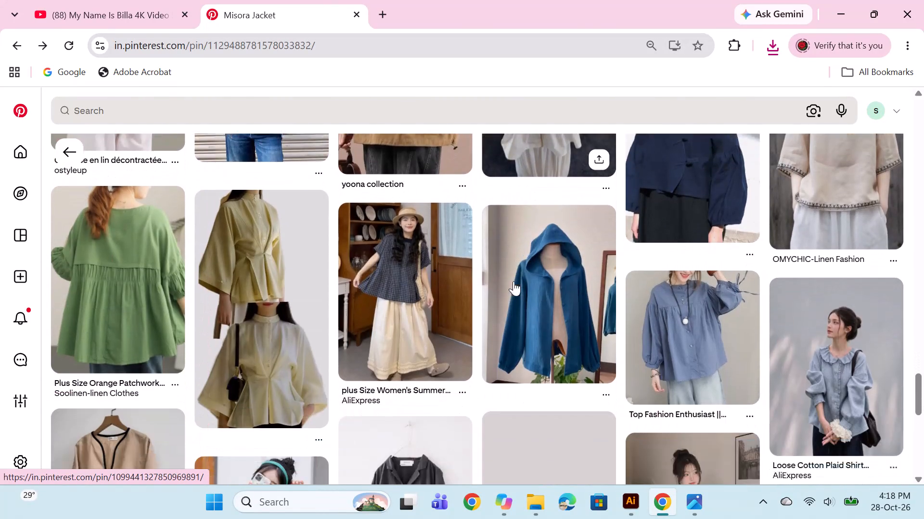
Look through more pins related to the "Misora Jacket" for gathered, pleated and collared top references.
{"action": "scroll", "coordinate": [513, 281], "scroll_direction": "down", "scroll_amount": 7}
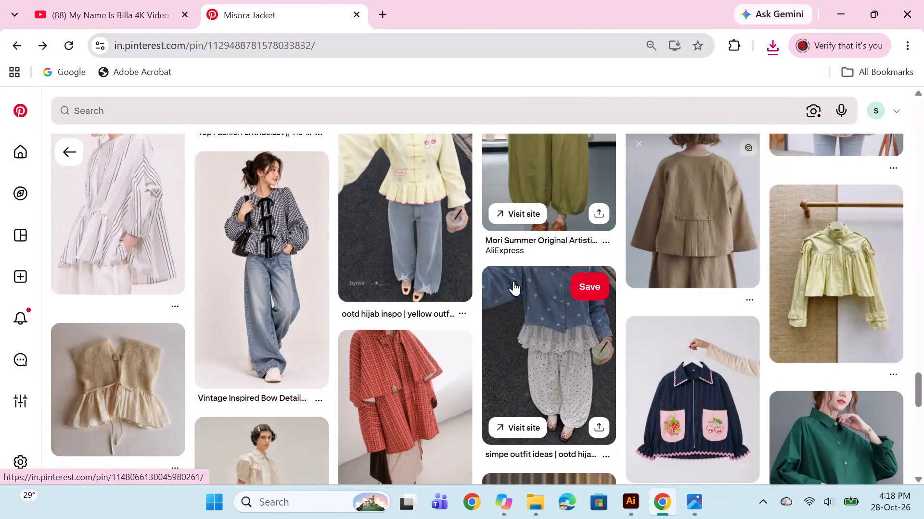
{"action": "scroll", "coordinate": [513, 281], "scroll_direction": "down", "scroll_amount": 6}
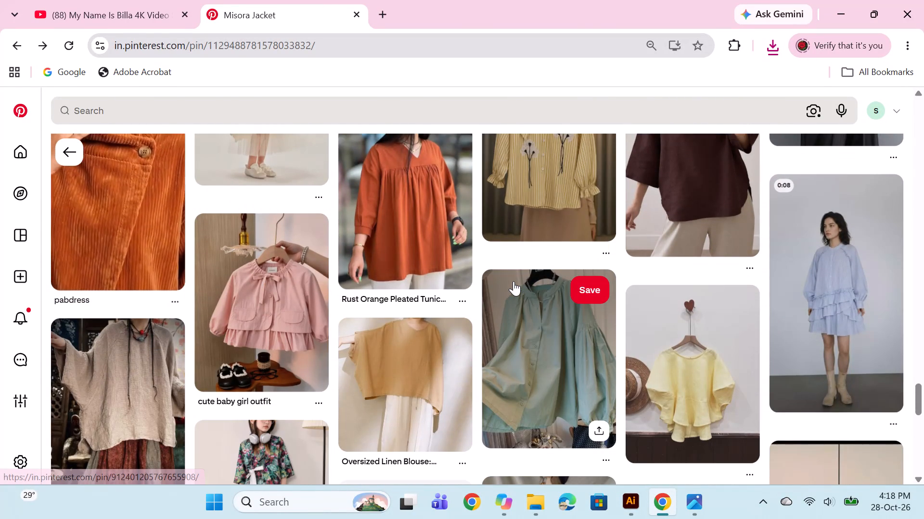
{"action": "scroll", "coordinate": [513, 281], "scroll_direction": "down", "scroll_amount": 4}
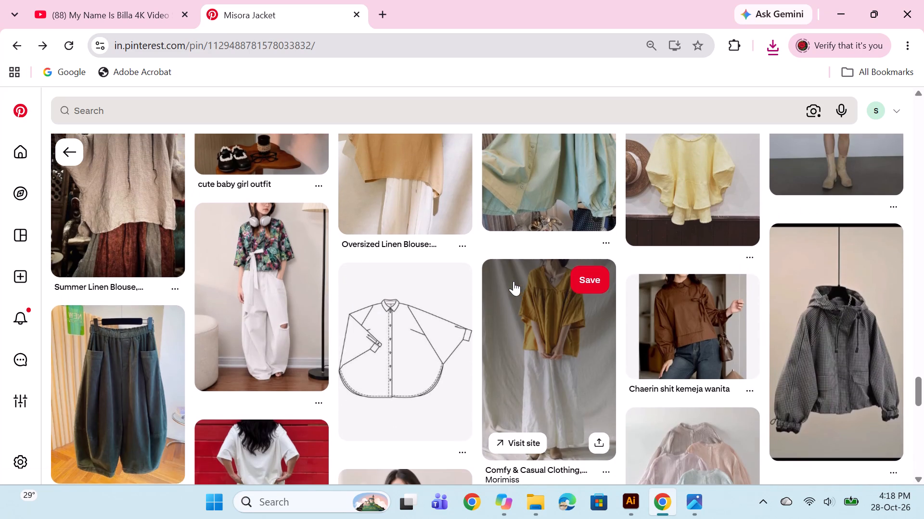
{"action": "scroll", "coordinate": [513, 281], "scroll_direction": "down", "scroll_amount": 4}
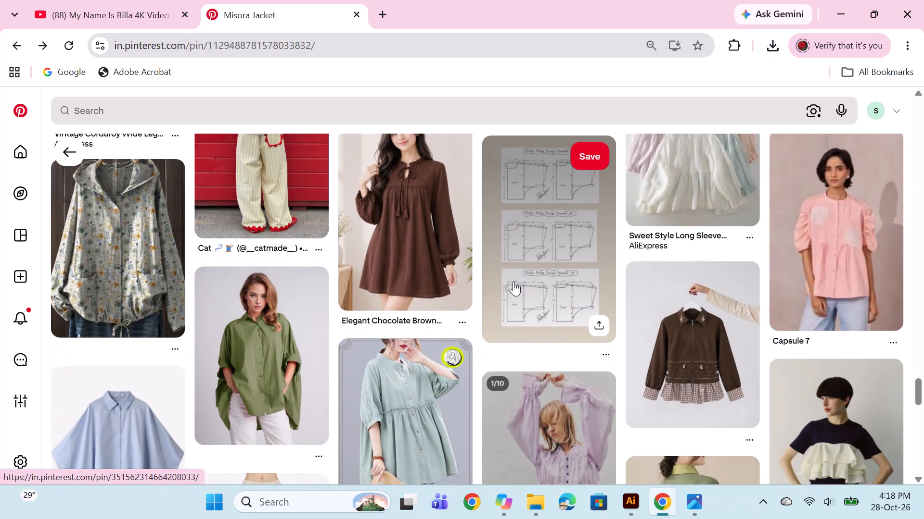
{"action": "scroll", "coordinate": [513, 281], "scroll_direction": "down", "scroll_amount": 3}
Search Pinterest for "women oversized cotton tops".
{"action": "left_click", "coordinate": [292, 114]}
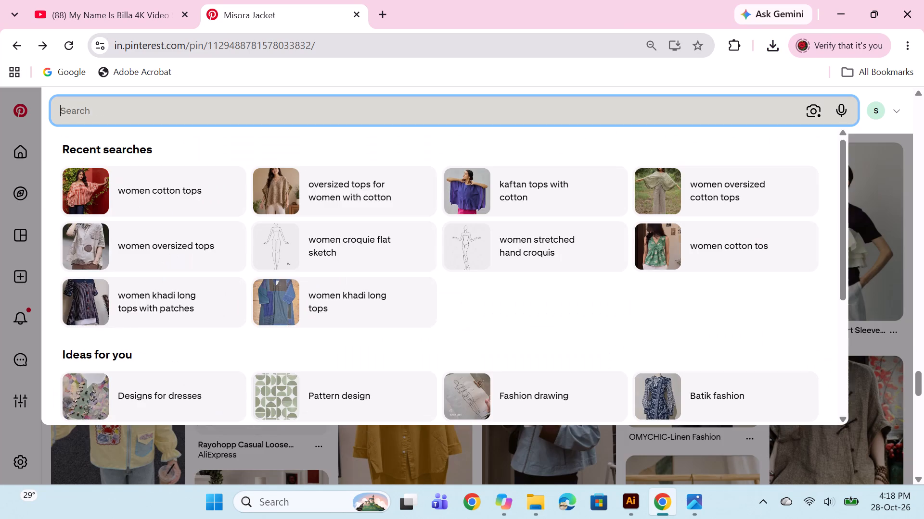
{"action": "type", "text": "wome"}
{"action": "type", "text": "n oversized cotton tops"}
{"action": "key", "text": "Return"}
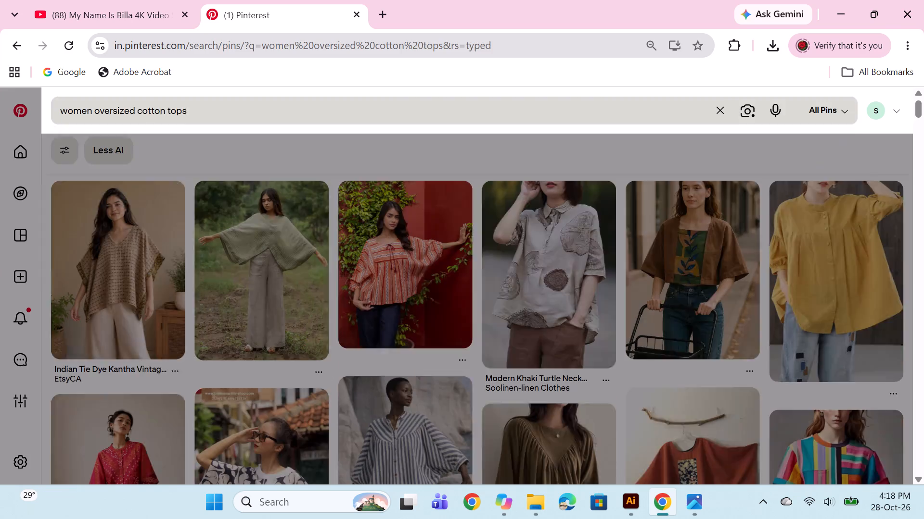
{"action": "scroll", "coordinate": [330, 295], "scroll_direction": "down", "scroll_amount": 4}
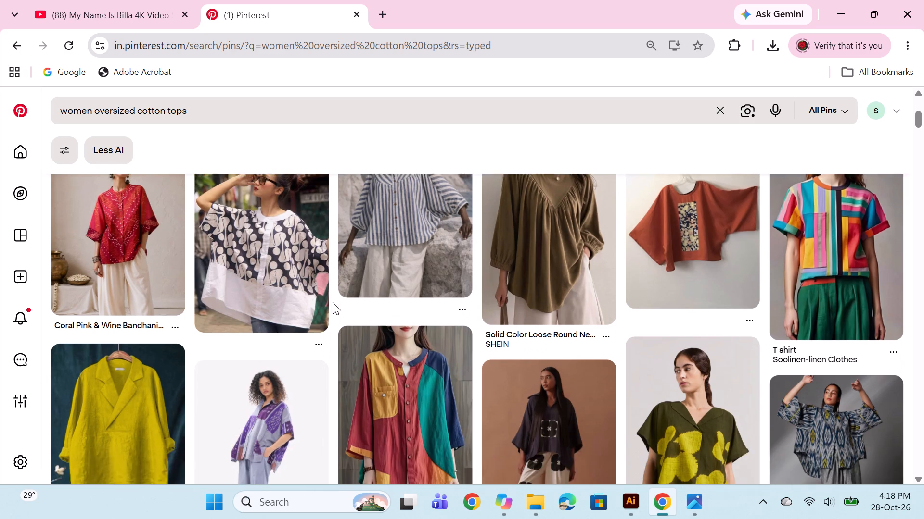
{"action": "scroll", "coordinate": [338, 298], "scroll_direction": "up", "scroll_amount": 1}
{"action": "left_click", "coordinate": [520, 270]}
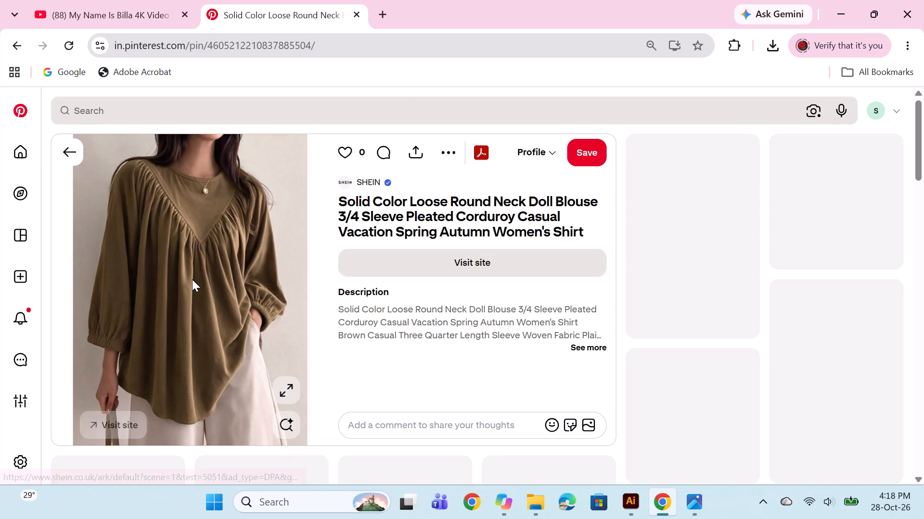
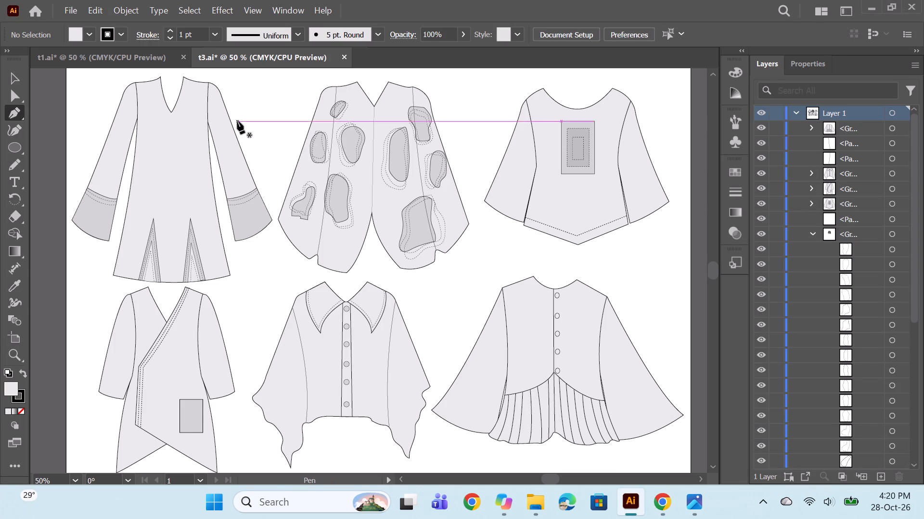
{"action": "key", "text": "Return"}
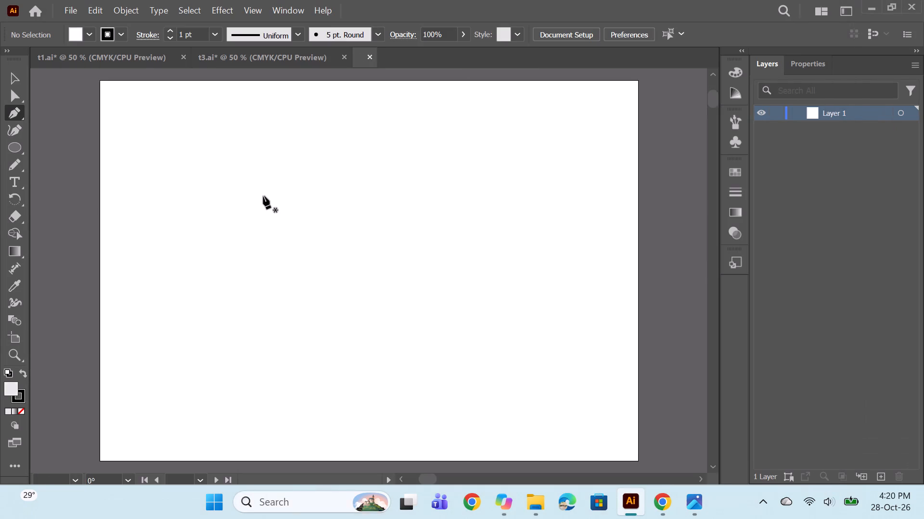
{"action": "key", "text": "ctrl+v"}
Scale the pasted flat-sketch image proportionally about its centre to about 16.2 × 10.8 in, nearly filling the artboard.
{"action": "scroll", "coordinate": [430, 303], "scroll_direction": "down", "scroll_amount": 2, "text": "alt"}
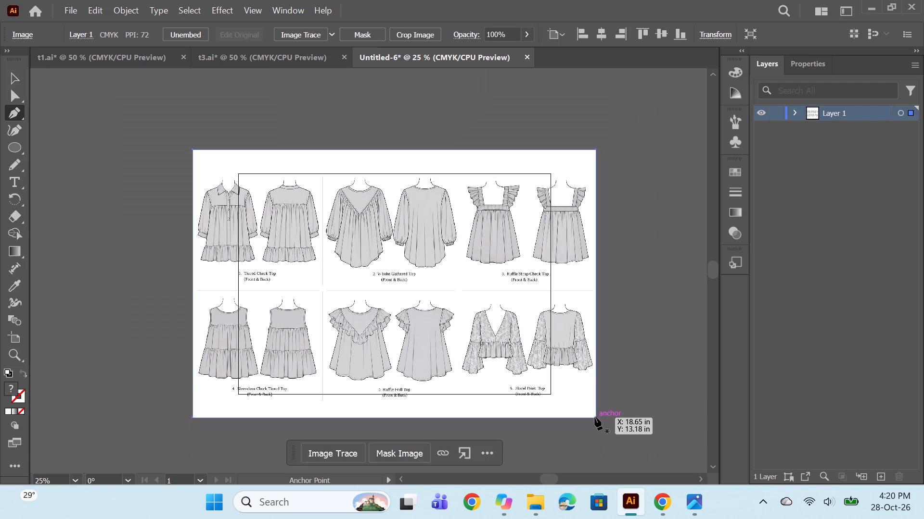
{"action": "left_click", "coordinate": [9, 83]}
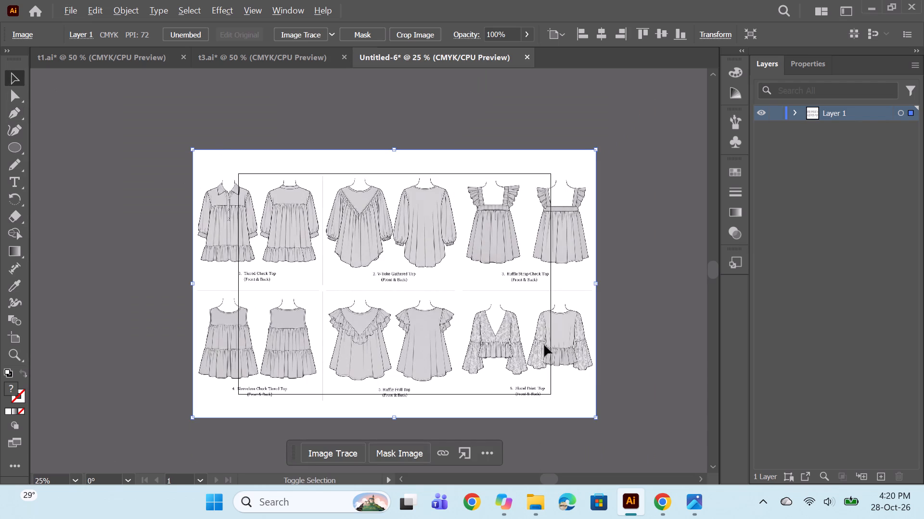
{"action": "left_click_drag", "start_coordinate": [599, 420], "coordinate": [511, 371], "text": "alt+shift"}
{"action": "left_click", "coordinate": [570, 246]}
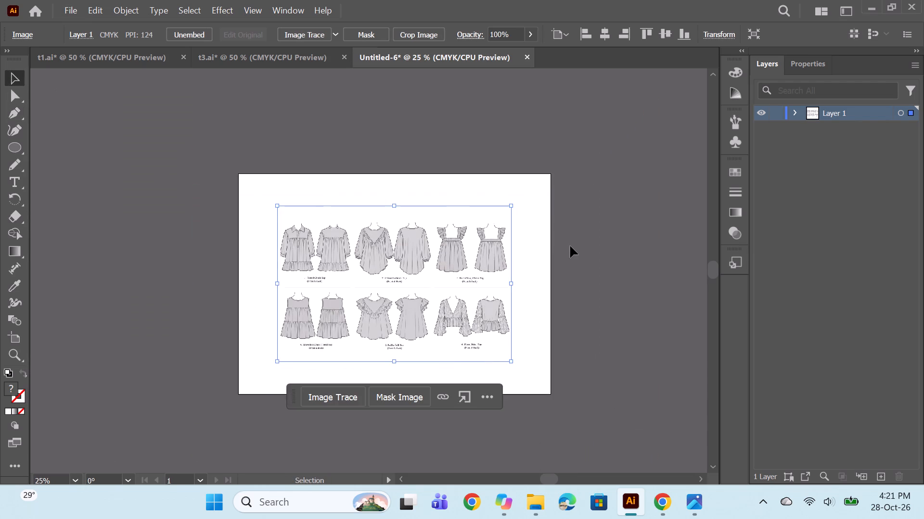
{"action": "scroll", "coordinate": [348, 229], "scroll_direction": "up", "scroll_amount": 4, "text": "alt"}
{"action": "scroll", "coordinate": [325, 240], "scroll_direction": "down", "scroll_amount": 1, "text": "alt+shift"}
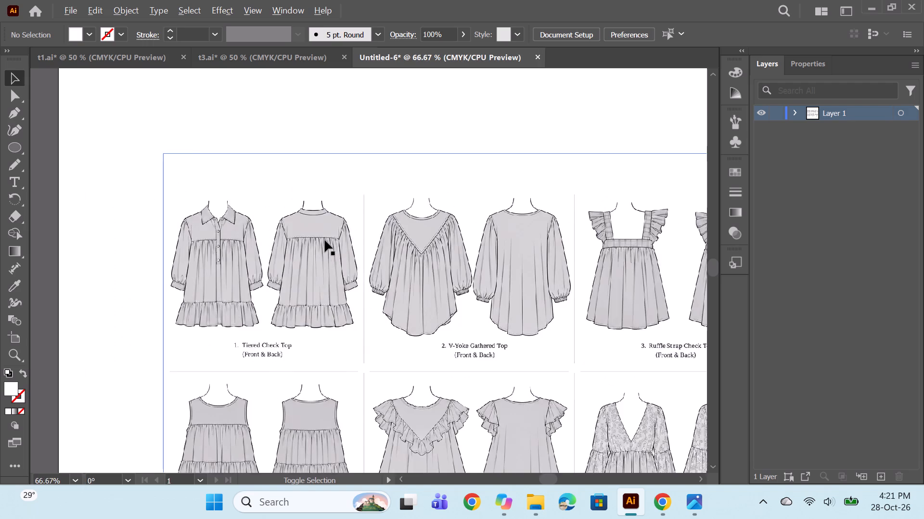
{"action": "scroll", "coordinate": [325, 240], "scroll_direction": "down", "scroll_amount": 2, "text": "alt+shift"}
{"action": "left_click", "coordinate": [526, 357]}
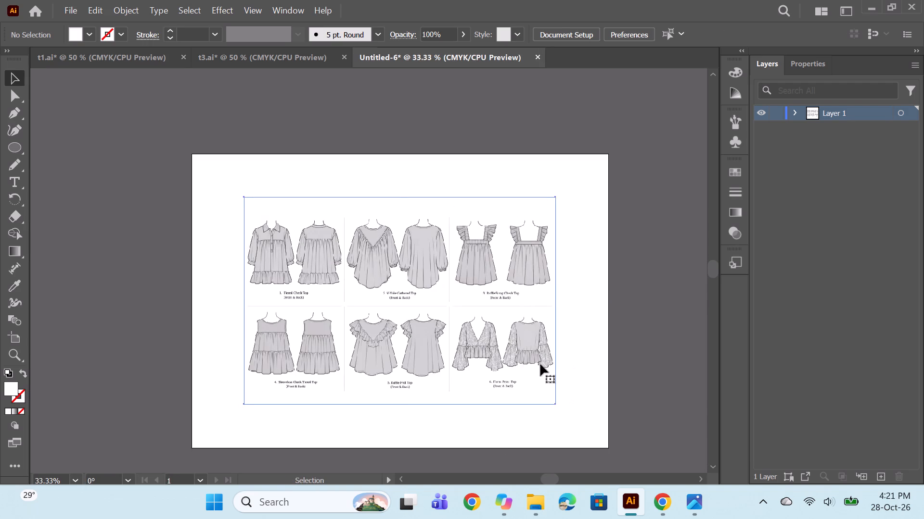
{"action": "left_click_drag", "start_coordinate": [554, 407], "coordinate": [604, 441], "text": "alt+shift"}
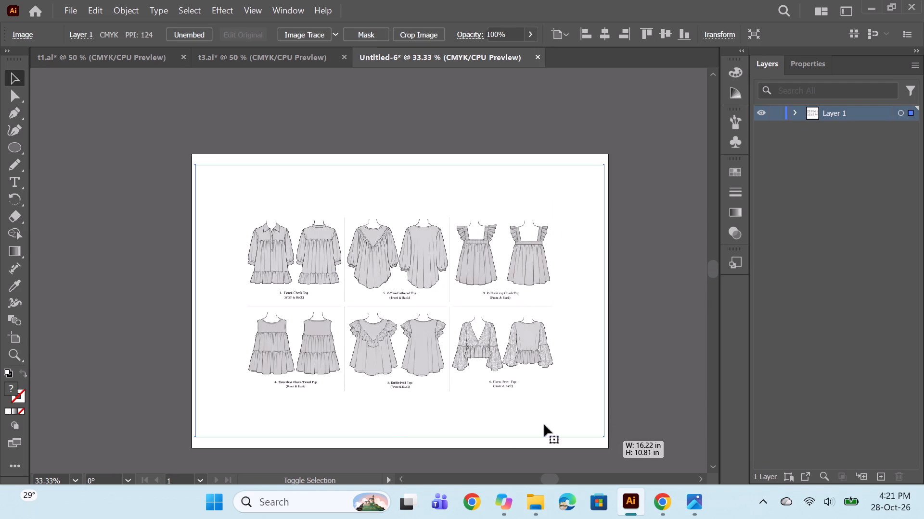
{"action": "left_click", "coordinate": [207, 155]}
With the Pen tool, trace the V neckline of the front Tiered Check Top between the two collar tops, with a corner at the placket.
{"action": "scroll", "coordinate": [253, 230], "scroll_direction": "up", "scroll_amount": 2, "text": "alt"}
{"action": "scroll", "coordinate": [316, 243], "scroll_direction": "up", "scroll_amount": 3, "text": "alt"}
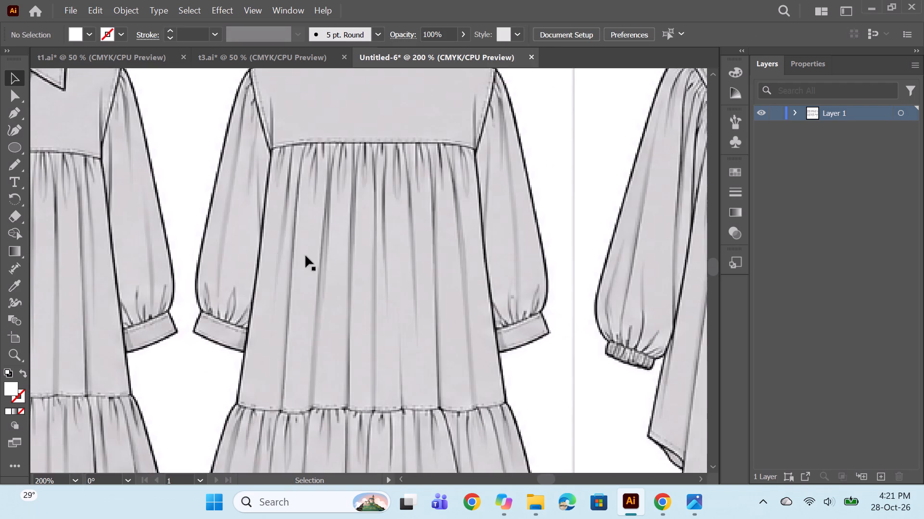
{"action": "scroll", "coordinate": [263, 249], "scroll_direction": "down", "scroll_amount": 2, "text": "alt"}
{"action": "key", "text": "space"}
{"action": "left_click_drag", "start_coordinate": [218, 215], "coordinate": [314, 237]}
{"action": "left_click", "coordinate": [9, 115]}
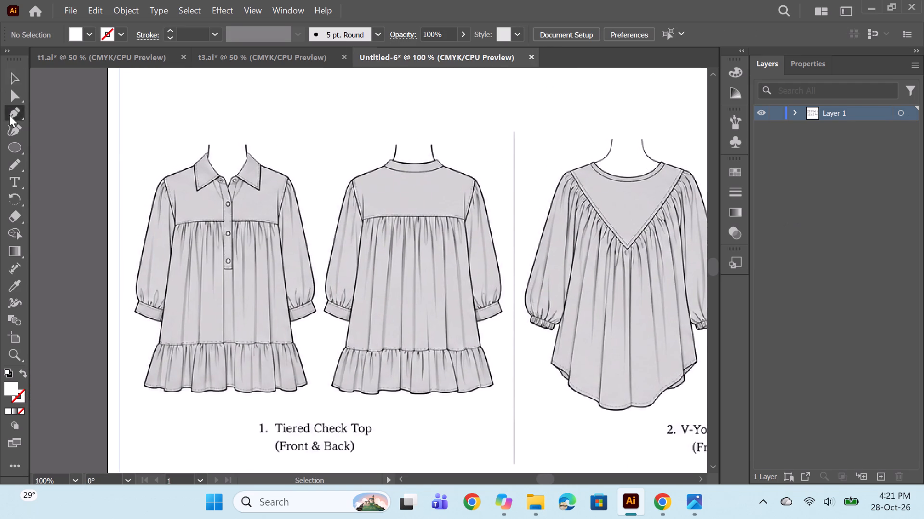
{"action": "scroll", "coordinate": [244, 161], "scroll_direction": "up", "scroll_amount": 1, "text": "alt"}
{"action": "scroll", "coordinate": [196, 168], "scroll_direction": "down", "scroll_amount": 1, "text": "alt"}
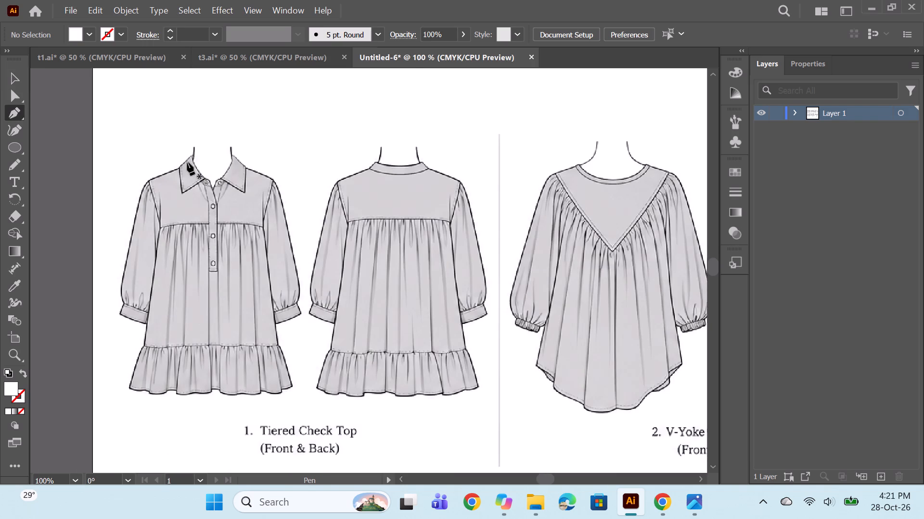
{"action": "left_click", "coordinate": [187, 163]}
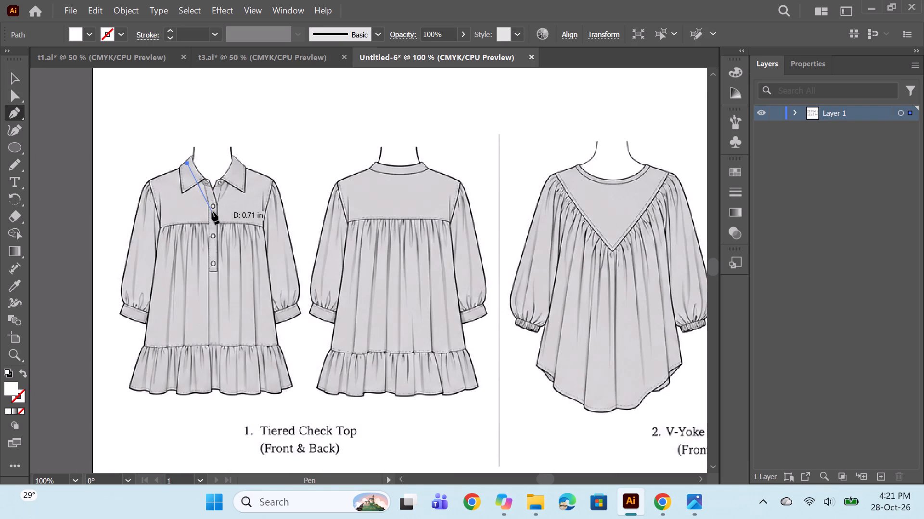
{"action": "left_click_drag", "start_coordinate": [212, 211], "coordinate": [225, 226]}
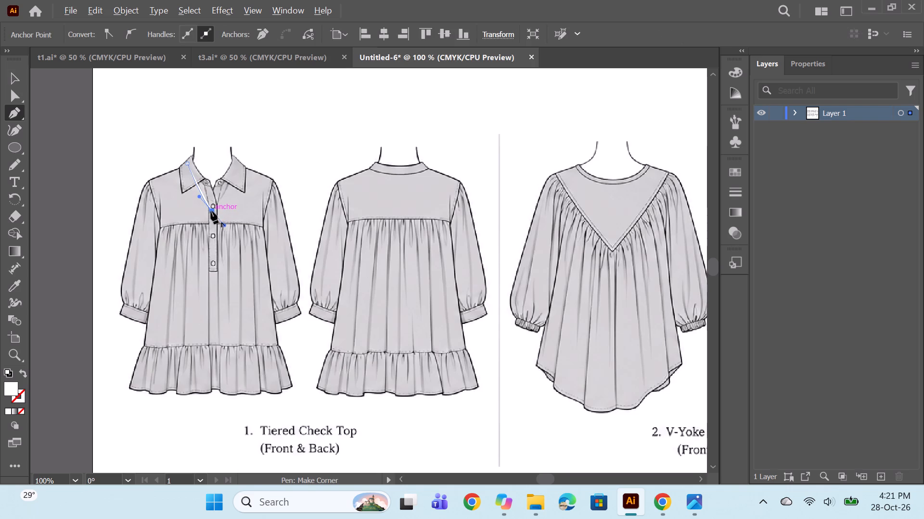
{"action": "left_click", "coordinate": [212, 212], "text": "alt"}
{"action": "left_click_drag", "start_coordinate": [236, 162], "coordinate": [236, 157]}
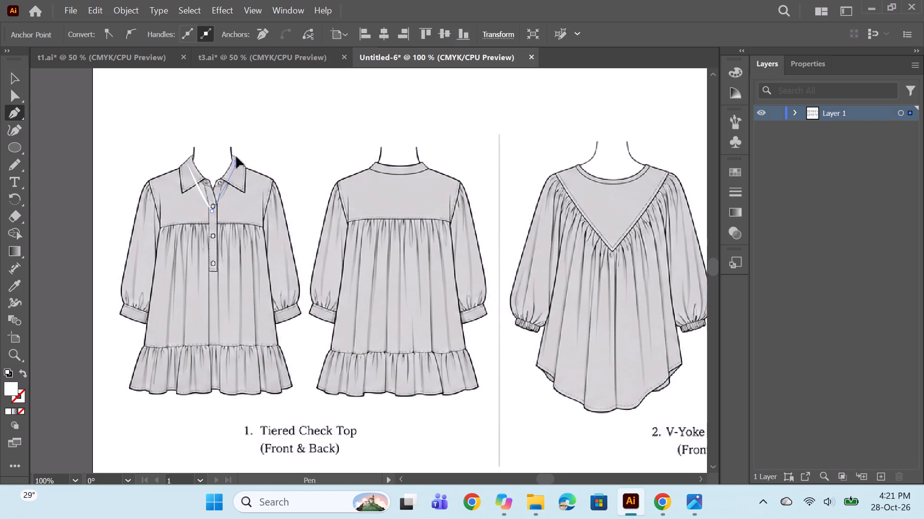
{"action": "left_click_drag", "start_coordinate": [236, 157], "coordinate": [238, 144]}
{"action": "left_click", "coordinate": [238, 163], "text": "alt"}
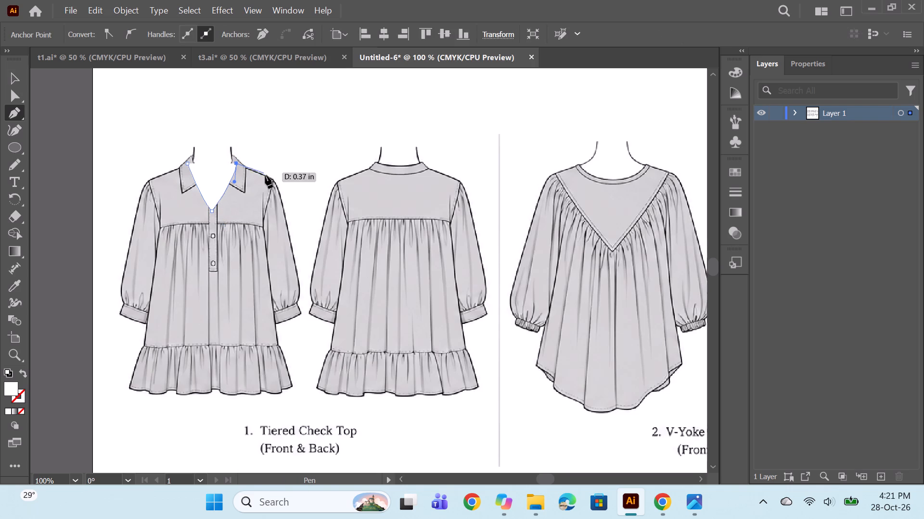
Continue the outline along the right shoulder, outer sleeve and cuff seam, and down the side to the ruffle seam.
{"action": "left_click_drag", "start_coordinate": [273, 180], "coordinate": [276, 183]}
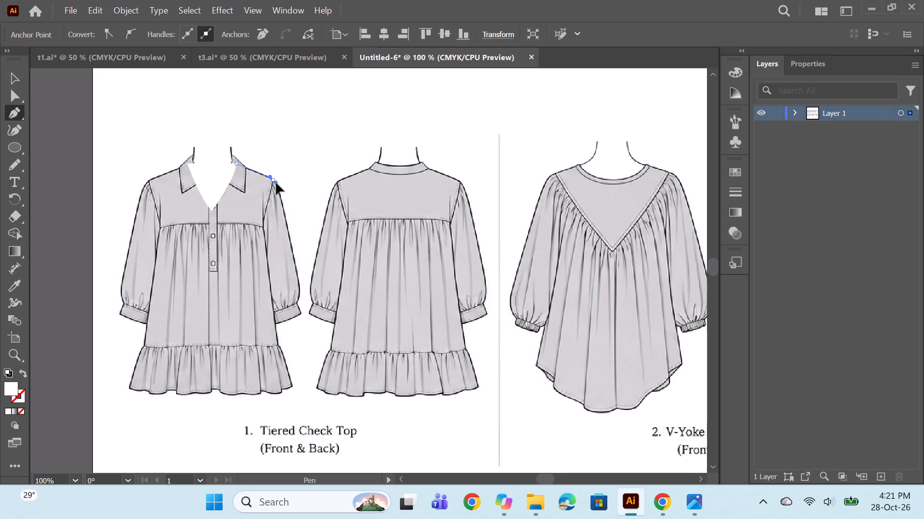
{"action": "left_click_drag", "start_coordinate": [276, 183], "coordinate": [278, 184]}
{"action": "left_click", "coordinate": [274, 180], "text": "alt"}
{"action": "scroll", "coordinate": [311, 135], "scroll_direction": "down", "scroll_amount": 2}
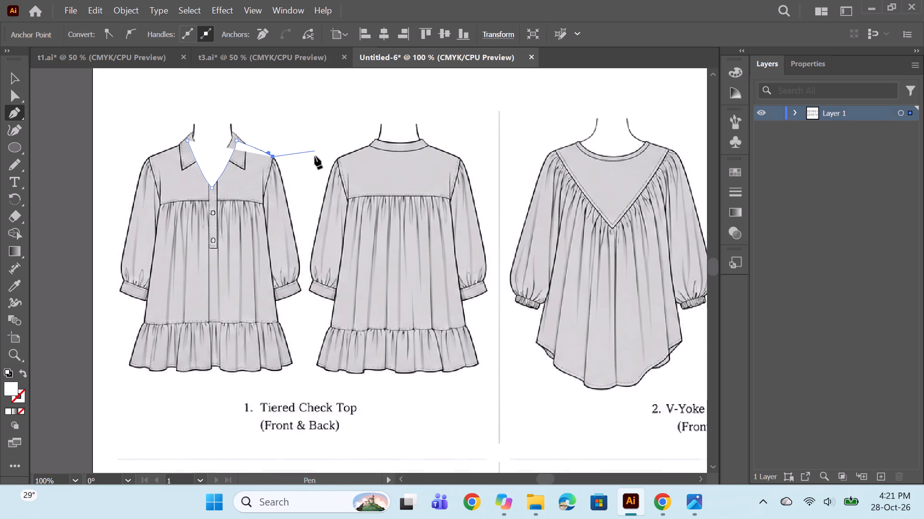
{"action": "left_click_drag", "start_coordinate": [297, 279], "coordinate": [293, 299]}
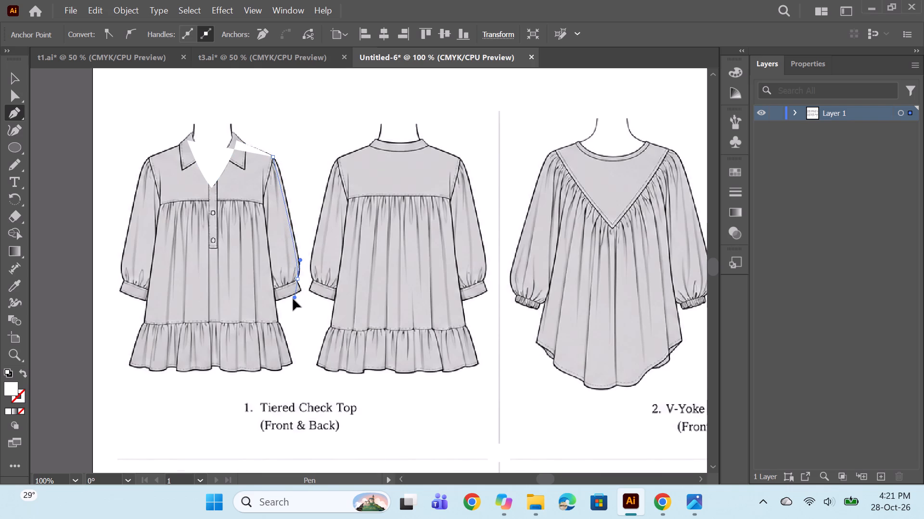
{"action": "left_click_drag", "start_coordinate": [293, 299], "coordinate": [291, 306]}
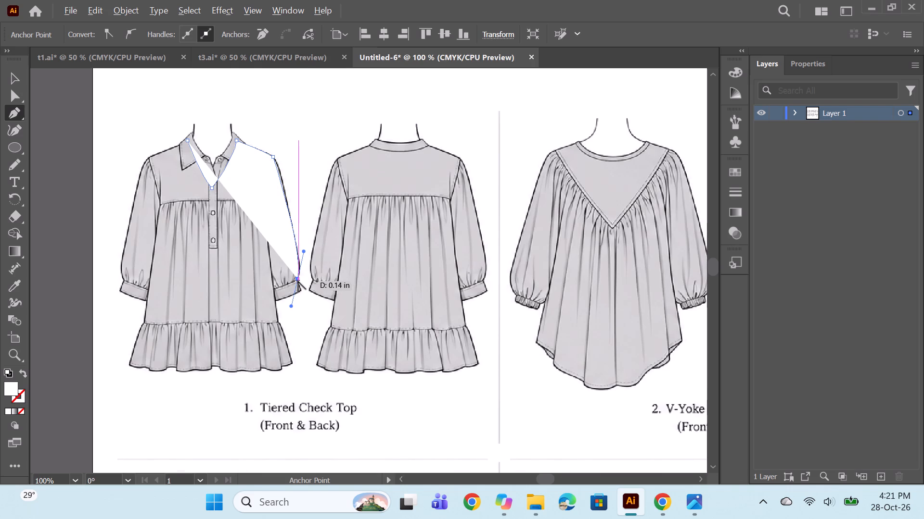
{"action": "left_click", "coordinate": [298, 281], "text": "alt"}
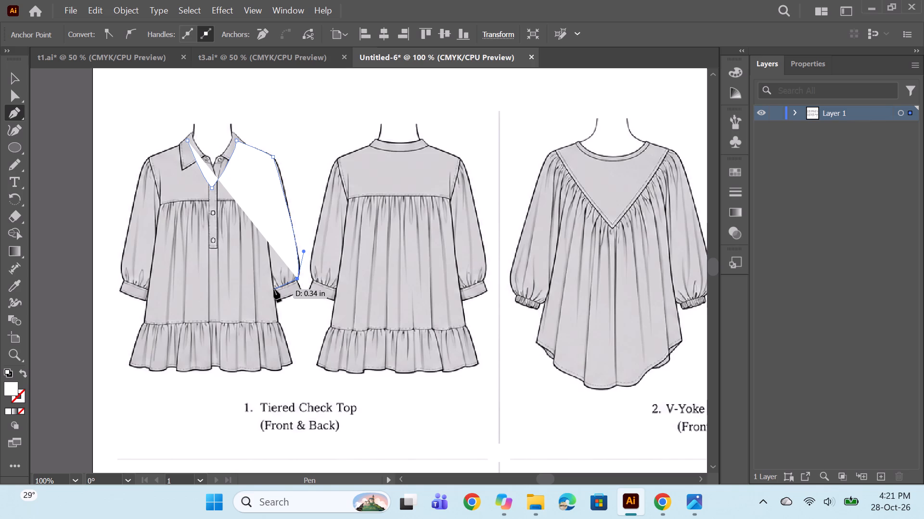
{"action": "left_click_drag", "start_coordinate": [274, 289], "coordinate": [260, 290]}
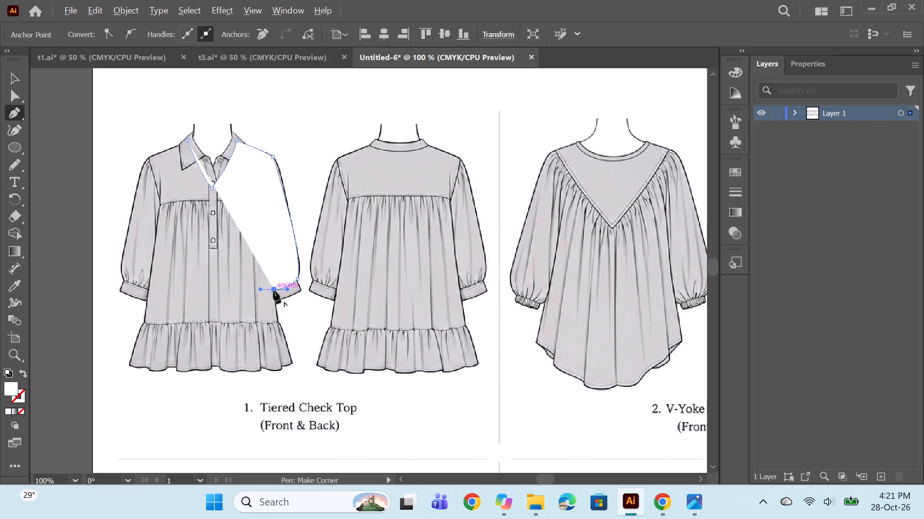
{"action": "left_click", "coordinate": [273, 291], "text": "alt"}
{"action": "left_click", "coordinate": [277, 322]}
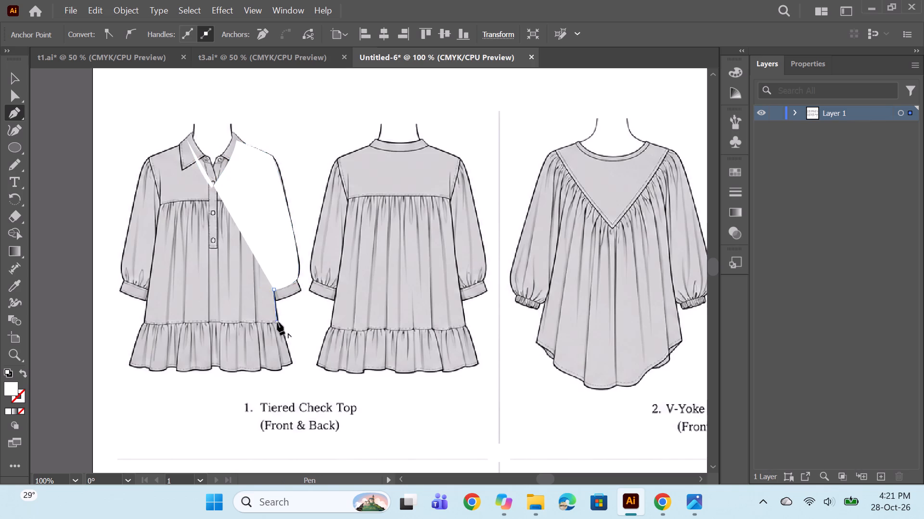
Continue the outline across the hem-ruffle seam and up the left side to the inner end of the left cuff.
{"action": "left_click_drag", "start_coordinate": [144, 323], "coordinate": [115, 314]}
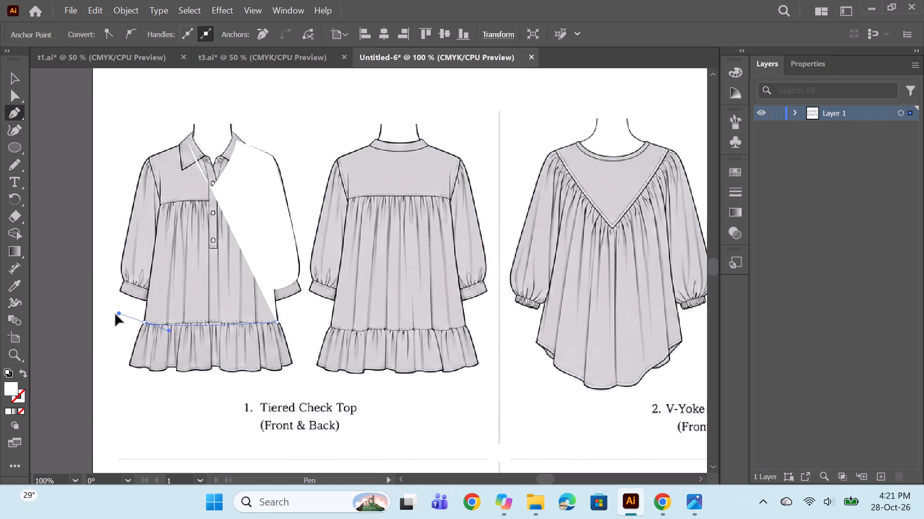
{"action": "left_click_drag", "start_coordinate": [115, 314], "coordinate": [109, 320]}
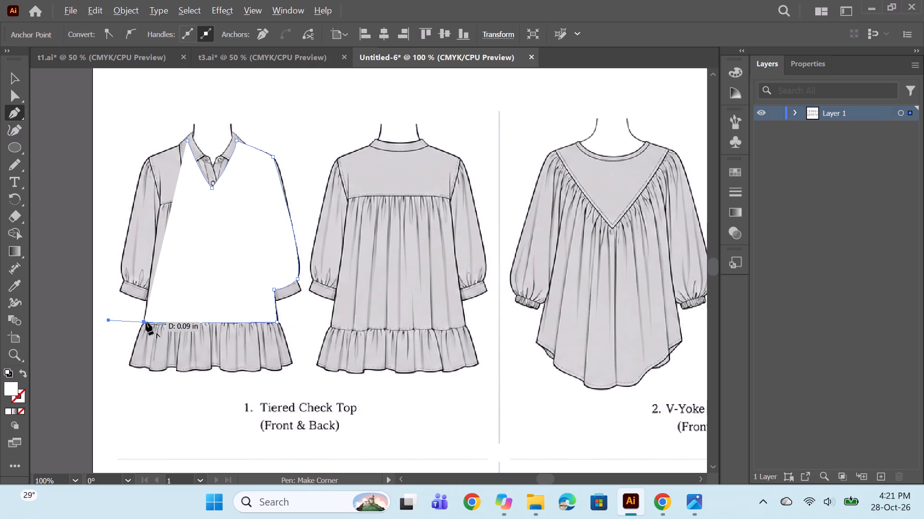
{"action": "left_click", "coordinate": [143, 321], "text": "alt"}
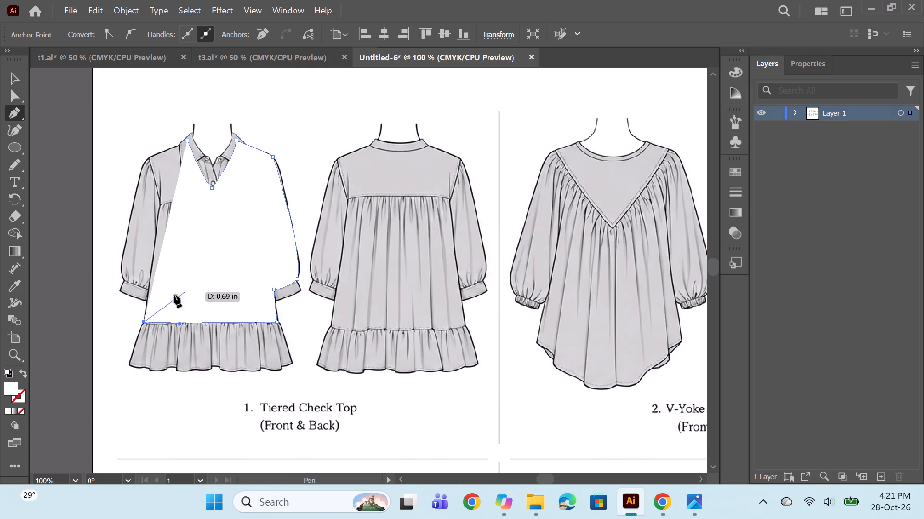
{"action": "left_click", "coordinate": [150, 288]}
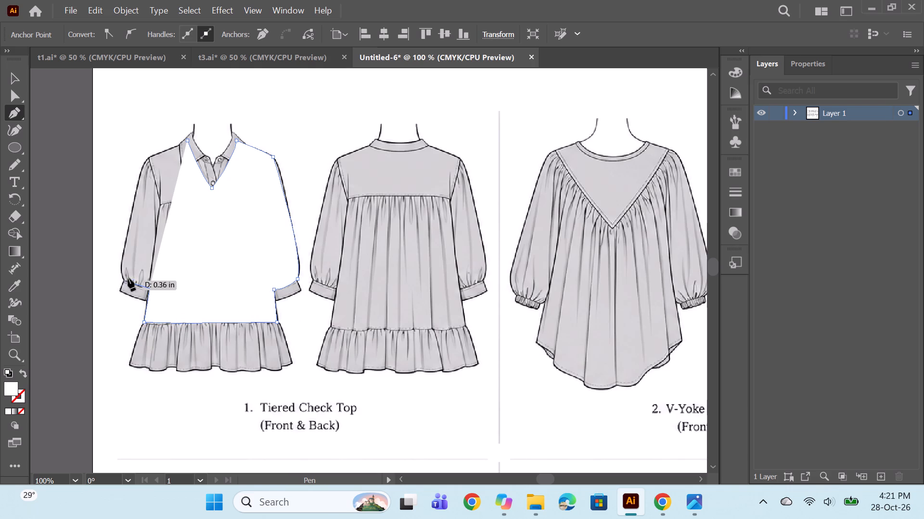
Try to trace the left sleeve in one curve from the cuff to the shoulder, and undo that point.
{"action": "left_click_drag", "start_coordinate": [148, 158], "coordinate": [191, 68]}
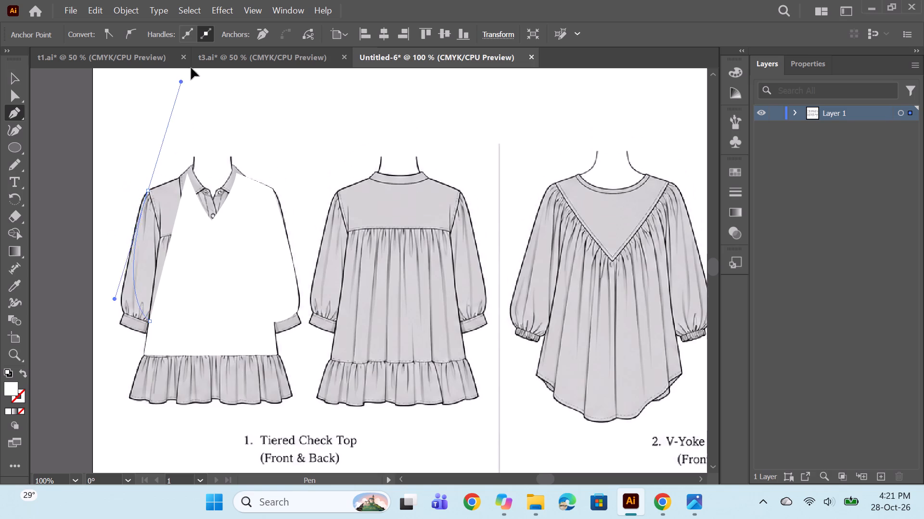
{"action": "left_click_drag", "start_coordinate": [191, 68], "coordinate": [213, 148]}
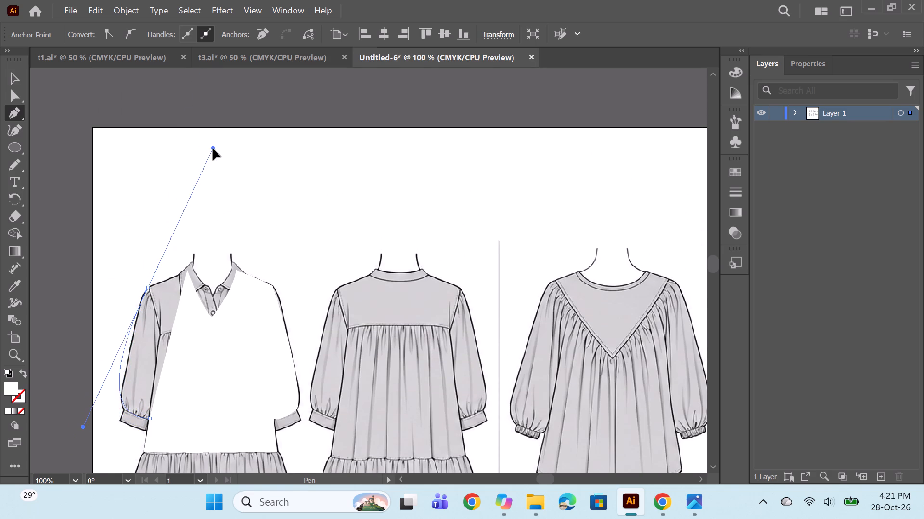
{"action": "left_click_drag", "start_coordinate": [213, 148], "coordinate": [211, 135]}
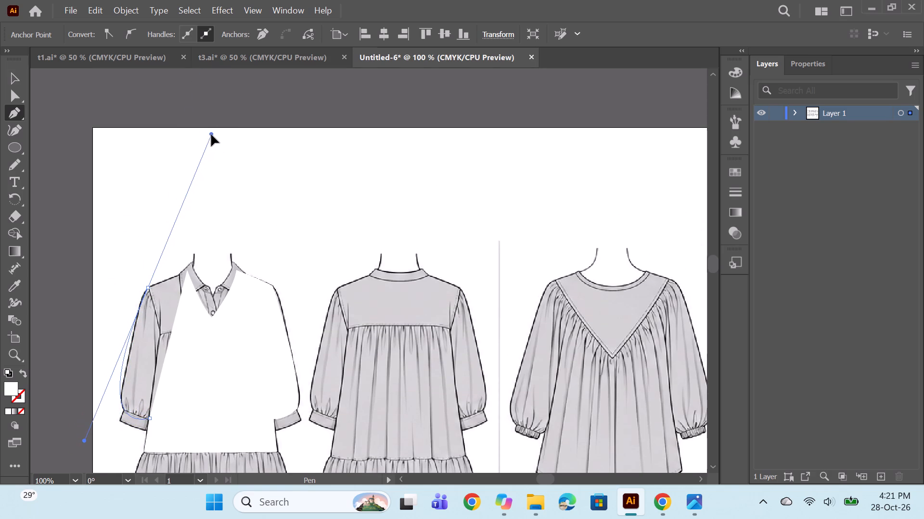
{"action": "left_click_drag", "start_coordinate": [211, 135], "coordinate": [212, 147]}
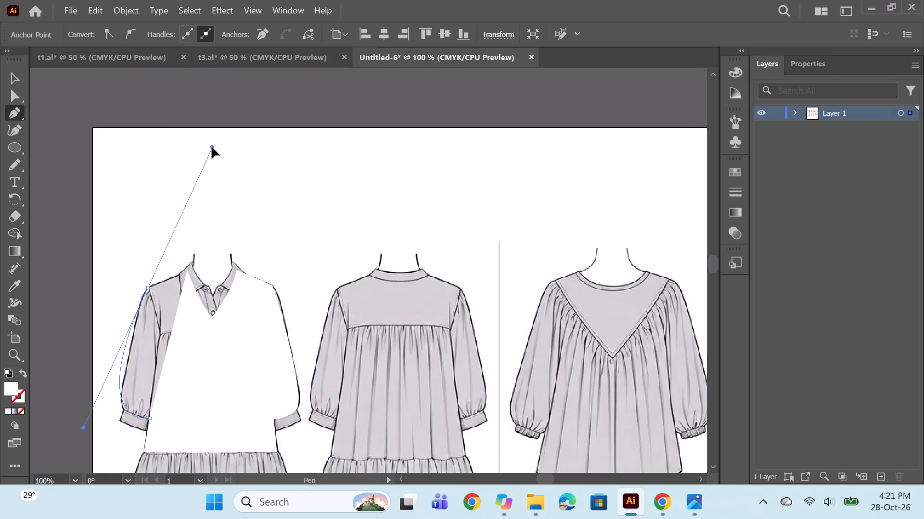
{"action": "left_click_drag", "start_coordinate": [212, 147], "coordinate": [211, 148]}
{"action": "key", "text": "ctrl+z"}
Continue the outline up the left sleeve from the cuff to the shoulder and close it at the left collar top.
{"action": "scroll", "coordinate": [161, 325], "scroll_direction": "down", "scroll_amount": 3}
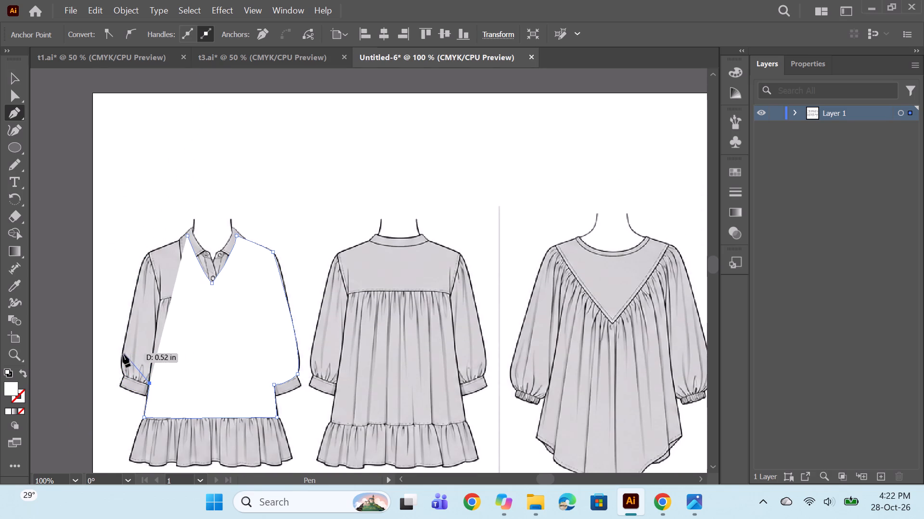
{"action": "left_click_drag", "start_coordinate": [122, 355], "coordinate": [127, 323]}
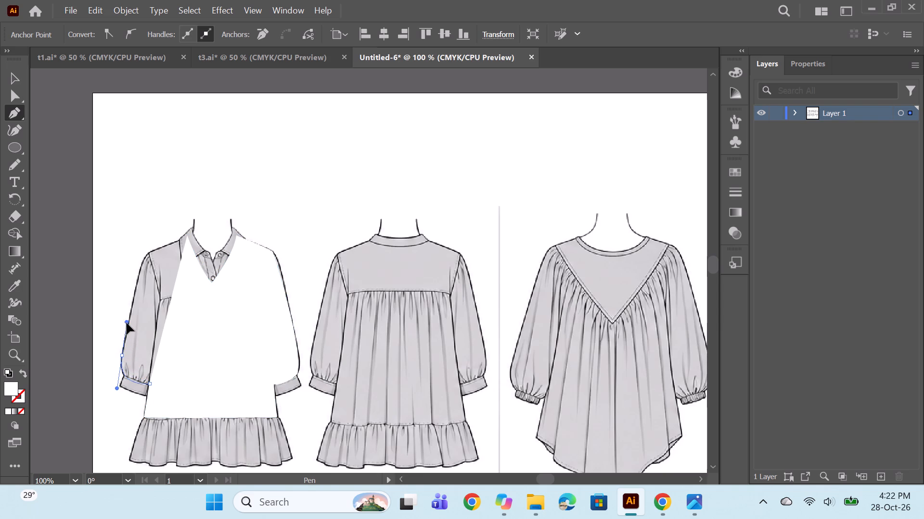
{"action": "left_click_drag", "start_coordinate": [127, 323], "coordinate": [127, 327]}
{"action": "left_click", "coordinate": [121, 354], "text": "alt"}
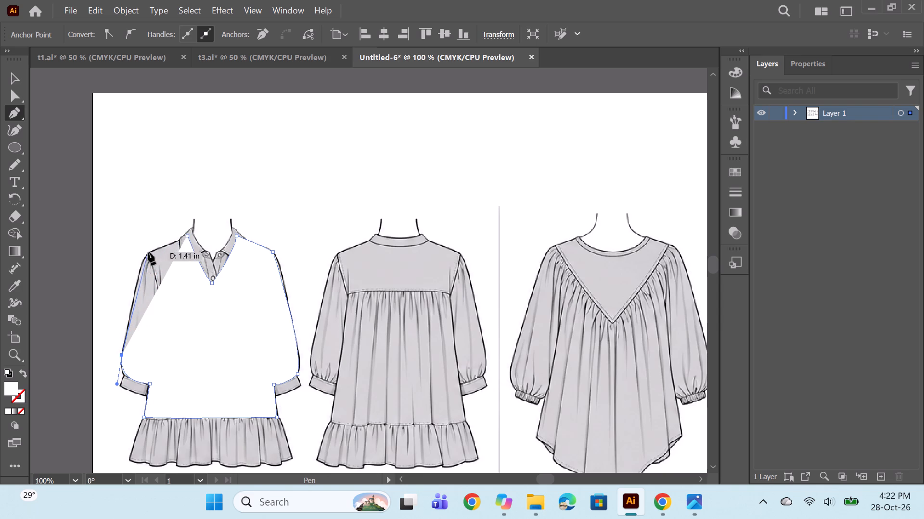
{"action": "left_click_drag", "start_coordinate": [148, 252], "coordinate": [161, 232]}
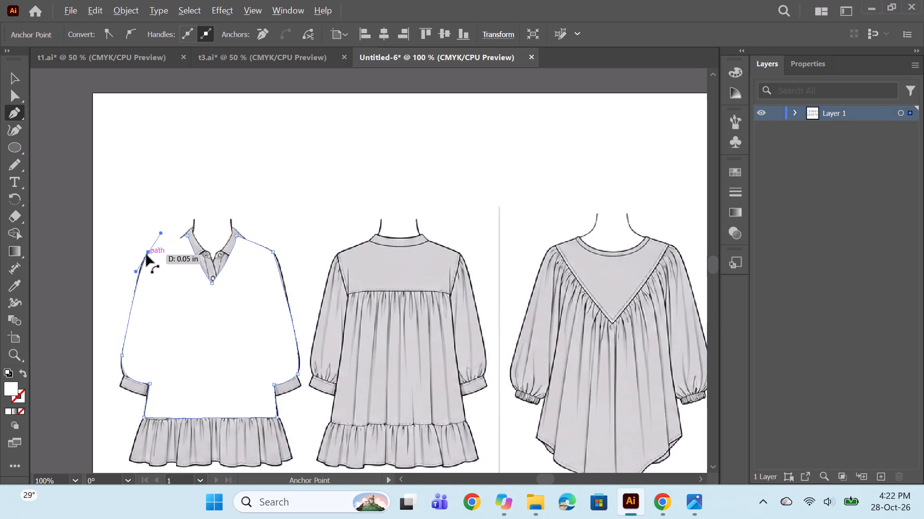
{"action": "left_click", "coordinate": [147, 253], "text": "alt"}
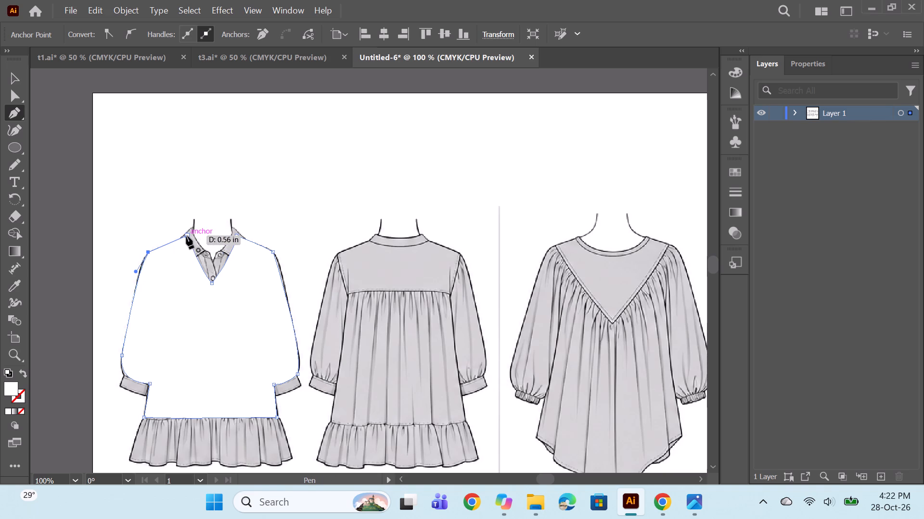
{"action": "left_click_drag", "start_coordinate": [186, 236], "coordinate": [215, 224]}
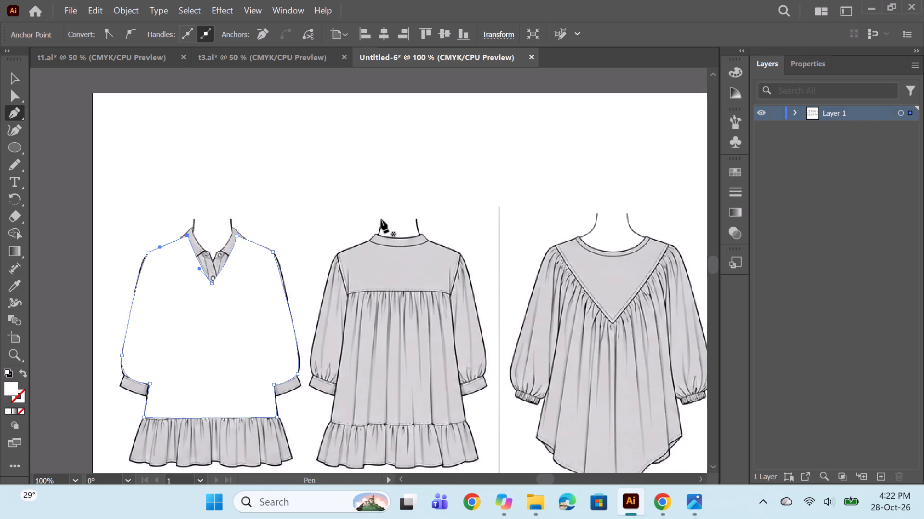
Remove the fill from the closed garment outline, give it a 1 pt black stroke, and deselect it.
{"action": "scroll", "coordinate": [381, 220], "scroll_direction": "down", "scroll_amount": 2}
{"action": "left_click", "coordinate": [801, 64]}
{"action": "left_click", "coordinate": [758, 369]}
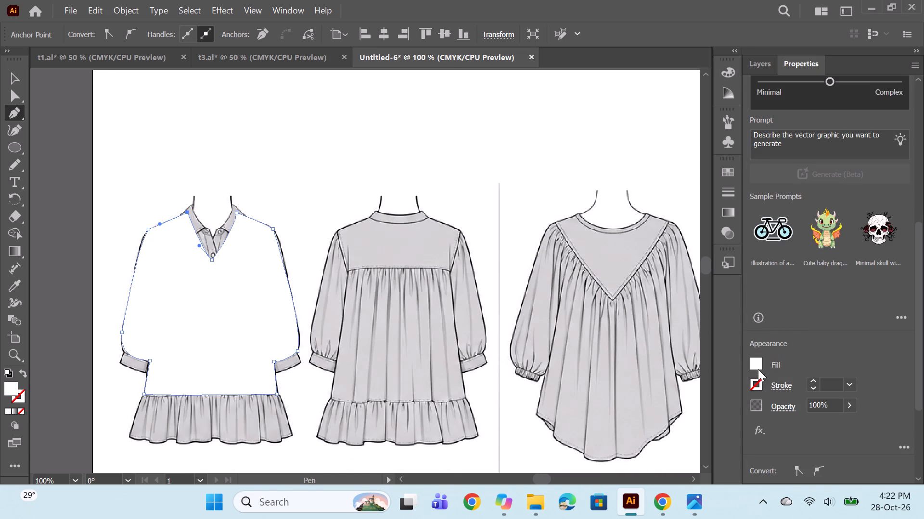
{"action": "left_click", "coordinate": [601, 231]}
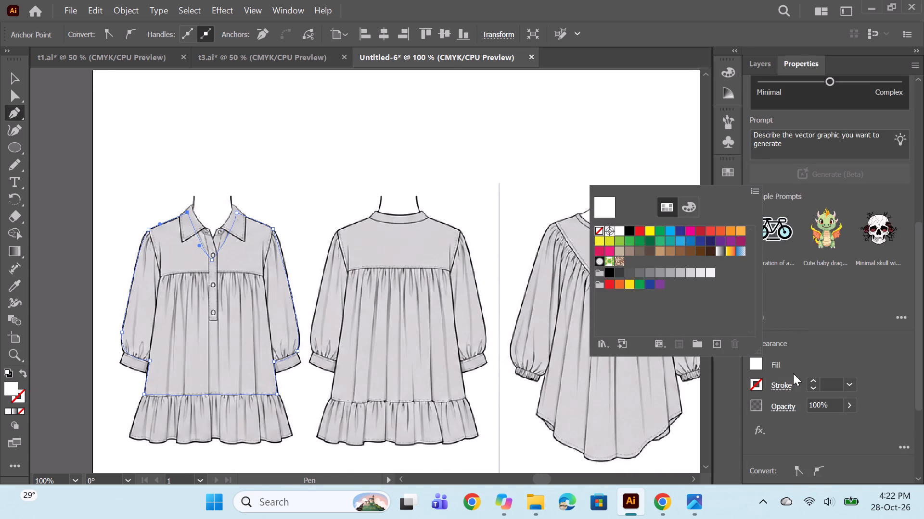
{"action": "triple_click", "coordinate": [812, 380]}
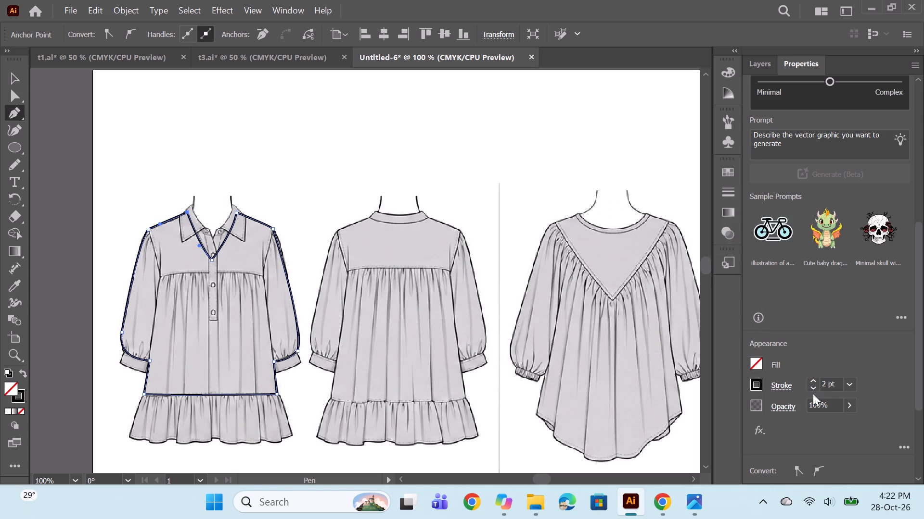
{"action": "left_click", "coordinate": [812, 392]}
{"action": "left_click", "coordinate": [812, 391]}
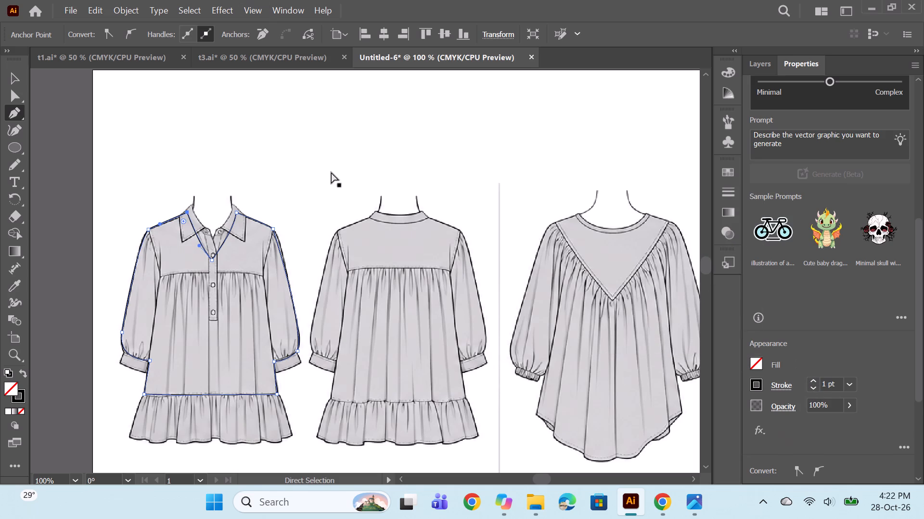
{"action": "left_click", "coordinate": [327, 166], "text": "ctrl"}
Trace the left armhole seam as a curve from the shoulder point to the cuff's inner end, with a 1 pt black stroke.
{"action": "scroll", "coordinate": [243, 233], "scroll_direction": "down", "scroll_amount": 3}
{"action": "scroll", "coordinate": [176, 270], "scroll_direction": "up", "scroll_amount": 1, "text": "alt"}
{"action": "key", "text": "space"}
{"action": "left_click_drag", "start_coordinate": [188, 284], "coordinate": [251, 268]}
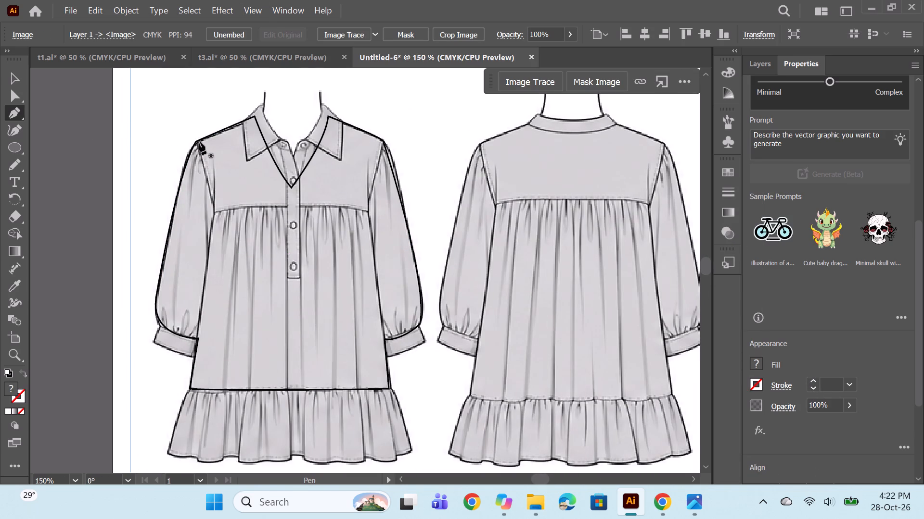
{"action": "left_click", "coordinate": [197, 140]}
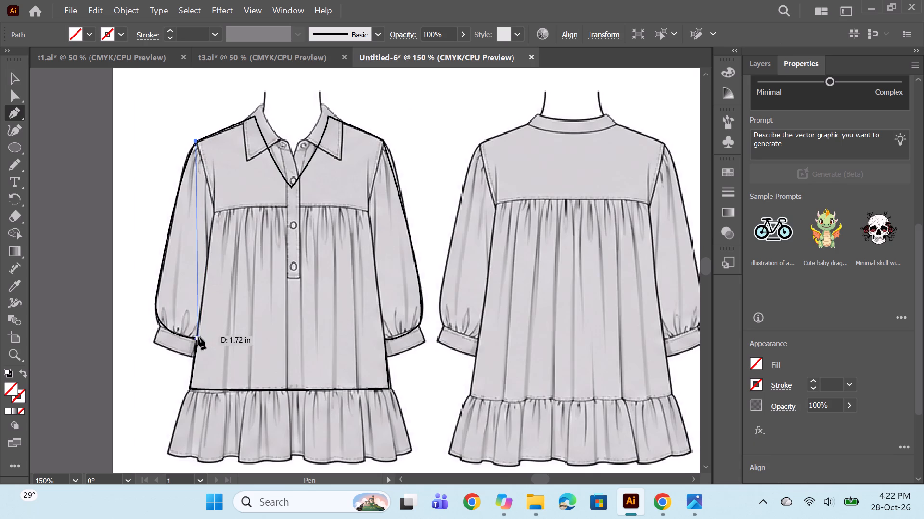
{"action": "left_click_drag", "start_coordinate": [198, 337], "coordinate": [165, 482]}
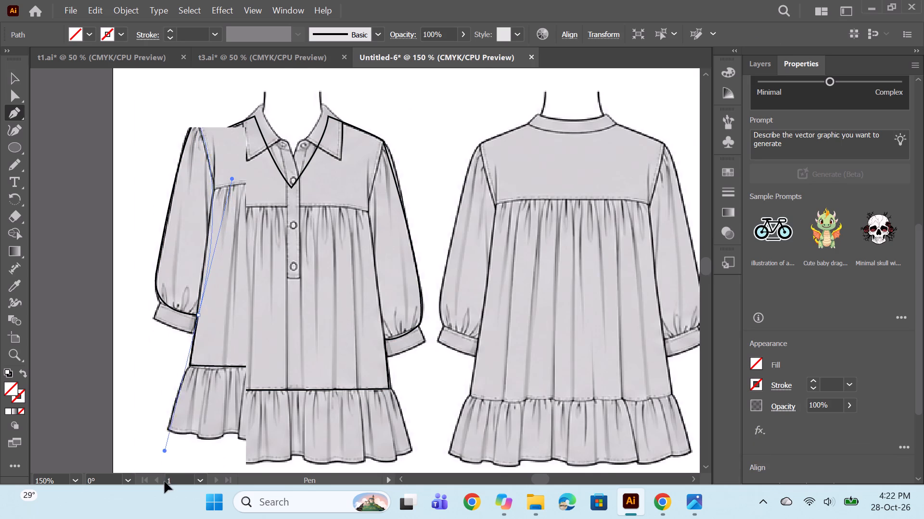
{"action": "left_click_drag", "start_coordinate": [165, 482], "coordinate": [173, 368]}
{"action": "scroll", "coordinate": [278, 195], "scroll_direction": "up", "scroll_amount": 5}
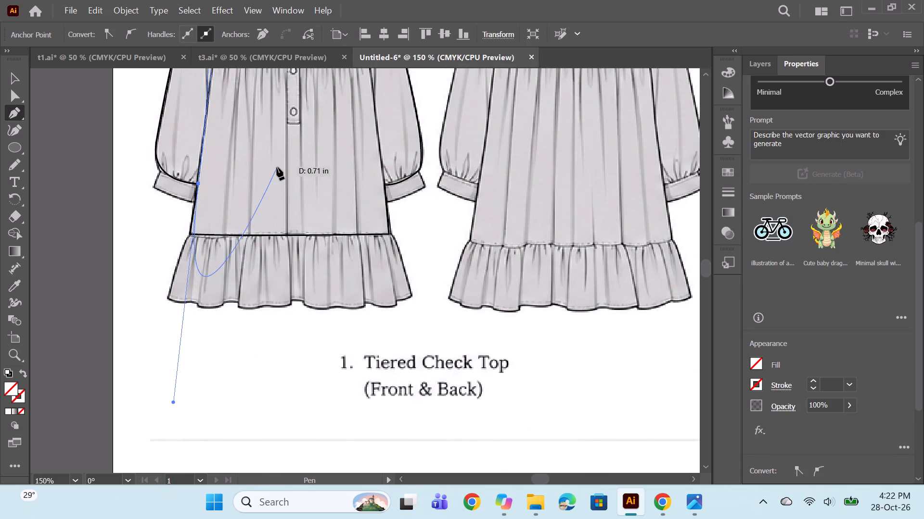
{"action": "scroll", "coordinate": [277, 167], "scroll_direction": "up", "scroll_amount": 15}
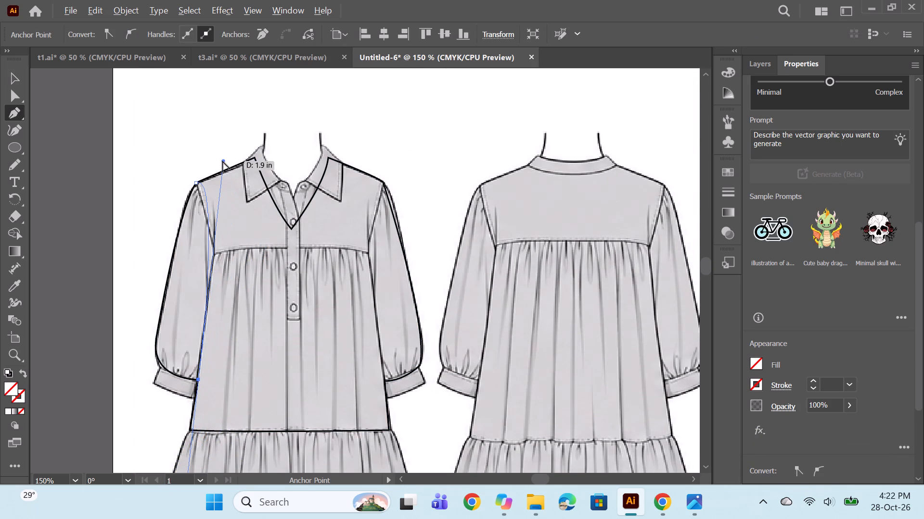
{"action": "left_click_drag", "start_coordinate": [222, 161], "coordinate": [230, 225], "text": "alt"}
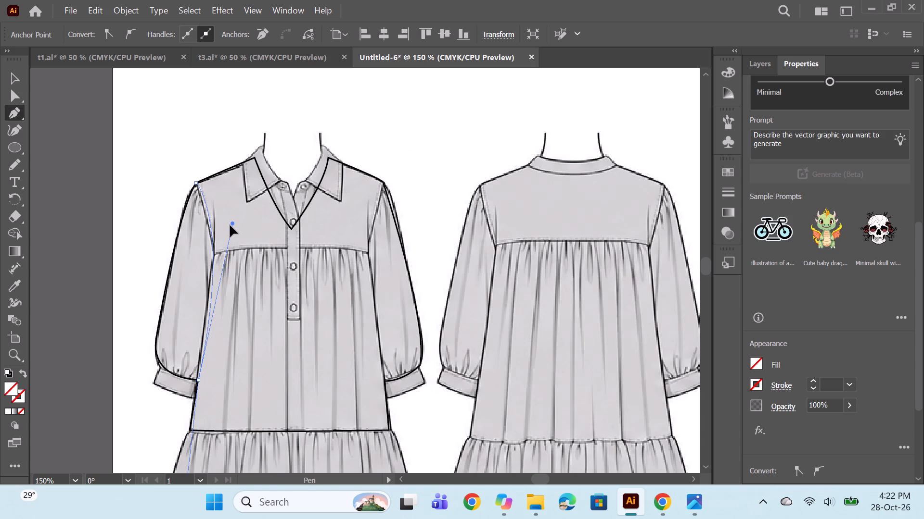
{"action": "left_click_drag", "start_coordinate": [230, 225], "coordinate": [231, 226], "text": "alt"}
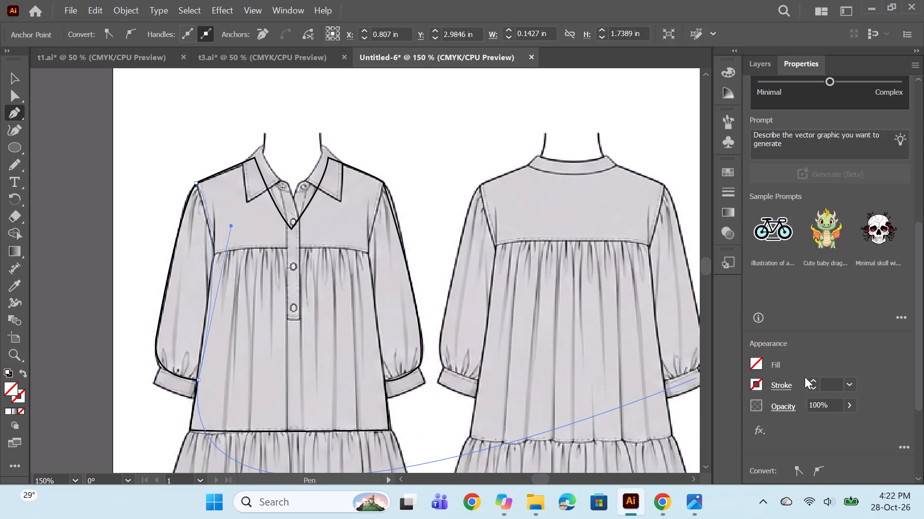
{"action": "double_click", "coordinate": [812, 382]}
{"action": "left_click", "coordinate": [812, 382]}
{"action": "left_click", "coordinate": [812, 382]}
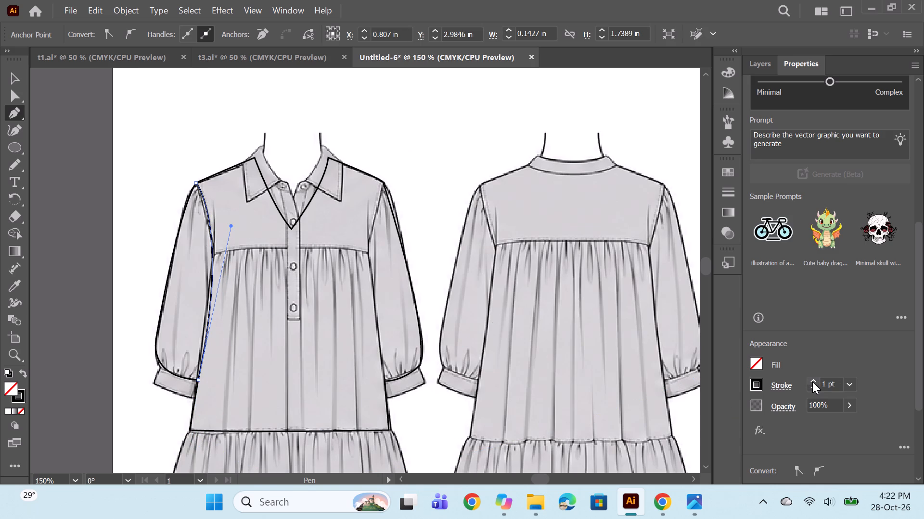
{"action": "left_click", "coordinate": [434, 189], "text": "ctrl"}
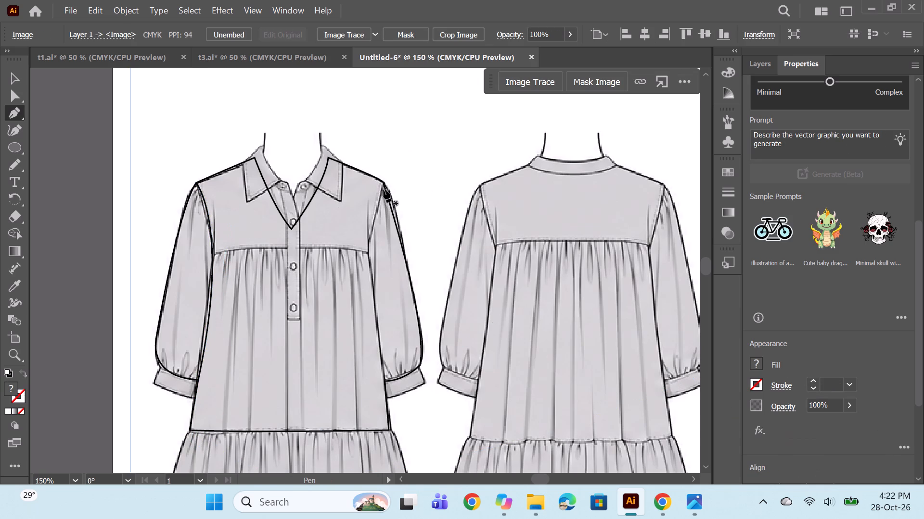
Trace the right armhole seam as a curve from the shoulder point to the cuff's inner end, with a thin black stroke like the left armhole's.
{"action": "left_click", "coordinate": [384, 183]}
{"action": "left_click_drag", "start_coordinate": [385, 381], "coordinate": [401, 424]}
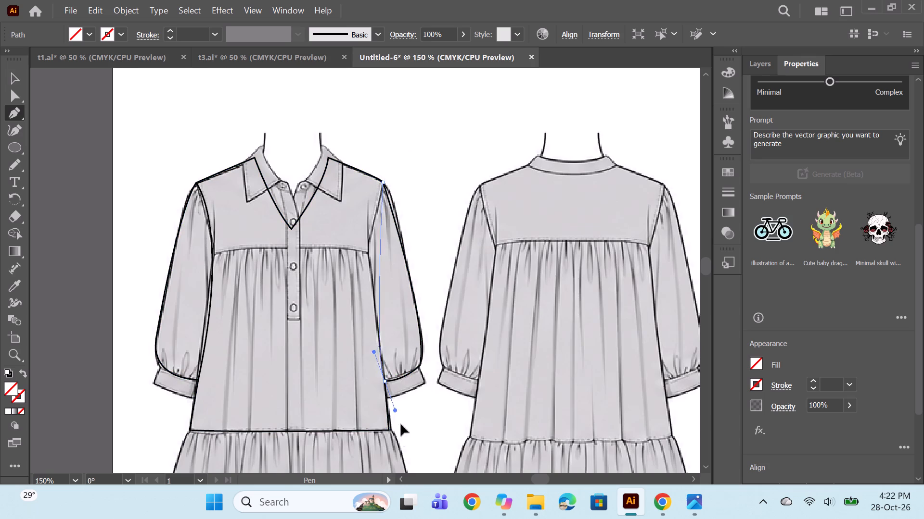
{"action": "left_click_drag", "start_coordinate": [401, 424], "coordinate": [422, 397]}
{"action": "scroll", "coordinate": [729, 339], "scroll_direction": "up", "scroll_amount": 2}
{"action": "triple_click", "coordinate": [817, 383]}
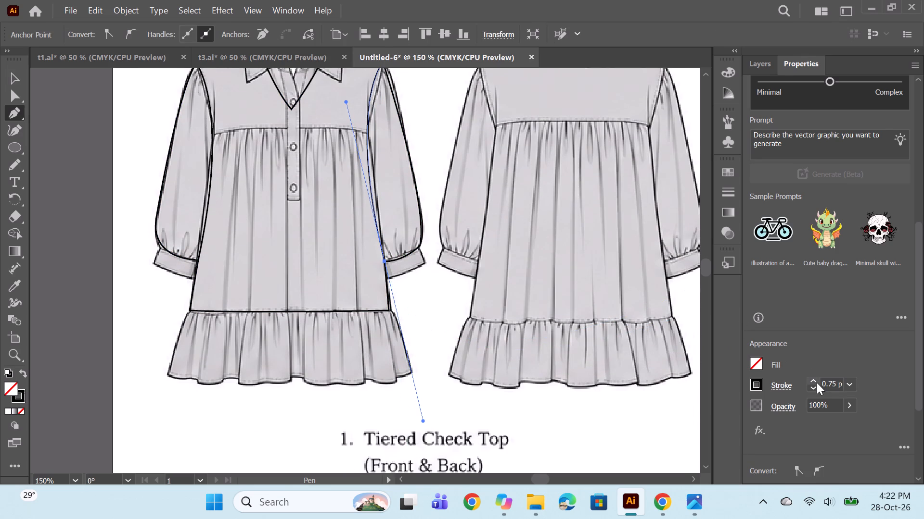
{"action": "left_click", "coordinate": [817, 383]}
{"action": "left_click", "coordinate": [447, 118], "text": "ctrl"}
Trace the front yoke seam as a shallow upward curve between the two armhole lines, with a 1 pt black stroke.
{"action": "scroll", "coordinate": [417, 151], "scroll_direction": "up", "scroll_amount": 7}
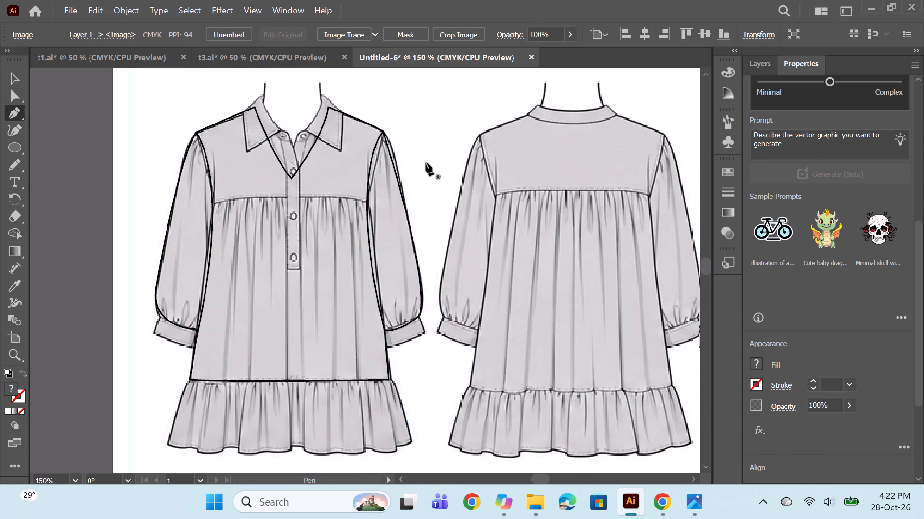
{"action": "scroll", "coordinate": [426, 163], "scroll_direction": "up", "scroll_amount": 1}
{"action": "left_click", "coordinate": [212, 228]}
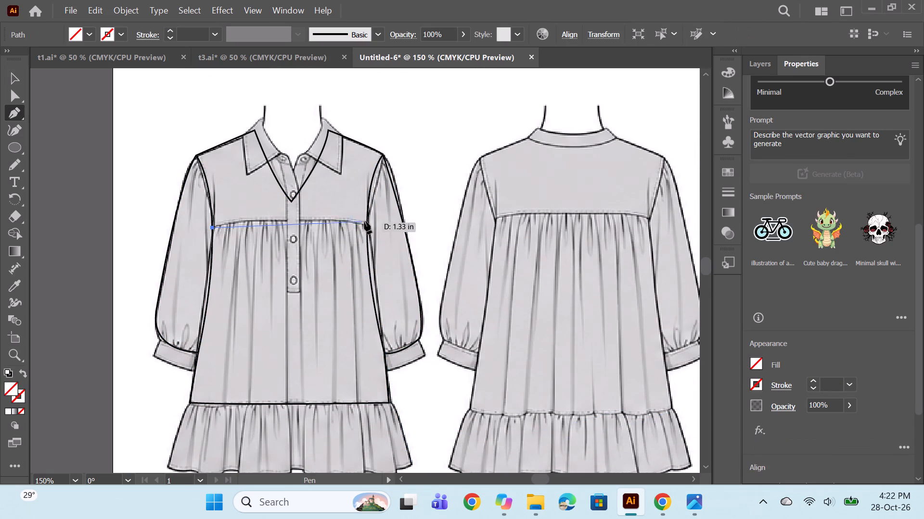
{"action": "left_click_drag", "start_coordinate": [367, 226], "coordinate": [445, 247]}
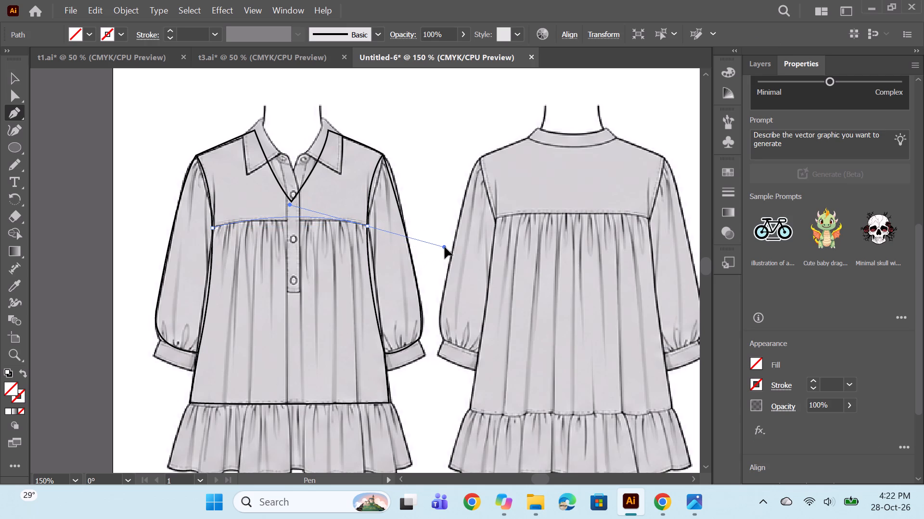
{"action": "left_click_drag", "start_coordinate": [445, 247], "coordinate": [453, 248]}
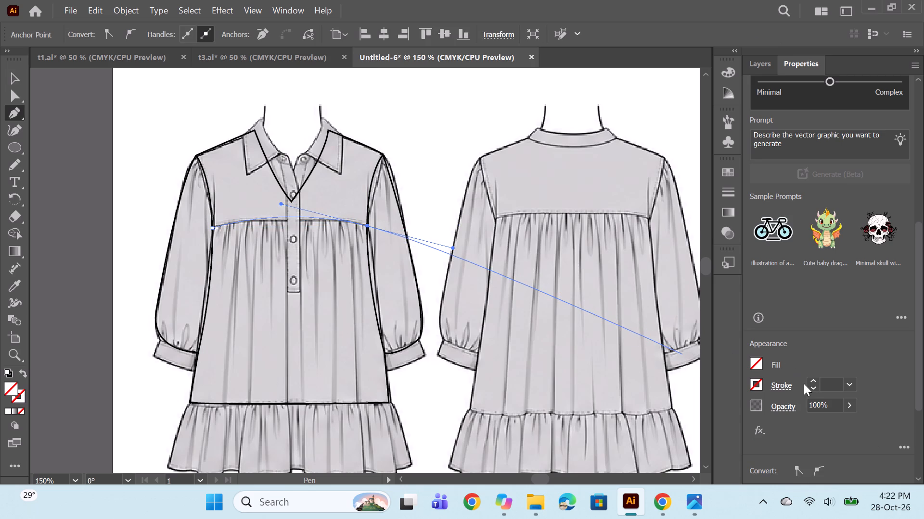
{"action": "double_click", "coordinate": [812, 380]}
{"action": "double_click", "coordinate": [812, 381]}
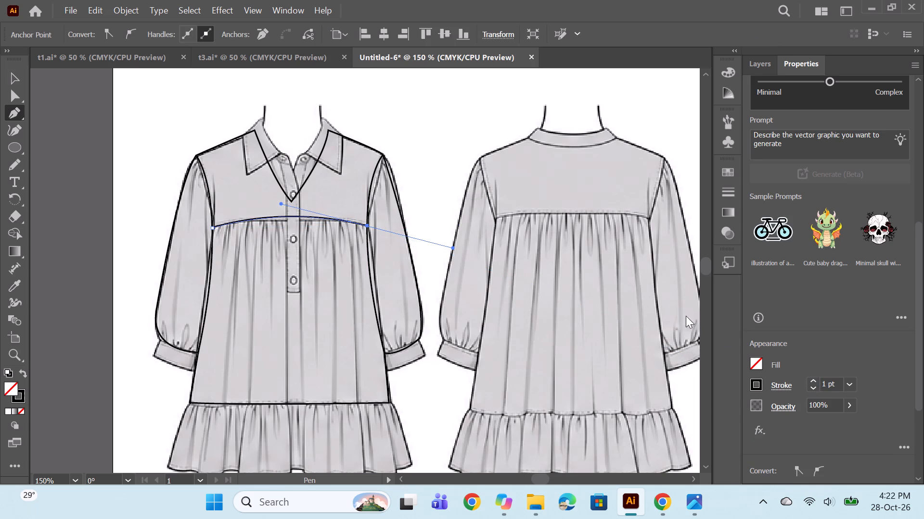
{"action": "left_click", "coordinate": [464, 181], "text": "ctrl"}
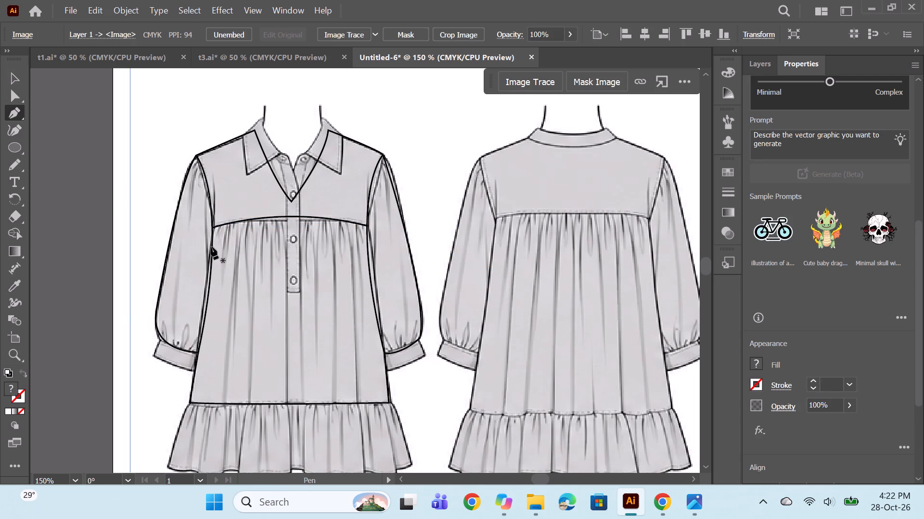
Trace the left cuff as a closed four-cornered shape overlapping the sleeve end, with a 1 pt black stroke.
{"action": "left_click", "coordinate": [165, 334]}
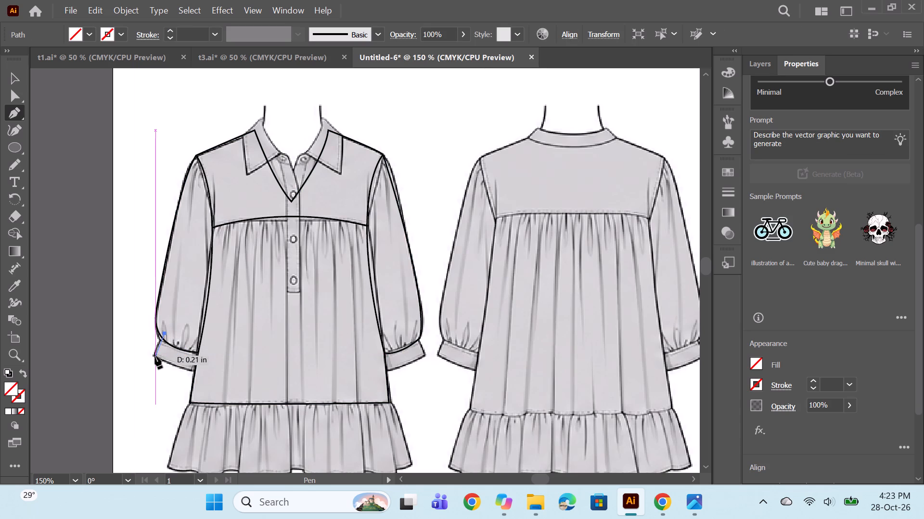
{"action": "left_click", "coordinate": [153, 357]}
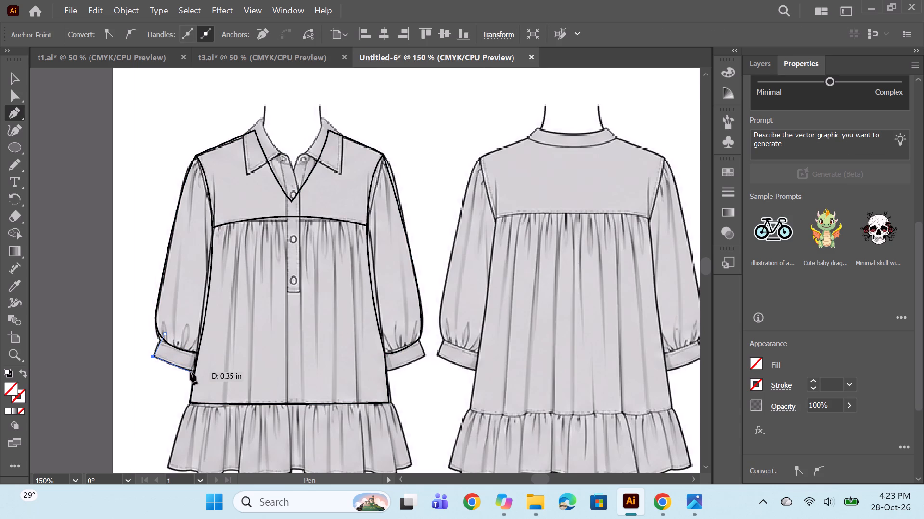
{"action": "left_click", "coordinate": [190, 372]}
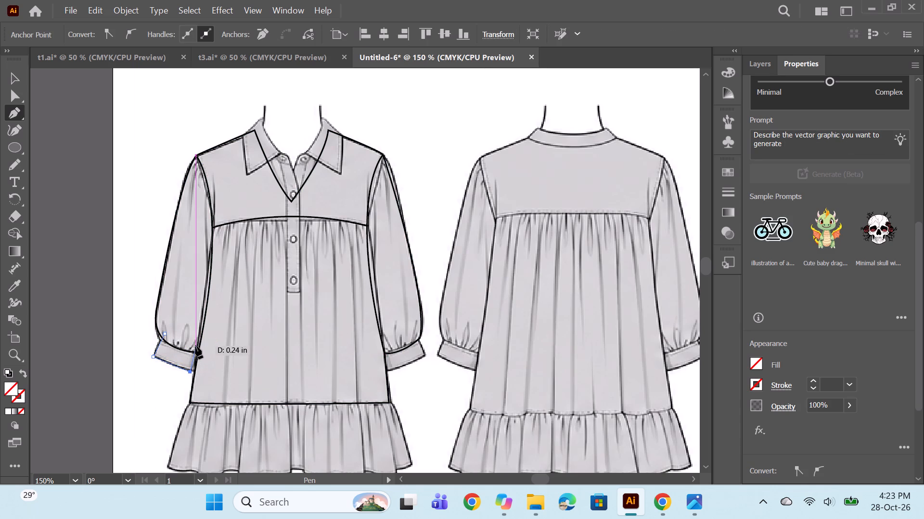
{"action": "left_click", "coordinate": [199, 346]}
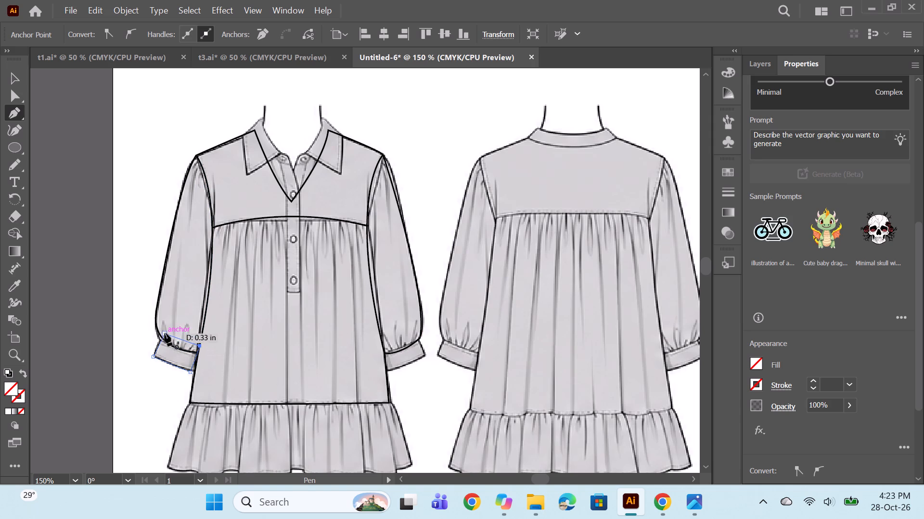
{"action": "left_click", "coordinate": [165, 333]}
{"action": "double_click", "coordinate": [814, 378]}
{"action": "left_click", "coordinate": [814, 378]}
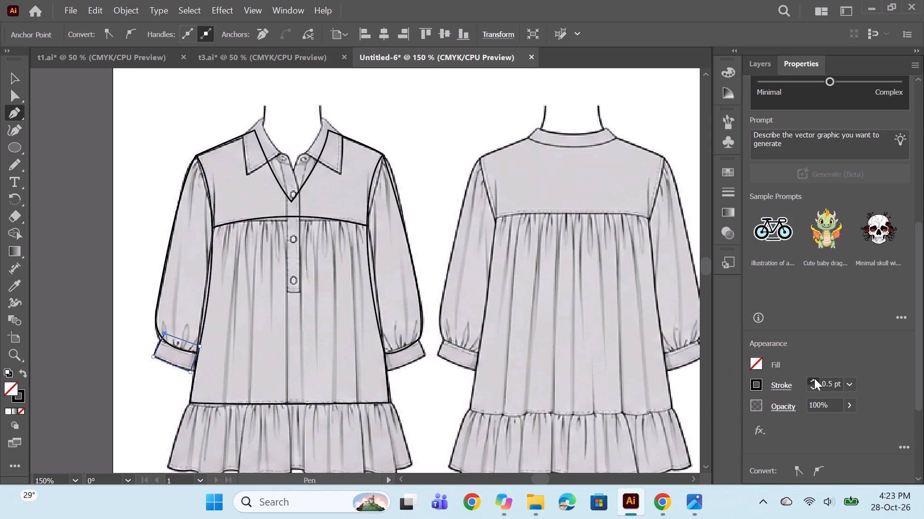
{"action": "left_click", "coordinate": [811, 380]}
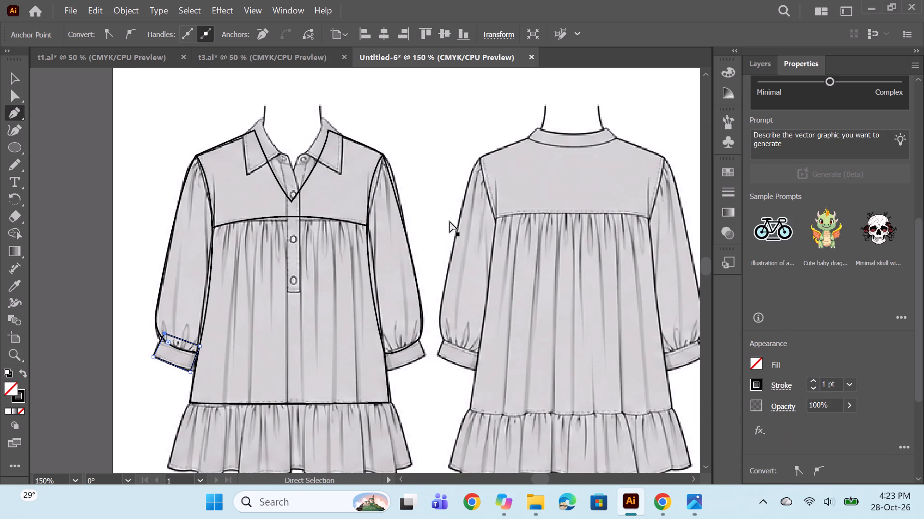
{"action": "left_click", "coordinate": [449, 221], "text": "ctrl"}
Trace the right cuff as a closed four-cornered shape overlapping the sleeve end, with a 1 pt black stroke.
{"action": "left_click", "coordinate": [417, 334]}
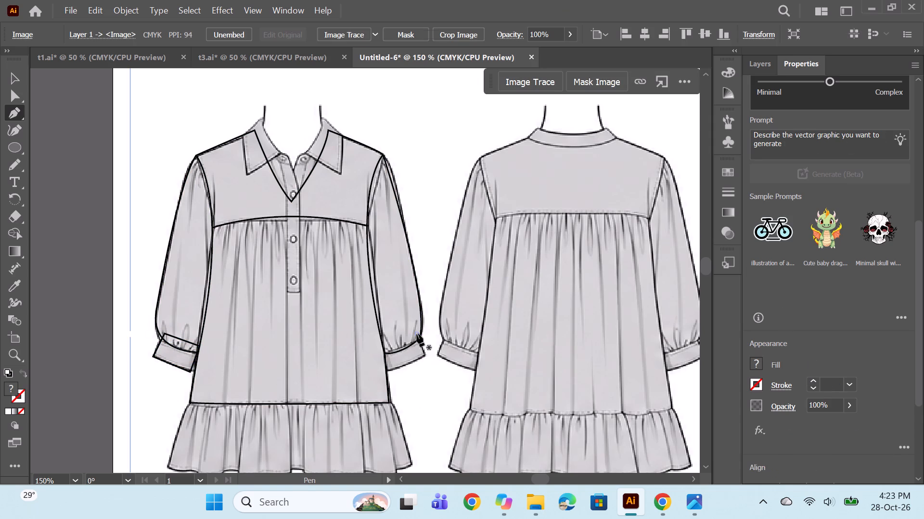
{"action": "left_click", "coordinate": [425, 355]}
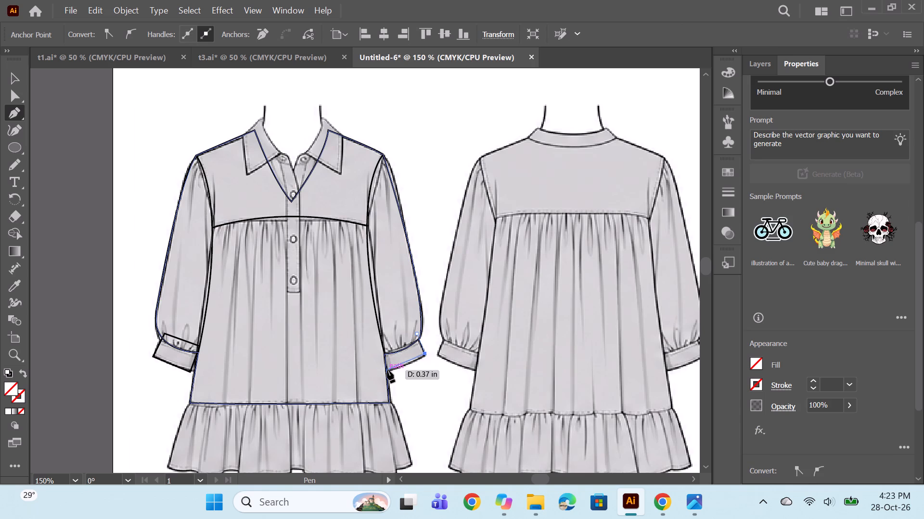
{"action": "left_click", "coordinate": [387, 370]}
{"action": "left_click", "coordinate": [385, 343]}
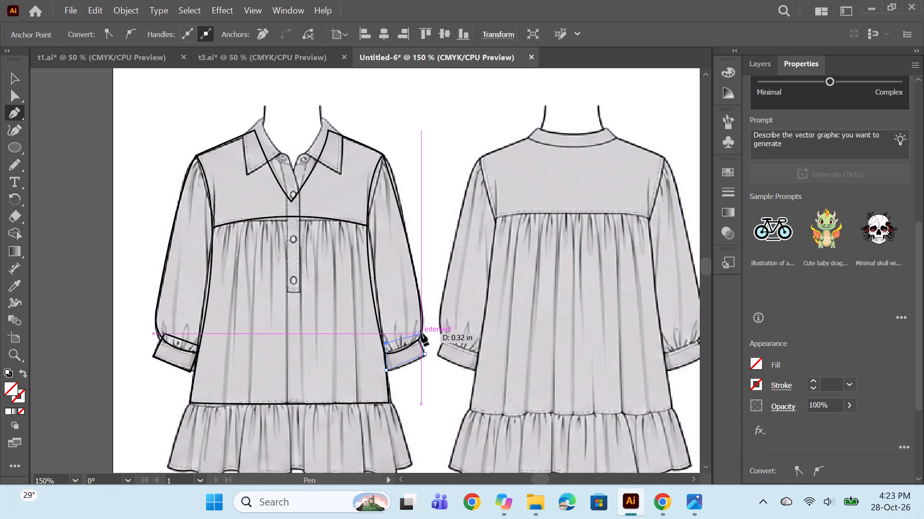
{"action": "left_click", "coordinate": [418, 334]}
{"action": "triple_click", "coordinate": [812, 378]}
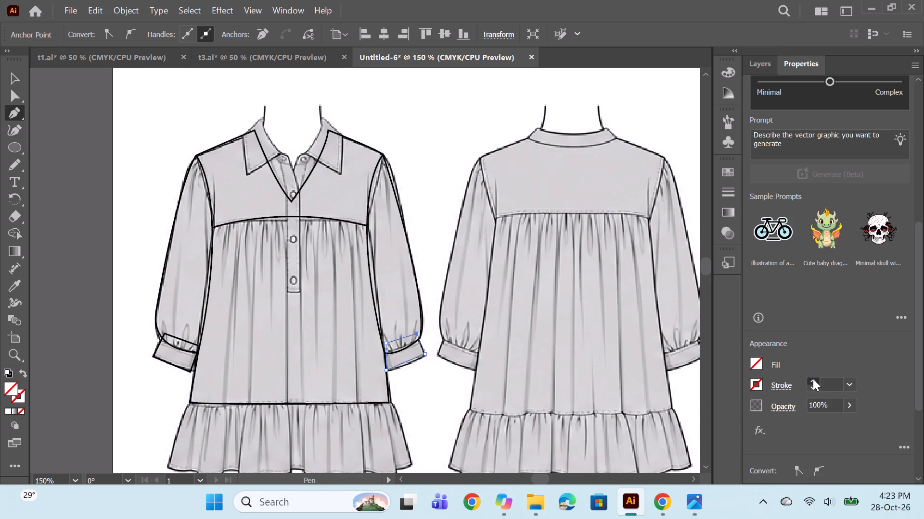
{"action": "left_click", "coordinate": [813, 379]}
{"action": "left_click", "coordinate": [425, 199], "text": "ctrl"}
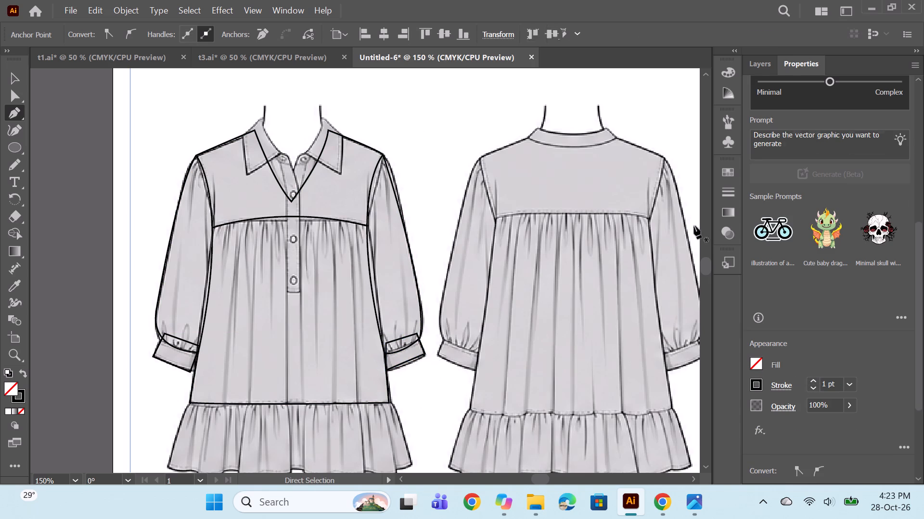
Start the bottom ruffle's outline just inside the tier seam's left end and trace its left side edge down to the hem corner.
{"action": "scroll", "coordinate": [182, 423], "scroll_direction": "down", "scroll_amount": 4}
{"action": "scroll", "coordinate": [194, 372], "scroll_direction": "up", "scroll_amount": 1}
{"action": "scroll", "coordinate": [194, 369], "scroll_direction": "down", "scroll_amount": 2}
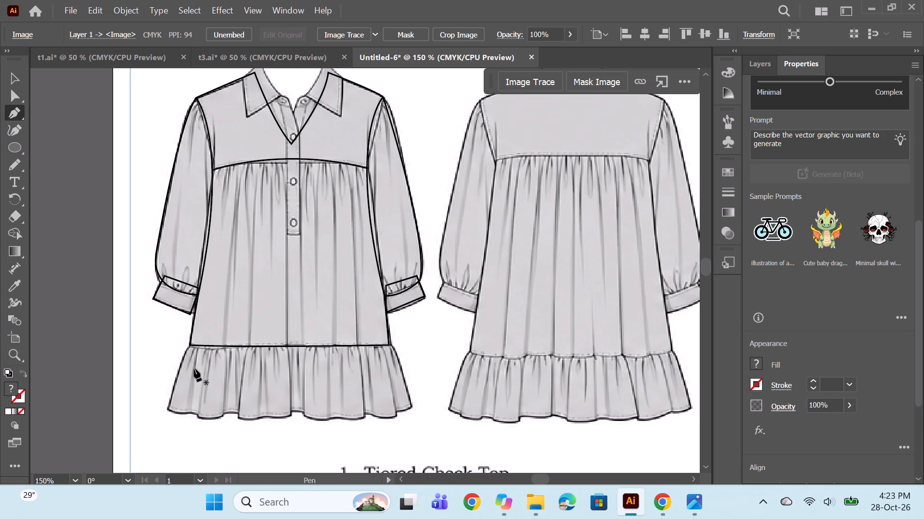
{"action": "left_click", "coordinate": [195, 338]}
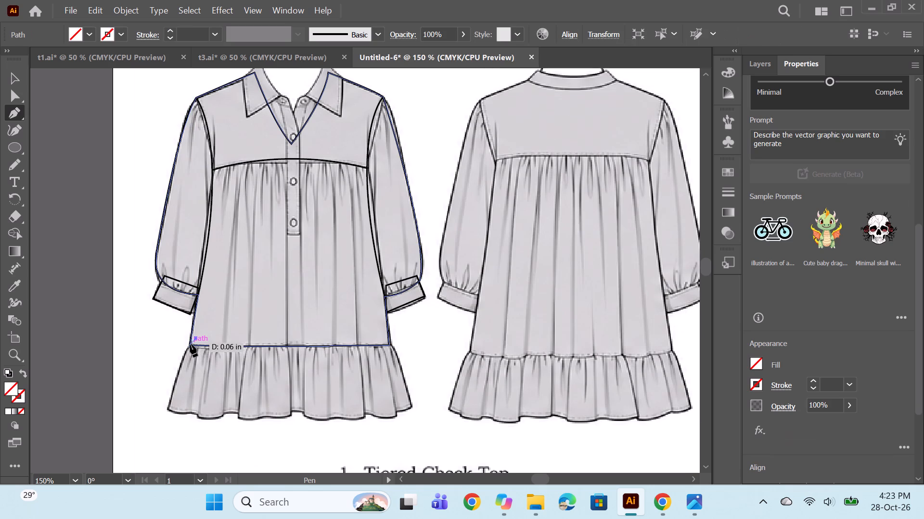
{"action": "left_click", "coordinate": [190, 344]}
{"action": "left_click_drag", "start_coordinate": [168, 410], "coordinate": [169, 426]}
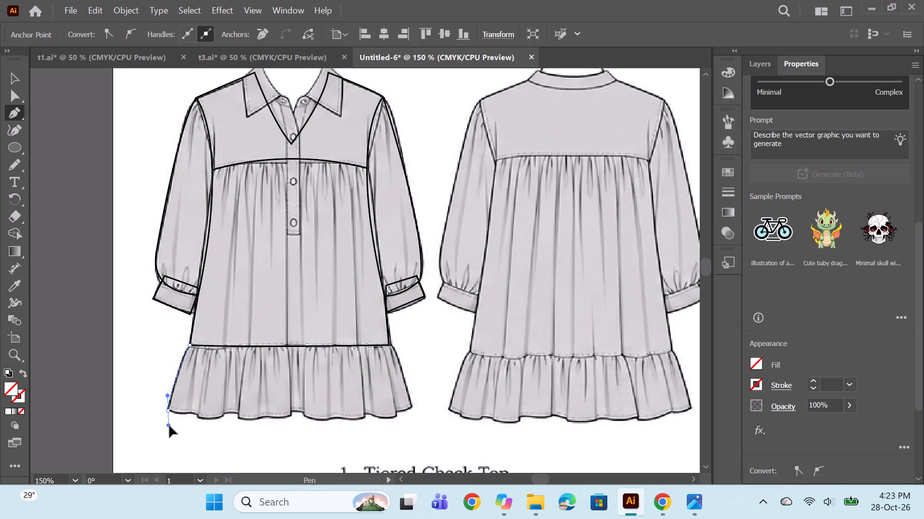
{"action": "left_click_drag", "start_coordinate": [169, 426], "coordinate": [169, 426]}
{"action": "left_click", "coordinate": [167, 408], "text": "alt"}
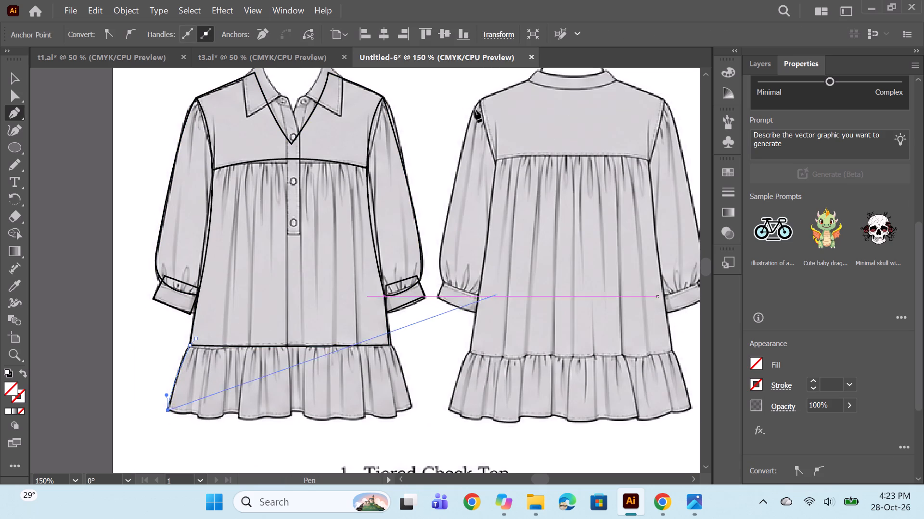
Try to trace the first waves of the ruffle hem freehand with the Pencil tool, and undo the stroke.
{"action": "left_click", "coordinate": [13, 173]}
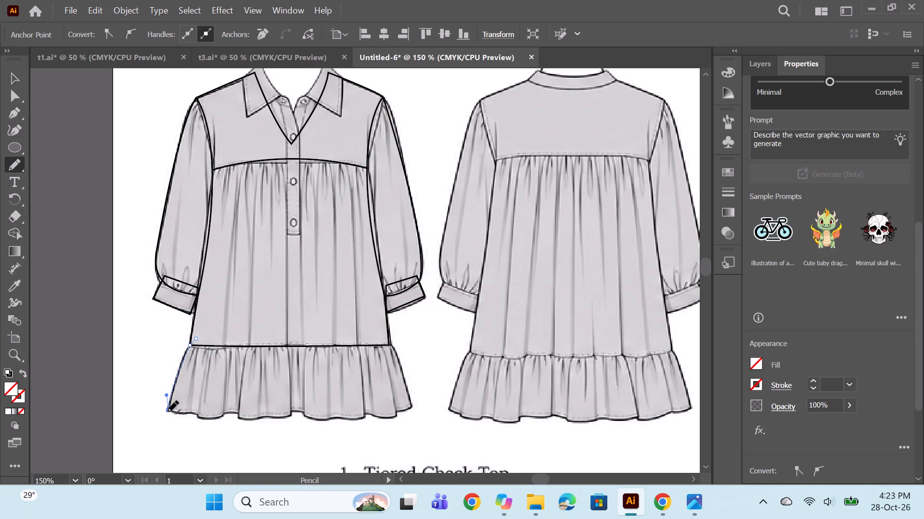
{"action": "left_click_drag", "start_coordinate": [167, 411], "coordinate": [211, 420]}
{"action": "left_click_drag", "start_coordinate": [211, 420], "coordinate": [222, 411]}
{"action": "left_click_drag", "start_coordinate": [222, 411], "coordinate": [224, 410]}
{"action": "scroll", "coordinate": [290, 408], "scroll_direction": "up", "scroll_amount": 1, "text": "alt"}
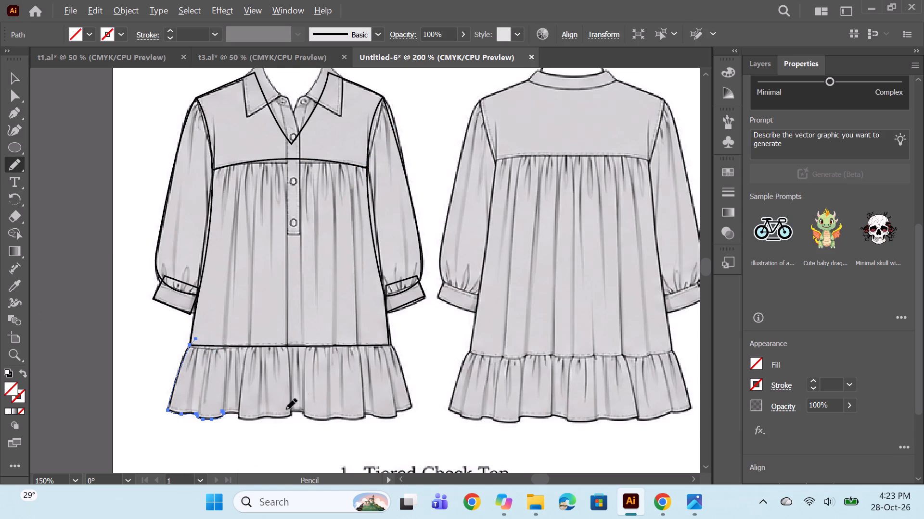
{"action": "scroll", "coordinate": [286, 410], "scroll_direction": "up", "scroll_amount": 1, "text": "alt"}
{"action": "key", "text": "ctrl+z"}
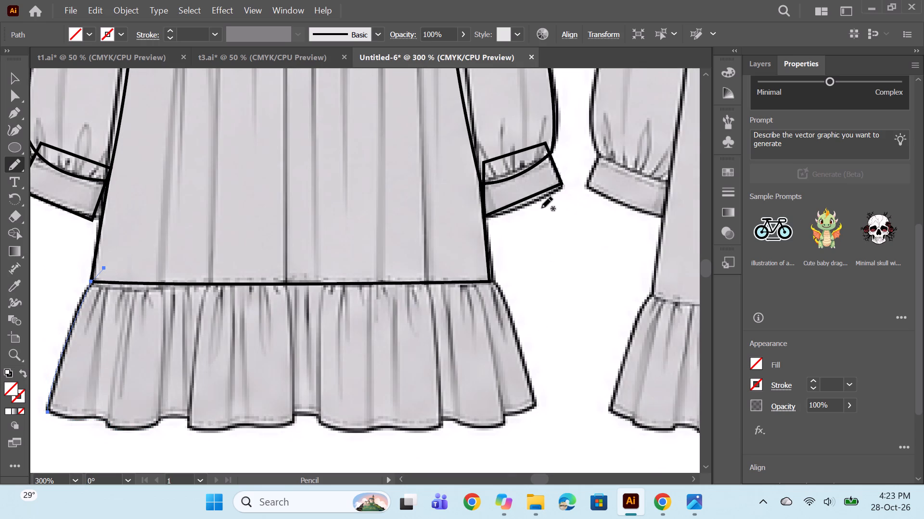
Trace the ruffle's wavy hem freehand from the left hem corner to the right one, continuing the left side edge's path.
{"action": "left_click_drag", "start_coordinate": [46, 413], "coordinate": [82, 424]}
{"action": "left_click_drag", "start_coordinate": [82, 424], "coordinate": [134, 431]}
{"action": "left_click_drag", "start_coordinate": [134, 431], "coordinate": [185, 417]}
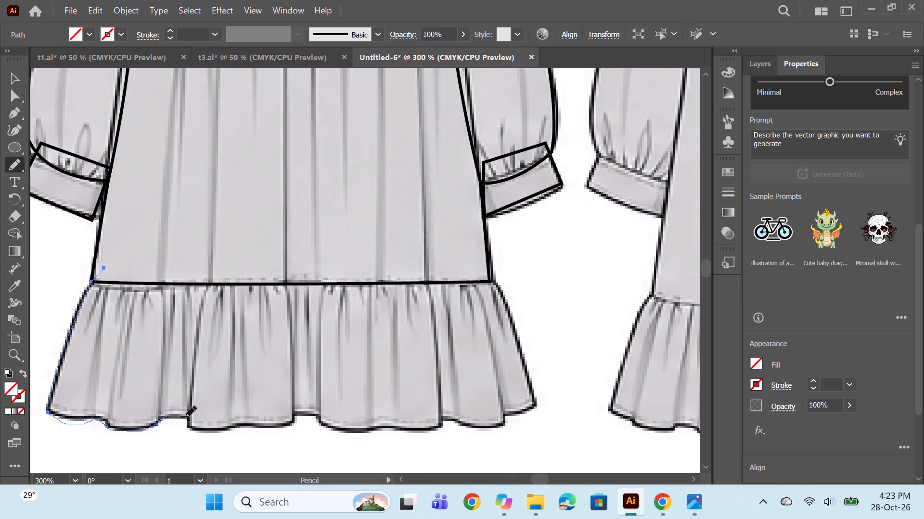
{"action": "left_click_drag", "start_coordinate": [185, 417], "coordinate": [251, 424]}
{"action": "left_click_drag", "start_coordinate": [251, 424], "coordinate": [308, 410]}
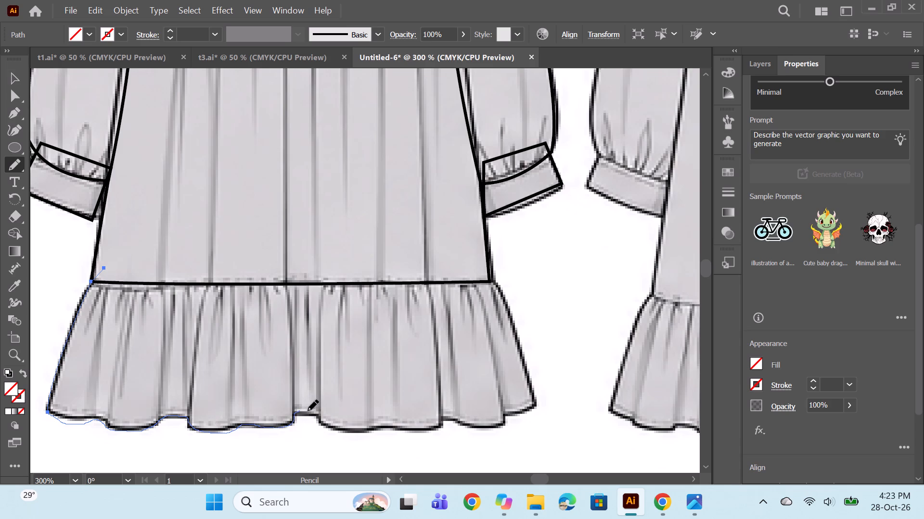
{"action": "left_click_drag", "start_coordinate": [308, 410], "coordinate": [396, 429]}
{"action": "left_click_drag", "start_coordinate": [396, 429], "coordinate": [483, 430]}
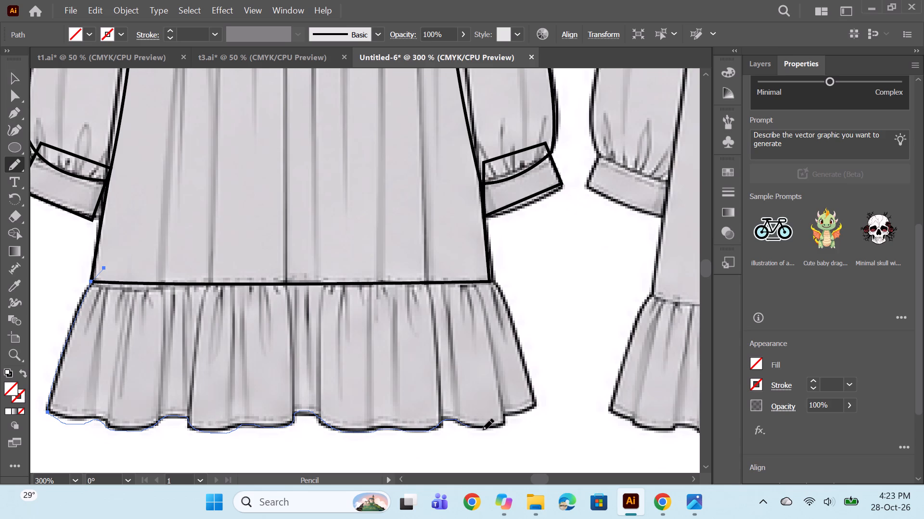
{"action": "left_click_drag", "start_coordinate": [483, 430], "coordinate": [534, 404]}
Trace the ruffle's right side edge as a curve, close the outline just above the tier seam, and give it a 0.75 pt black stroke.
{"action": "left_click", "coordinate": [14, 110]}
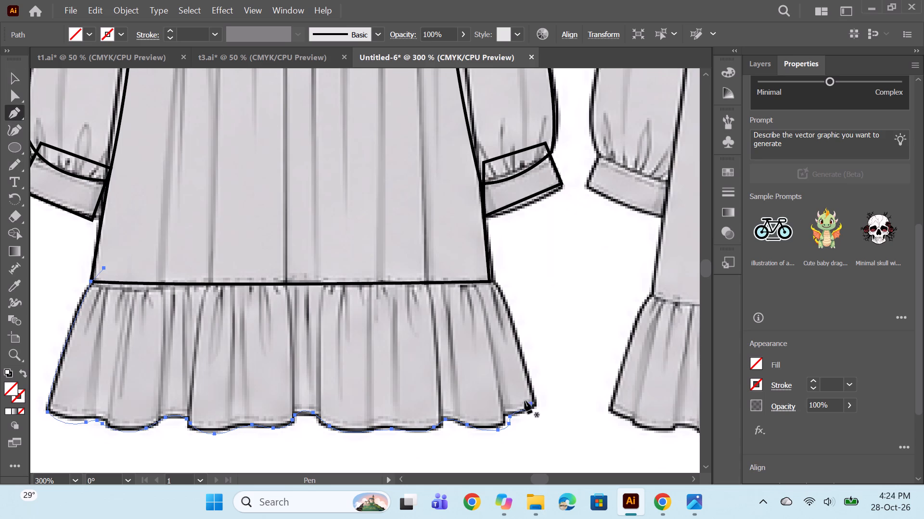
{"action": "left_click", "coordinate": [531, 402]}
{"action": "left_click_drag", "start_coordinate": [484, 273], "coordinate": [427, 236]}
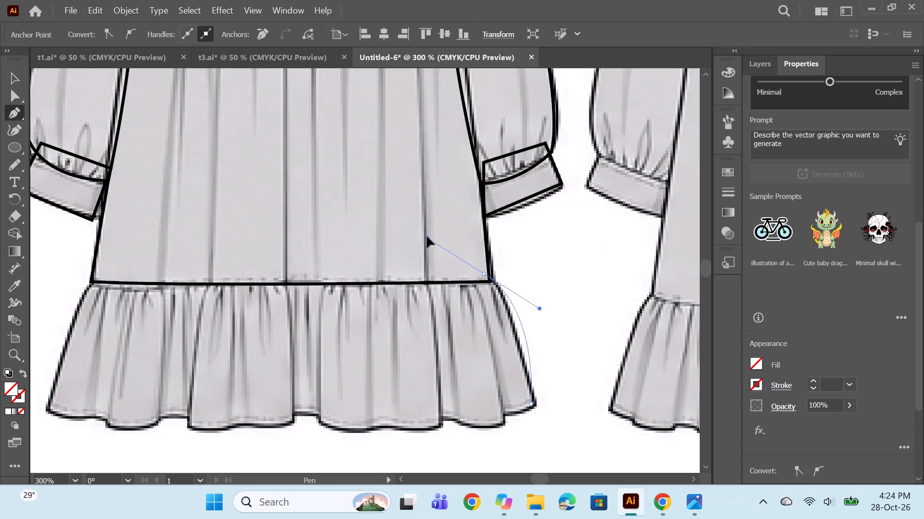
{"action": "left_click_drag", "start_coordinate": [427, 236], "coordinate": [441, 177]}
{"action": "left_click", "coordinate": [483, 273], "text": "alt"}
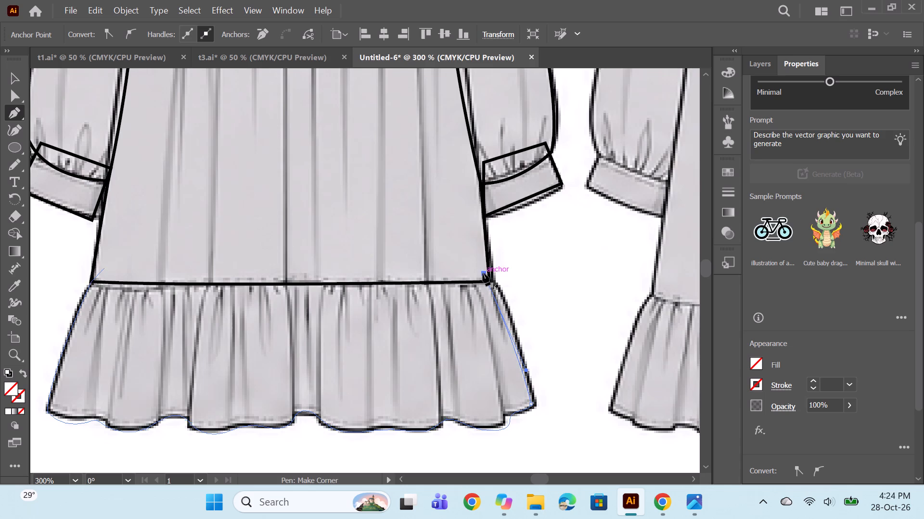
{"action": "left_click", "coordinate": [101, 270]}
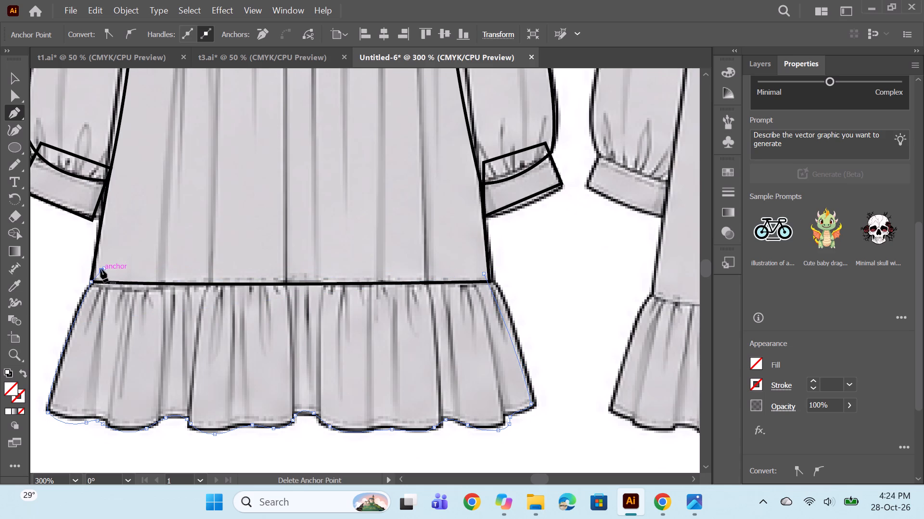
{"action": "key", "text": "ctrl+z"}
{"action": "left_click", "coordinate": [103, 270]}
{"action": "scroll", "coordinate": [400, 296], "scroll_direction": "down", "scroll_amount": 1, "text": "alt"}
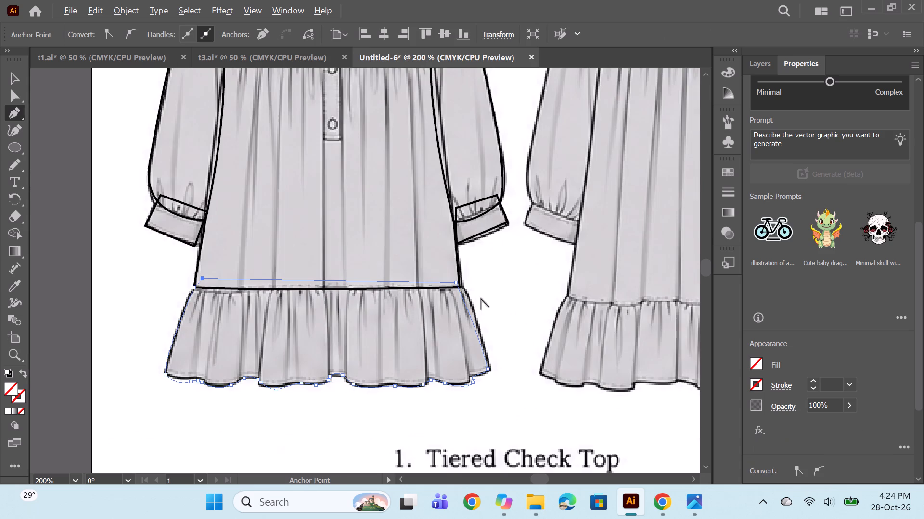
{"action": "triple_click", "coordinate": [809, 380]}
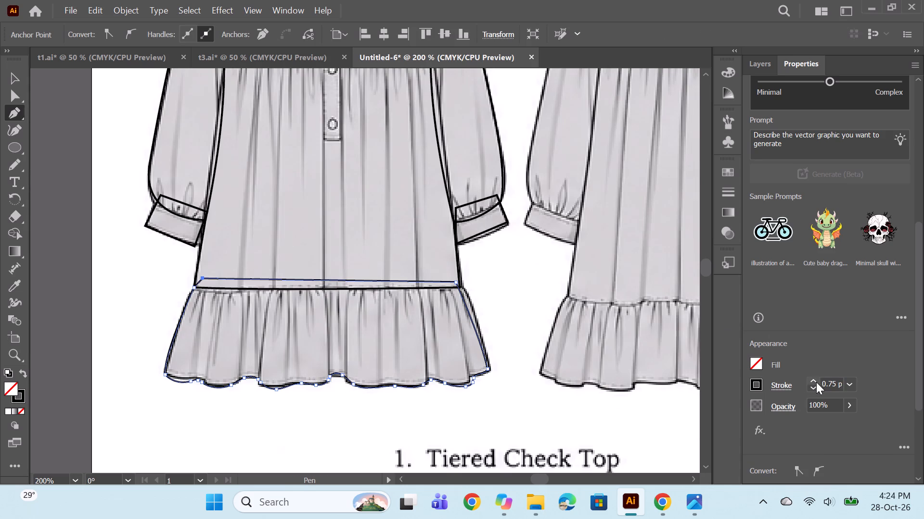
Move the ruffle outline's upper right corner point slightly outward towards the body's side seam.
{"action": "scroll", "coordinate": [479, 295], "scroll_direction": "up", "scroll_amount": 1, "text": "alt"}
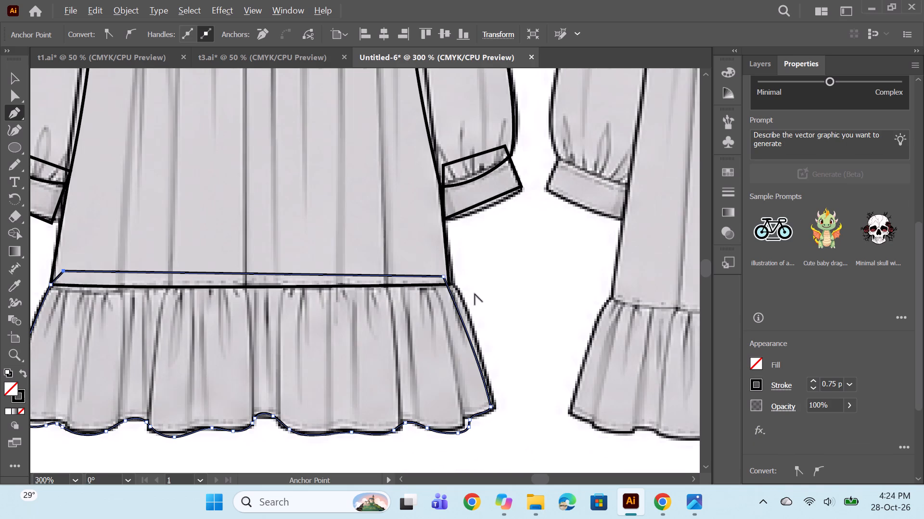
{"action": "scroll", "coordinate": [488, 299], "scroll_direction": "up", "scroll_amount": 2, "text": "alt"}
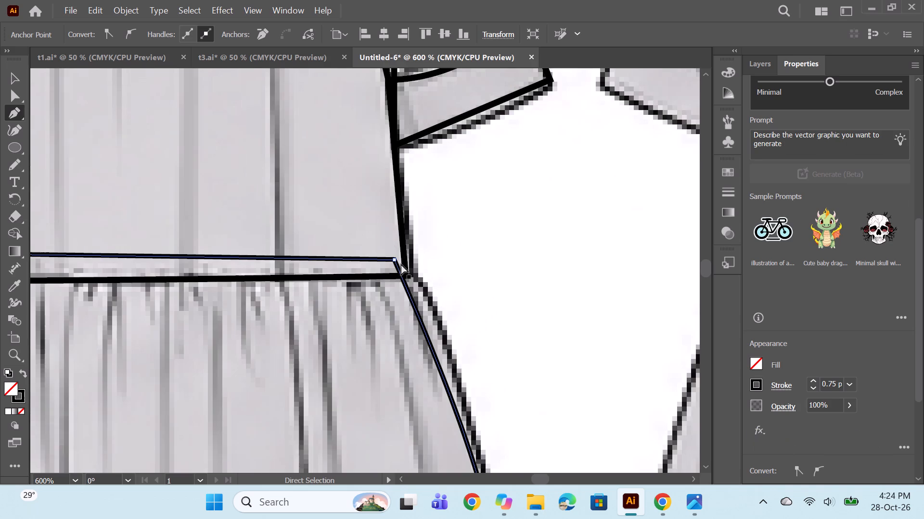
{"action": "left_click", "coordinate": [395, 258], "text": "ctrl"}
{"action": "left_click", "coordinate": [395, 258], "text": "ctrl"}
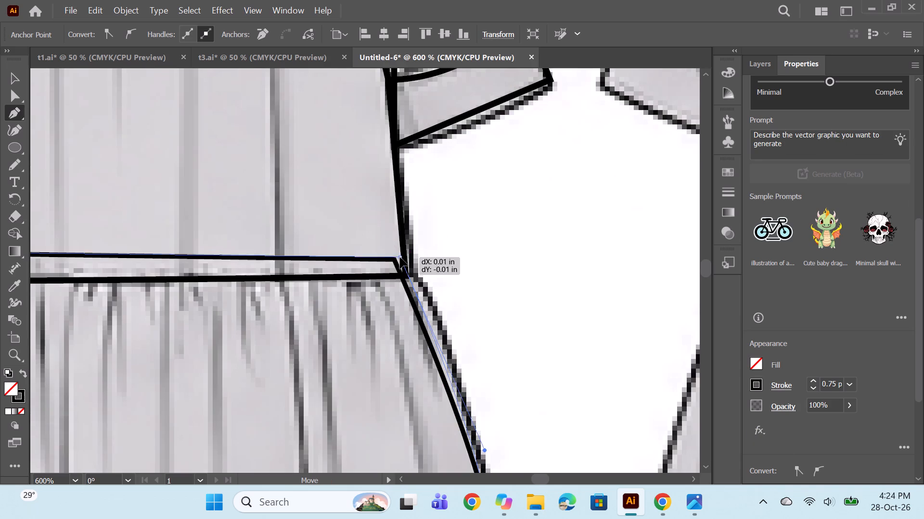
{"action": "scroll", "coordinate": [500, 306], "scroll_direction": "down", "scroll_amount": 3, "text": "alt"}
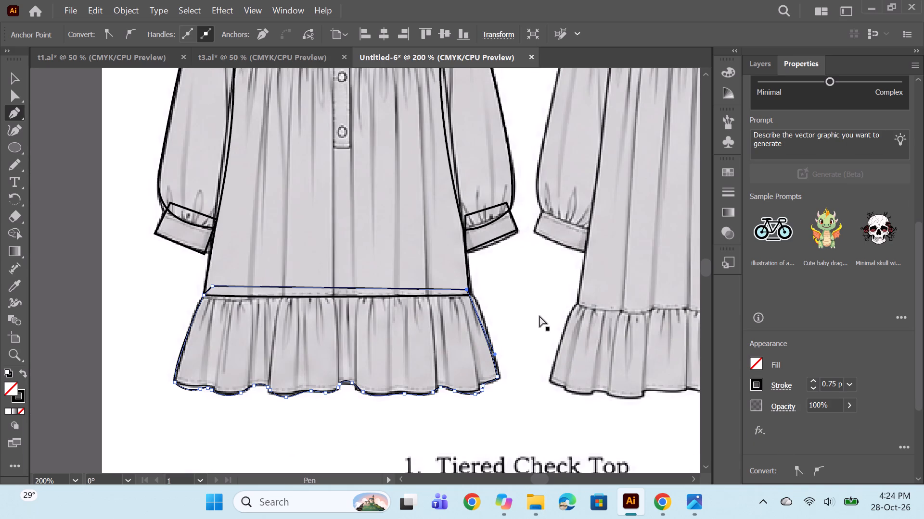
{"action": "left_click", "coordinate": [539, 316], "text": "ctrl"}
Select all the traced paths of the front view, leaving the image out, and fill them with a very light grey.
{"action": "scroll", "coordinate": [523, 307], "scroll_direction": "down", "scroll_amount": 2, "text": "alt"}
{"action": "left_click", "coordinate": [762, 64]}
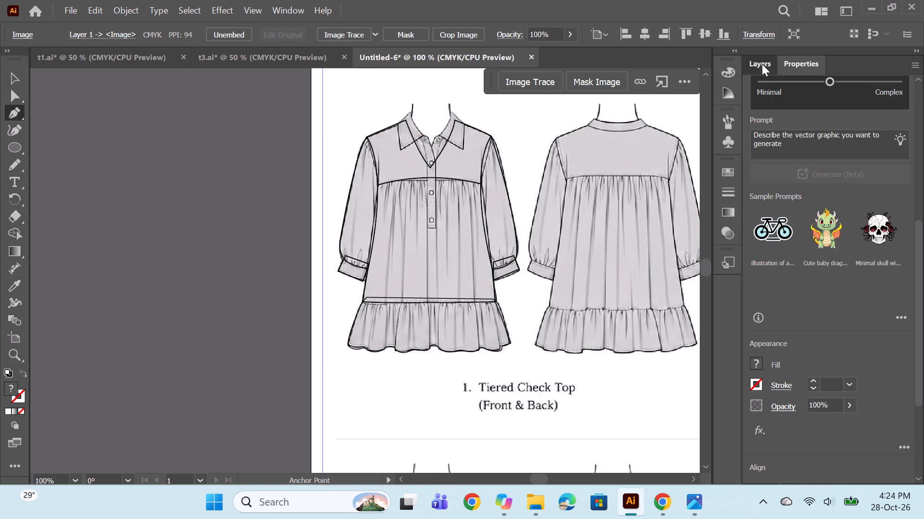
{"action": "left_click_drag", "start_coordinate": [791, 112], "coordinate": [797, 111]}
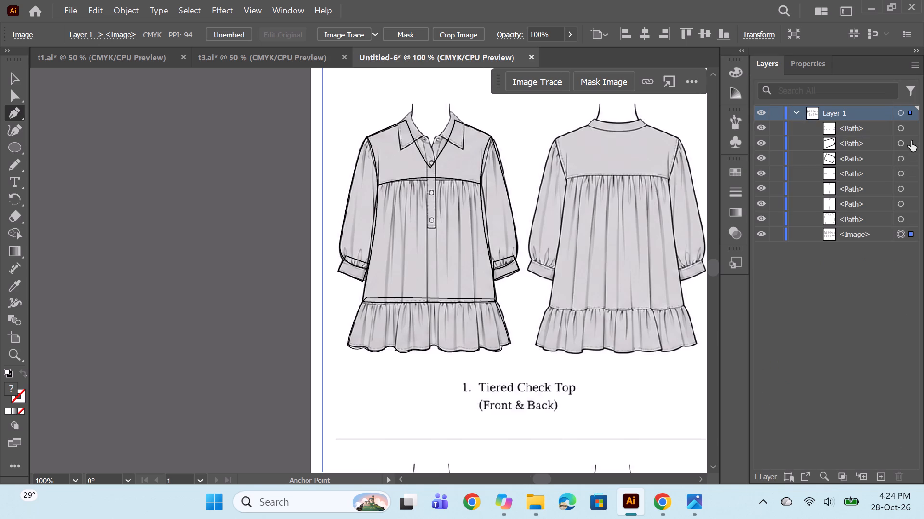
{"action": "left_click", "coordinate": [901, 128]}
{"action": "left_click", "coordinate": [902, 218], "text": "shift"}
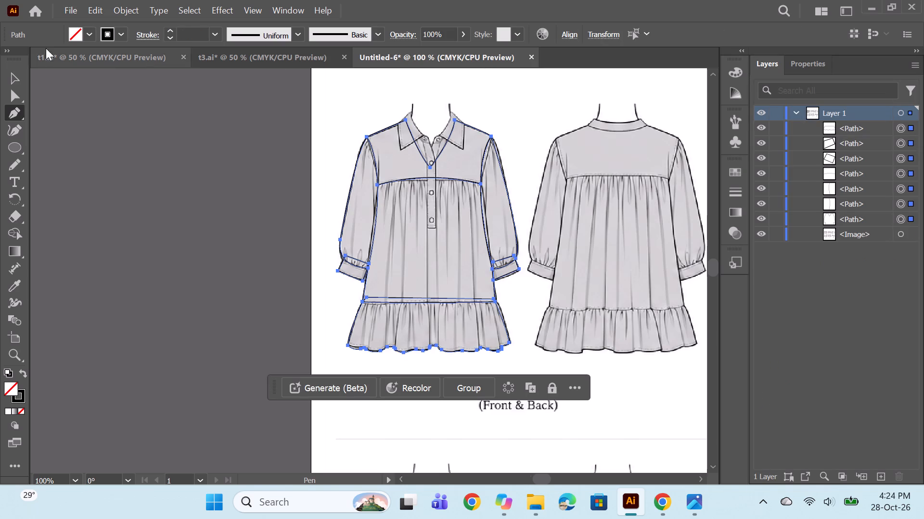
{"action": "left_click", "coordinate": [88, 35]}
{"action": "left_click", "coordinate": [110, 97]}
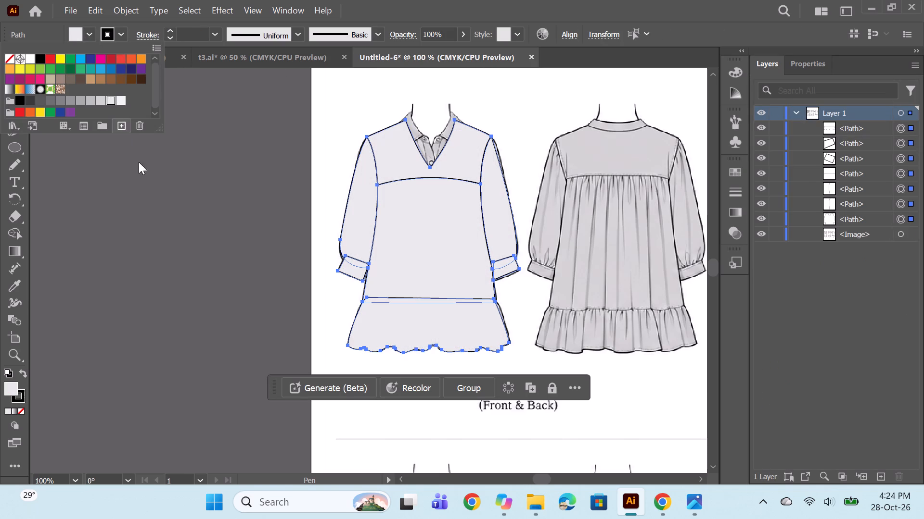
{"action": "left_click", "coordinate": [158, 227], "text": "ctrl"}
Reorder the front view's paths so the ruffle lies just above the image and the two cuffs lie behind the sleeves.
{"action": "left_click_drag", "start_coordinate": [841, 126], "coordinate": [842, 174]}
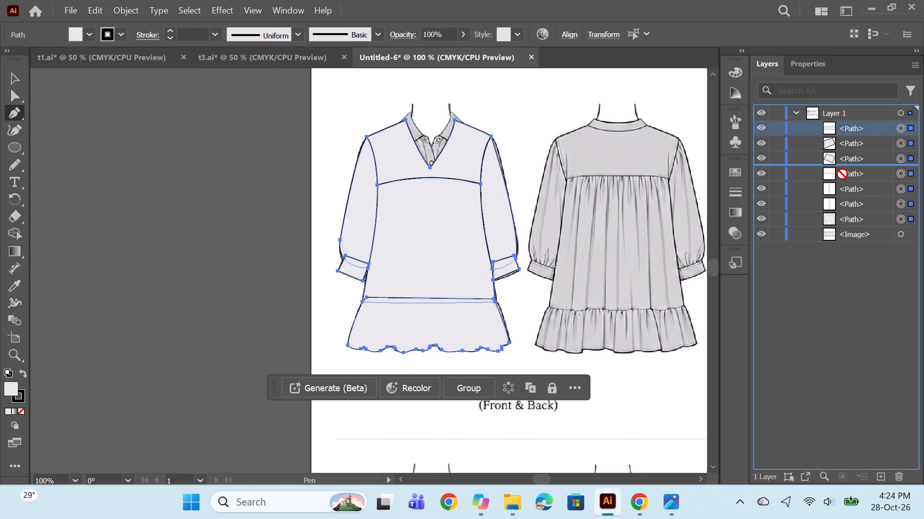
{"action": "left_click_drag", "start_coordinate": [842, 174], "coordinate": [845, 224]}
{"action": "left_click_drag", "start_coordinate": [845, 123], "coordinate": [848, 210]}
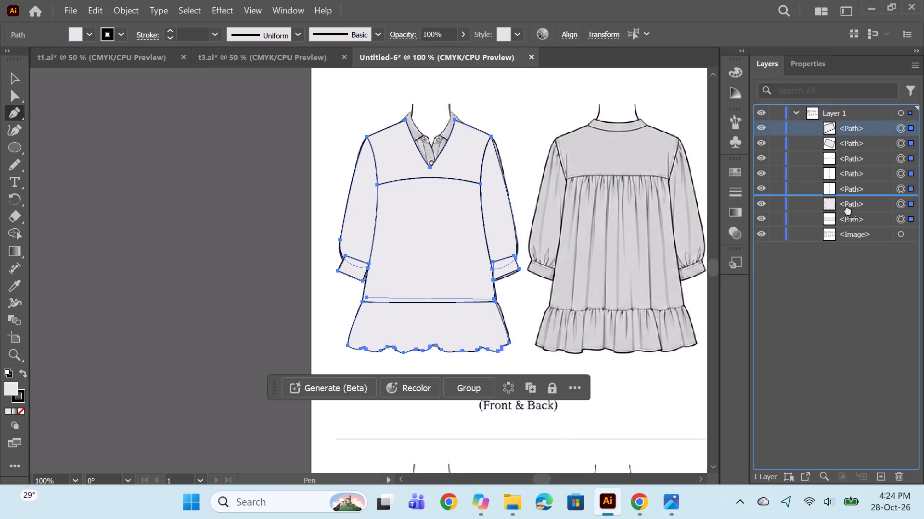
{"action": "left_click_drag", "start_coordinate": [848, 210], "coordinate": [848, 216]}
{"action": "left_click_drag", "start_coordinate": [846, 125], "coordinate": [845, 198]}
{"action": "left_click_drag", "start_coordinate": [842, 128], "coordinate": [849, 215]}
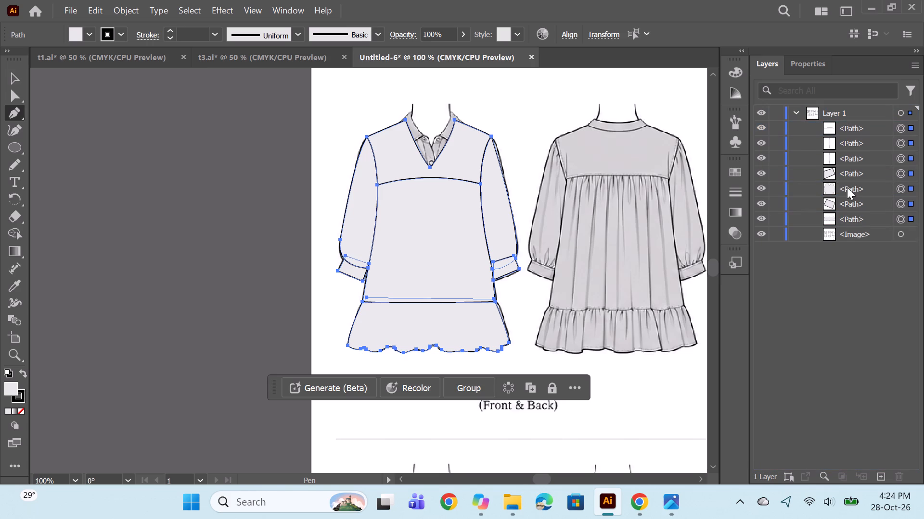
{"action": "left_click_drag", "start_coordinate": [848, 177], "coordinate": [848, 201]}
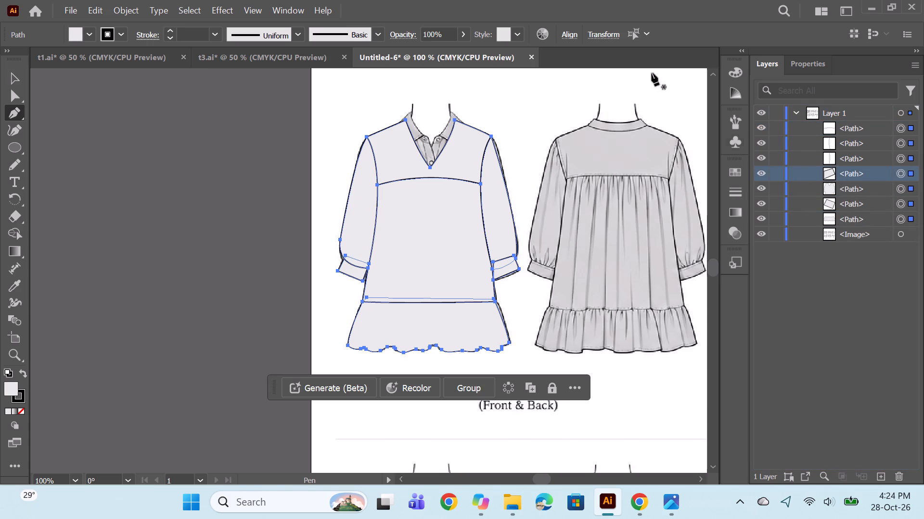
{"action": "left_click", "coordinate": [266, 199], "text": "ctrl"}
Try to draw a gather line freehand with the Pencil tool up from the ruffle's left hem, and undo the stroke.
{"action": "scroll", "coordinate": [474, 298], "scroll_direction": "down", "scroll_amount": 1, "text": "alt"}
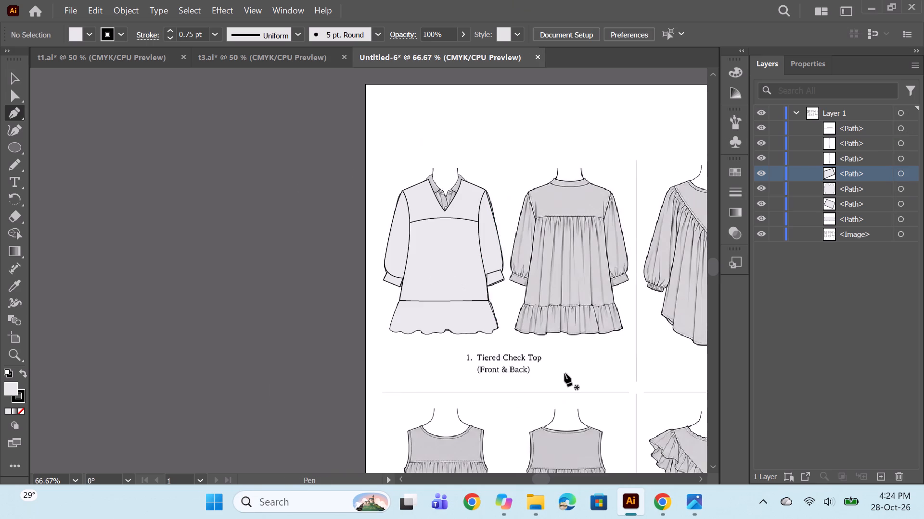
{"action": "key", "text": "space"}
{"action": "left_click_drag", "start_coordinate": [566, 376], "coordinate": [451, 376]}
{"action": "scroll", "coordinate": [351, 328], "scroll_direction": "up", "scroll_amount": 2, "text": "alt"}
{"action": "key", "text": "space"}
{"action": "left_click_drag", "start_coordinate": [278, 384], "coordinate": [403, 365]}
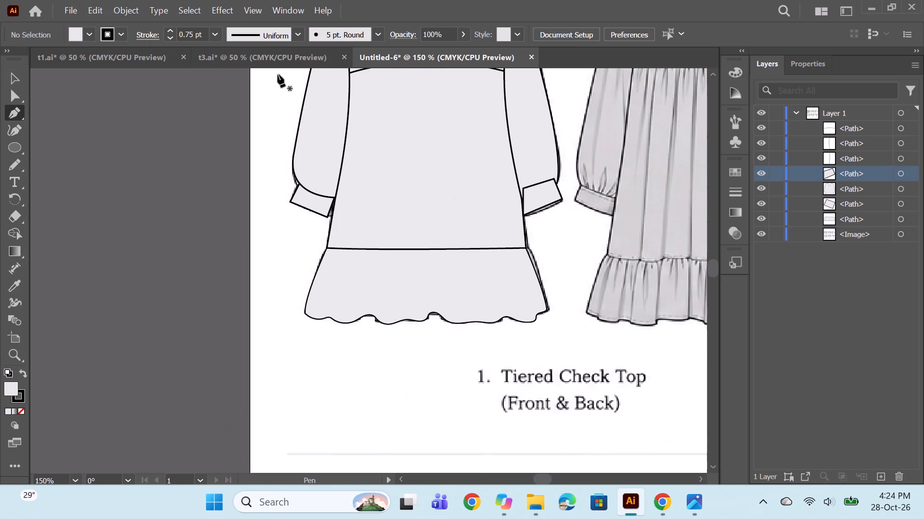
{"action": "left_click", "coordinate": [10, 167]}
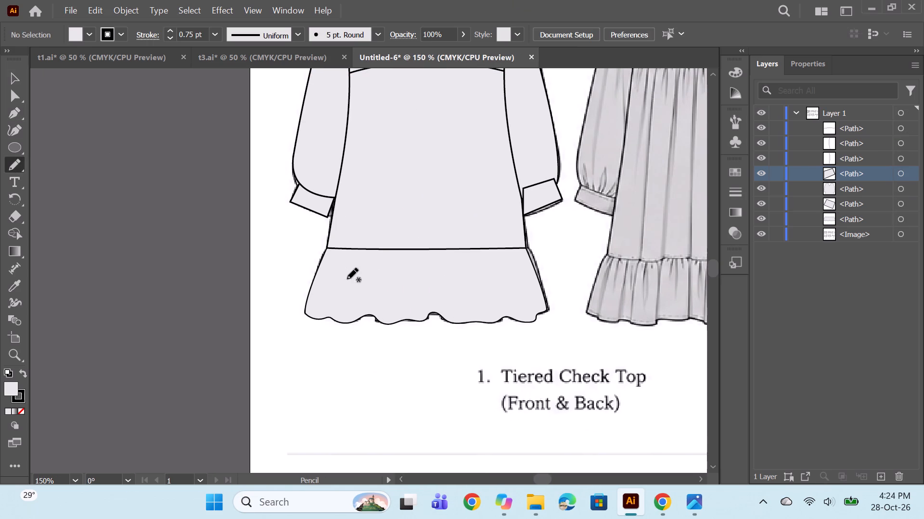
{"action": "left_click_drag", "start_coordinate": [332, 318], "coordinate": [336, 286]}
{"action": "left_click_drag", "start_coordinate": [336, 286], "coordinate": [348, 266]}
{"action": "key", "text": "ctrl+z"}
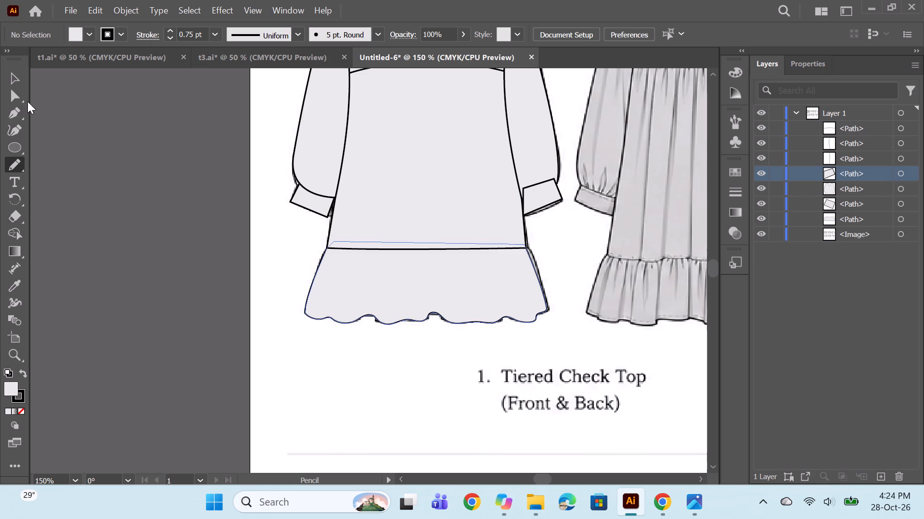
Draw a curved gather line with the Pen tool up from the ruffle's left hem, and give it a 0.25 pt stroke.
{"action": "left_click", "coordinate": [15, 111]}
{"action": "left_click", "coordinate": [329, 316]}
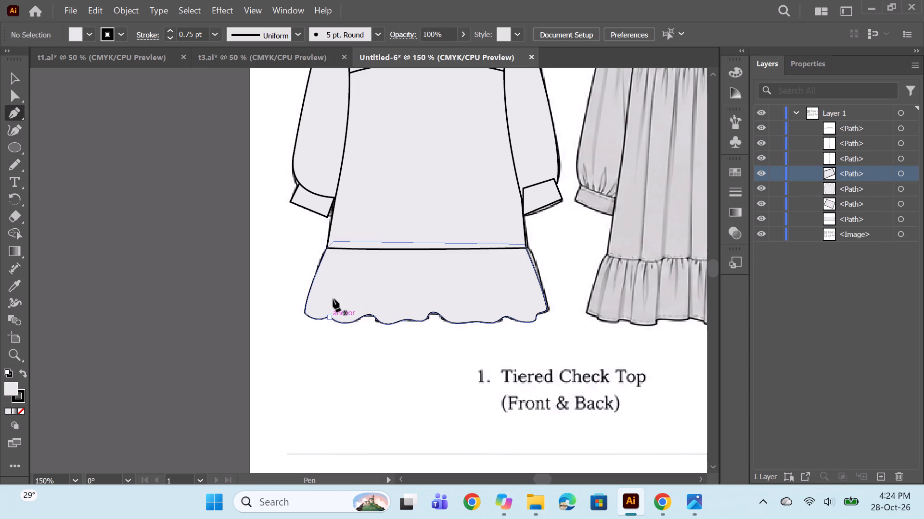
{"action": "left_click_drag", "start_coordinate": [343, 265], "coordinate": [352, 255]}
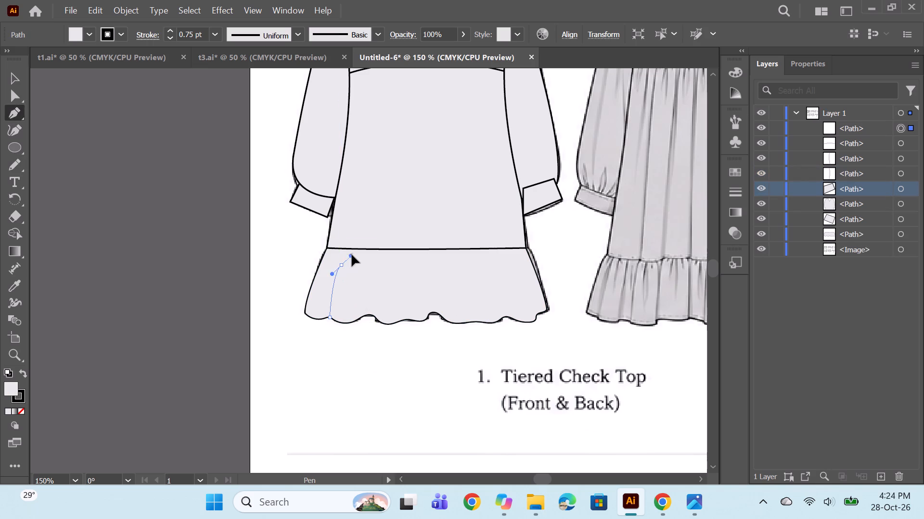
{"action": "left_click_drag", "start_coordinate": [352, 255], "coordinate": [355, 239]}
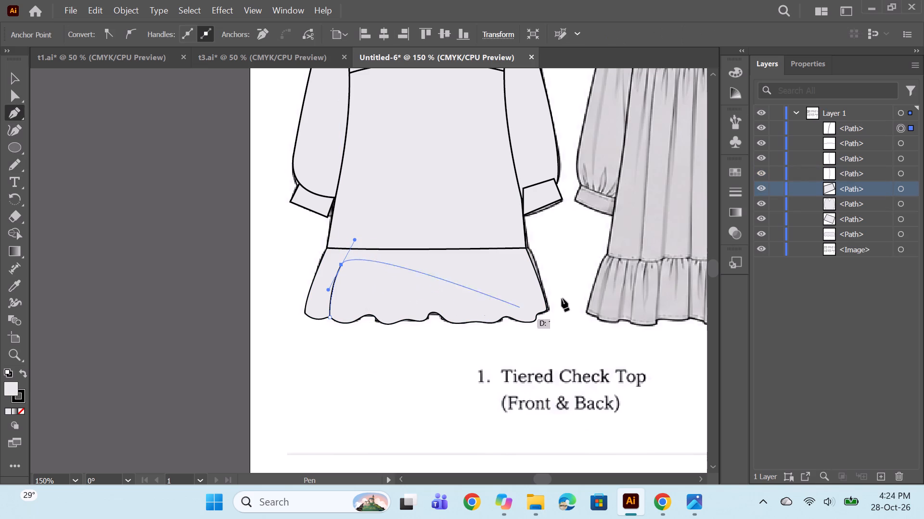
{"action": "left_click", "coordinate": [736, 197]}
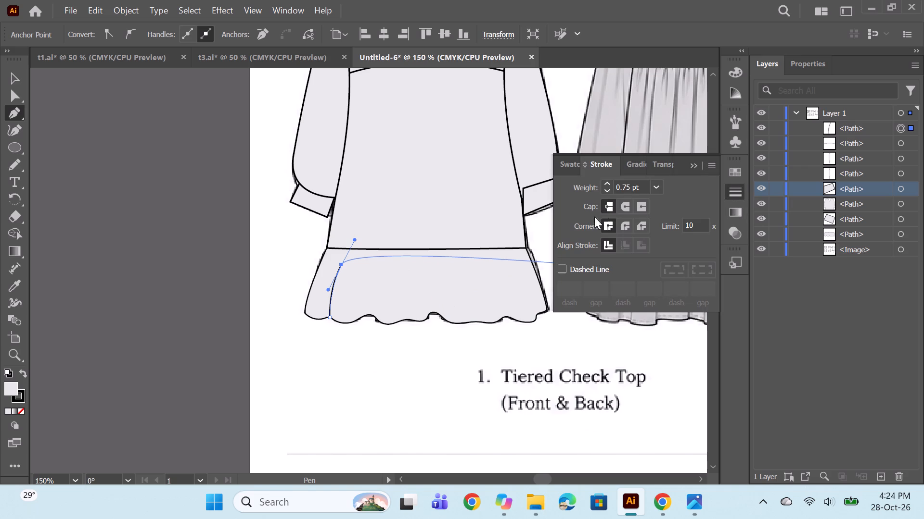
{"action": "double_click", "coordinate": [605, 191]}
{"action": "left_click", "coordinate": [417, 351], "text": "ctrl"}
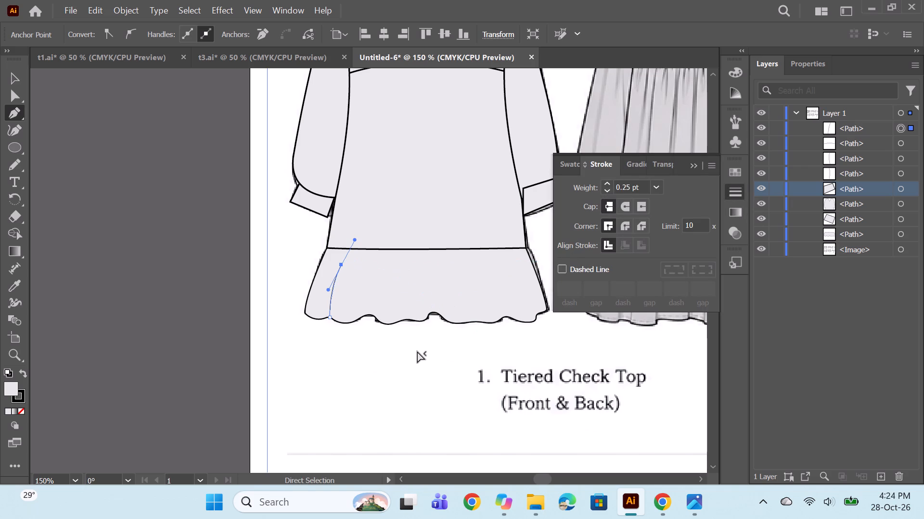
Draw four more separate curved gather lines up from the hem waves across the left half of the ruffle.
{"action": "left_click", "coordinate": [352, 322]}
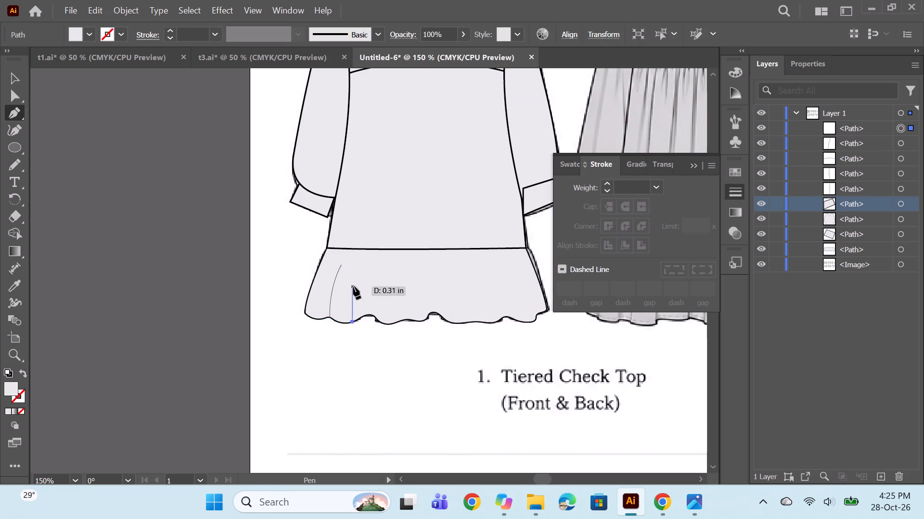
{"action": "left_click_drag", "start_coordinate": [353, 286], "coordinate": [357, 257]}
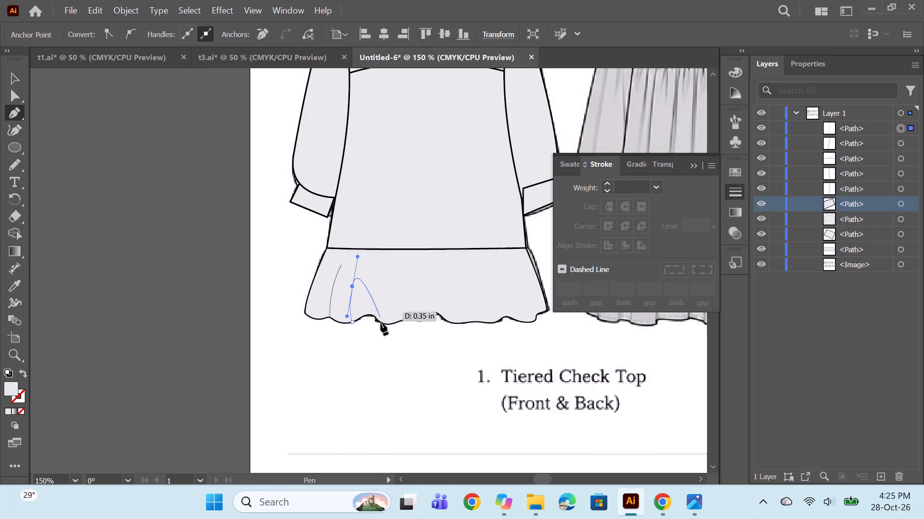
{"action": "left_click", "coordinate": [371, 329], "text": "ctrl"}
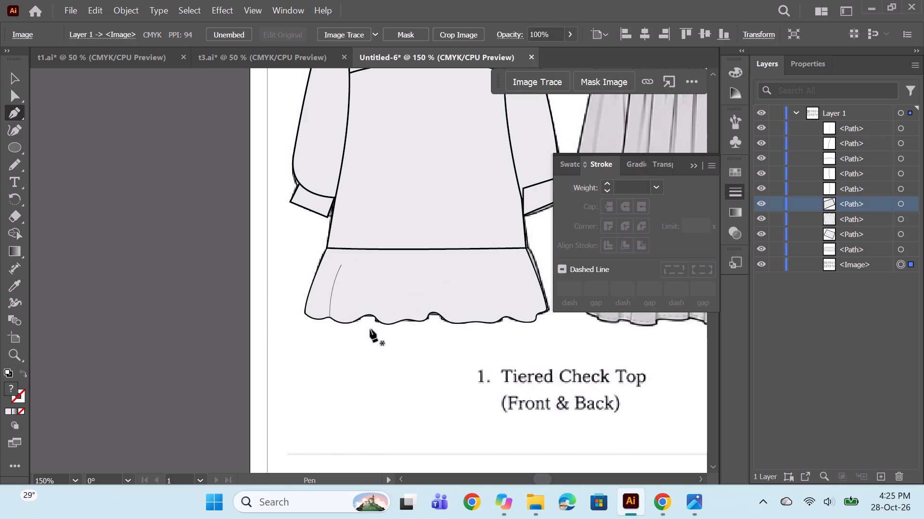
{"action": "left_click", "coordinate": [375, 317]}
{"action": "left_click_drag", "start_coordinate": [377, 265], "coordinate": [377, 263]}
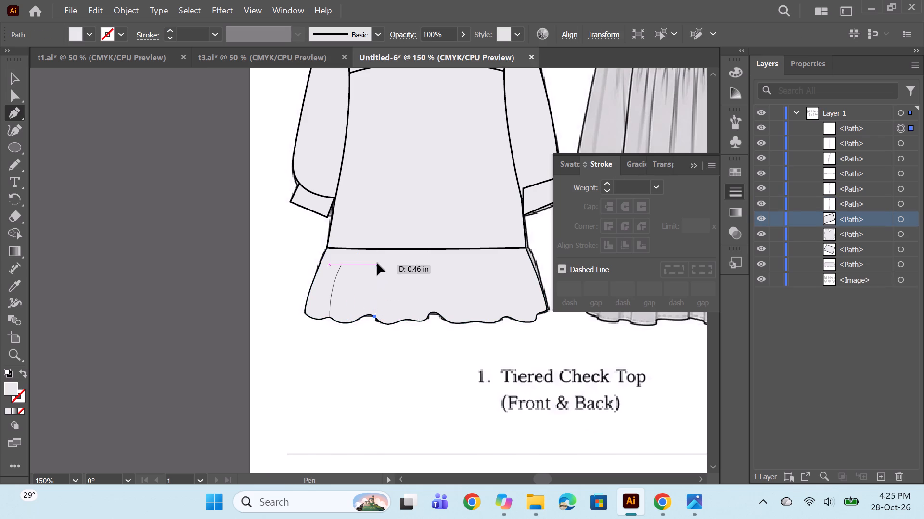
{"action": "left_click_drag", "start_coordinate": [377, 263], "coordinate": [382, 241]}
{"action": "left_click", "coordinate": [404, 375], "text": "ctrl"}
{"action": "left_click", "coordinate": [400, 321]}
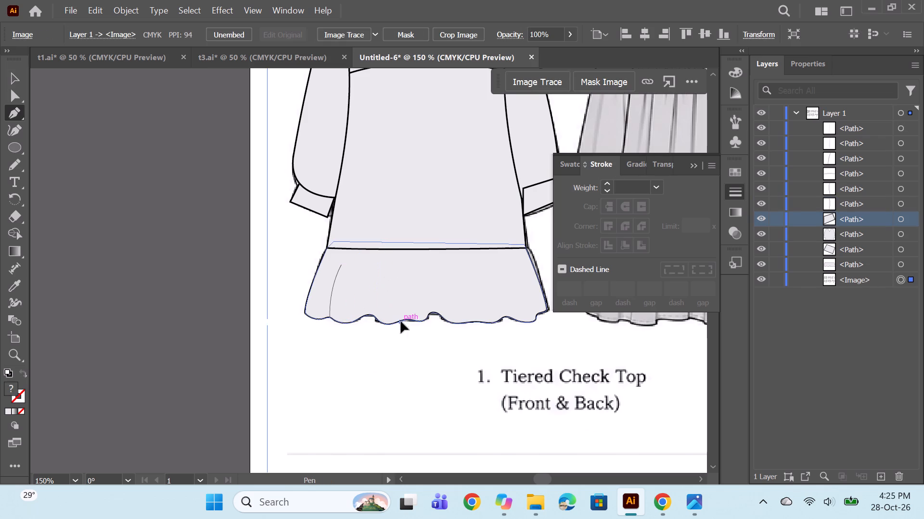
{"action": "left_click_drag", "start_coordinate": [400, 291], "coordinate": [396, 282]}
{"action": "left_click", "coordinate": [426, 390], "text": "ctrl"}
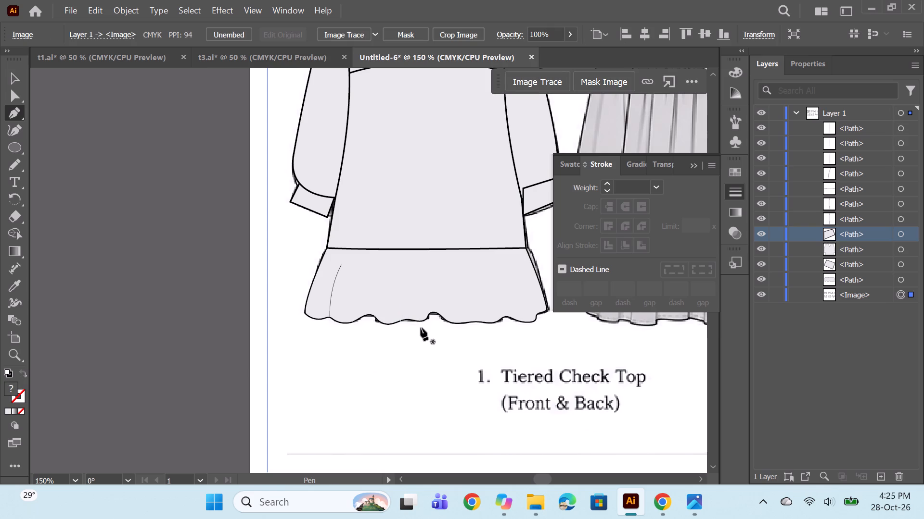
{"action": "left_click", "coordinate": [418, 321]}
{"action": "left_click_drag", "start_coordinate": [412, 267], "coordinate": [405, 245]}
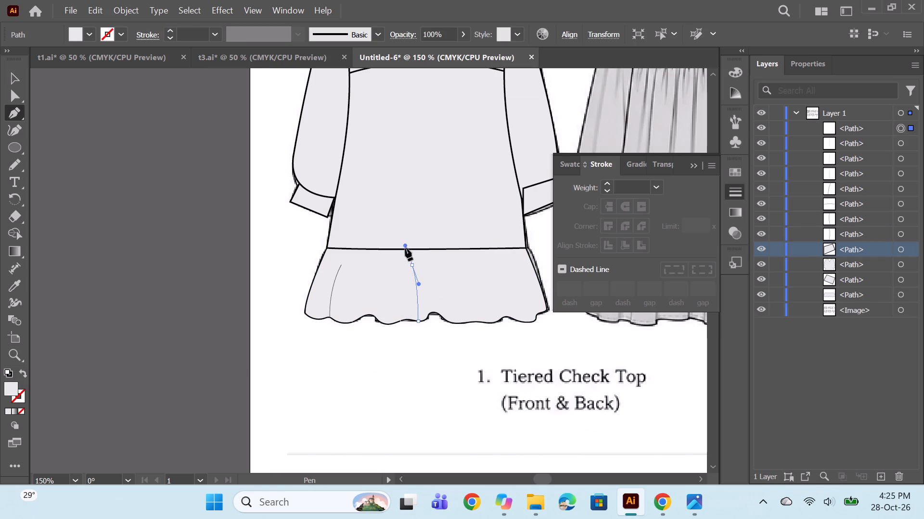
{"action": "left_click", "coordinate": [414, 412], "text": "ctrl"}
Draw three separate gather lines up from the hem, from just right of the ruffle's centre towards its right side.
{"action": "left_click", "coordinate": [443, 318]}
{"action": "left_click_drag", "start_coordinate": [438, 267], "coordinate": [439, 262]}
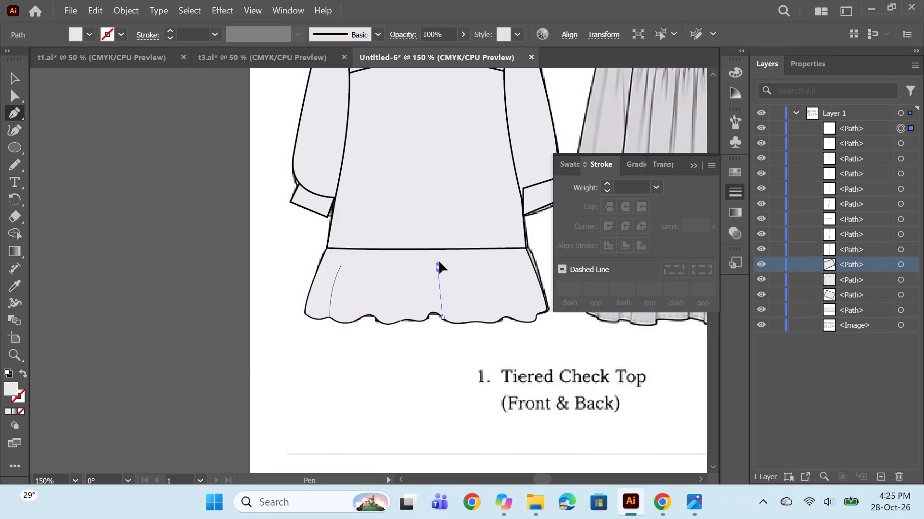
{"action": "left_click_drag", "start_coordinate": [439, 262], "coordinate": [441, 256]}
{"action": "left_click", "coordinate": [445, 351], "text": "ctrl"}
{"action": "left_click", "coordinate": [463, 321]}
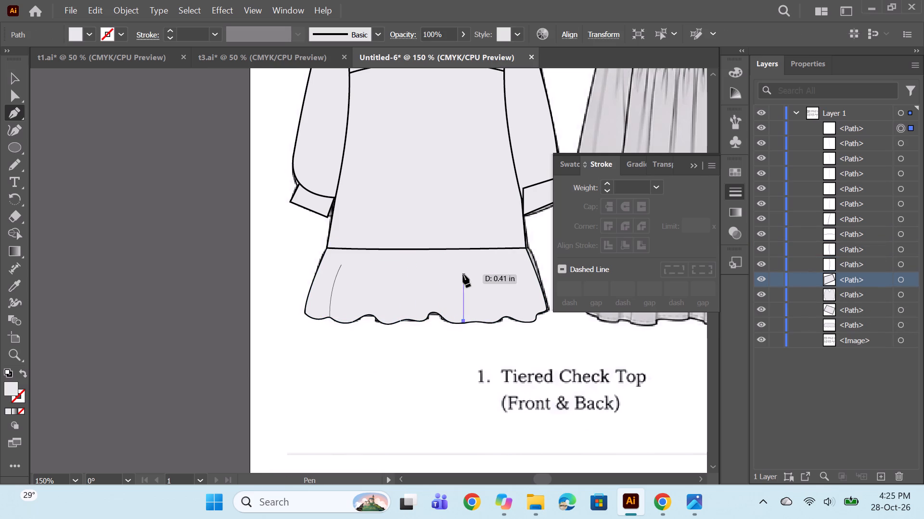
{"action": "left_click_drag", "start_coordinate": [463, 274], "coordinate": [459, 253]}
{"action": "left_click", "coordinate": [455, 373], "text": "ctrl"}
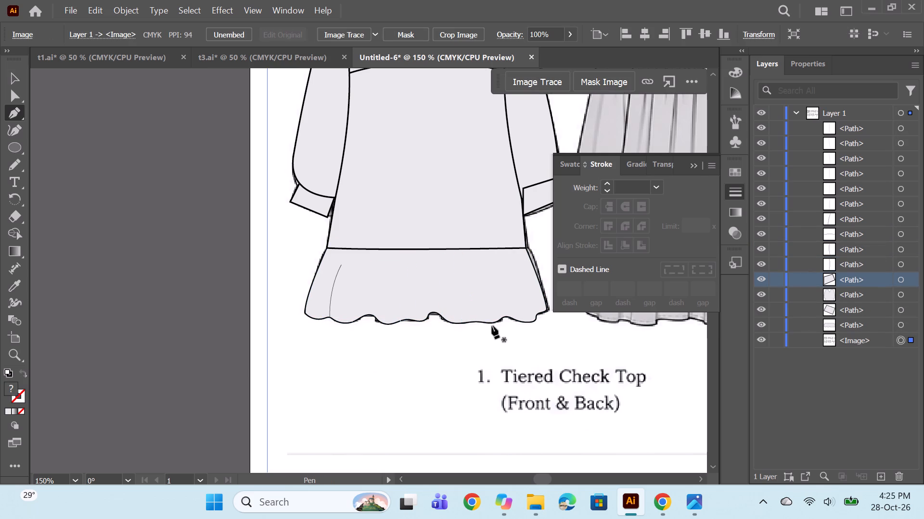
{"action": "left_click", "coordinate": [485, 322]}
{"action": "left_click_drag", "start_coordinate": [480, 266], "coordinate": [472, 245]}
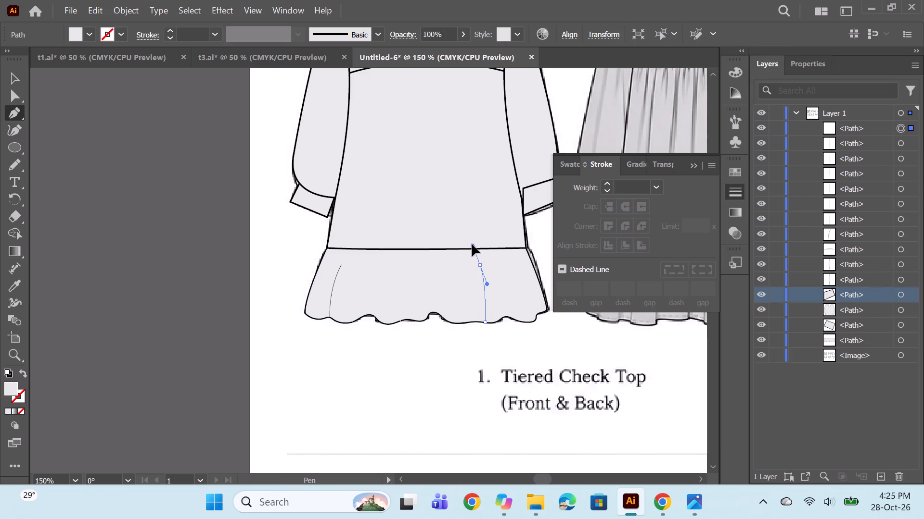
{"action": "left_click_drag", "start_coordinate": [472, 245], "coordinate": [472, 243]}
{"action": "left_click", "coordinate": [478, 356], "text": "ctrl"}
Draw three separate curved gather lines up from the hem at the ruffle's right end, the last near the side edge.
{"action": "left_click", "coordinate": [500, 318]}
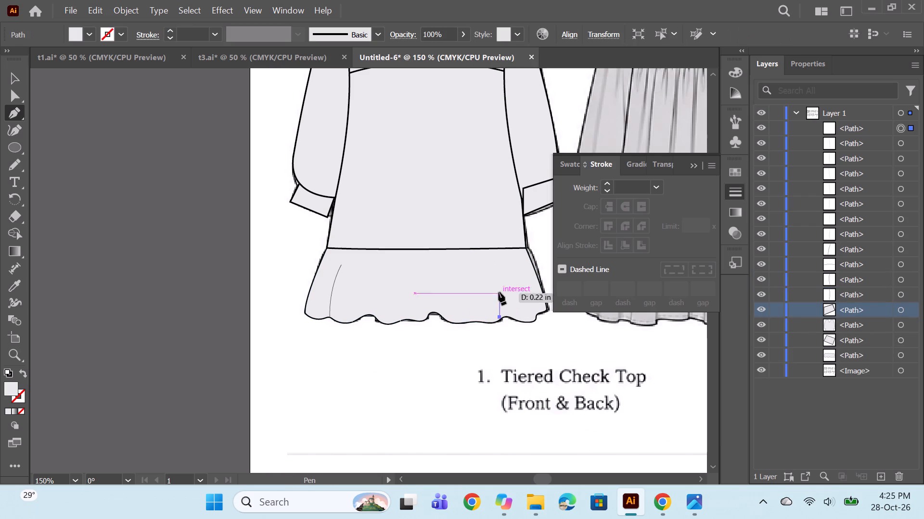
{"action": "key", "text": "ctrl+z"}
{"action": "left_click", "coordinate": [501, 320]}
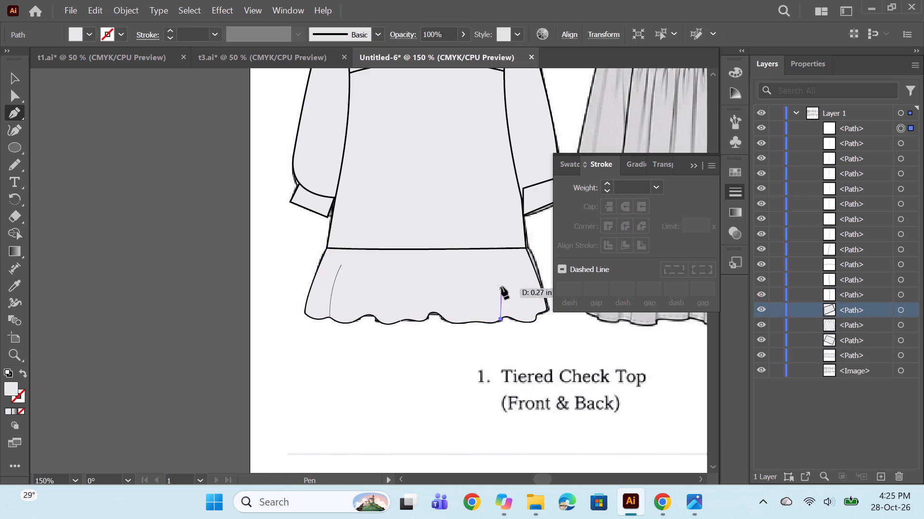
{"action": "left_click_drag", "start_coordinate": [500, 285], "coordinate": [504, 268]}
{"action": "left_click", "coordinate": [508, 360], "text": "ctrl"}
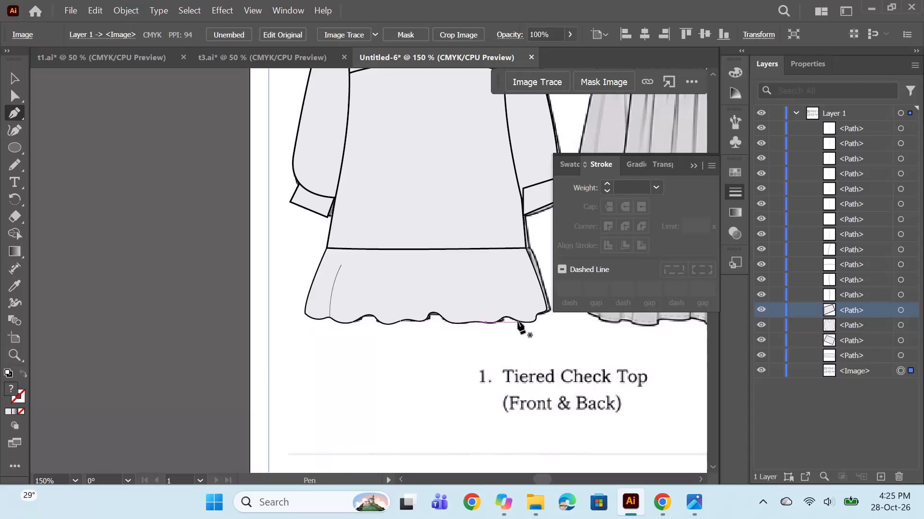
{"action": "left_click", "coordinate": [516, 320]}
{"action": "left_click_drag", "start_coordinate": [500, 260], "coordinate": [492, 251]}
{"action": "left_click", "coordinate": [498, 359], "text": "ctrl"}
{"action": "left_click", "coordinate": [534, 320]}
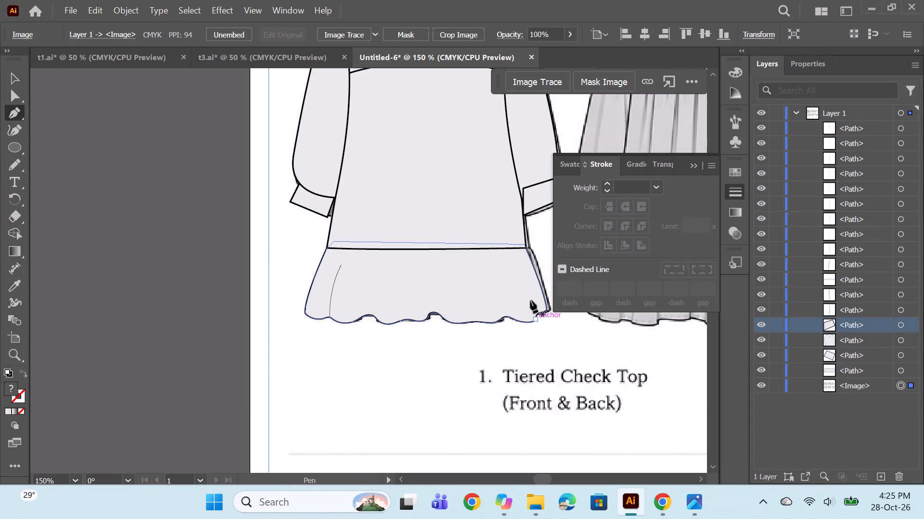
{"action": "left_click_drag", "start_coordinate": [523, 261], "coordinate": [514, 236]}
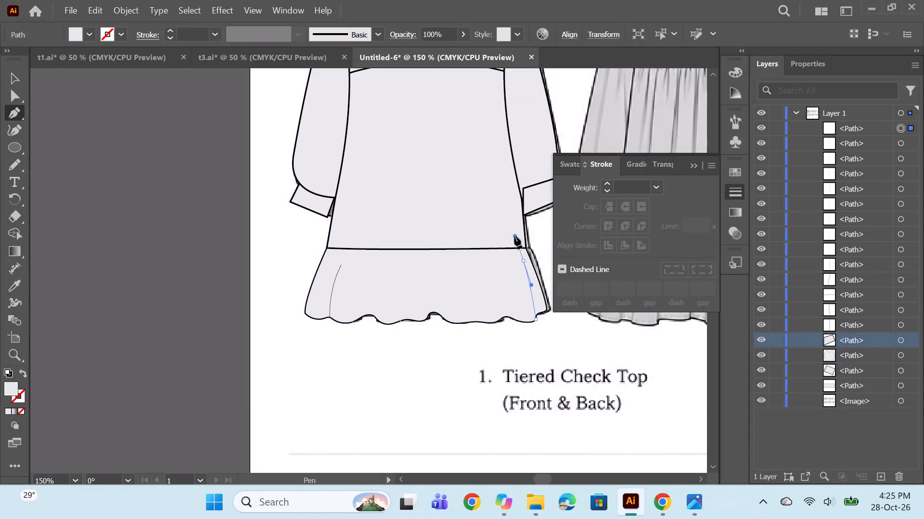
{"action": "left_click", "coordinate": [548, 340], "text": "ctrl"}
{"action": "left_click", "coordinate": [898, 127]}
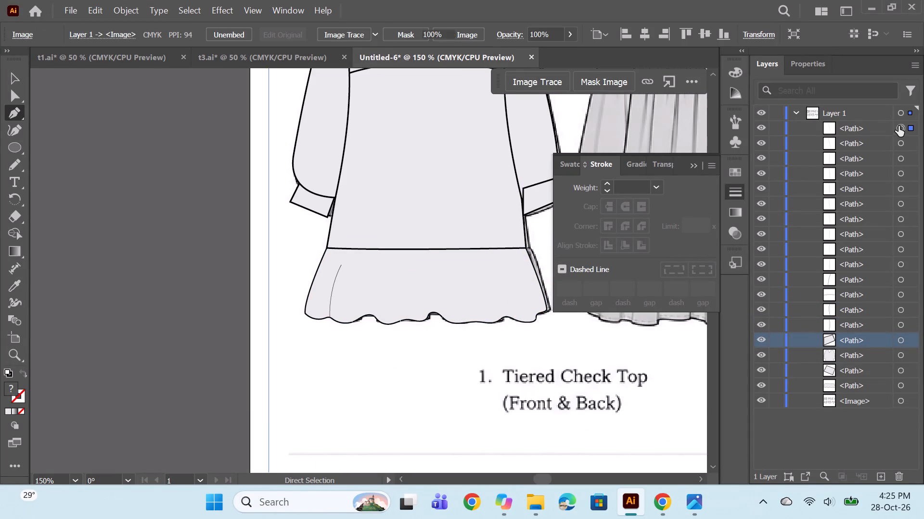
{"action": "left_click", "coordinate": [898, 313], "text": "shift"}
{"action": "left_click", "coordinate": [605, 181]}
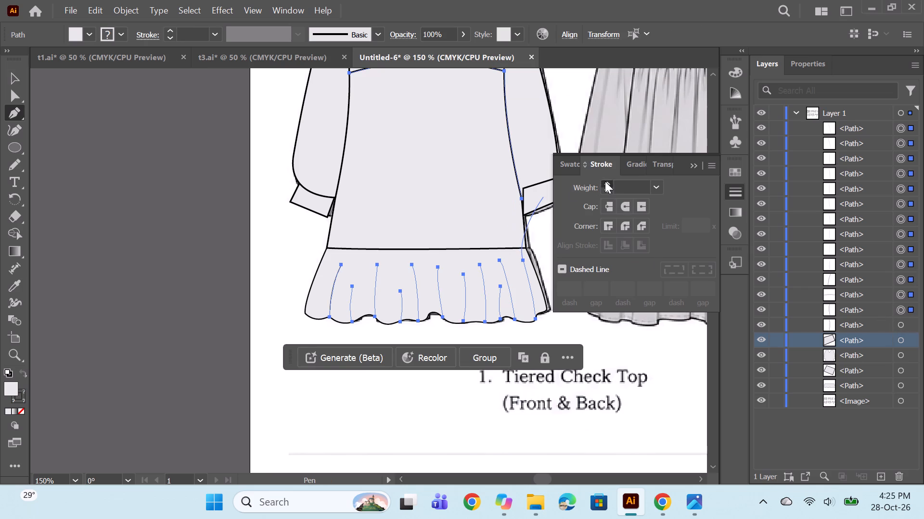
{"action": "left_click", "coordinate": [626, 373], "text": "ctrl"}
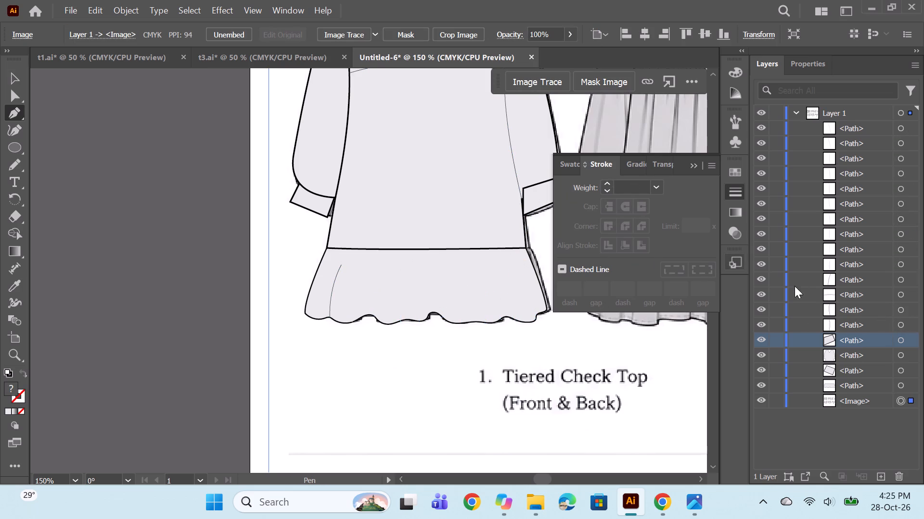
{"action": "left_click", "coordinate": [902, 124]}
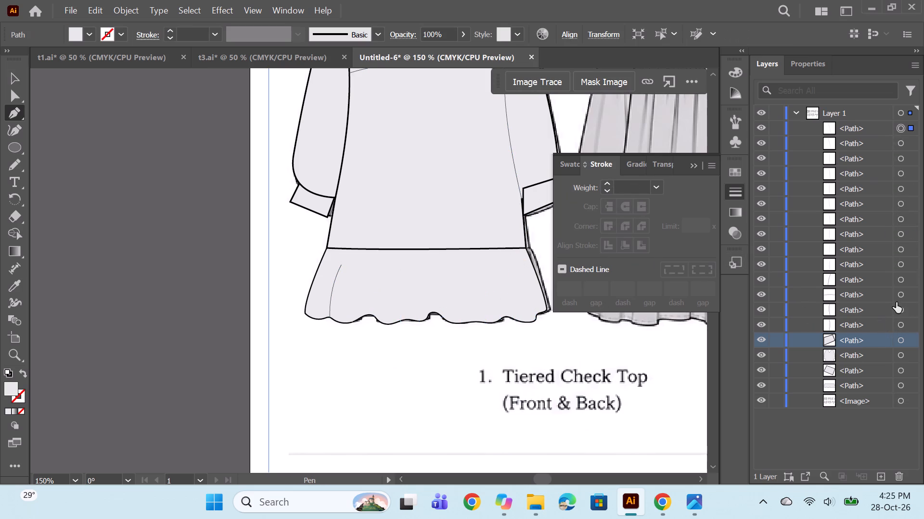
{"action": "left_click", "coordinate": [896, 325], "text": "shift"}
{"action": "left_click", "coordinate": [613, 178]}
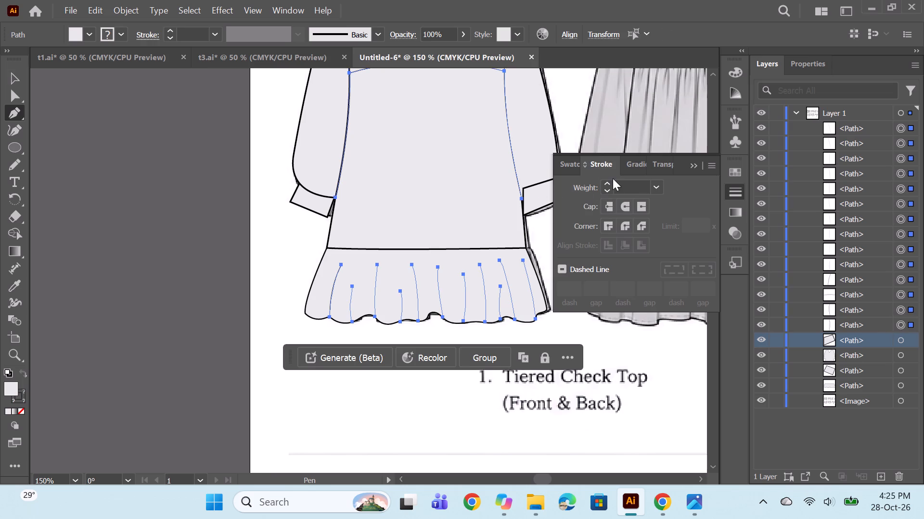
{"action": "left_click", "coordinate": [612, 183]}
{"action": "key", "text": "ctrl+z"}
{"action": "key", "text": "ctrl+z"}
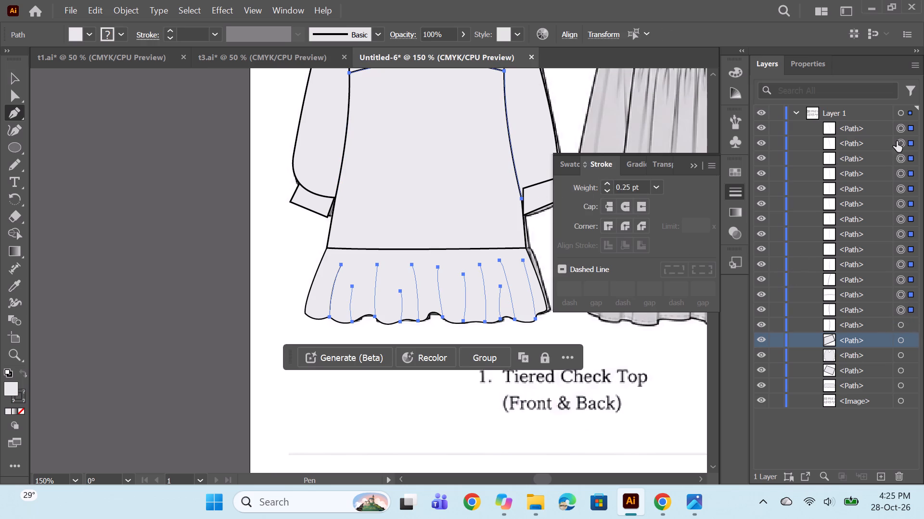
Select all the ruffle's gather lines and give them no fill and a black 0.25 pt stroke.
{"action": "left_click", "coordinate": [901, 125]}
{"action": "left_click", "coordinate": [902, 277], "text": "shift"}
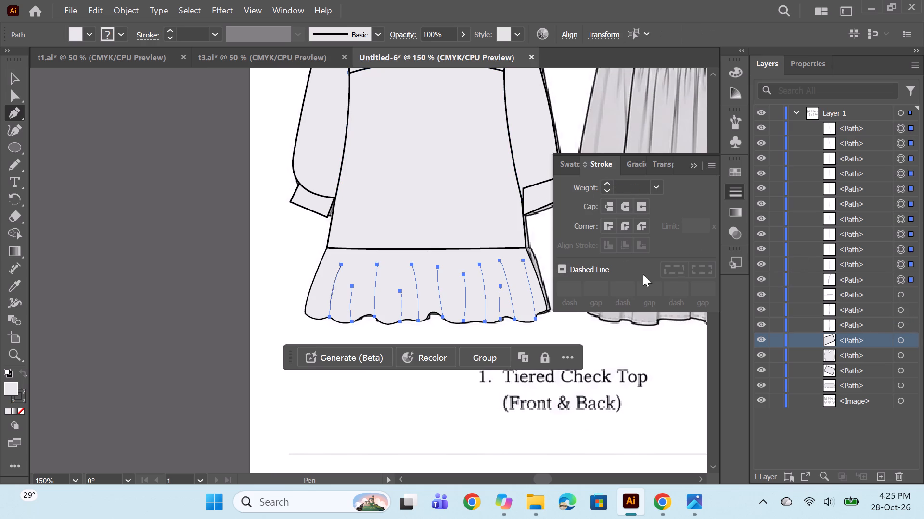
{"action": "left_click", "coordinate": [608, 184]}
{"action": "left_click", "coordinate": [88, 31]}
{"action": "left_click", "coordinate": [14, 58]}
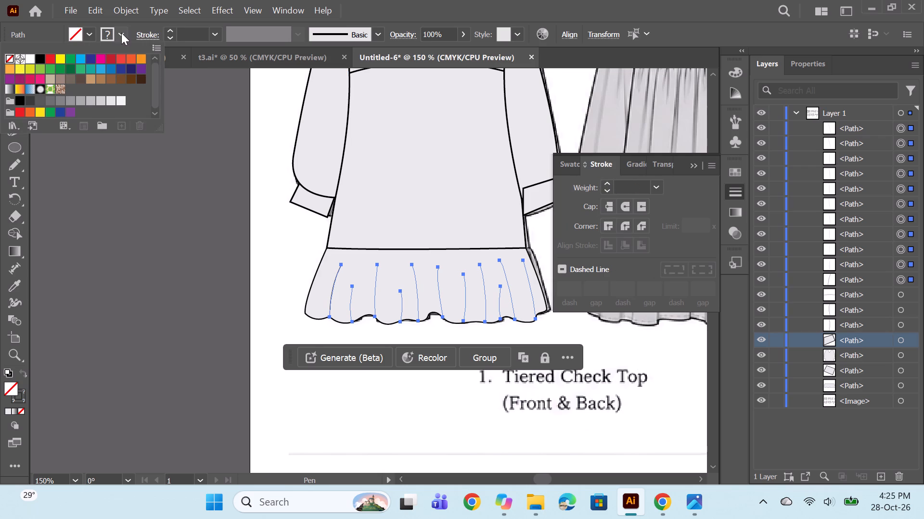
{"action": "left_click", "coordinate": [121, 33]}
{"action": "left_click", "coordinate": [120, 33]}
{"action": "left_click", "coordinate": [39, 58]}
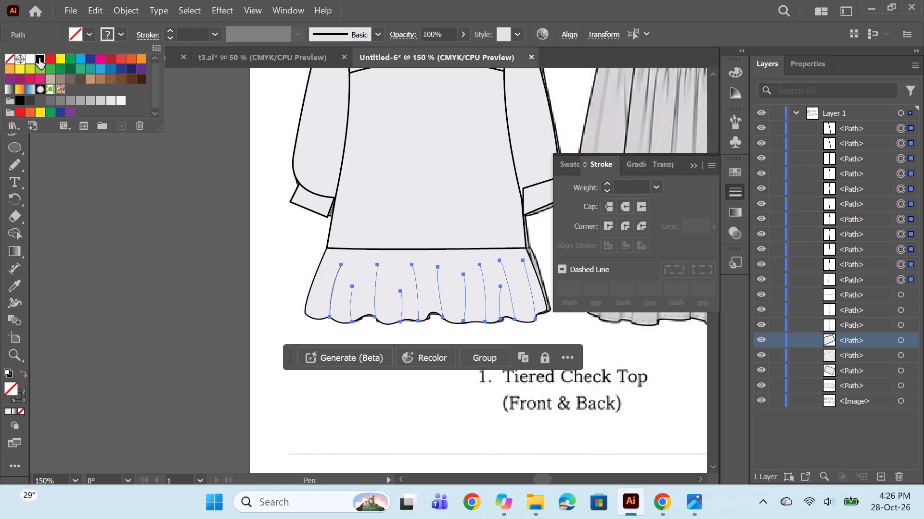
{"action": "left_click", "coordinate": [170, 31]}
{"action": "left_click", "coordinate": [170, 31]}
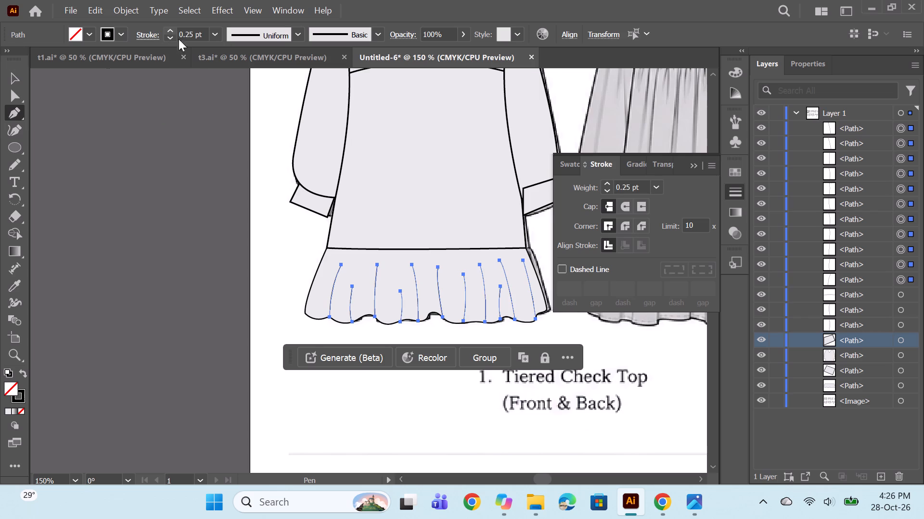
Increase the stroke weight of all the ruffle's gather lines to 0.5 pt.
{"action": "left_click", "coordinate": [183, 176], "text": "ctrl"}
{"action": "scroll", "coordinate": [215, 234], "scroll_direction": "down", "scroll_amount": 2, "text": "alt"}
{"action": "left_click", "coordinate": [191, 294], "text": "ctrl"}
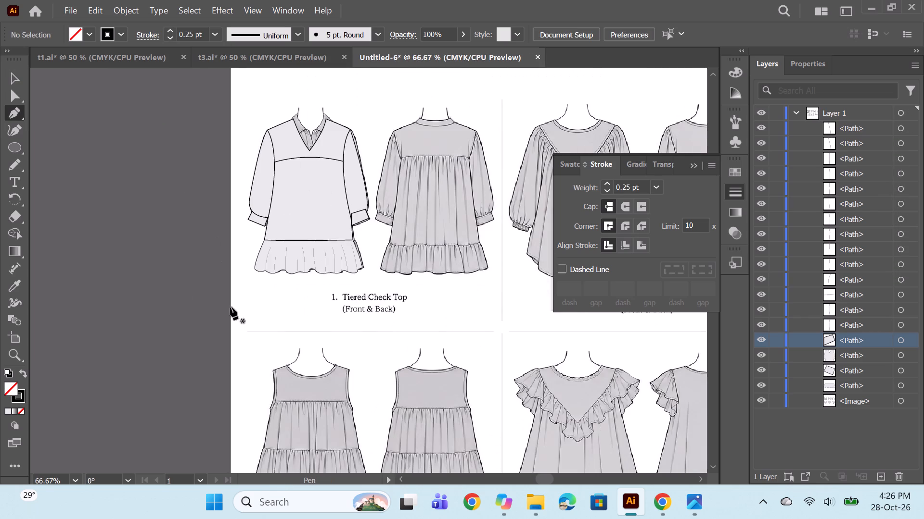
{"action": "scroll", "coordinate": [319, 232], "scroll_direction": "up", "scroll_amount": 1, "text": "alt"}
{"action": "scroll", "coordinate": [353, 295], "scroll_direction": "down", "scroll_amount": 1, "text": "alt"}
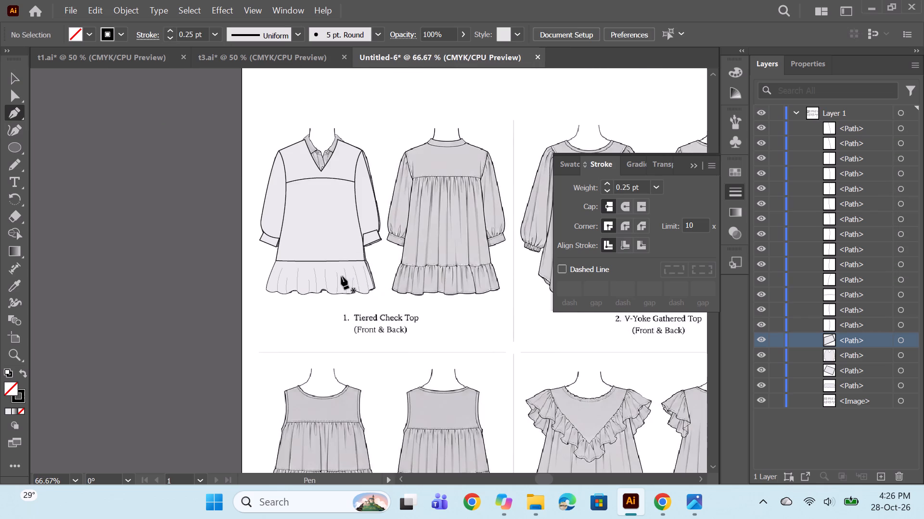
{"action": "scroll", "coordinate": [338, 270], "scroll_direction": "up", "scroll_amount": 1, "text": "alt"}
{"action": "left_click", "coordinate": [903, 126]}
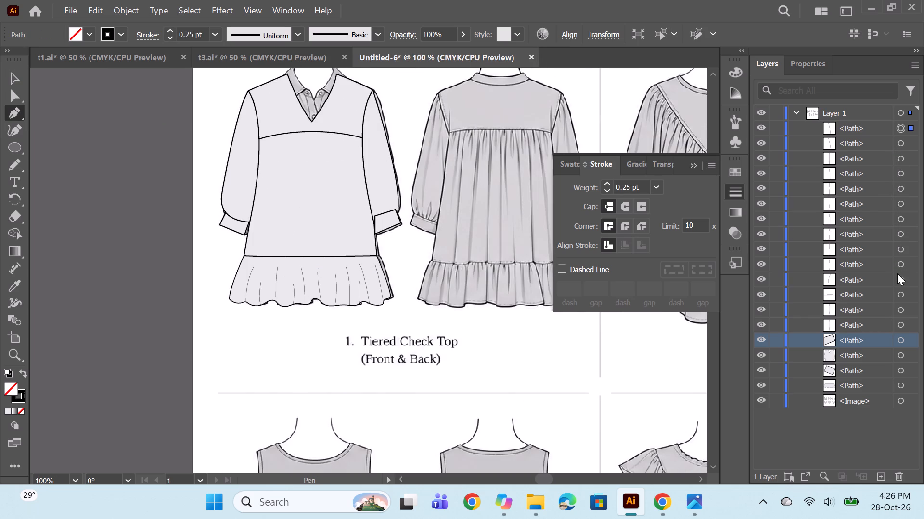
{"action": "left_click", "coordinate": [898, 281], "text": "shift"}
{"action": "left_click", "coordinate": [608, 185]}
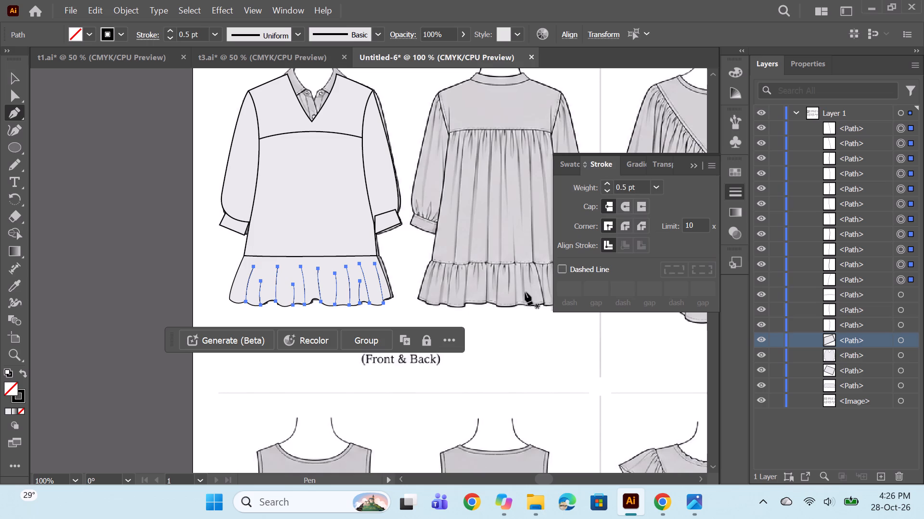
{"action": "left_click", "coordinate": [172, 251], "text": "ctrl"}
{"action": "scroll", "coordinate": [305, 254], "scroll_direction": "down", "scroll_amount": 1, "text": "alt"}
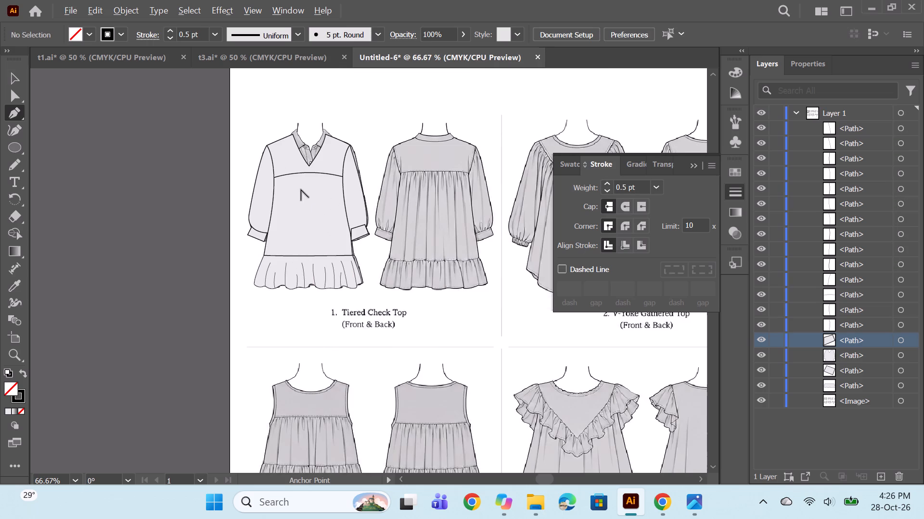
Draw four separate gather lines with the Pen tool down from the yoke seam's left end, the fourth reaching the ruffle seam.
{"action": "scroll", "coordinate": [301, 189], "scroll_direction": "up", "scroll_amount": 1, "text": "alt"}
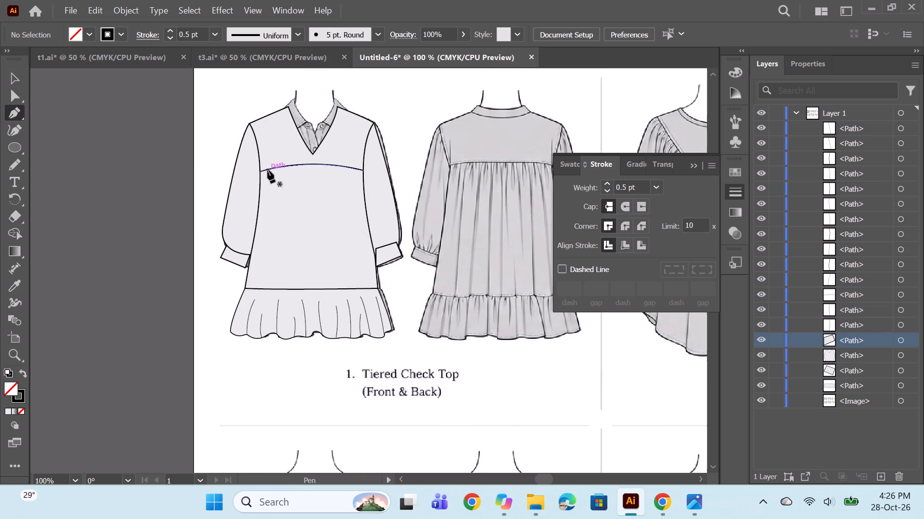
{"action": "left_click", "coordinate": [264, 169]}
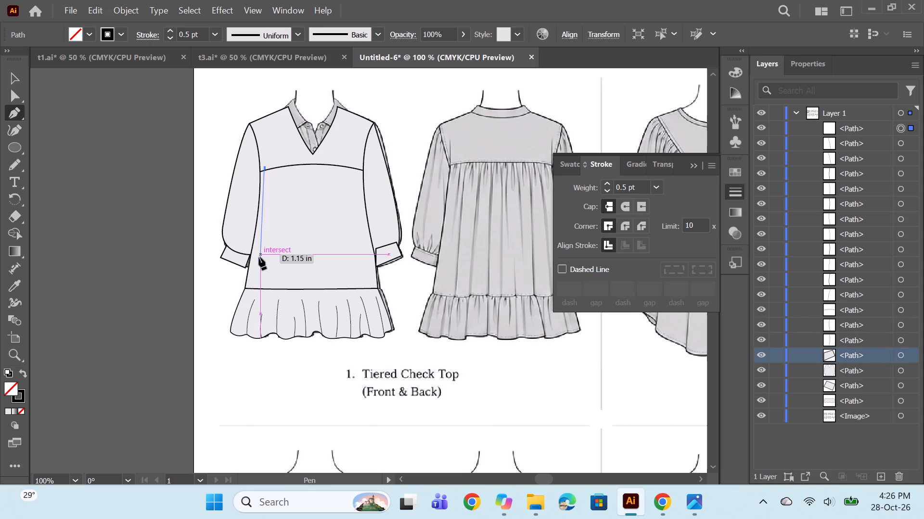
{"action": "left_click_drag", "start_coordinate": [259, 263], "coordinate": [263, 272]}
{"action": "left_click", "coordinate": [121, 222], "text": "ctrl"}
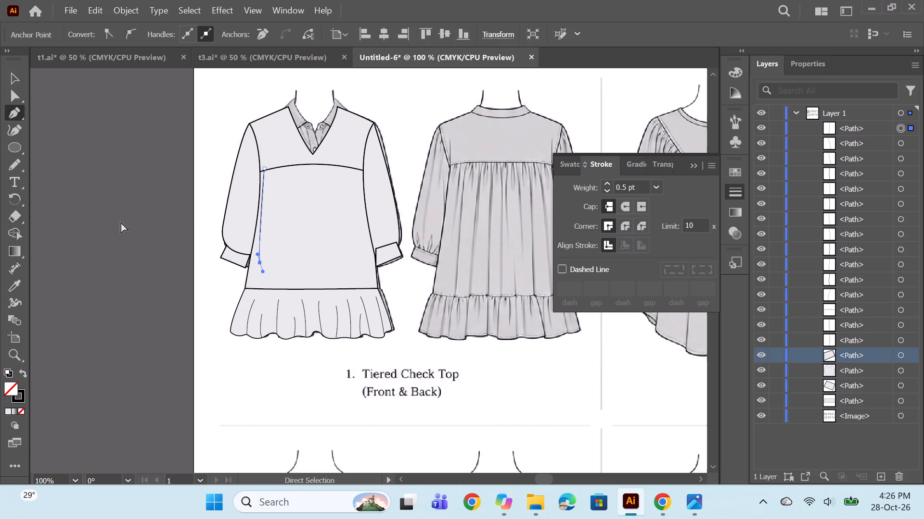
{"action": "left_click_drag", "start_coordinate": [271, 168], "coordinate": [269, 173]}
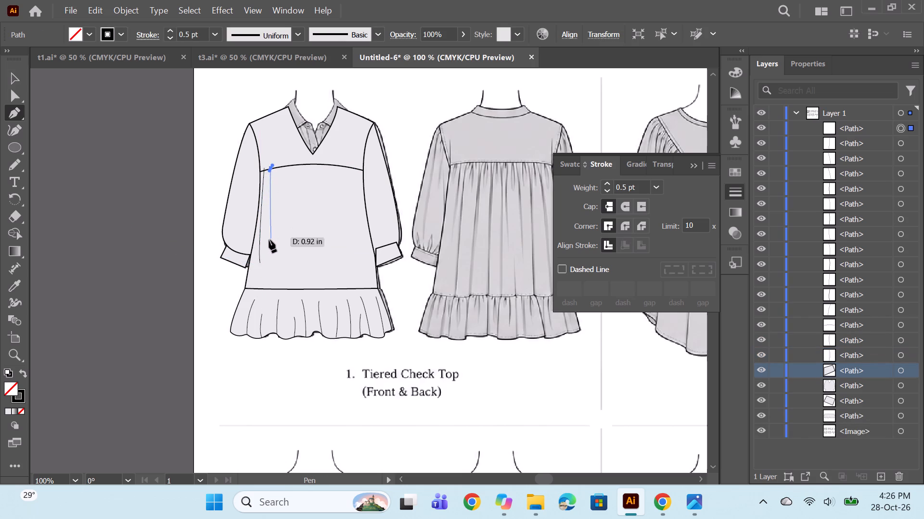
{"action": "left_click_drag", "start_coordinate": [266, 243], "coordinate": [269, 252]}
{"action": "left_click", "coordinate": [159, 253], "text": "ctrl"}
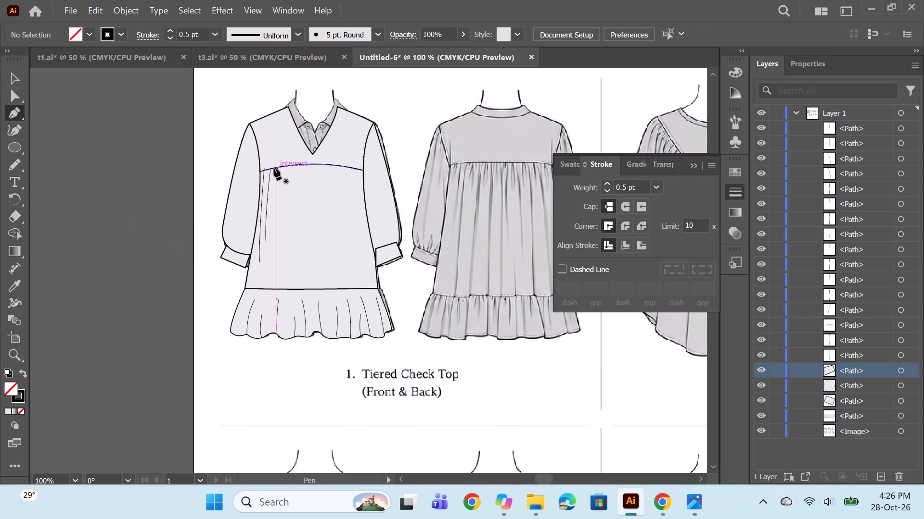
{"action": "left_click", "coordinate": [273, 168]}
{"action": "left_click", "coordinate": [273, 216]}
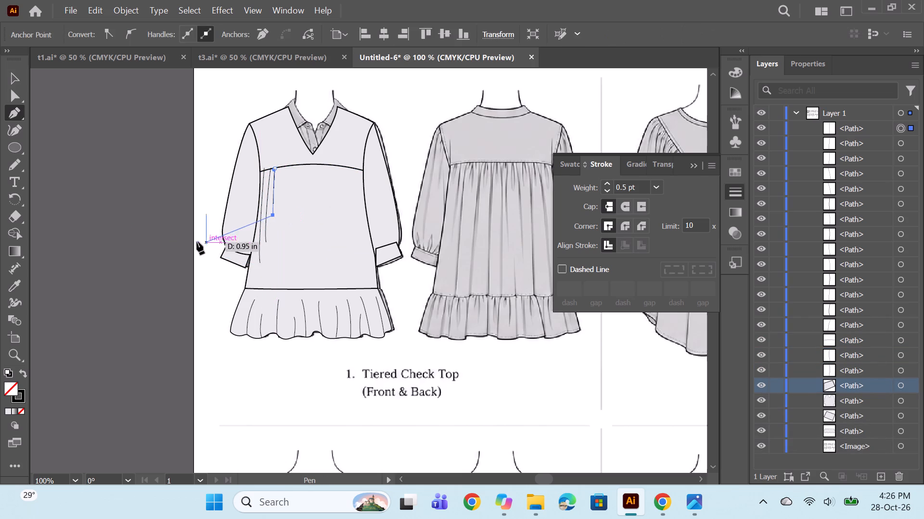
{"action": "left_click", "coordinate": [196, 242], "text": "ctrl"}
{"action": "left_click", "coordinate": [278, 167]}
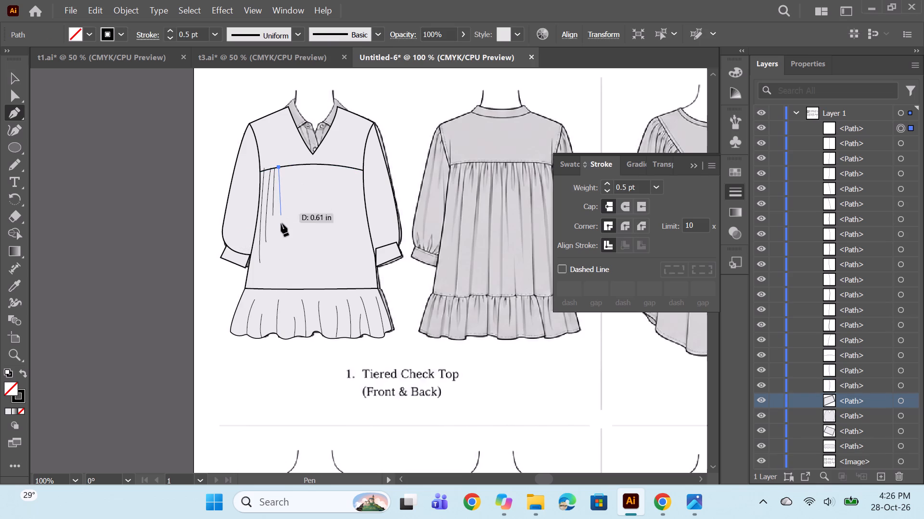
{"action": "left_click", "coordinate": [278, 290]}
{"action": "left_click", "coordinate": [168, 288], "text": "ctrl"}
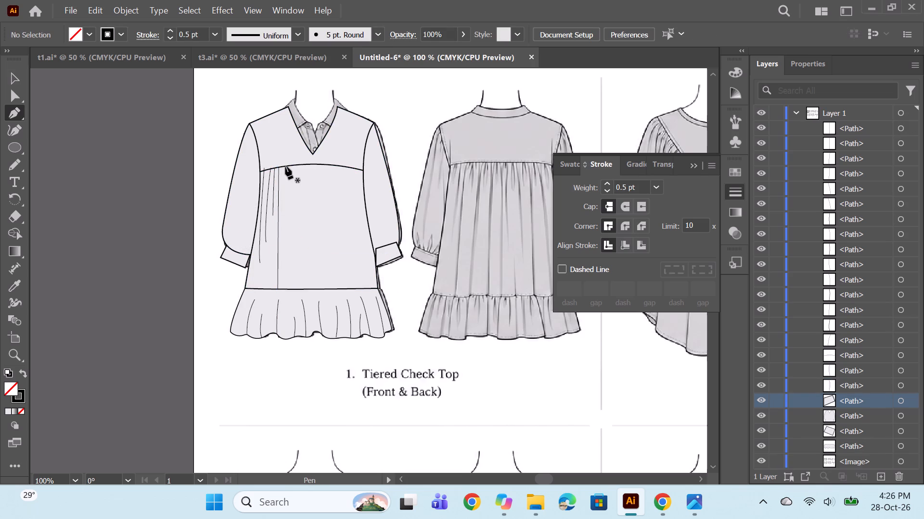
Draw three more separate gather lines down from the yoke seam towards the body's centre, the last reaching the ruffle seam.
{"action": "left_click", "coordinate": [282, 166]}
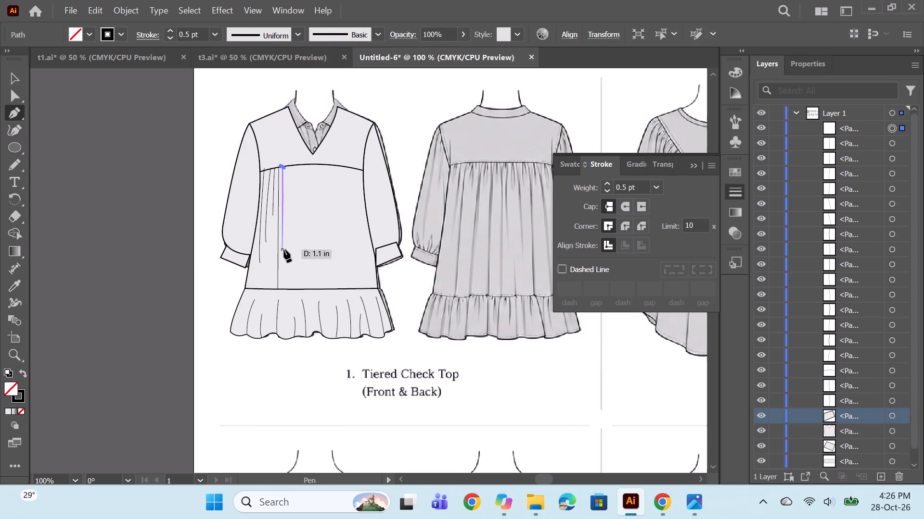
{"action": "left_click_drag", "start_coordinate": [284, 249], "coordinate": [282, 269]}
{"action": "left_click", "coordinate": [179, 272], "text": "ctrl"}
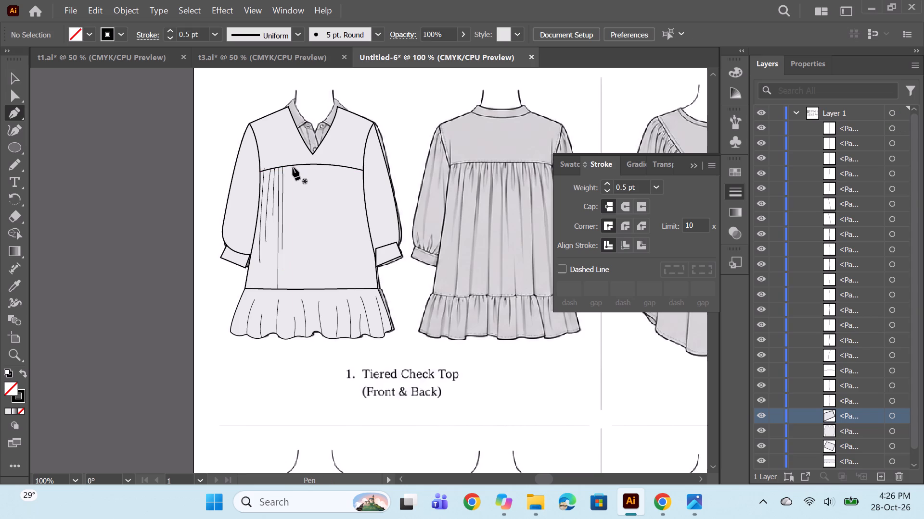
{"action": "left_click", "coordinate": [285, 166]}
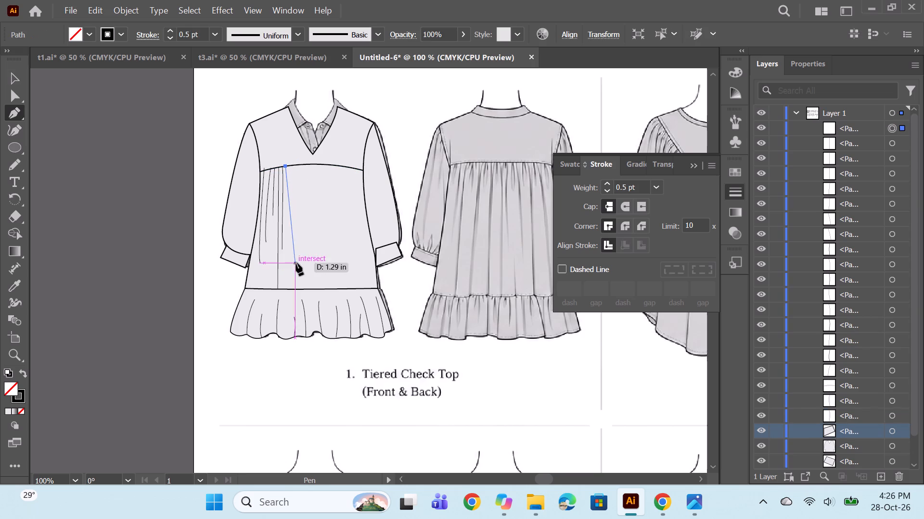
{"action": "left_click_drag", "start_coordinate": [296, 263], "coordinate": [301, 279]}
{"action": "left_click", "coordinate": [186, 265], "text": "ctrl"}
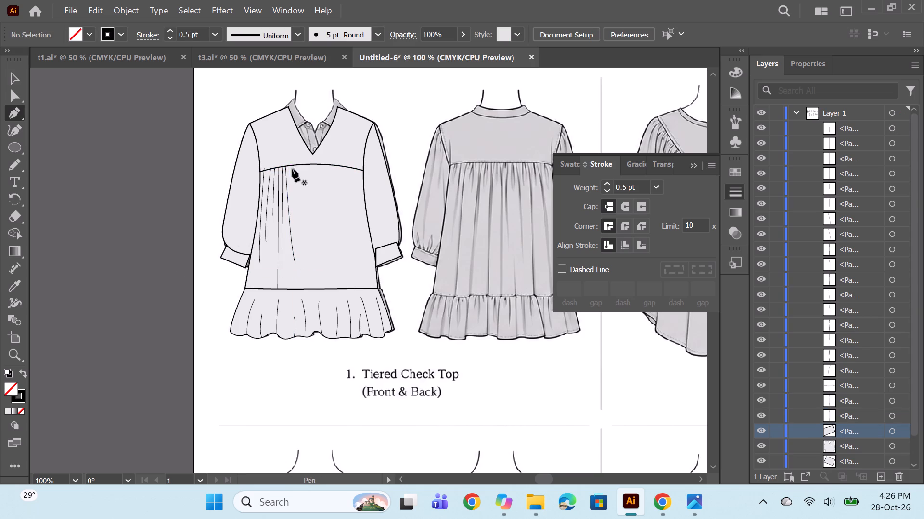
{"action": "left_click", "coordinate": [293, 163]}
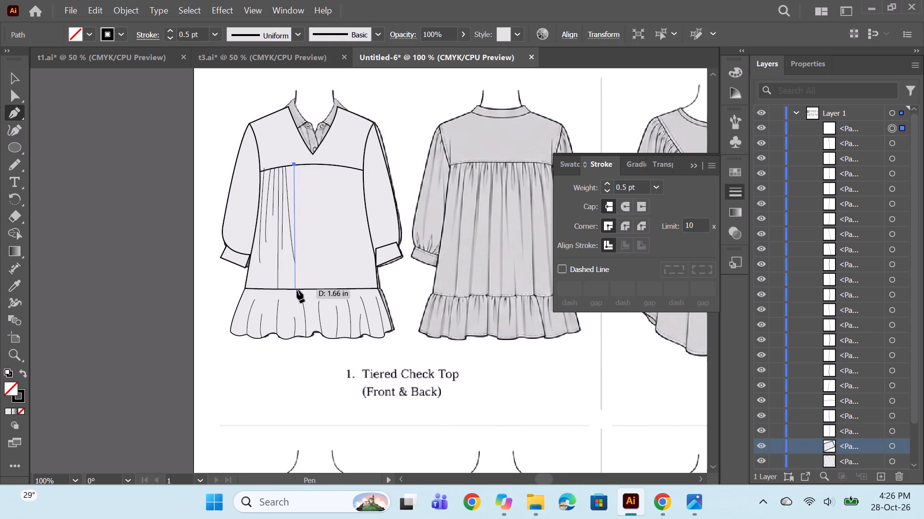
{"action": "left_click", "coordinate": [297, 290]}
{"action": "left_click", "coordinate": [301, 361], "text": "ctrl"}
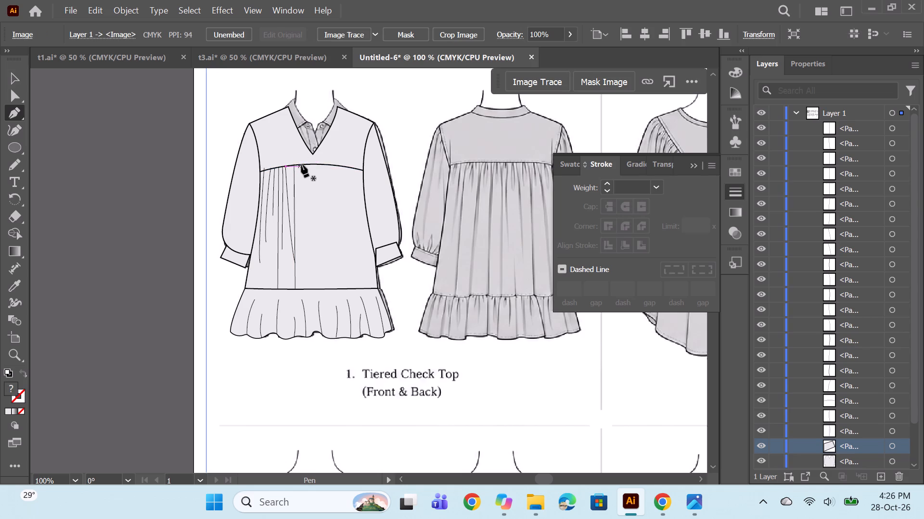
Draw a slightly curved gather line down from the yoke seam just left of centre, and give it a 0.5 pt stroke.
{"action": "left_click", "coordinate": [299, 165]}
{"action": "left_click_drag", "start_coordinate": [307, 256], "coordinate": [306, 273]}
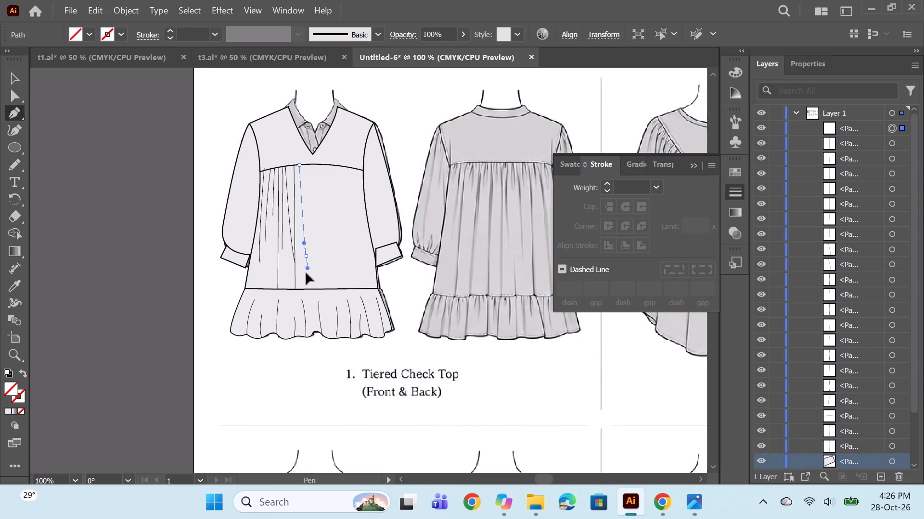
{"action": "left_click_drag", "start_coordinate": [306, 273], "coordinate": [306, 284]}
{"action": "left_click", "coordinate": [311, 344], "text": "ctrl"}
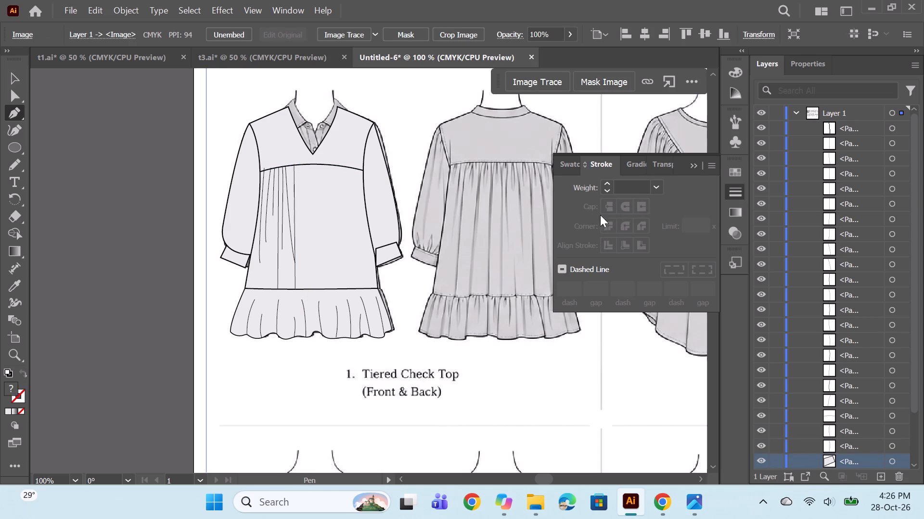
{"action": "left_click", "coordinate": [894, 131]}
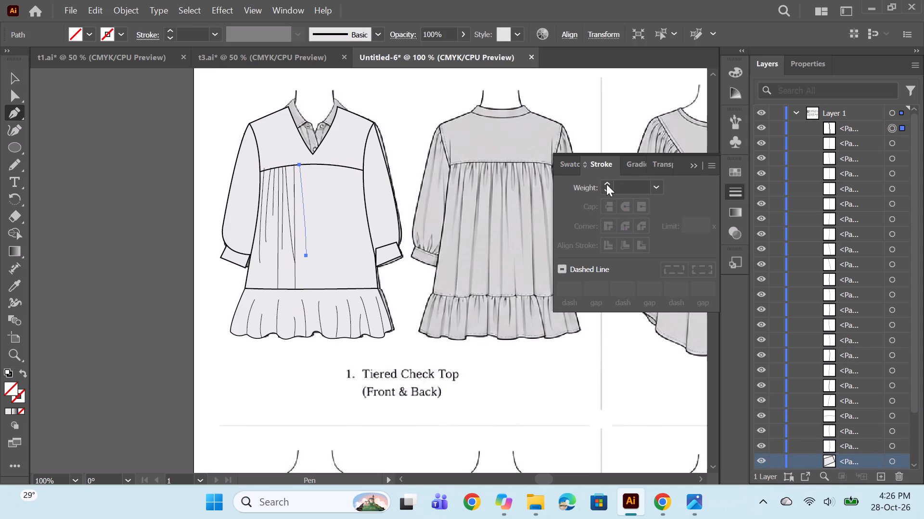
{"action": "left_click", "coordinate": [606, 184]}
{"action": "left_click", "coordinate": [606, 185]}
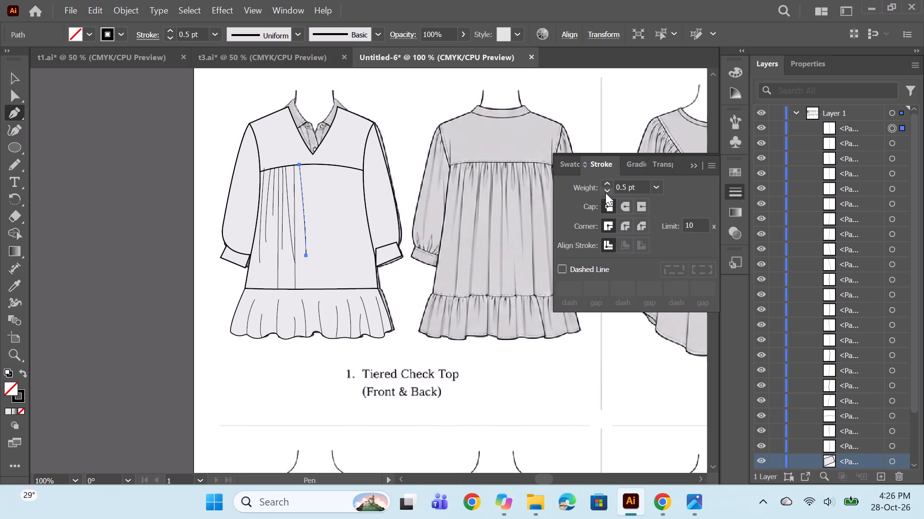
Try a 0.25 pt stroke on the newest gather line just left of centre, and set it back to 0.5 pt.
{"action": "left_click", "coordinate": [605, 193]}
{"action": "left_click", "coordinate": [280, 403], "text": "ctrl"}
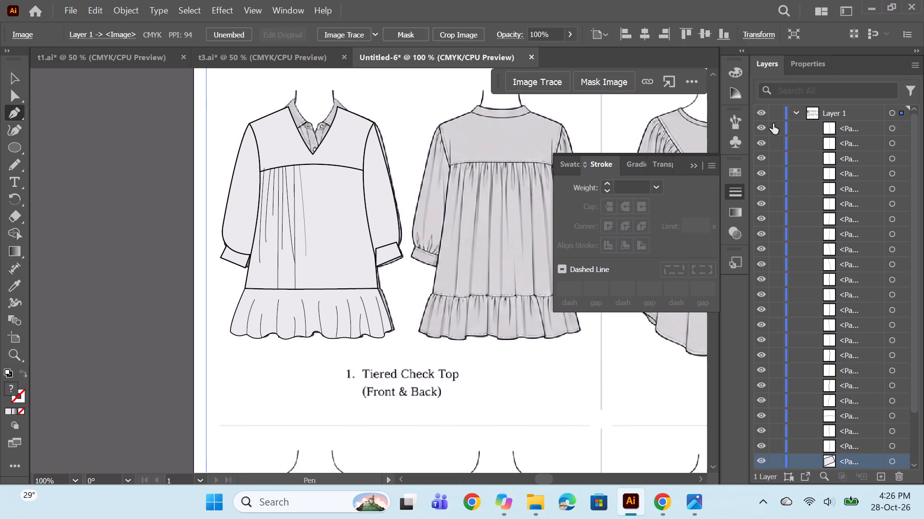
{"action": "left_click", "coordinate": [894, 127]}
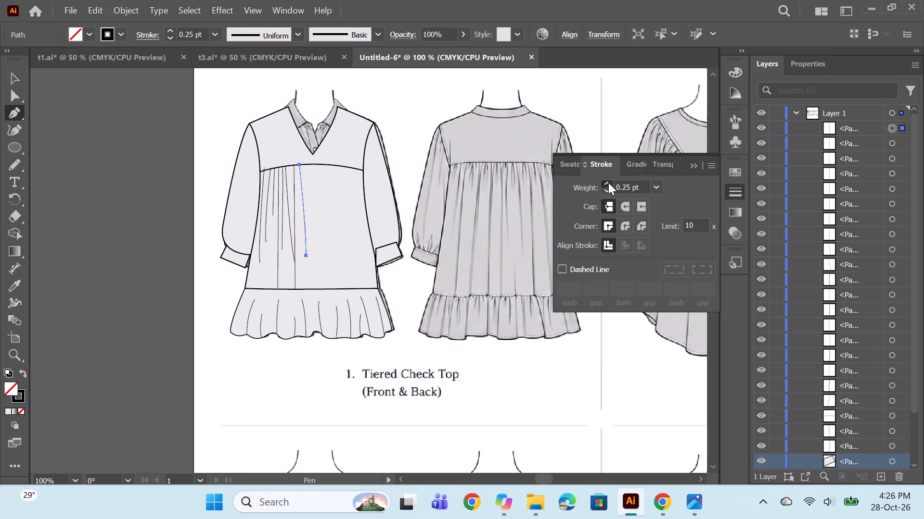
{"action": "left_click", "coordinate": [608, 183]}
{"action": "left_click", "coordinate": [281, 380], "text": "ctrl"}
Draw a short gather line down from the yoke seam just left of the V-neck point, and give it a 0.5 pt stroke.
{"action": "left_click", "coordinate": [306, 164]}
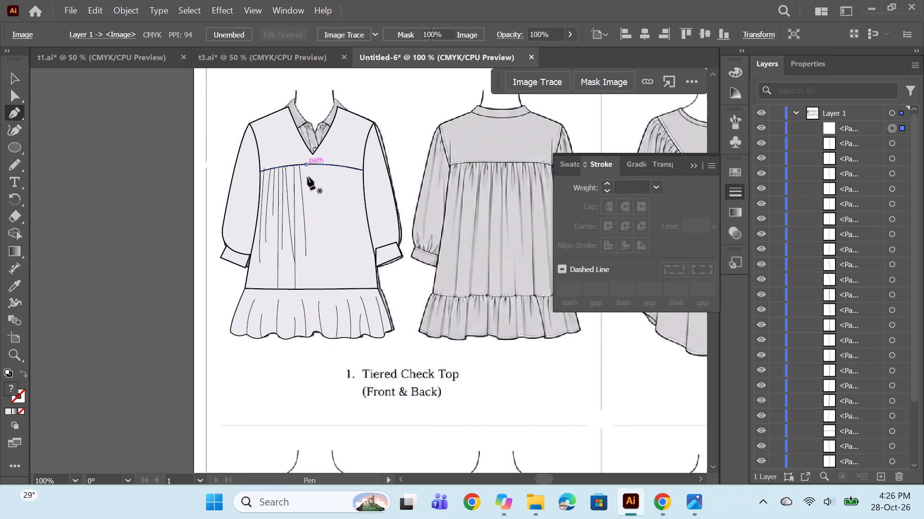
{"action": "left_click", "coordinate": [308, 205]}
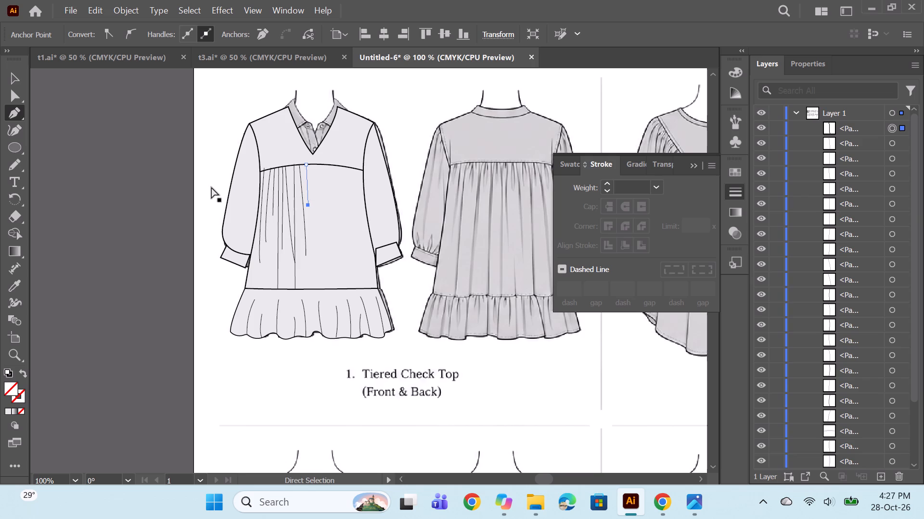
{"action": "left_click", "coordinate": [210, 185], "text": "ctrl"}
{"action": "key", "text": "ctrl+z"}
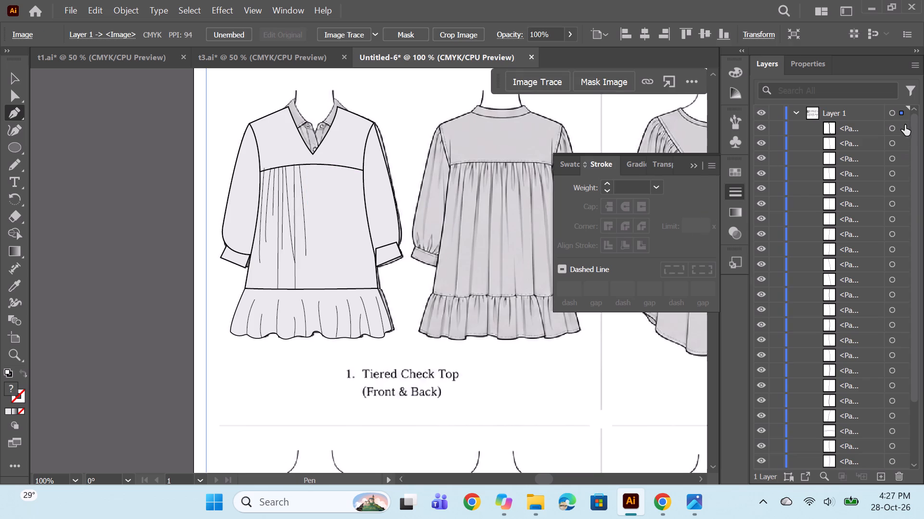
{"action": "left_click", "coordinate": [890, 126]}
{"action": "left_click", "coordinate": [607, 186]}
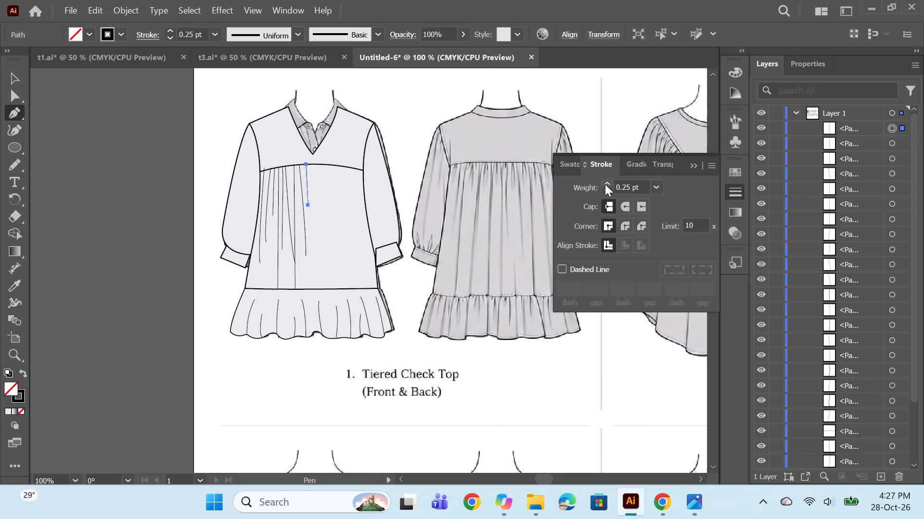
{"action": "left_click", "coordinate": [610, 183]}
{"action": "left_click", "coordinate": [167, 153], "text": "ctrl"}
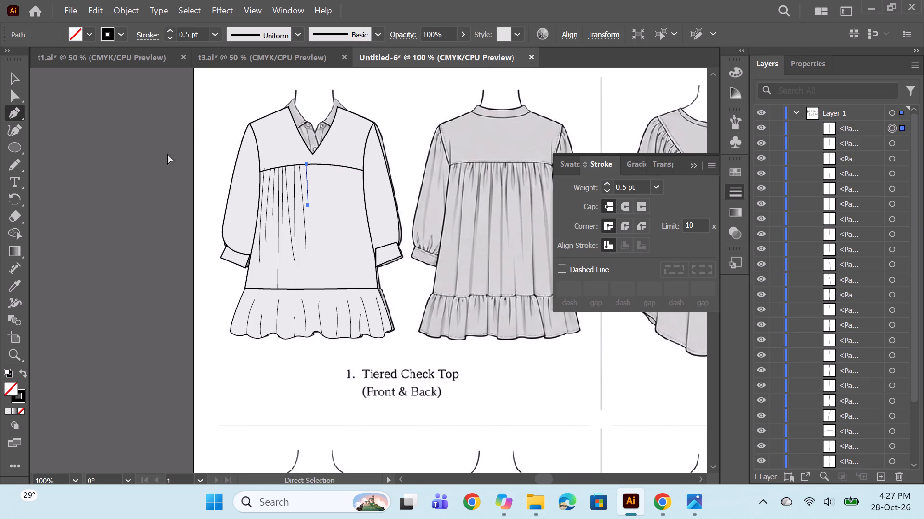
Draw four separate gather lines with the Pen tool from the yoke seam's centre towards the right, the second reaching the ruffle seam.
{"action": "left_click", "coordinate": [311, 165]}
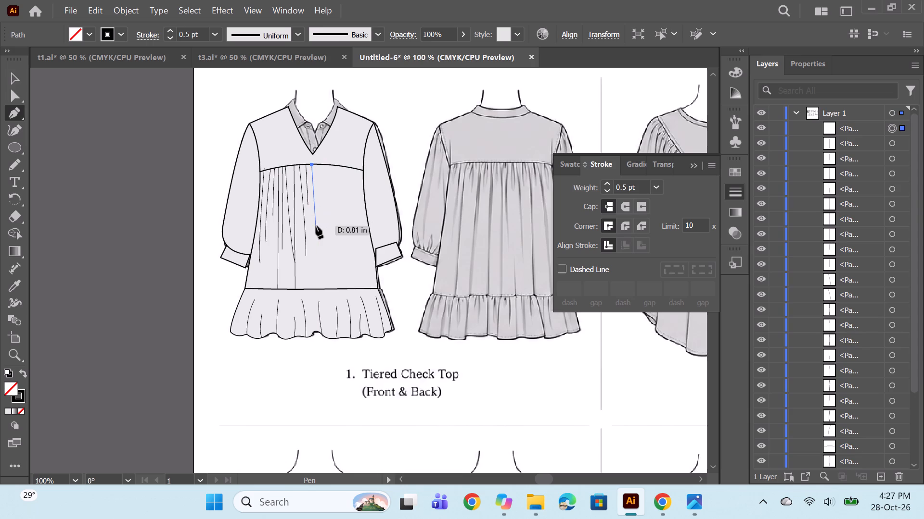
{"action": "left_click_drag", "start_coordinate": [311, 228], "coordinate": [309, 237]}
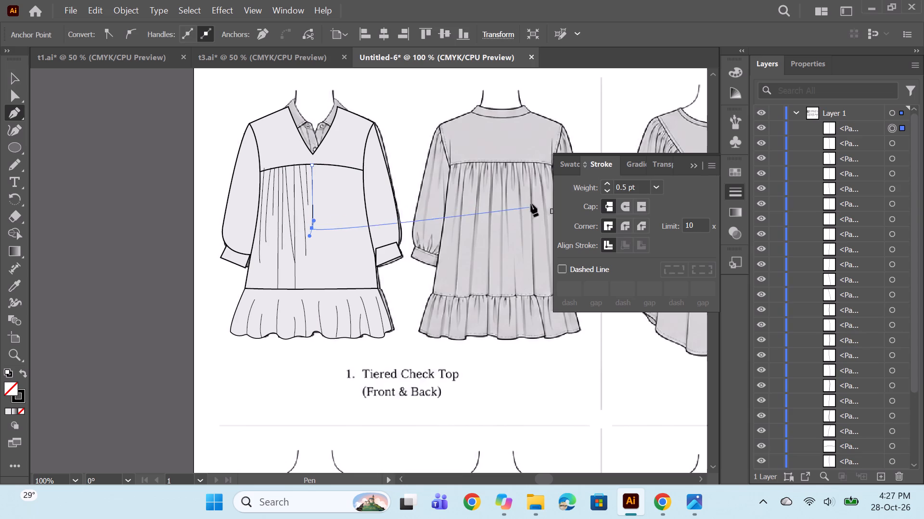
{"action": "left_click", "coordinate": [185, 128], "text": "ctrl"}
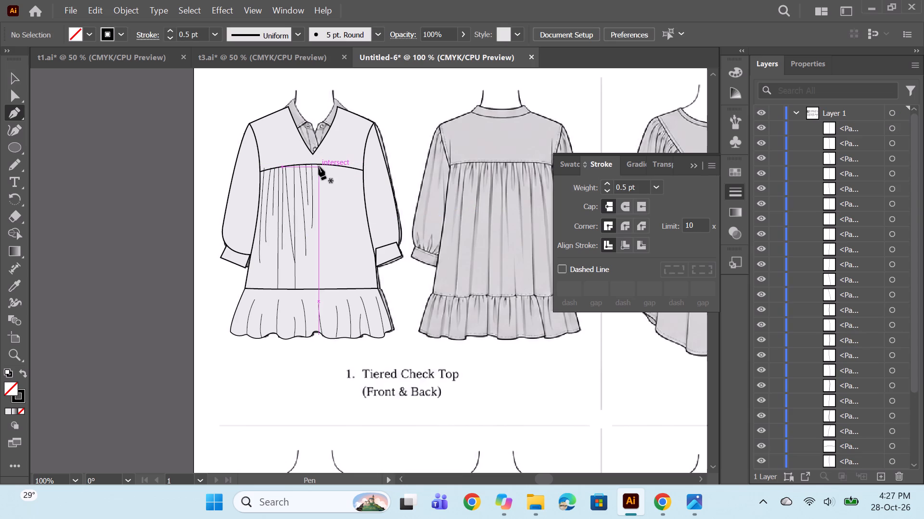
{"action": "left_click", "coordinate": [317, 164]}
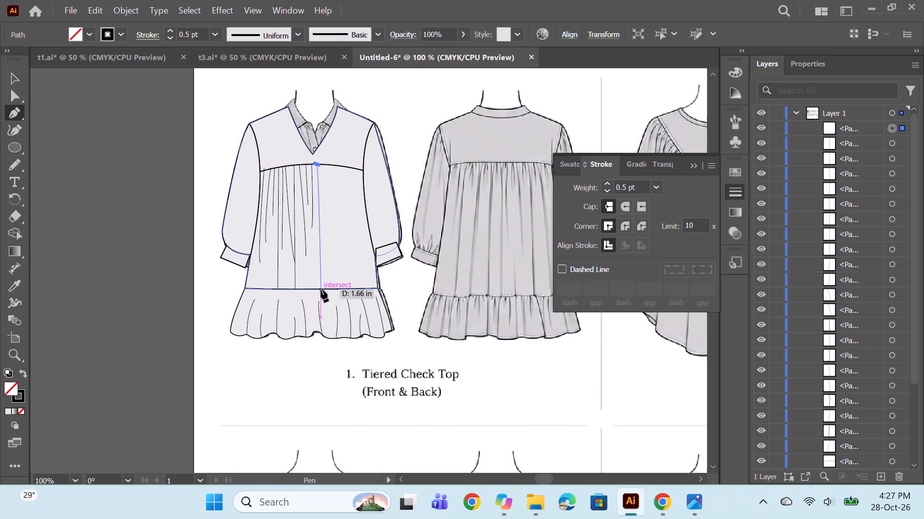
{"action": "left_click", "coordinate": [321, 289]}
{"action": "left_click", "coordinate": [183, 268], "text": "ctrl"}
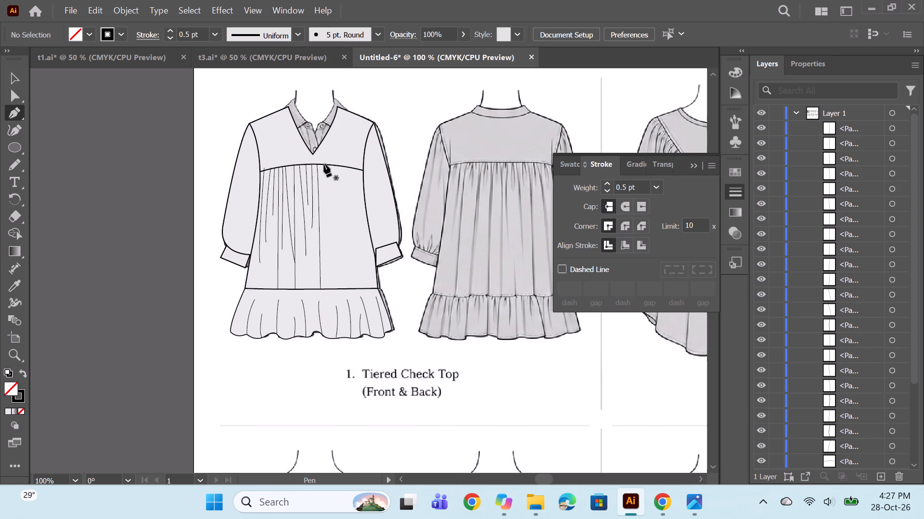
{"action": "left_click", "coordinate": [324, 164]}
{"action": "left_click_drag", "start_coordinate": [331, 247], "coordinate": [335, 267]}
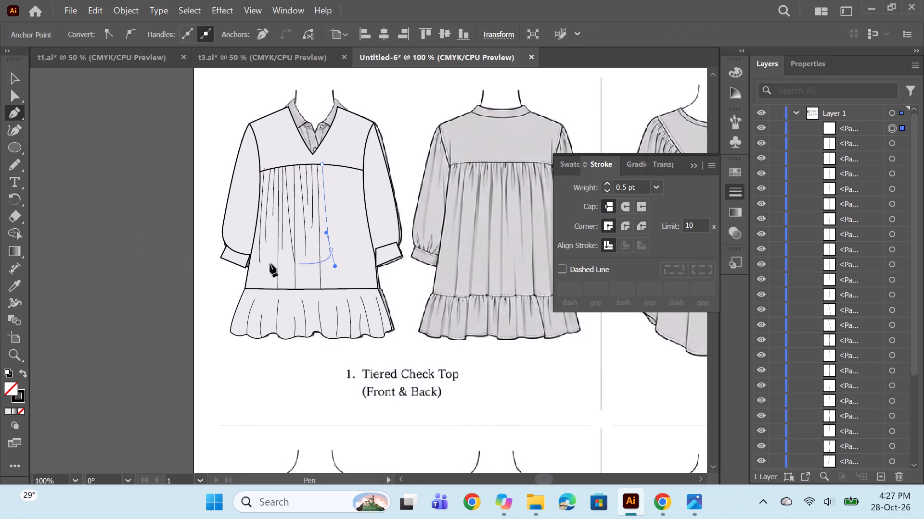
{"action": "left_click", "coordinate": [144, 235], "text": "ctrl"}
{"action": "left_click", "coordinate": [325, 164]}
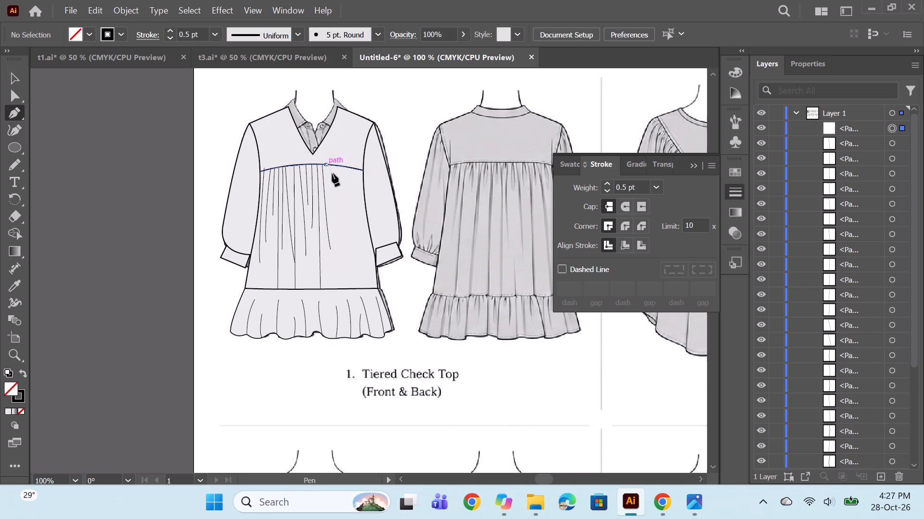
{"action": "left_click", "coordinate": [333, 225]}
{"action": "left_click", "coordinate": [228, 306], "text": "ctrl"}
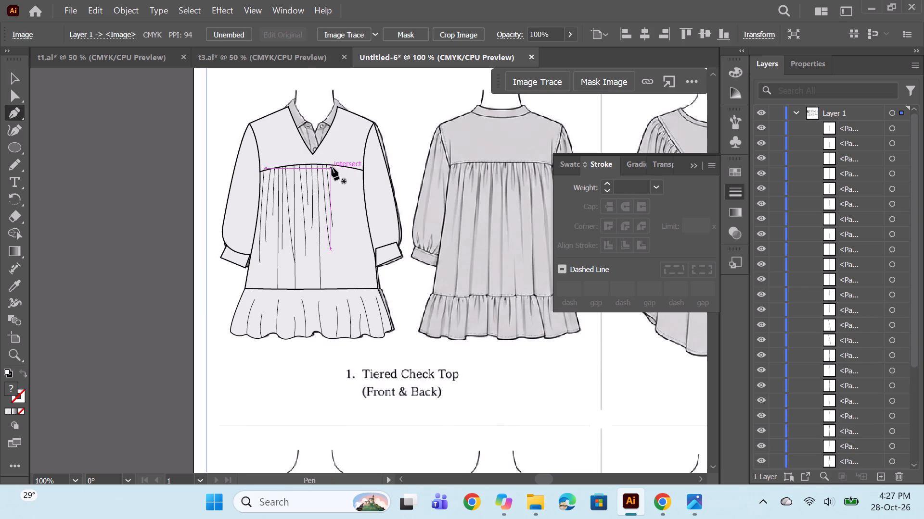
Draw a longer, slightly curved gather line down from the yoke seam right of centre, and give it a 0.5 pt stroke.
{"action": "left_click_drag", "start_coordinate": [332, 165], "coordinate": [336, 171]}
{"action": "left_click_drag", "start_coordinate": [338, 264], "coordinate": [339, 270]}
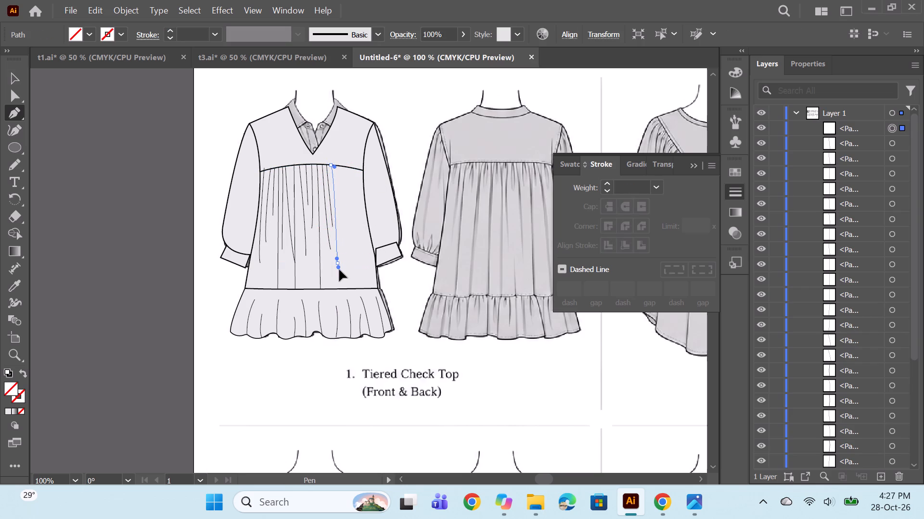
{"action": "left_click_drag", "start_coordinate": [339, 270], "coordinate": [334, 292]}
{"action": "left_click", "coordinate": [360, 376], "text": "ctrl"}
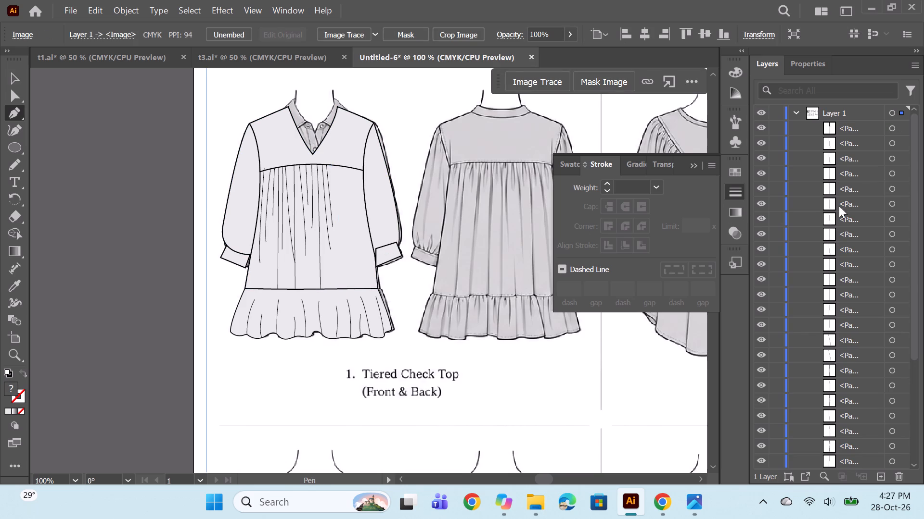
{"action": "left_click", "coordinate": [895, 126]}
{"action": "double_click", "coordinate": [610, 183]}
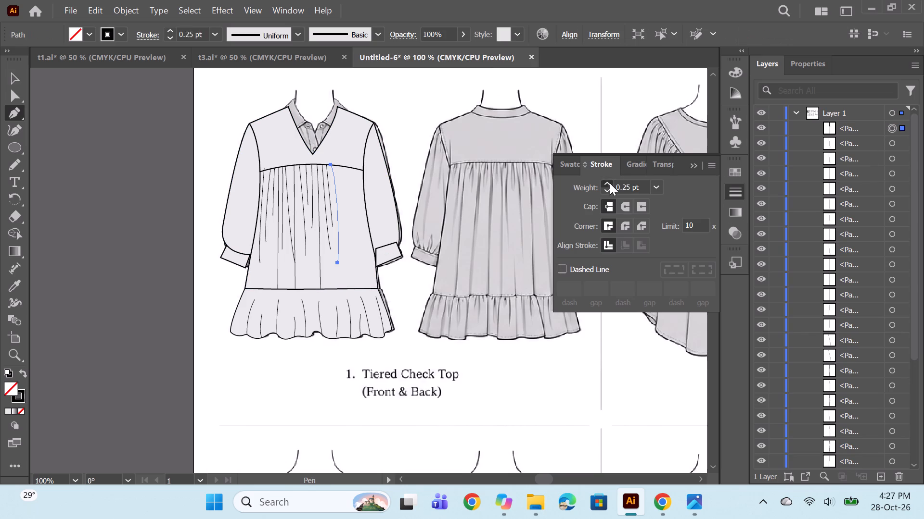
{"action": "left_click", "coordinate": [294, 367], "text": "ctrl"}
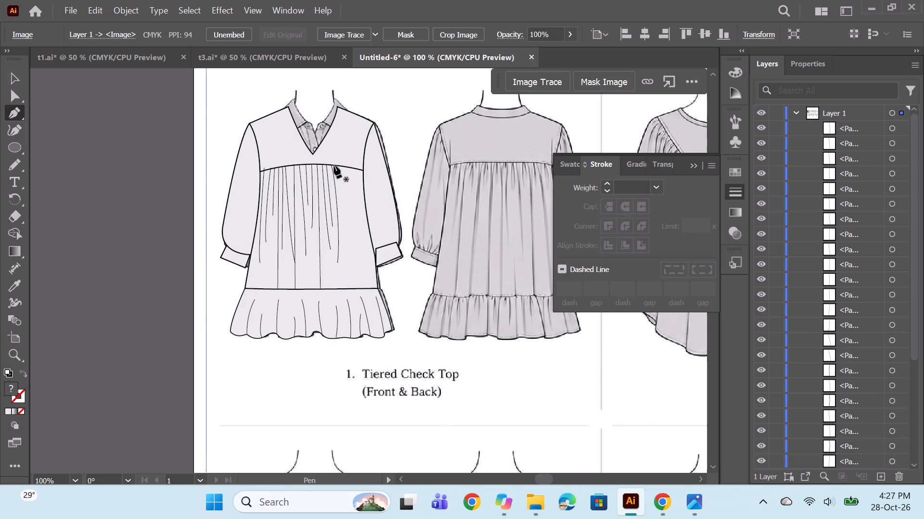
Draw a straight gather line beside the last one, slanting slightly outwards from the yoke seam, and give it a 0.5 pt stroke.
{"action": "left_click", "coordinate": [337, 166]}
{"action": "left_click", "coordinate": [346, 247]}
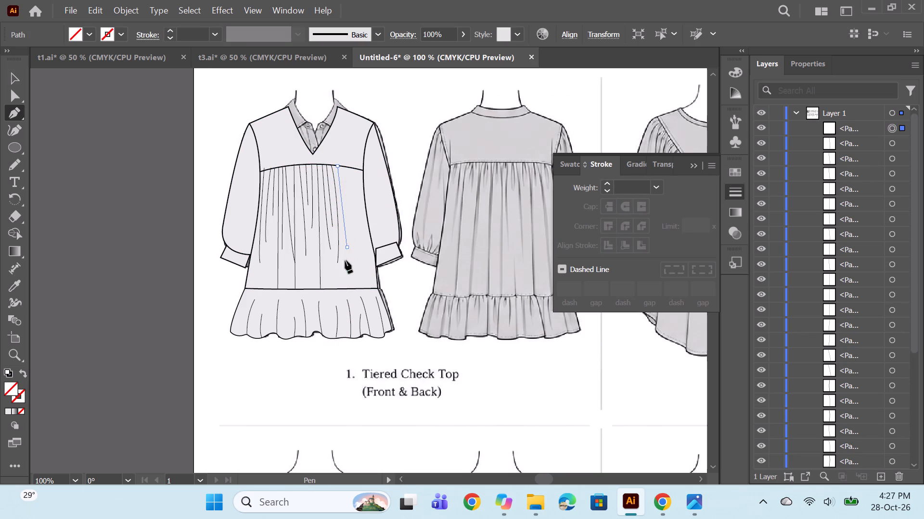
{"action": "left_click", "coordinate": [273, 371], "text": "ctrl"}
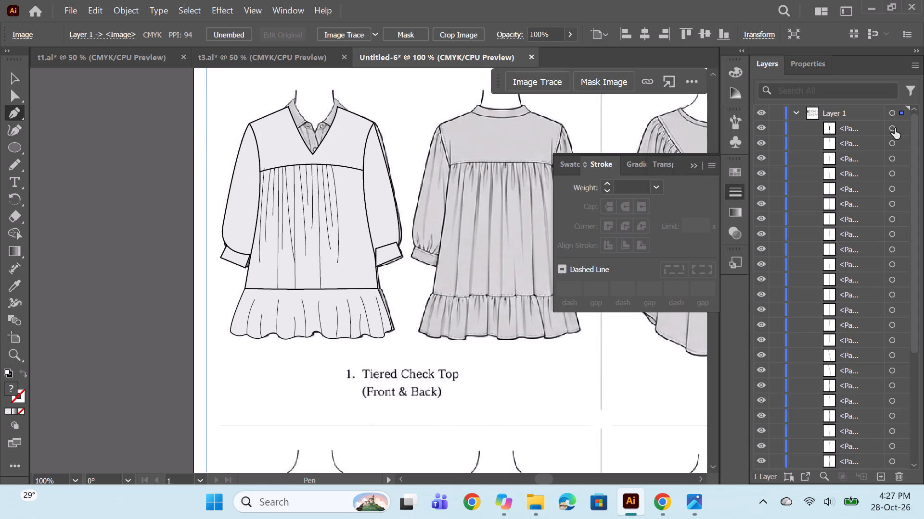
{"action": "left_click", "coordinate": [895, 128]}
{"action": "left_click", "coordinate": [606, 183]}
{"action": "left_click", "coordinate": [608, 183]}
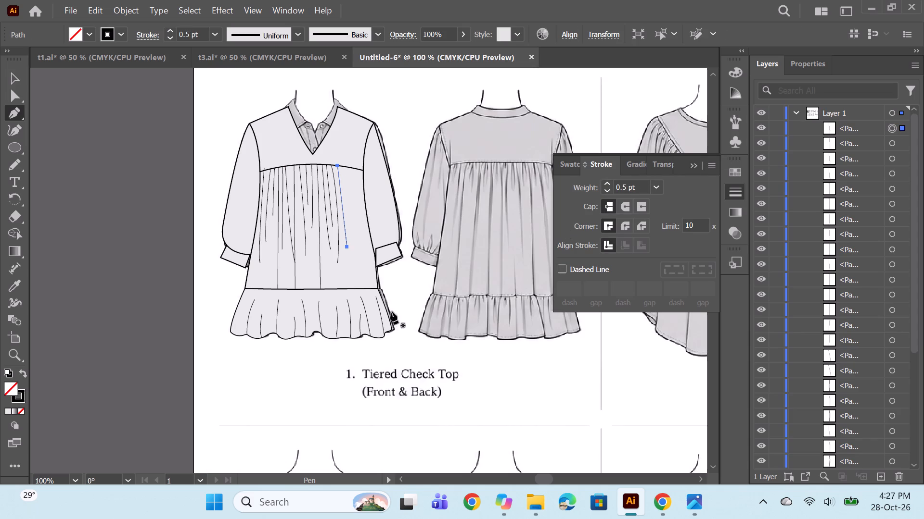
{"action": "left_click", "coordinate": [273, 386], "text": "ctrl"}
Draw two curved gather lines further right along the yoke seam with 0.5 pt strokes, the first reaching the ruffle seam.
{"action": "left_click", "coordinate": [344, 166]}
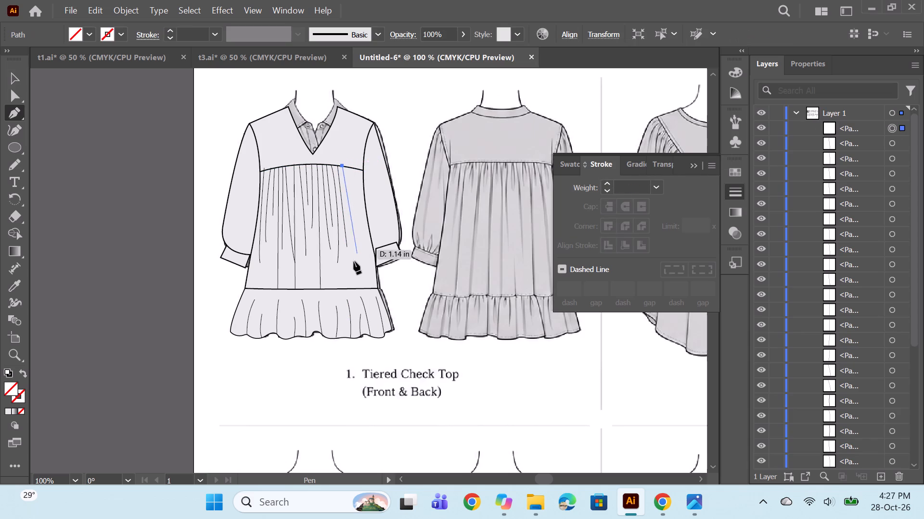
{"action": "left_click_drag", "start_coordinate": [351, 288], "coordinate": [345, 309]}
{"action": "double_click", "coordinate": [611, 182]}
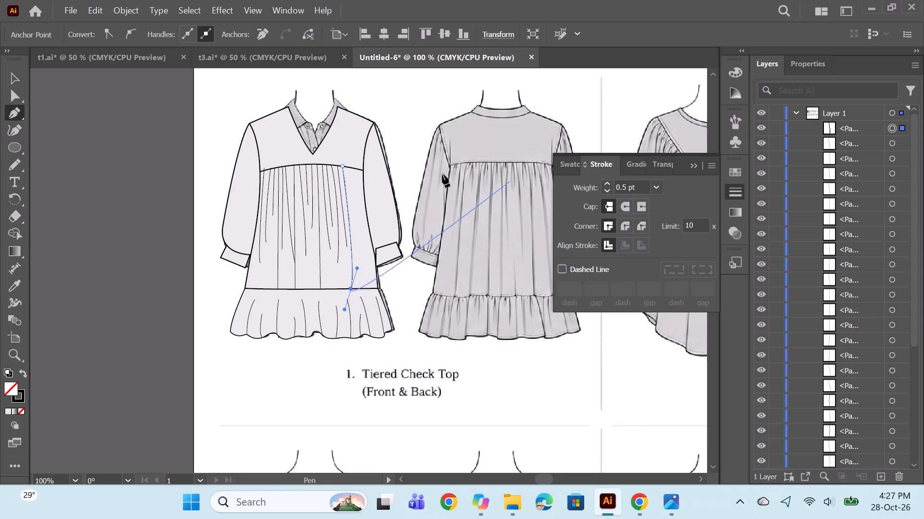
{"action": "left_click", "coordinate": [111, 136], "text": "ctrl"}
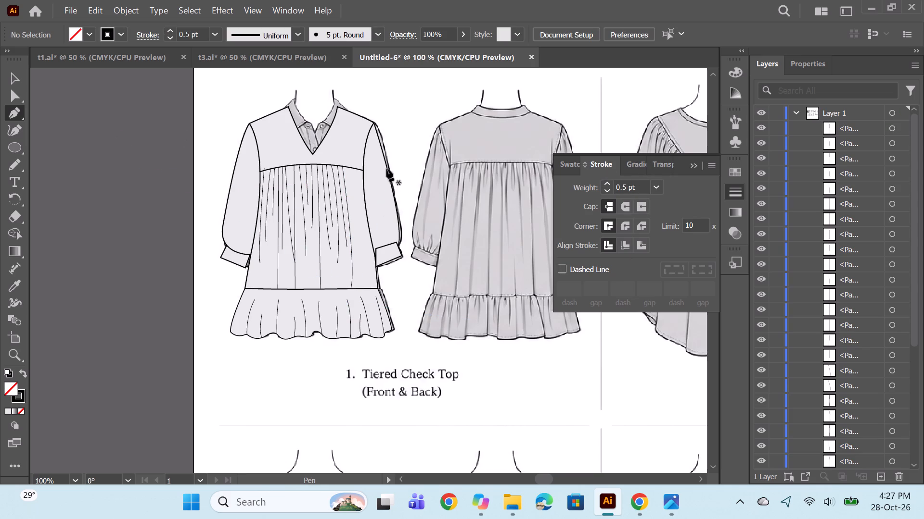
{"action": "left_click", "coordinate": [348, 166]}
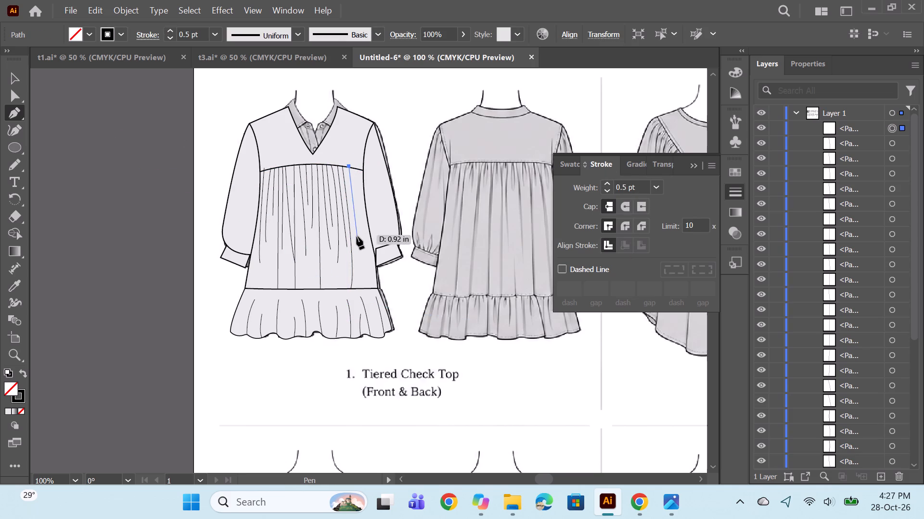
{"action": "left_click_drag", "start_coordinate": [354, 223], "coordinate": [351, 237]}
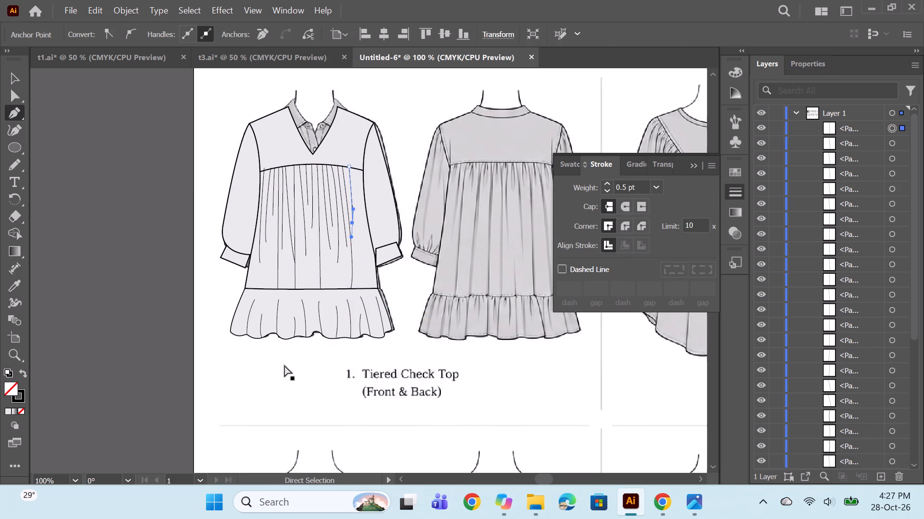
{"action": "left_click", "coordinate": [280, 368], "text": "ctrl"}
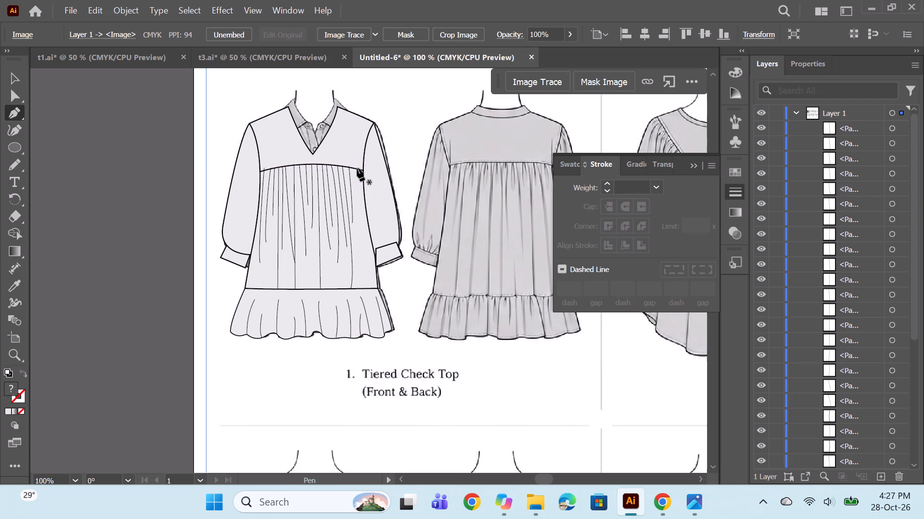
Draw a curved gather line down from the yoke seam's right end near the armhole, and give it a 0.5 pt stroke.
{"action": "left_click", "coordinate": [357, 168]}
{"action": "left_click_drag", "start_coordinate": [363, 239], "coordinate": [363, 255]}
{"action": "left_click", "coordinate": [299, 364], "text": "ctrl"}
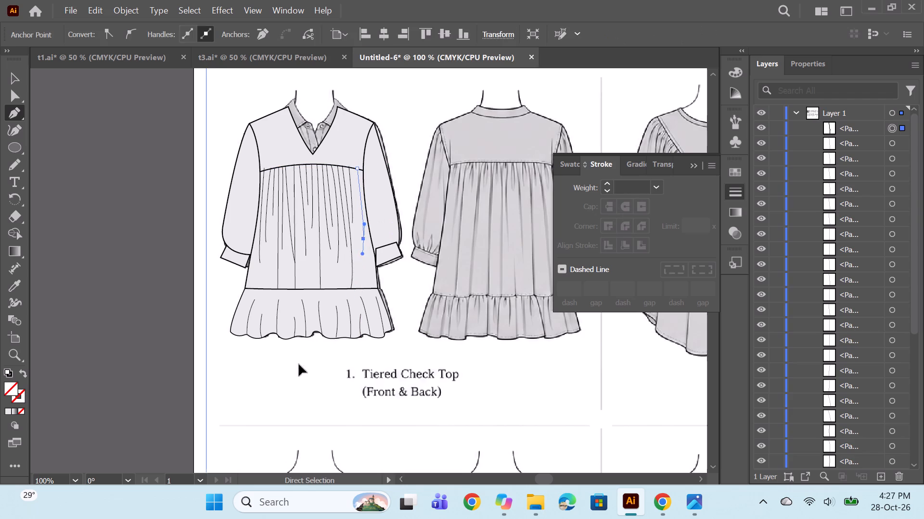
{"action": "left_click", "coordinate": [892, 127]}
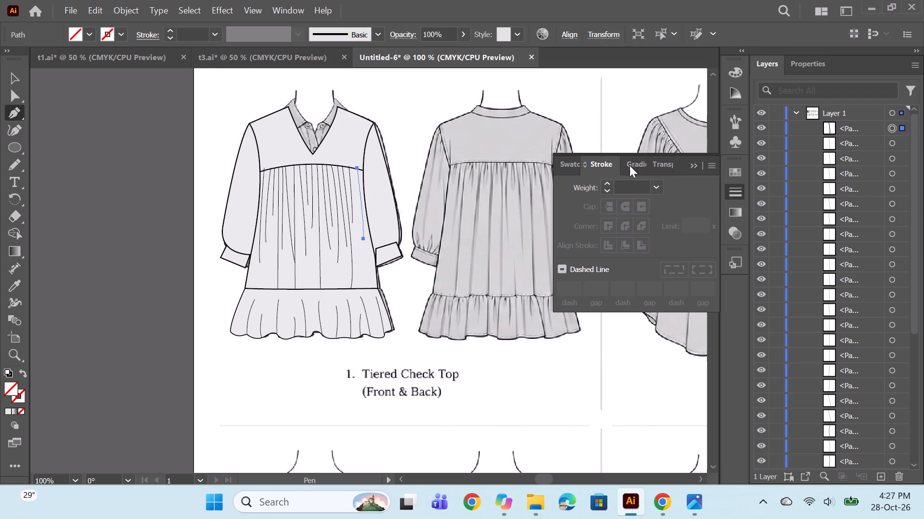
{"action": "double_click", "coordinate": [607, 181]}
{"action": "left_click", "coordinate": [156, 191], "text": "ctrl"}
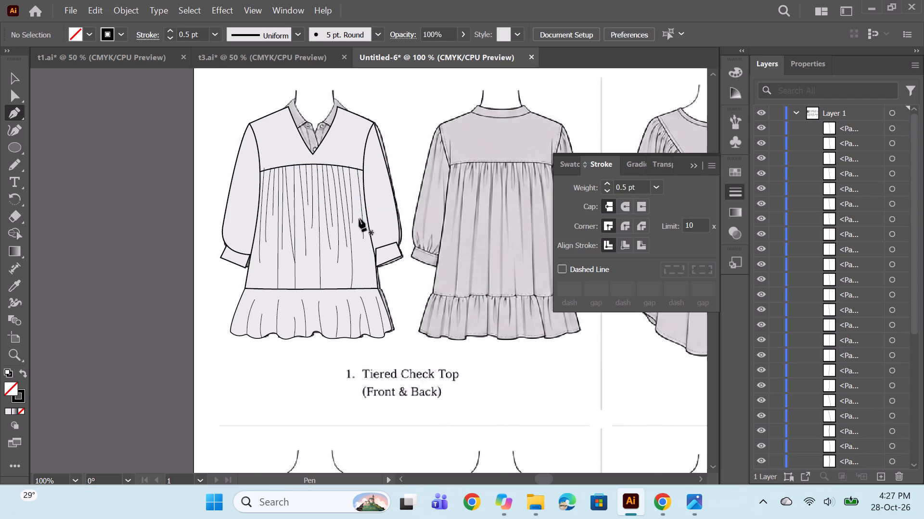
Draw a fold line with the Pencil tool from the shoulder down the front view's right-hand sleeve.
{"action": "scroll", "coordinate": [374, 215], "scroll_direction": "down", "scroll_amount": 1, "text": "alt"}
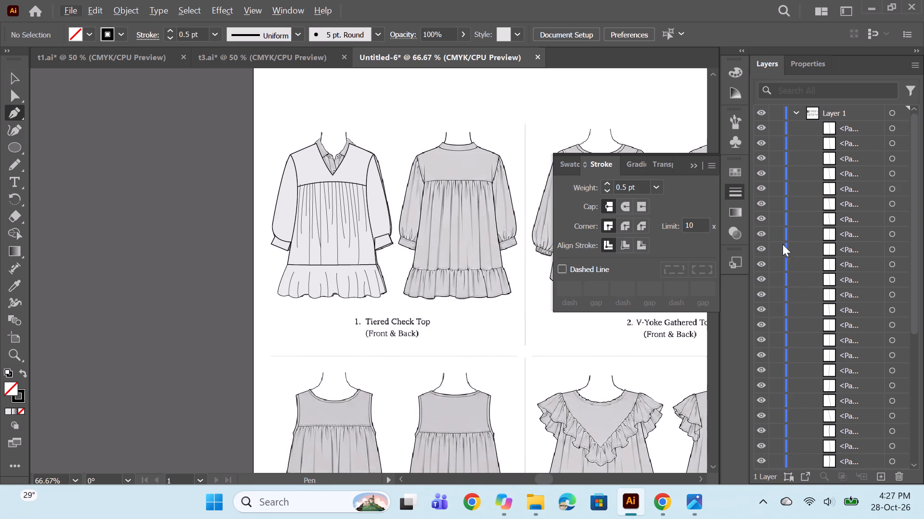
{"action": "scroll", "coordinate": [403, 161], "scroll_direction": "up", "scroll_amount": 1, "text": "alt"}
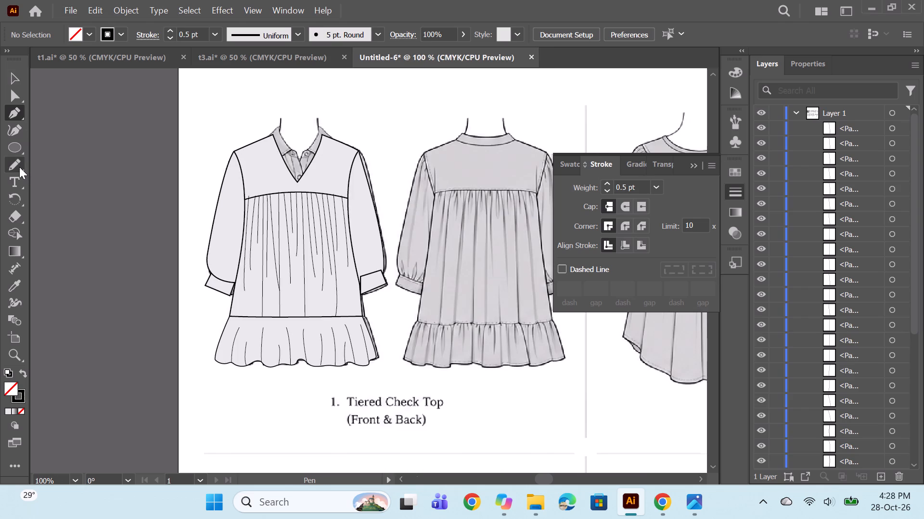
{"action": "left_click", "coordinate": [19, 167]}
{"action": "scroll", "coordinate": [377, 178], "scroll_direction": "up", "scroll_amount": 1, "text": "alt"}
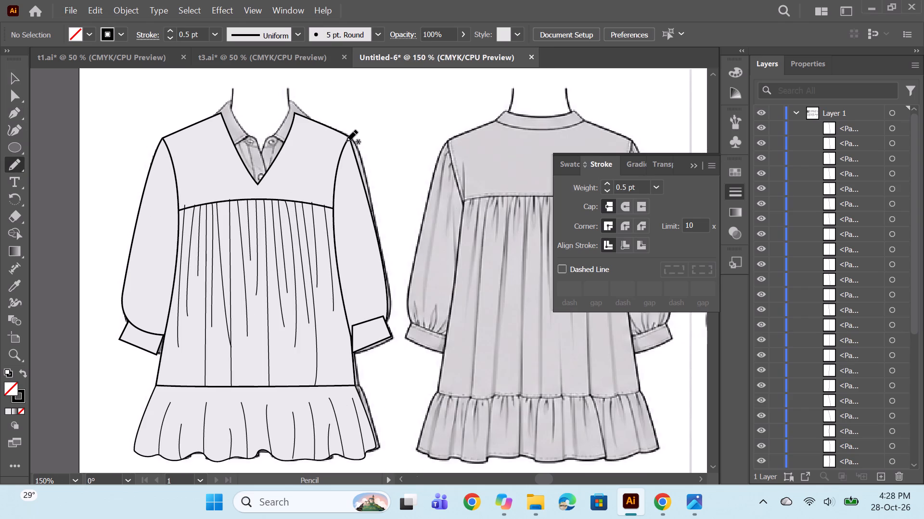
{"action": "left_click_drag", "start_coordinate": [346, 141], "coordinate": [368, 250]}
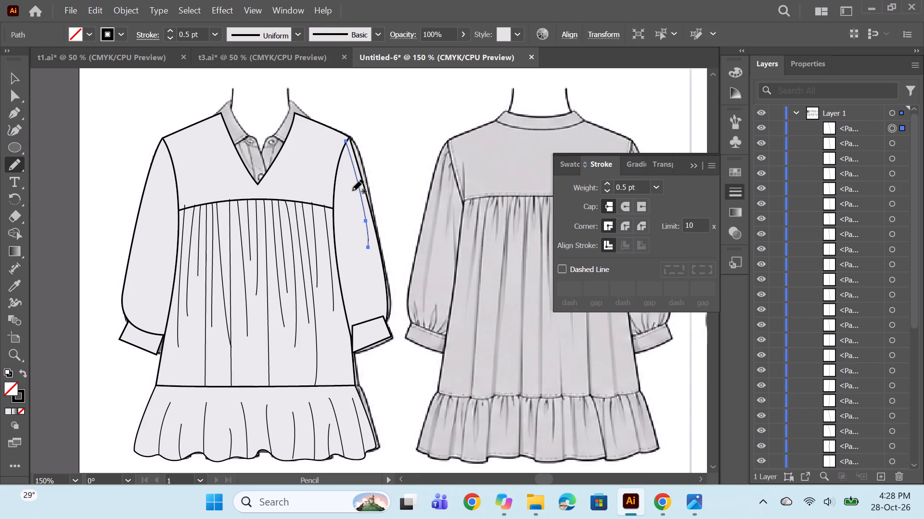
Draw three more fold lines with the Pencil tool, working down the armhole of the front view's right-hand sleeve.
{"action": "left_click_drag", "start_coordinate": [344, 146], "coordinate": [354, 209]}
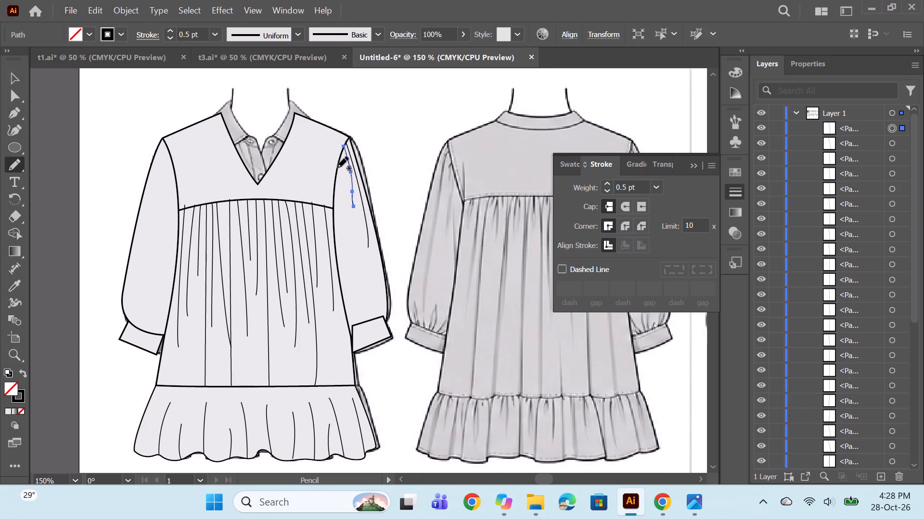
{"action": "left_click_drag", "start_coordinate": [339, 161], "coordinate": [347, 227]}
{"action": "left_click_drag", "start_coordinate": [336, 175], "coordinate": [339, 205]}
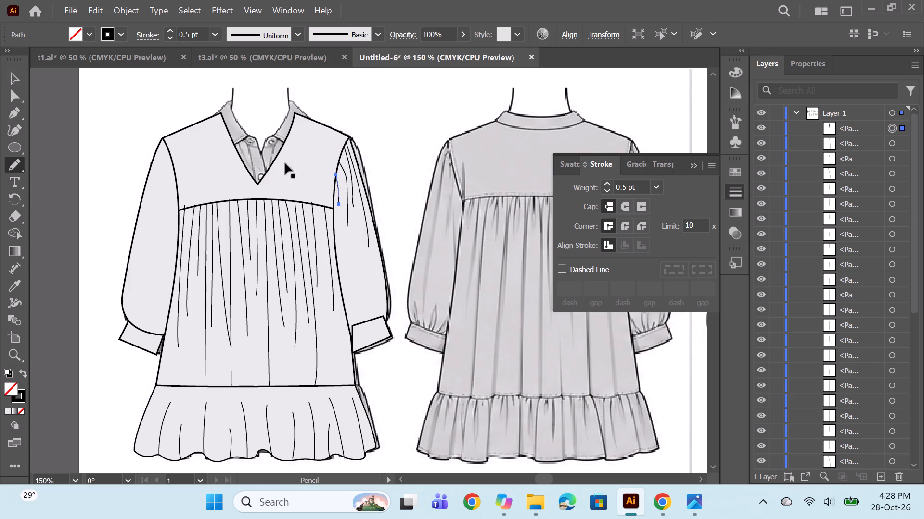
Draw four fold lines with the Pencil tool from the shoulder and armhole down the front view's left-hand sleeve.
{"action": "left_click_drag", "start_coordinate": [163, 140], "coordinate": [140, 247]}
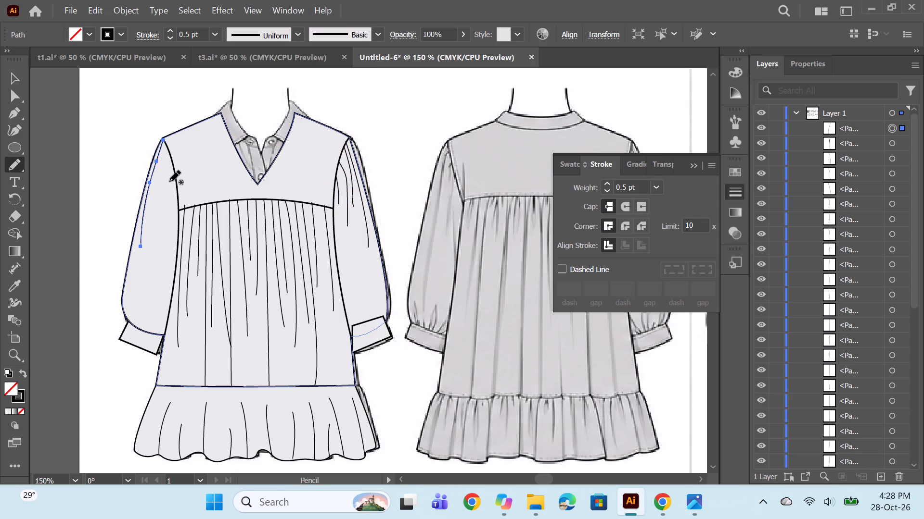
{"action": "left_click_drag", "start_coordinate": [167, 146], "coordinate": [153, 213]}
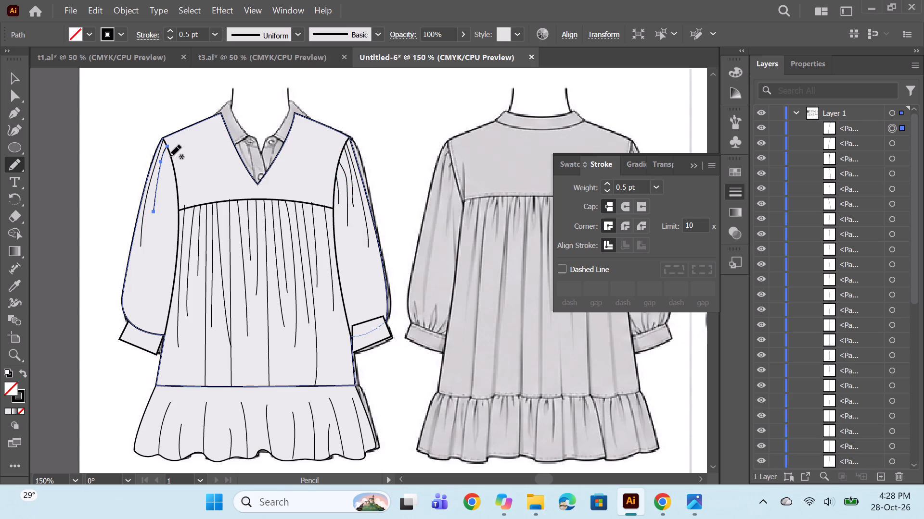
{"action": "left_click_drag", "start_coordinate": [170, 156], "coordinate": [162, 194]}
{"action": "left_click_drag", "start_coordinate": [174, 177], "coordinate": [167, 235]}
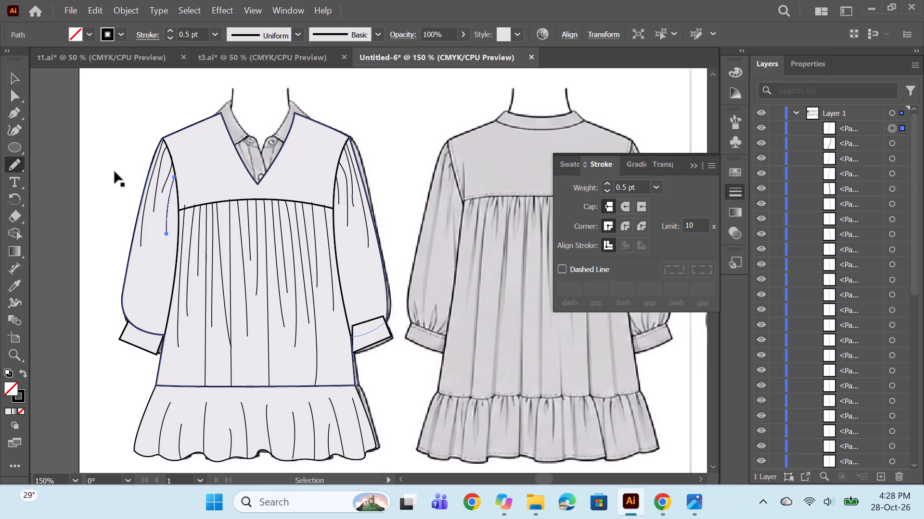
{"action": "left_click", "coordinate": [111, 168], "text": "ctrl"}
Move the right-hand cuff path directly beneath the sleeve-and-body path in the layer stacking order.
{"action": "scroll", "coordinate": [234, 185], "scroll_direction": "down", "scroll_amount": 1, "text": "alt"}
{"action": "scroll", "coordinate": [341, 272], "scroll_direction": "up", "scroll_amount": 1, "text": "alt"}
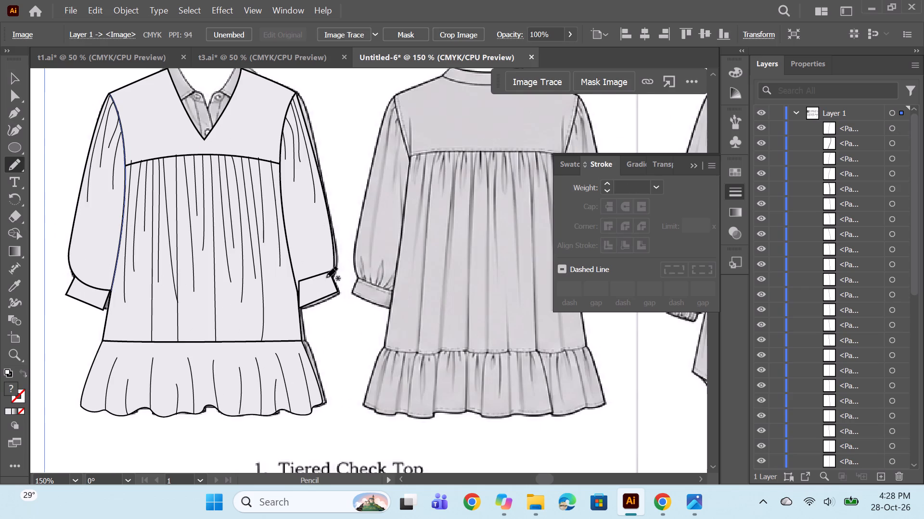
{"action": "scroll", "coordinate": [359, 225], "scroll_direction": "down", "scroll_amount": 1, "text": "alt"}
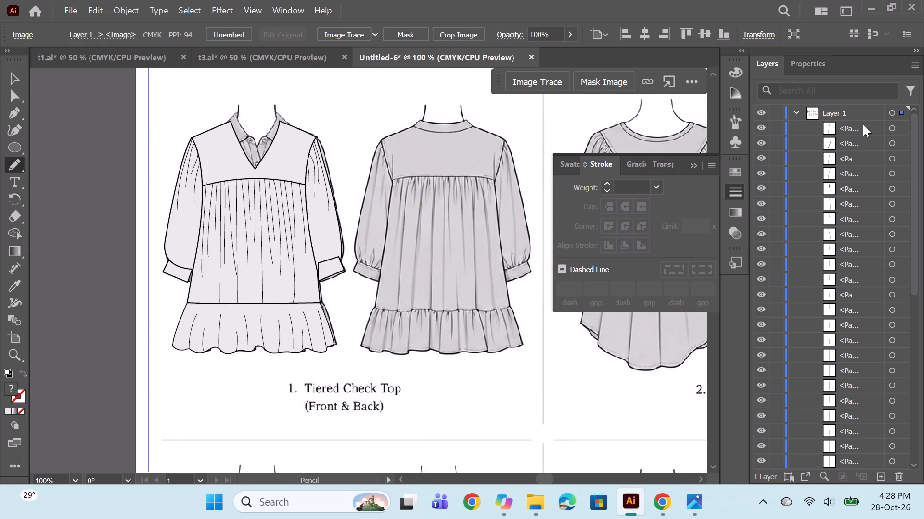
{"action": "scroll", "coordinate": [870, 191], "scroll_direction": "down", "scroll_amount": 15}
{"action": "left_click_drag", "start_coordinate": [851, 400], "coordinate": [852, 421]}
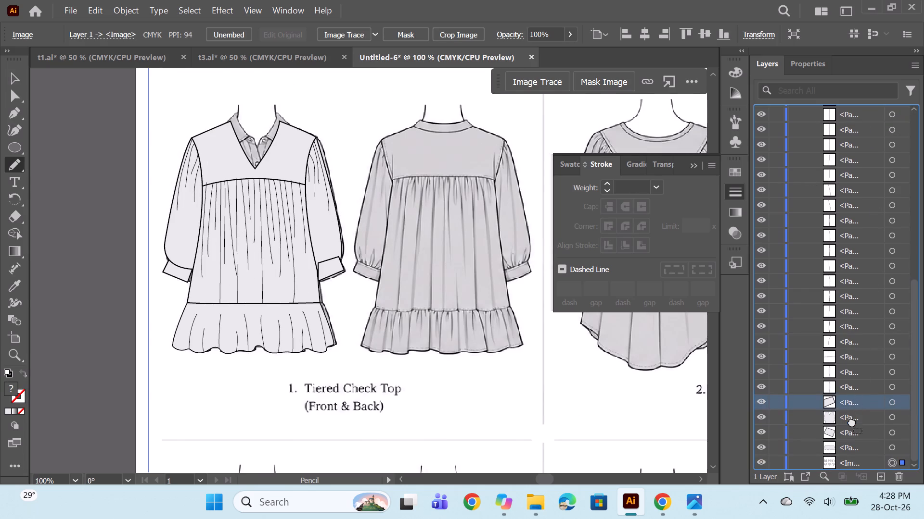
{"action": "left_click_drag", "start_coordinate": [852, 421], "coordinate": [854, 427]}
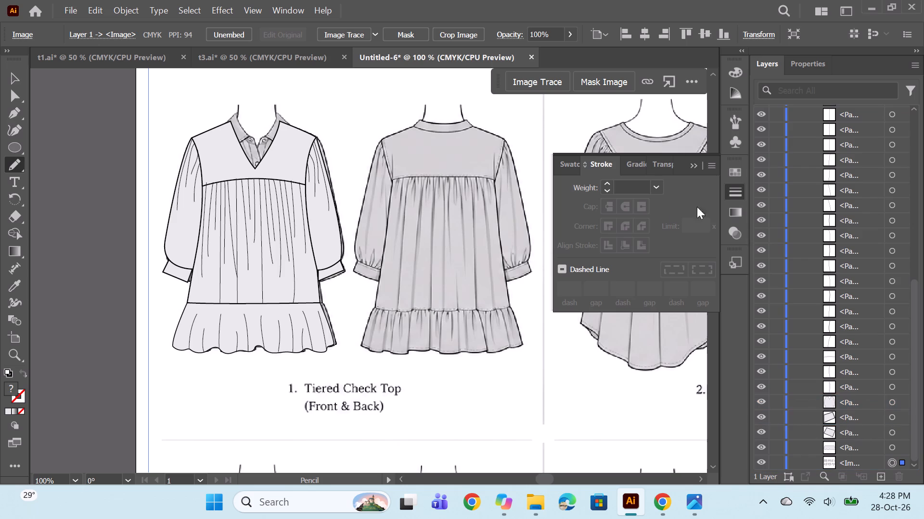
{"action": "left_click", "coordinate": [694, 167]}
Hide the reference image so only the traced Tiered Check Top front view shows.
{"action": "scroll", "coordinate": [552, 218], "scroll_direction": "down", "scroll_amount": 2, "text": "alt"}
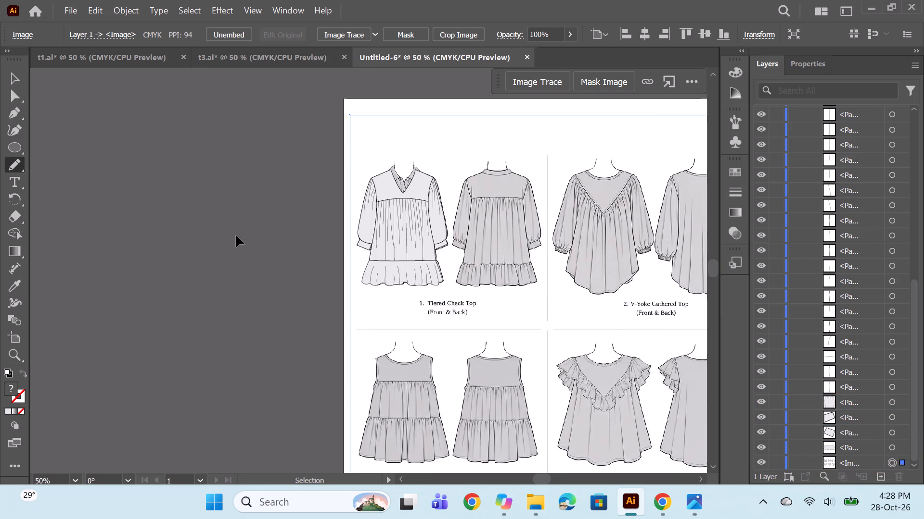
{"action": "left_click", "coordinate": [236, 235], "text": "ctrl"}
{"action": "key", "text": "space"}
{"action": "left_click_drag", "start_coordinate": [469, 318], "coordinate": [389, 306]}
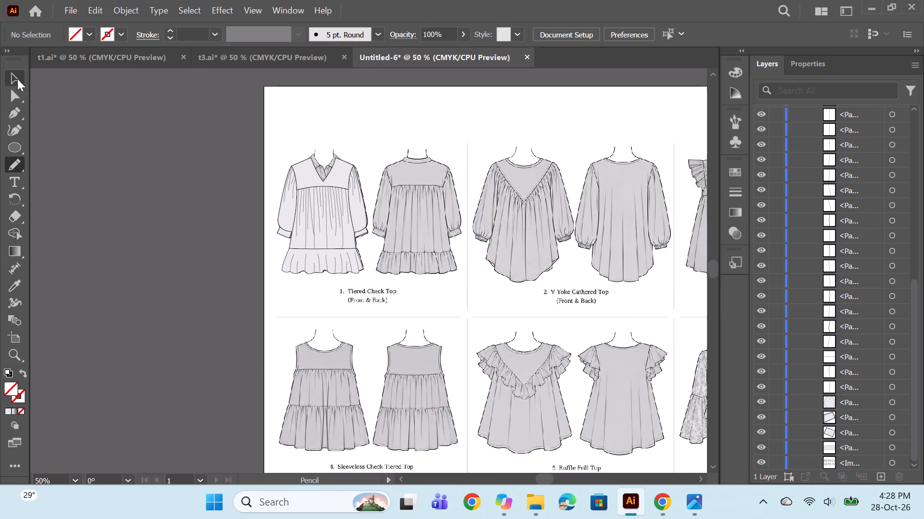
{"action": "left_click", "coordinate": [17, 79]}
{"action": "scroll", "coordinate": [816, 259], "scroll_direction": "down", "scroll_amount": 18}
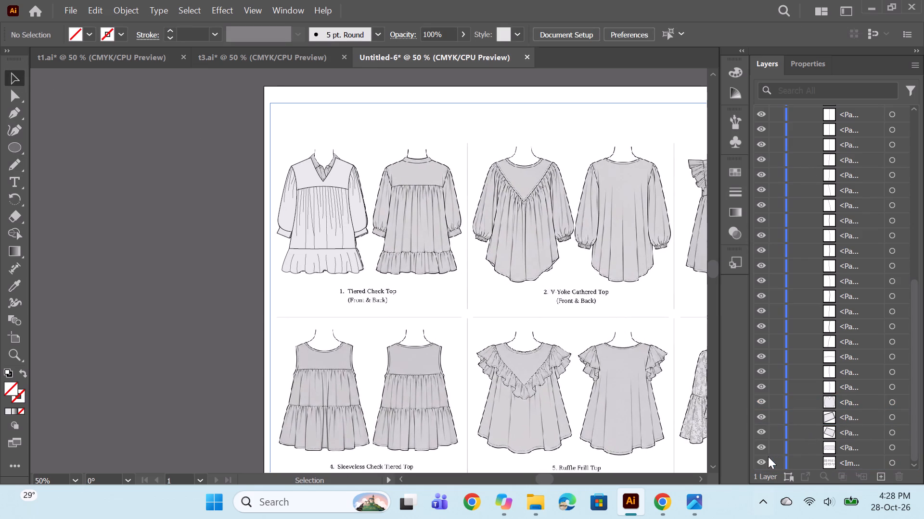
{"action": "left_click", "coordinate": [764, 461]}
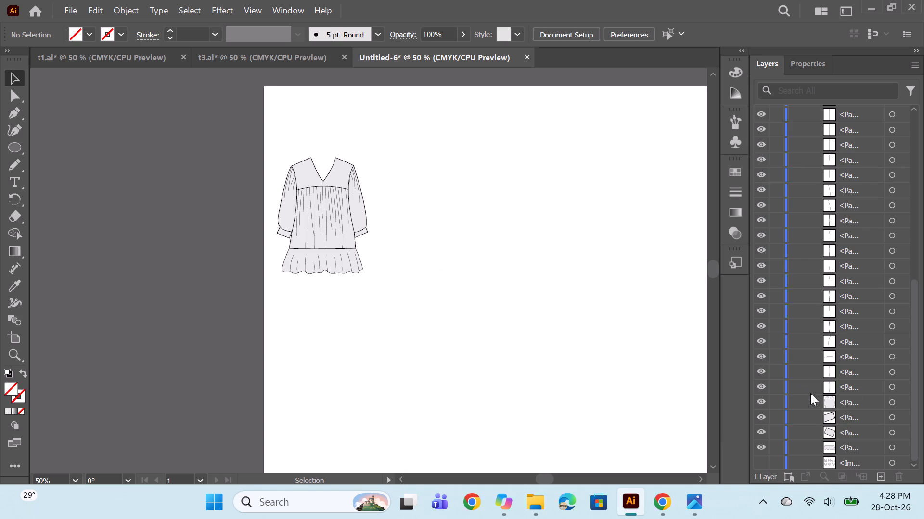
Select all the traced Tiered Check Top paths, leaving out the reference image, and group them.
{"action": "scroll", "coordinate": [863, 207], "scroll_direction": "up", "scroll_amount": 8}
{"action": "left_click", "coordinate": [889, 129]}
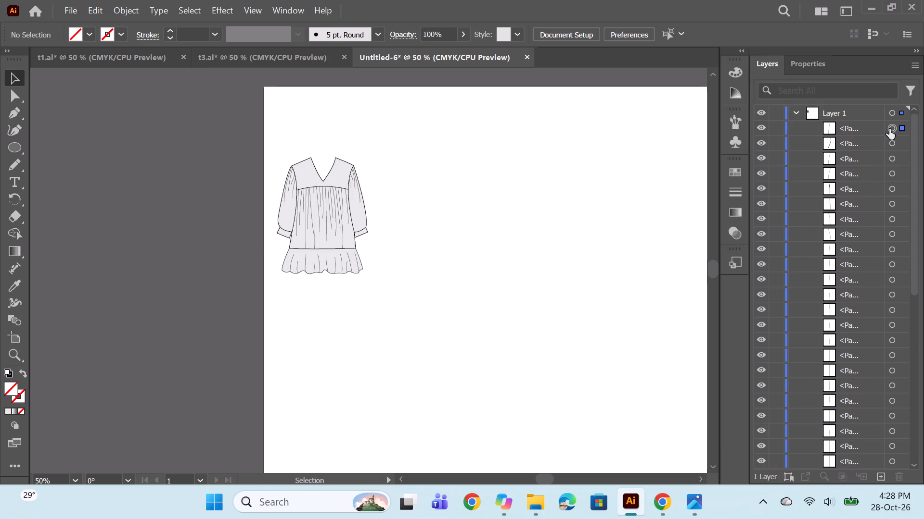
{"action": "scroll", "coordinate": [900, 280], "scroll_direction": "down", "scroll_amount": 16}
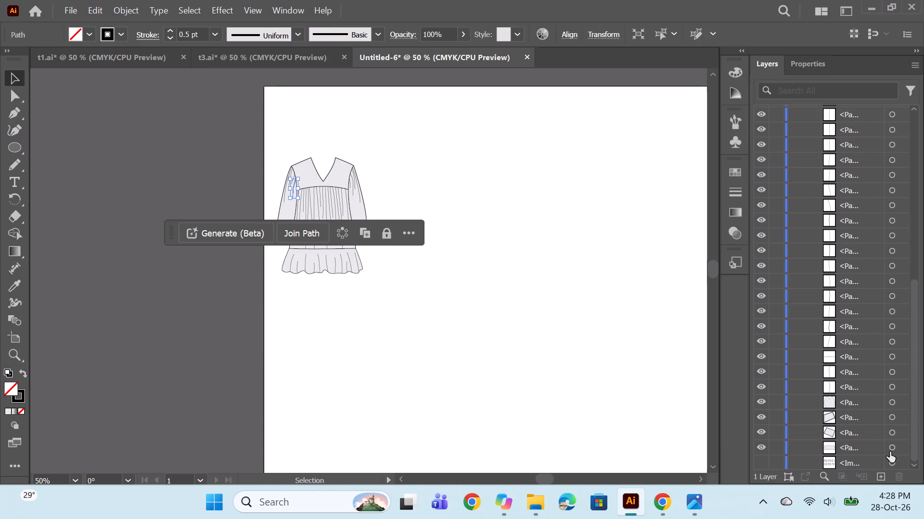
{"action": "left_click", "coordinate": [889, 451], "text": "shift"}
{"action": "key", "text": "ctrl+g"}
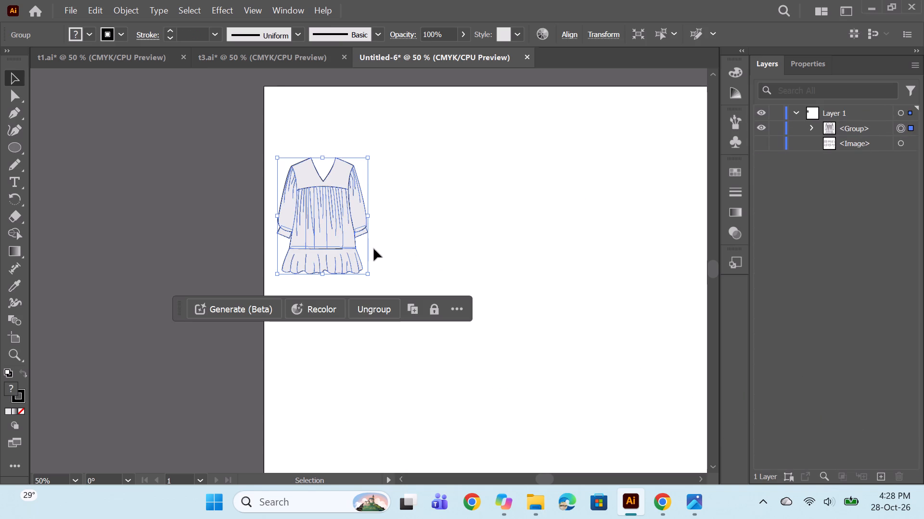
Enlarge the grouped top slightly, stretch it a little wider, and move it up near the artboard's top edge.
{"action": "left_click_drag", "start_coordinate": [370, 272], "coordinate": [402, 282], "text": "alt+shift"}
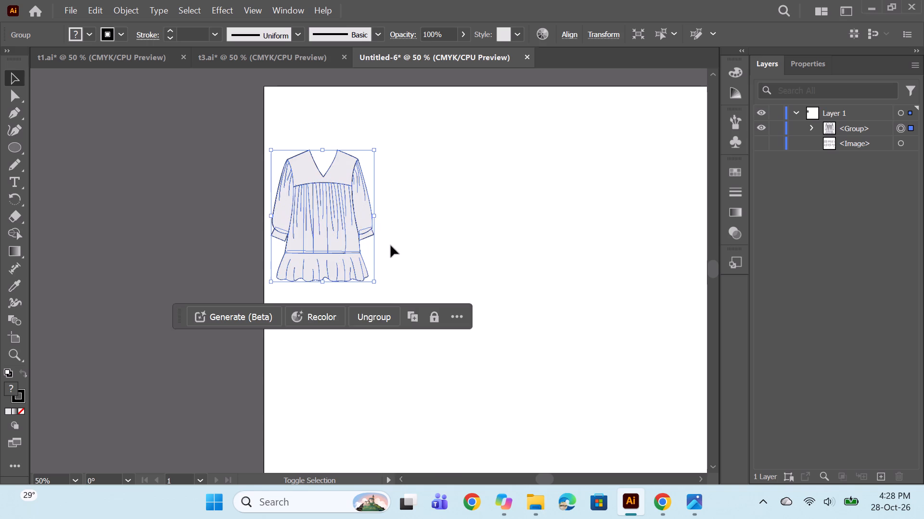
{"action": "left_click_drag", "start_coordinate": [371, 218], "coordinate": [388, 217]}
{"action": "left_click", "coordinate": [439, 244]}
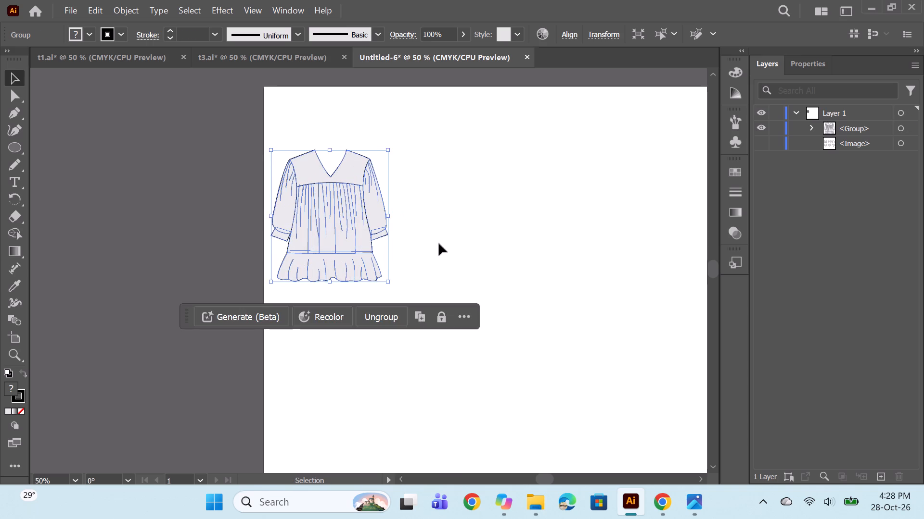
{"action": "left_click_drag", "start_coordinate": [334, 229], "coordinate": [338, 199]}
{"action": "left_click", "coordinate": [519, 235]}
Show the reference image again beneath the traced group.
{"action": "key", "text": "space"}
{"action": "key", "text": "space"}
{"action": "key", "text": "space"}
{"action": "left_click_drag", "start_coordinate": [599, 342], "coordinate": [428, 342]}
{"action": "scroll", "coordinate": [557, 232], "scroll_direction": "down", "scroll_amount": 1, "text": "alt"}
{"action": "scroll", "coordinate": [457, 218], "scroll_direction": "up", "scroll_amount": 1, "text": "alt"}
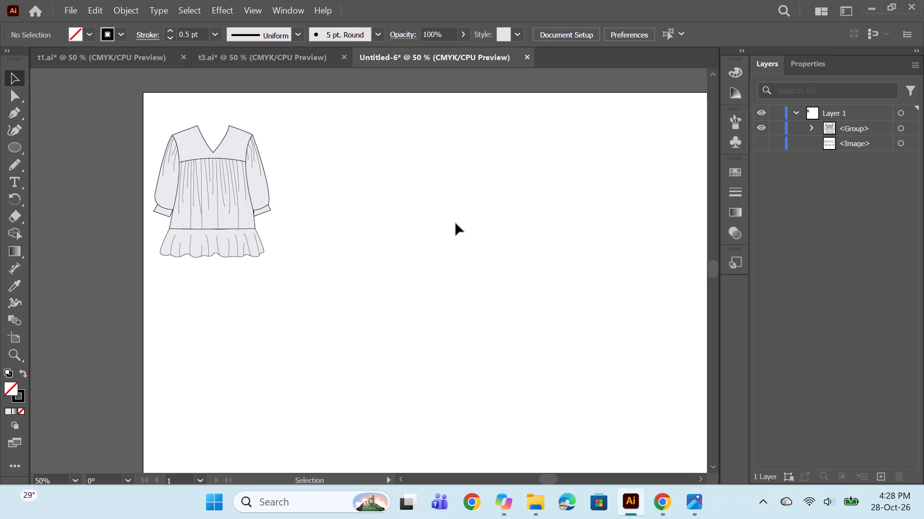
{"action": "left_click", "coordinate": [765, 142]}
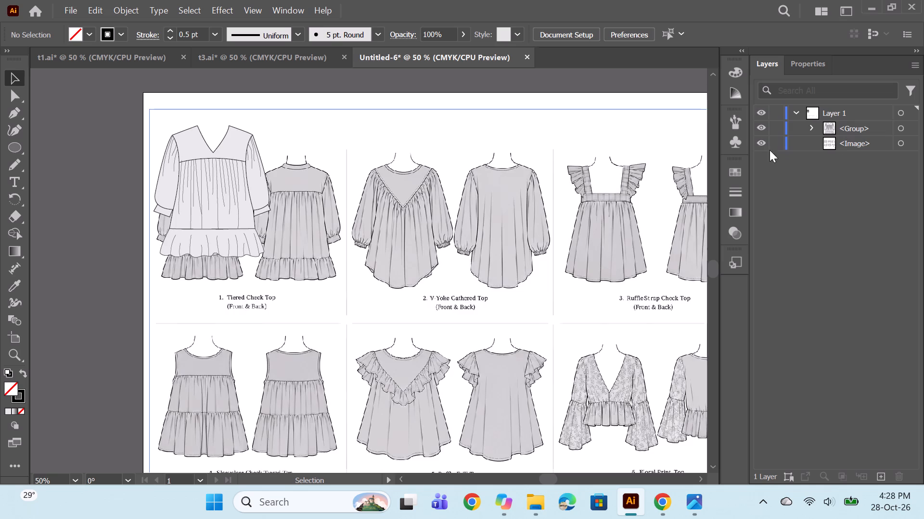
Trace the curved neckline of the V-Yoke Gathered Top's front view with the Pen tool, ending with a corner point.
{"action": "left_click", "coordinate": [16, 116]}
{"action": "scroll", "coordinate": [394, 194], "scroll_direction": "up", "scroll_amount": 1, "text": "alt"}
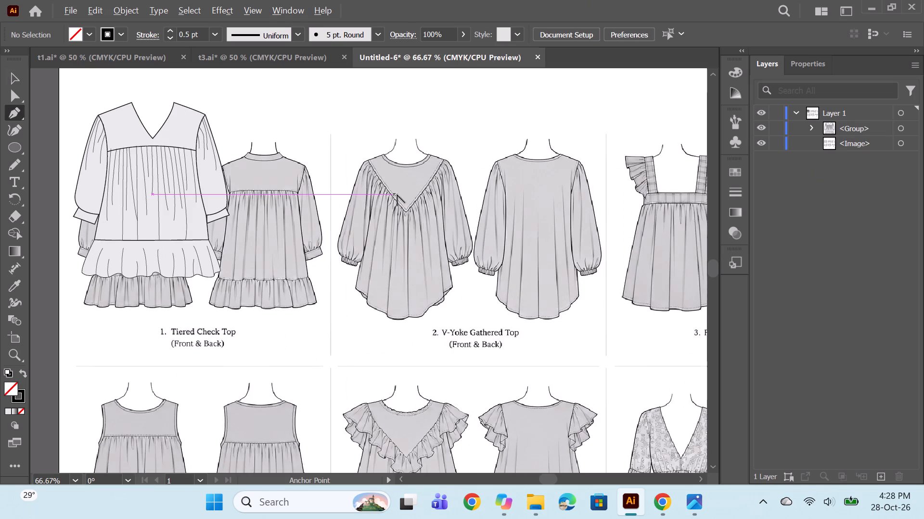
{"action": "key", "text": "space"}
{"action": "left_click_drag", "start_coordinate": [435, 233], "coordinate": [328, 259]}
{"action": "scroll", "coordinate": [296, 193], "scroll_direction": "up", "scroll_amount": 2, "text": "alt"}
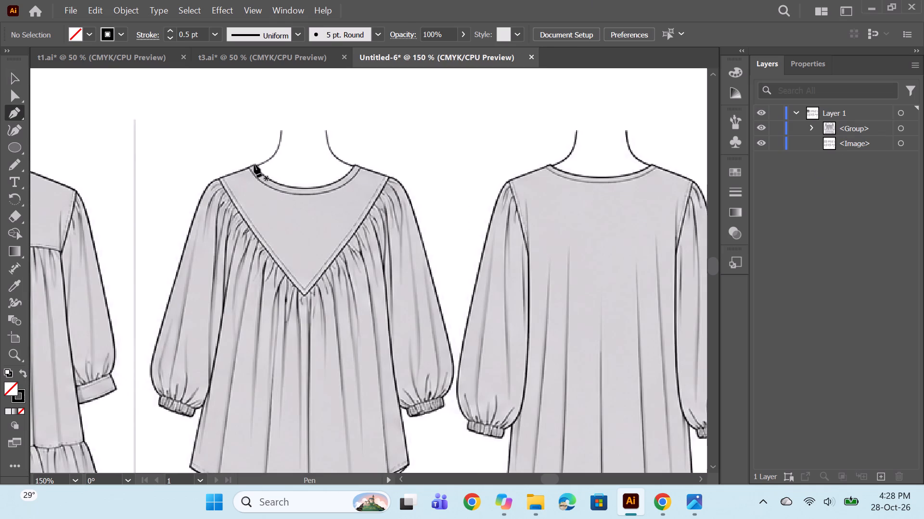
{"action": "left_click", "coordinate": [254, 164]}
{"action": "left_click_drag", "start_coordinate": [354, 166], "coordinate": [416, 105]}
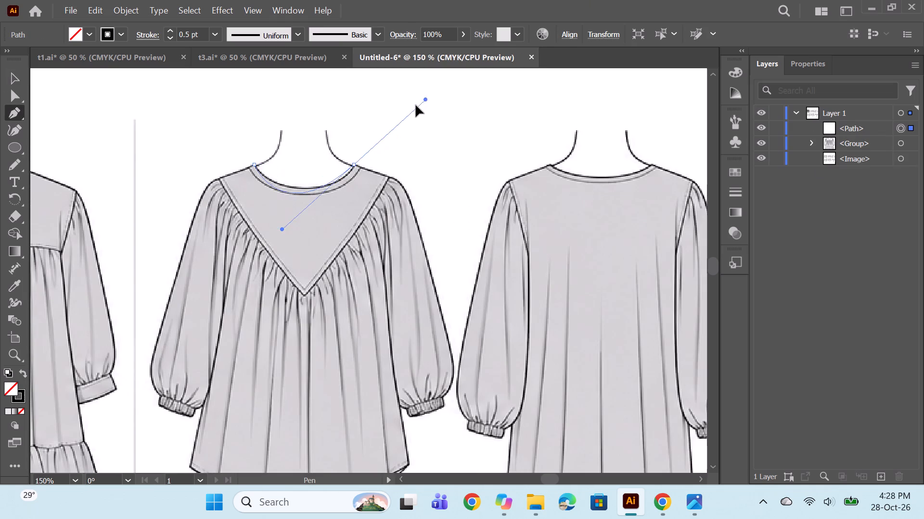
{"action": "left_click_drag", "start_coordinate": [416, 105], "coordinate": [403, 110]}
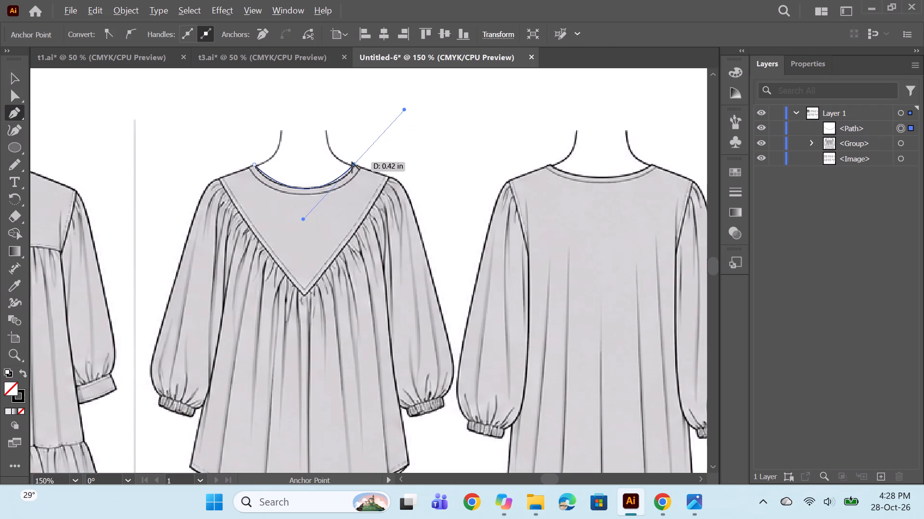
{"action": "left_click", "coordinate": [353, 164], "text": "alt"}
{"action": "scroll", "coordinate": [415, 172], "scroll_direction": "down", "scroll_amount": 3, "text": "alt"}
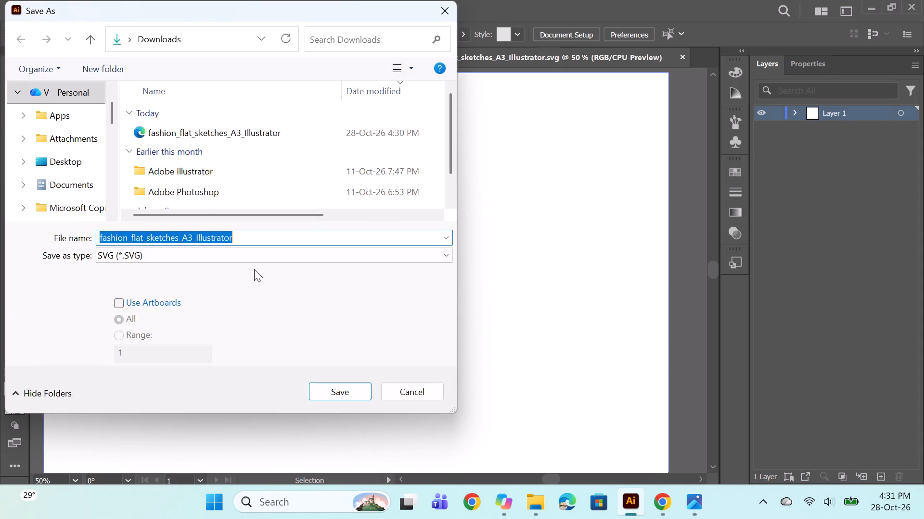
{"action": "left_click", "coordinate": [228, 255]}
{"action": "left_click", "coordinate": [211, 265]}
{"action": "left_click", "coordinate": [338, 387]}
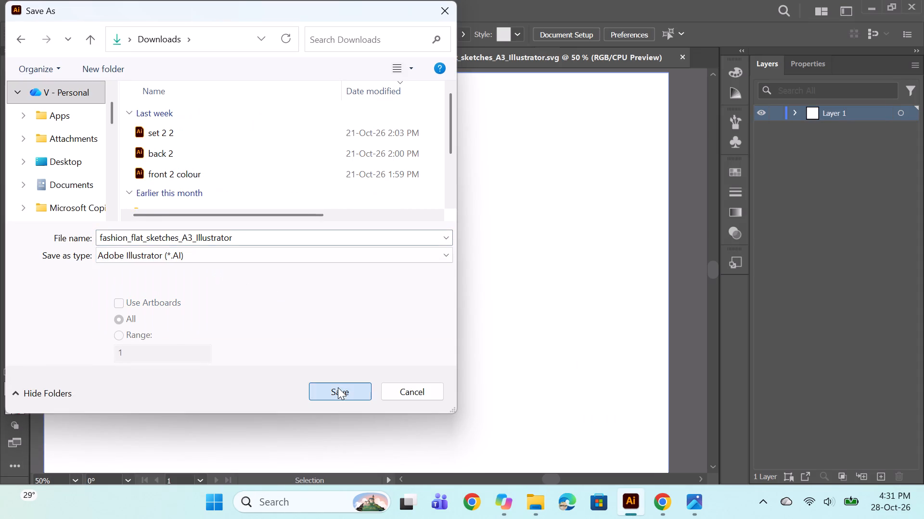
{"action": "left_click", "coordinate": [513, 451]}
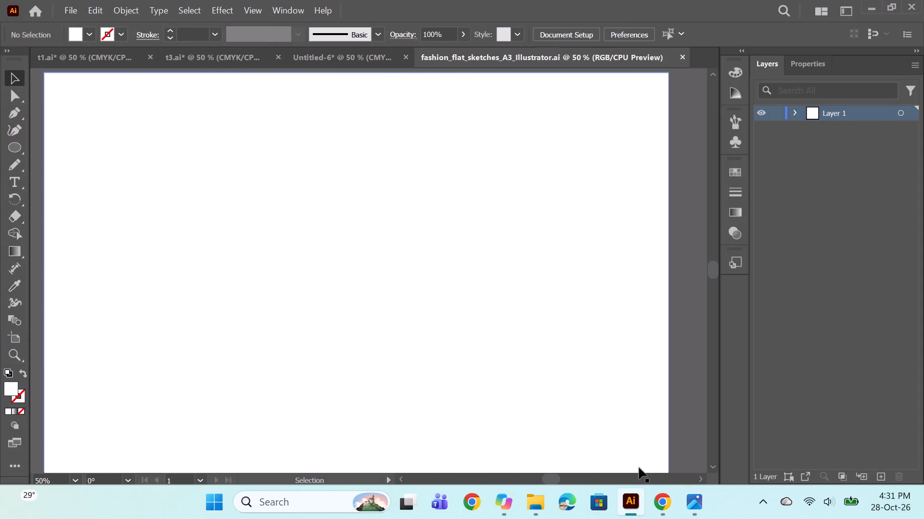
Switch to File Explorer and look through the Khadi tops silhouettes and khadi,cotton trouser silhouettes folders for the saved AI file.
{"action": "double_click", "coordinate": [532, 504]}
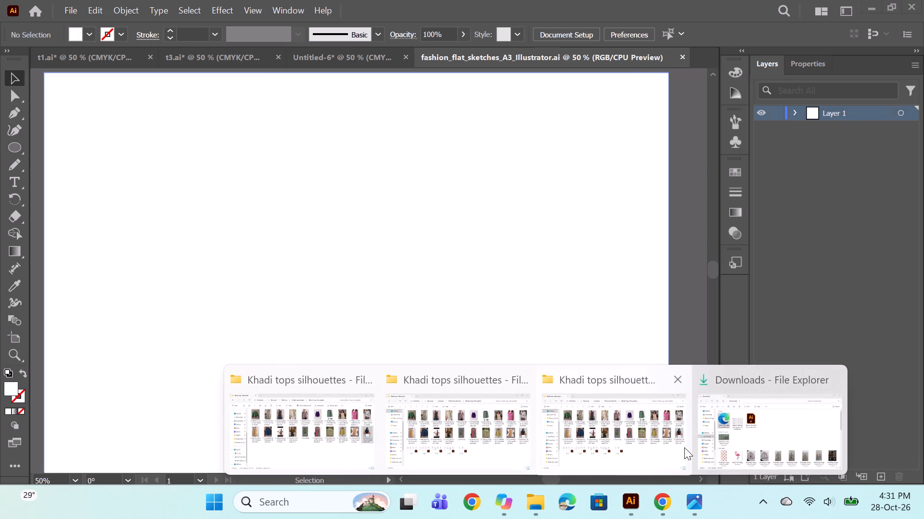
{"action": "left_click", "coordinate": [748, 434]}
{"action": "left_click", "coordinate": [75, 250]}
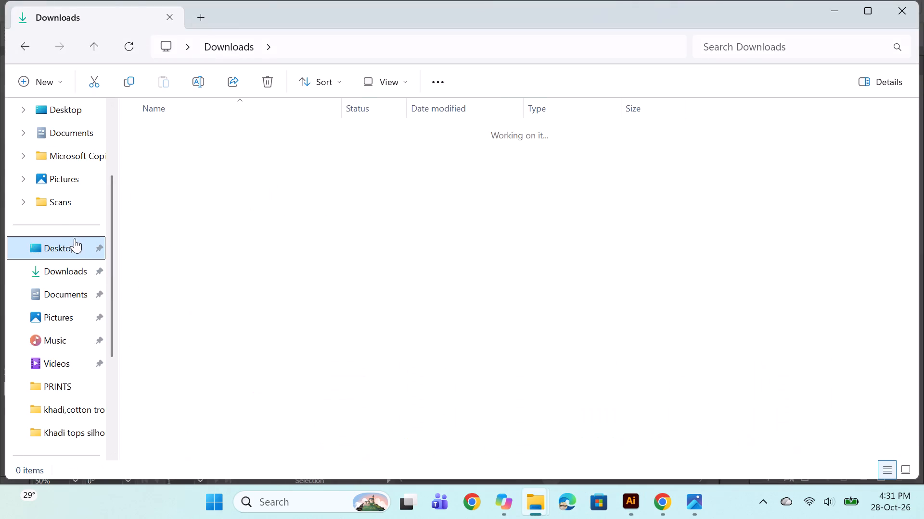
{"action": "double_click", "coordinate": [201, 135]}
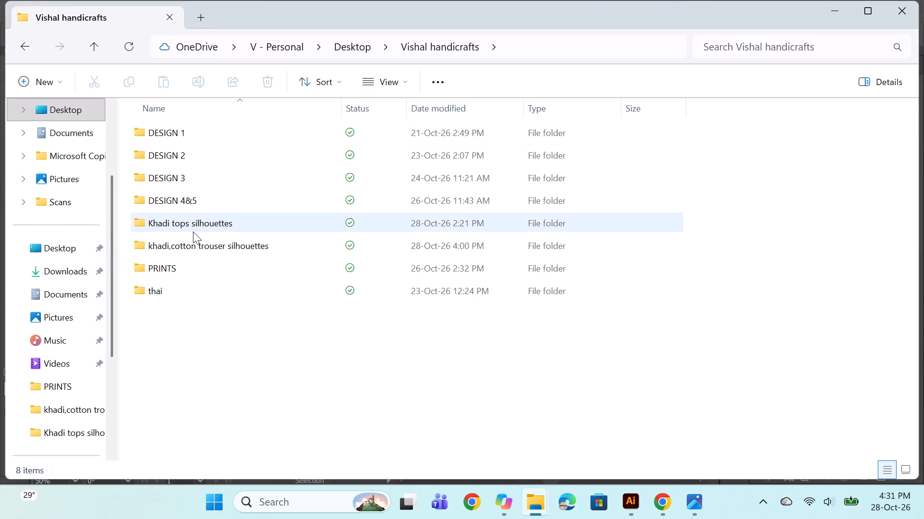
{"action": "double_click", "coordinate": [193, 226]}
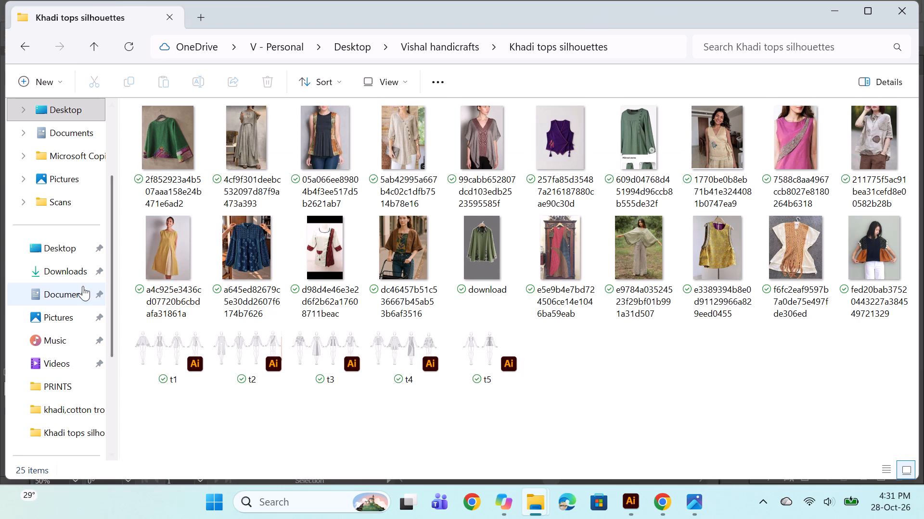
{"action": "double_click", "coordinate": [76, 422]}
{"action": "double_click", "coordinate": [75, 388]}
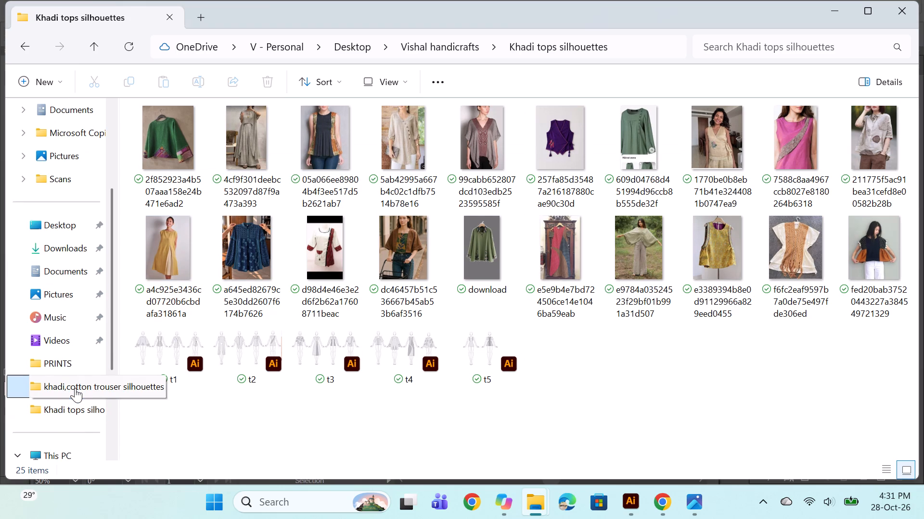
{"action": "scroll", "coordinate": [494, 200], "scroll_direction": "down", "scroll_amount": 6}
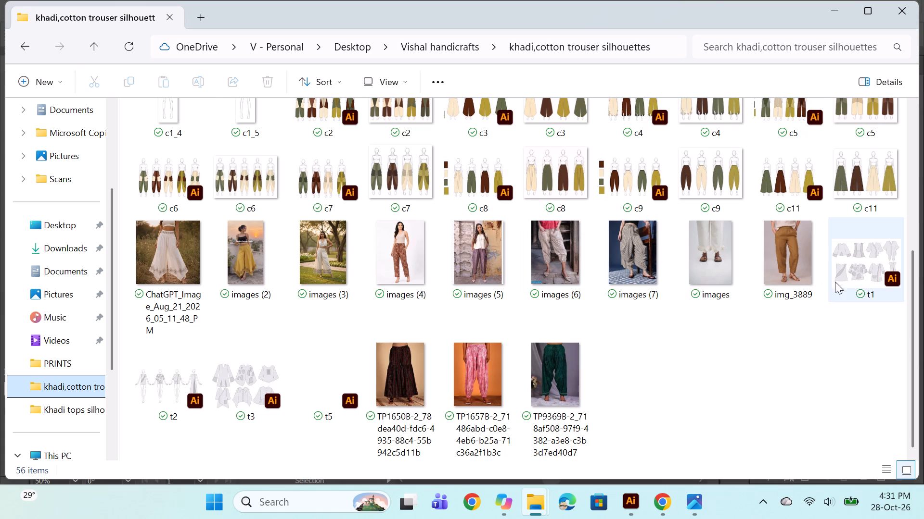
{"action": "scroll", "coordinate": [803, 321], "scroll_direction": "up", "scroll_amount": 8}
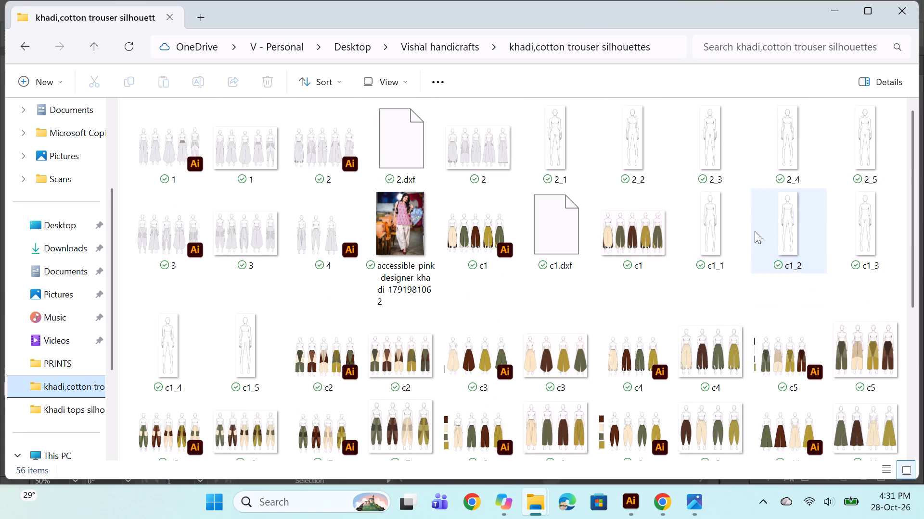
{"action": "scroll", "coordinate": [720, 183], "scroll_direction": "down", "scroll_amount": 10}
{"action": "scroll", "coordinate": [462, 346], "scroll_direction": "up", "scroll_amount": 2}
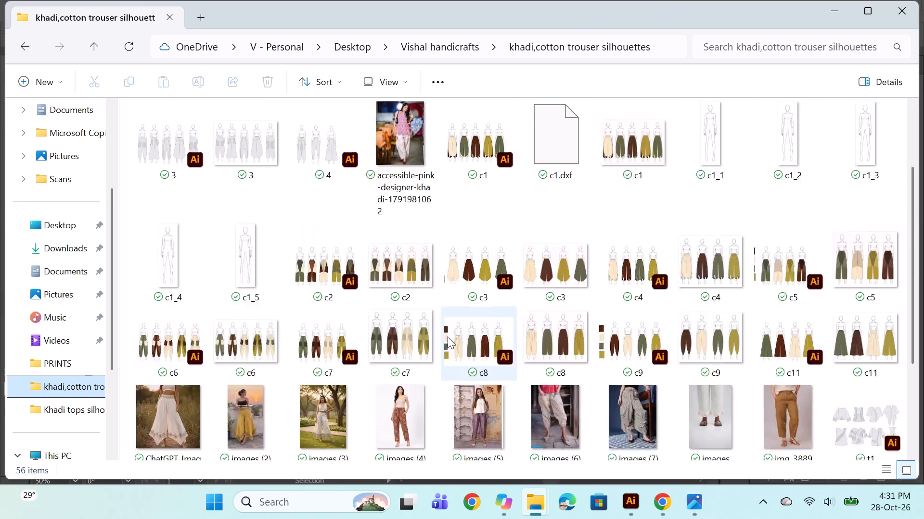
{"action": "scroll", "coordinate": [448, 336], "scroll_direction": "up", "scroll_amount": 5}
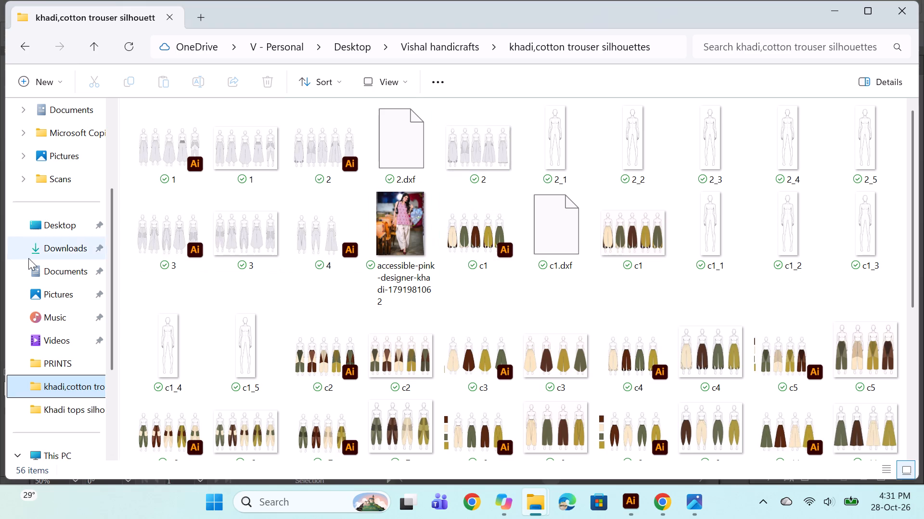
Open fashion_flat_sketches_A3_Illustrator.ai from the Downloads folder and close the document in Illustrator.
{"action": "left_click", "coordinate": [69, 244]}
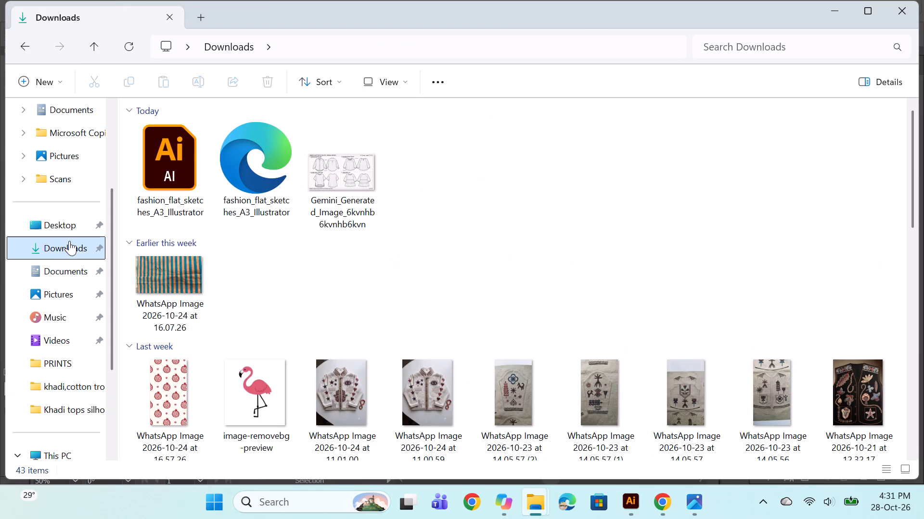
{"action": "double_click", "coordinate": [166, 201]}
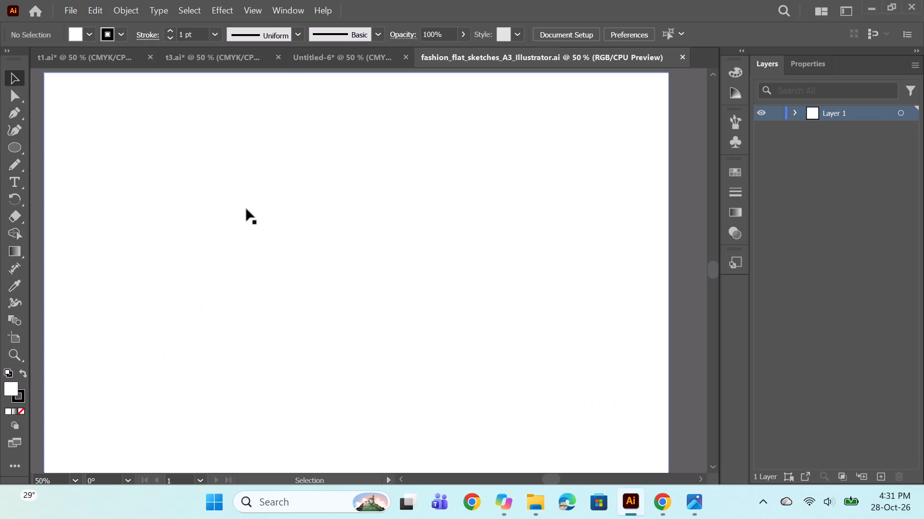
{"action": "left_click", "coordinate": [681, 57]}
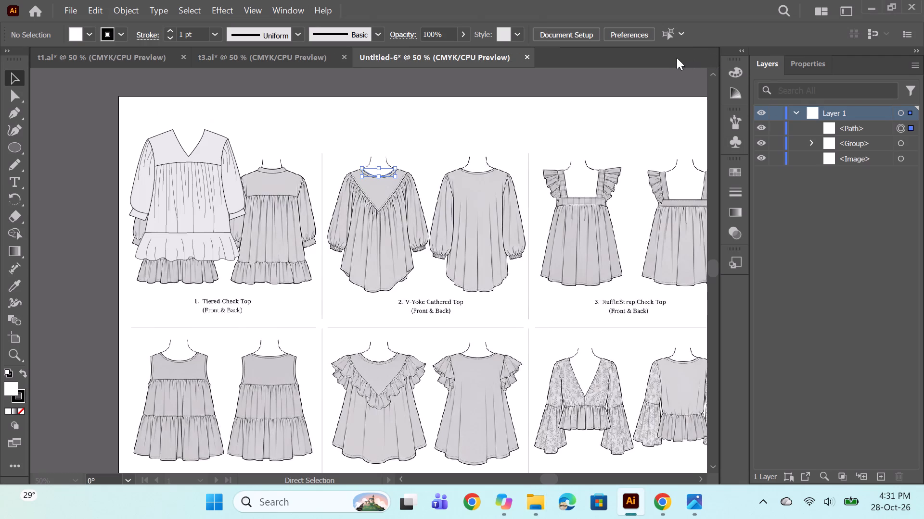
Reopen fashion_flat_sketches_A3_Illustrator.ai from Downloads, check its artboard for the garment sketches, and close the document.
{"action": "left_click", "coordinate": [535, 506]}
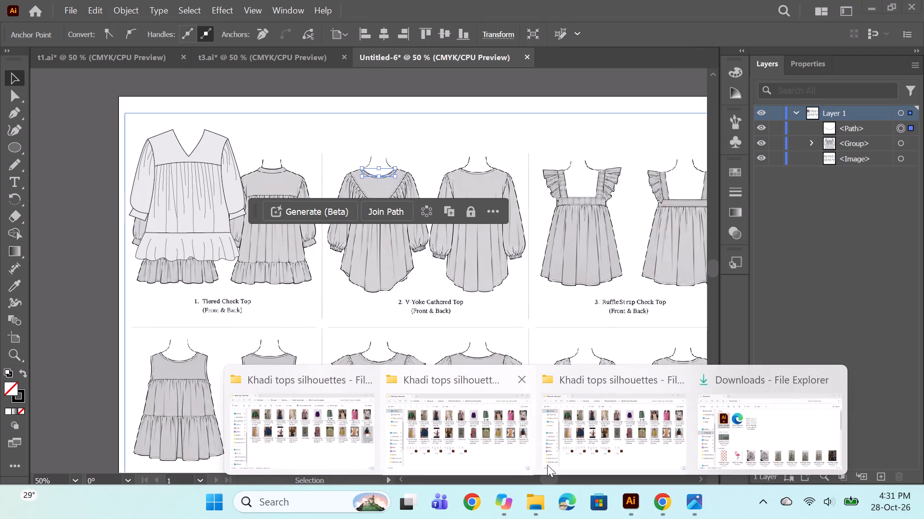
{"action": "left_click", "coordinate": [722, 434]}
{"action": "double_click", "coordinate": [147, 170]}
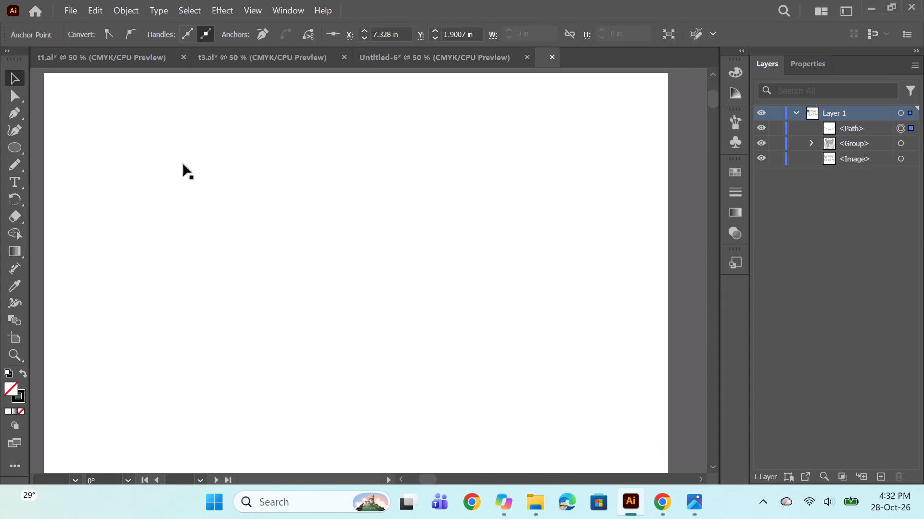
{"action": "scroll", "coordinate": [491, 252], "scroll_direction": "down", "scroll_amount": 1}
{"action": "scroll", "coordinate": [490, 252], "scroll_direction": "up", "scroll_amount": 2}
{"action": "scroll", "coordinate": [490, 252], "scroll_direction": "down", "scroll_amount": 5}
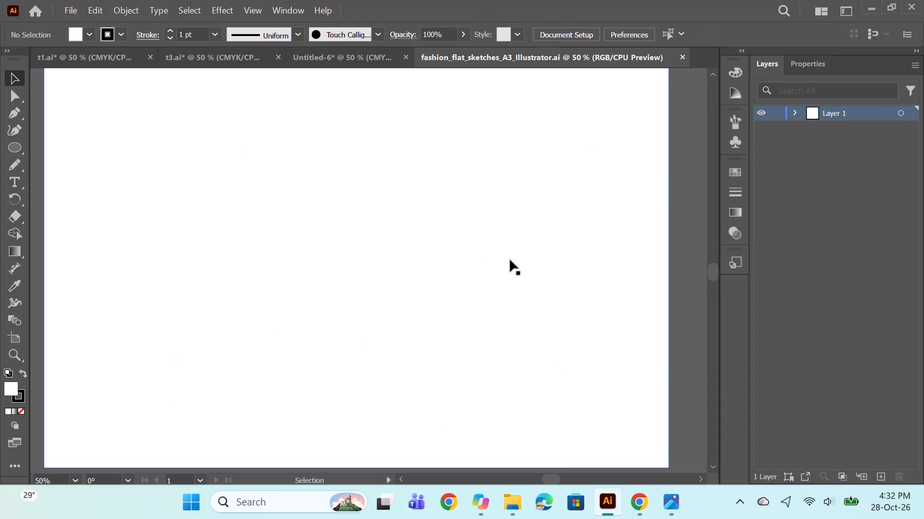
{"action": "scroll", "coordinate": [523, 263], "scroll_direction": "down", "scroll_amount": 1, "text": "alt"}
{"action": "key", "text": "BackSpace"}
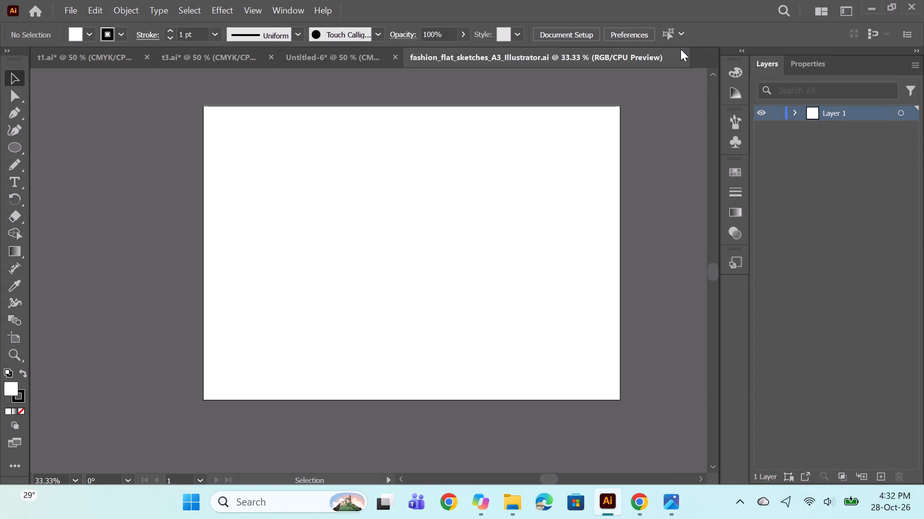
{"action": "left_click", "coordinate": [682, 50]}
{"action": "left_click", "coordinate": [680, 59]}
Switch to Chrome and close the ChatGPT Make Flat Sketches page.
{"action": "left_click", "coordinate": [641, 501]}
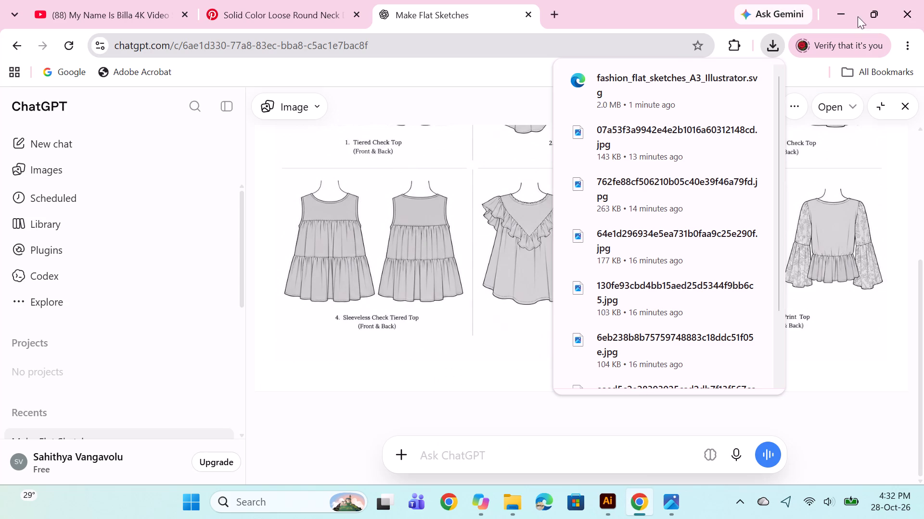
{"action": "left_click", "coordinate": [530, 9]}
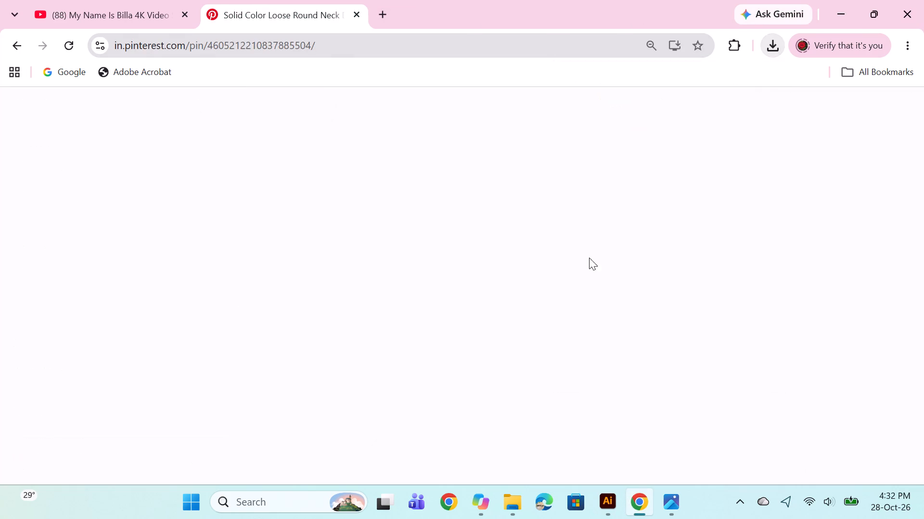
Return to Untitled-6 in Illustrator and draw the V-Yoke Gathered Top front's right-hand shoulder line with the Pen tool, about 0.34 in long.
{"action": "left_click", "coordinate": [603, 502]}
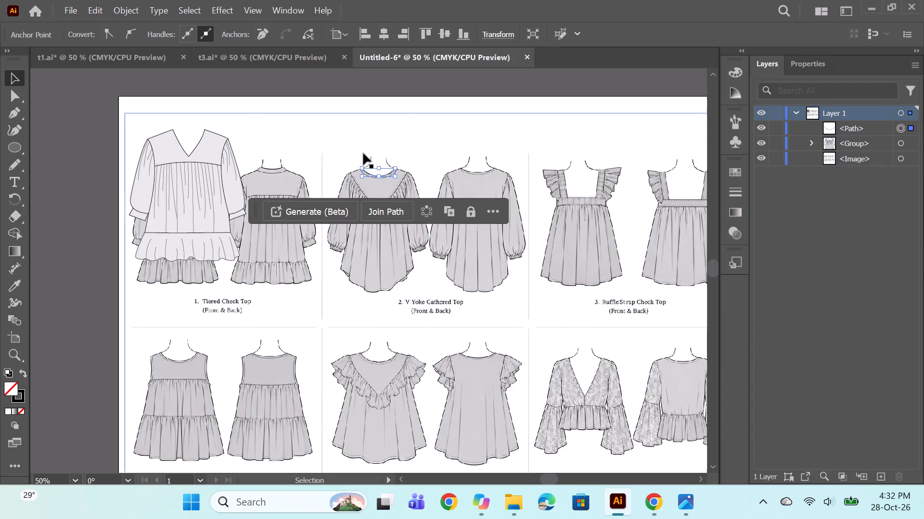
{"action": "scroll", "coordinate": [363, 153], "scroll_direction": "up", "scroll_amount": 2, "text": "alt"}
{"action": "scroll", "coordinate": [367, 178], "scroll_direction": "up", "scroll_amount": 5}
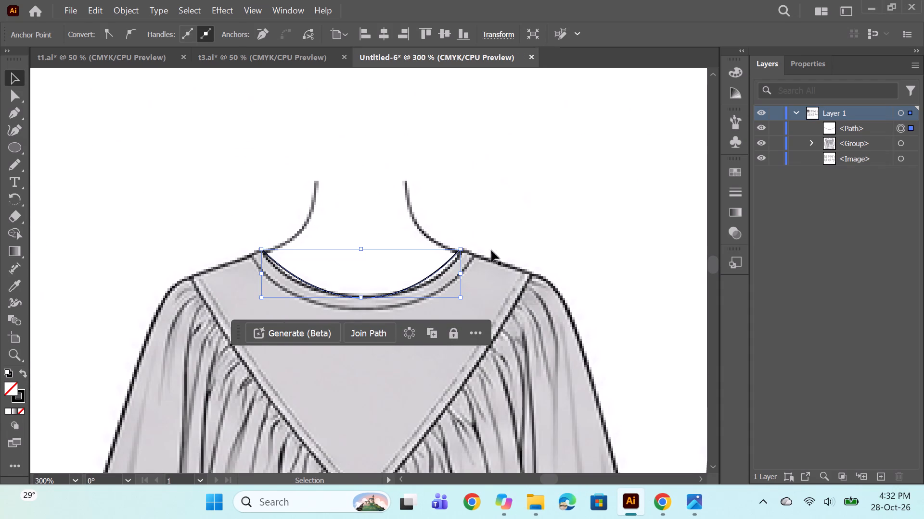
{"action": "left_click", "coordinate": [13, 117]}
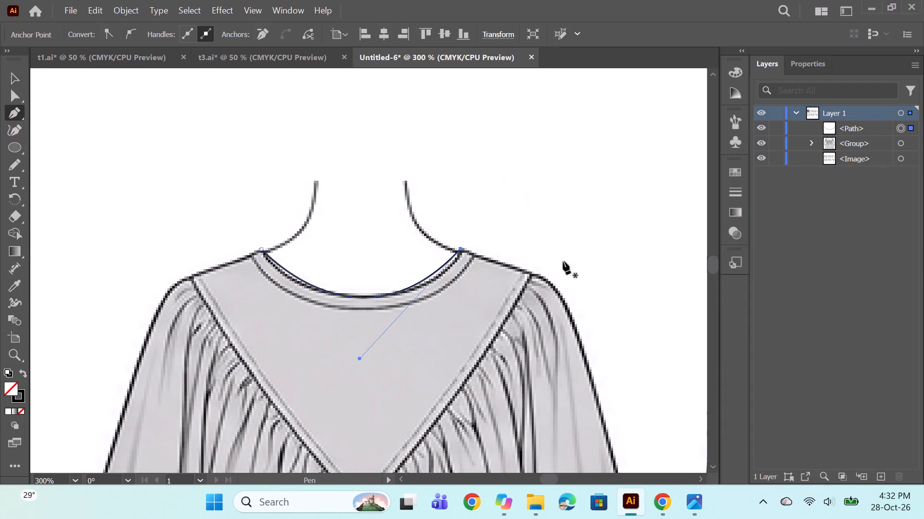
{"action": "left_click", "coordinate": [458, 249]}
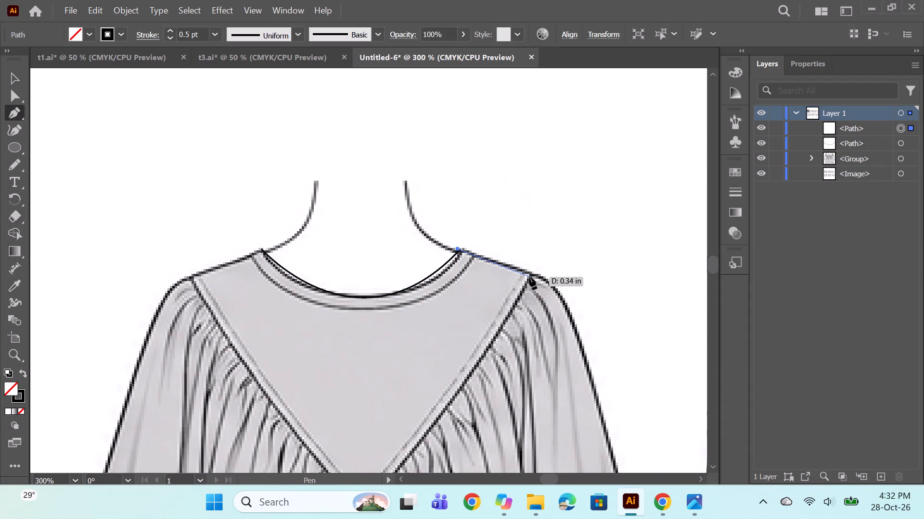
{"action": "left_click", "coordinate": [532, 274]}
Extend the path in a curve down the upper outer edge of the right-hand sleeve, ending in a corner point partway down.
{"action": "scroll", "coordinate": [535, 283], "scroll_direction": "down", "scroll_amount": 2, "text": "alt"}
{"action": "scroll", "coordinate": [544, 332], "scroll_direction": "down", "scroll_amount": 3}
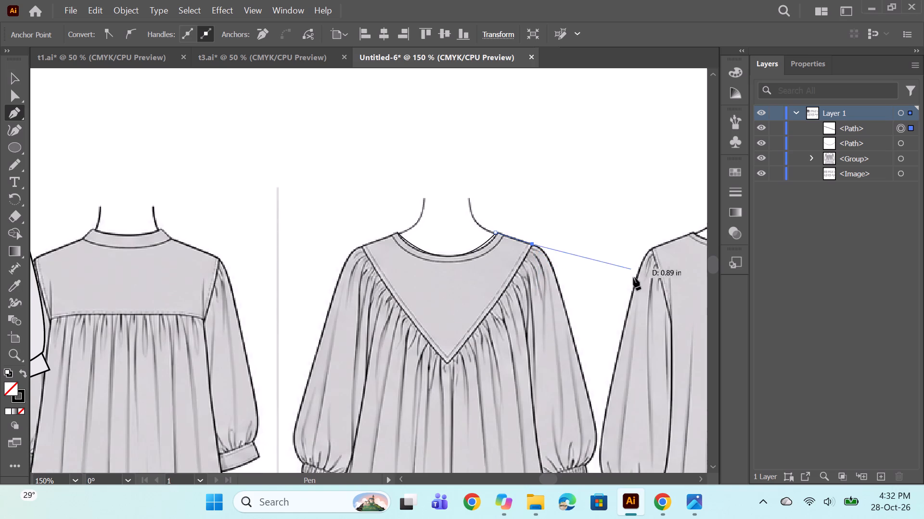
{"action": "scroll", "coordinate": [604, 333], "scroll_direction": "down", "scroll_amount": 1}
{"action": "scroll", "coordinate": [586, 311], "scroll_direction": "down", "scroll_amount": 1, "text": "alt"}
{"action": "key", "text": "space"}
{"action": "left_click_drag", "start_coordinate": [544, 379], "coordinate": [470, 291]}
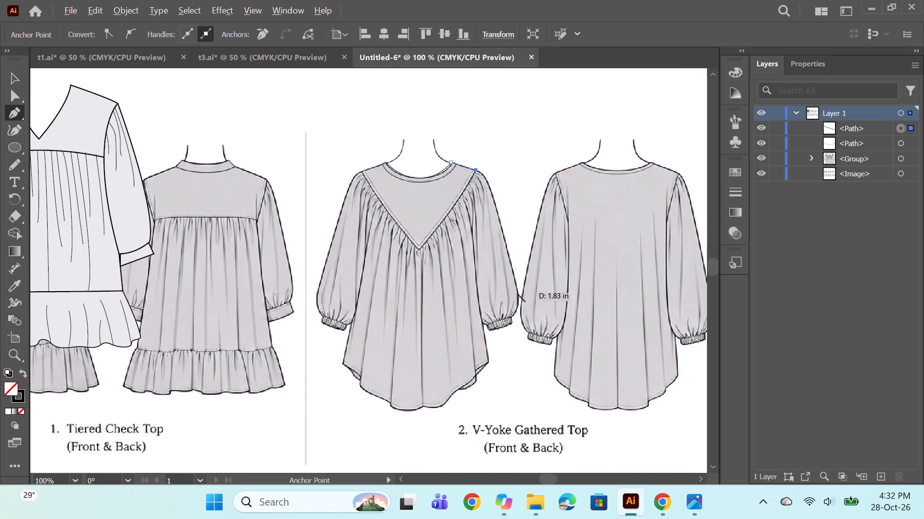
{"action": "scroll", "coordinate": [517, 294], "scroll_direction": "up", "scroll_amount": 1, "text": "alt"}
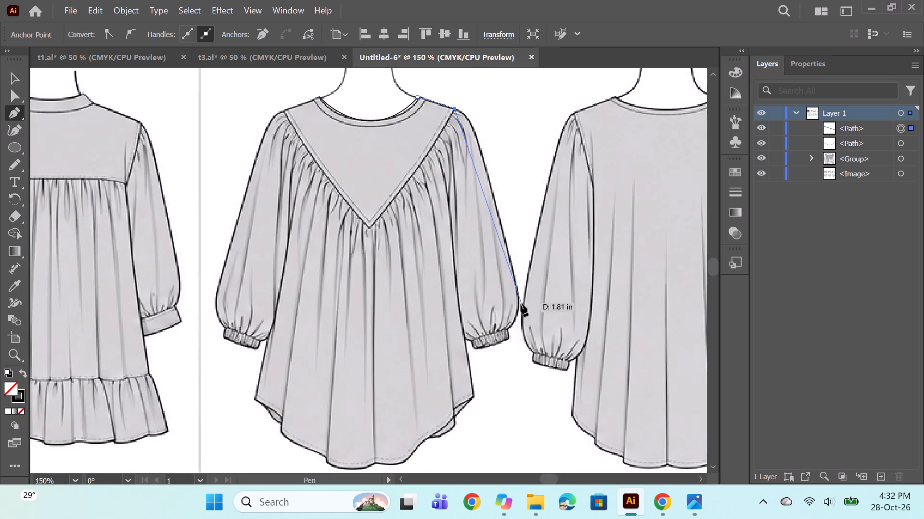
{"action": "left_click_drag", "start_coordinate": [505, 242], "coordinate": [515, 310]}
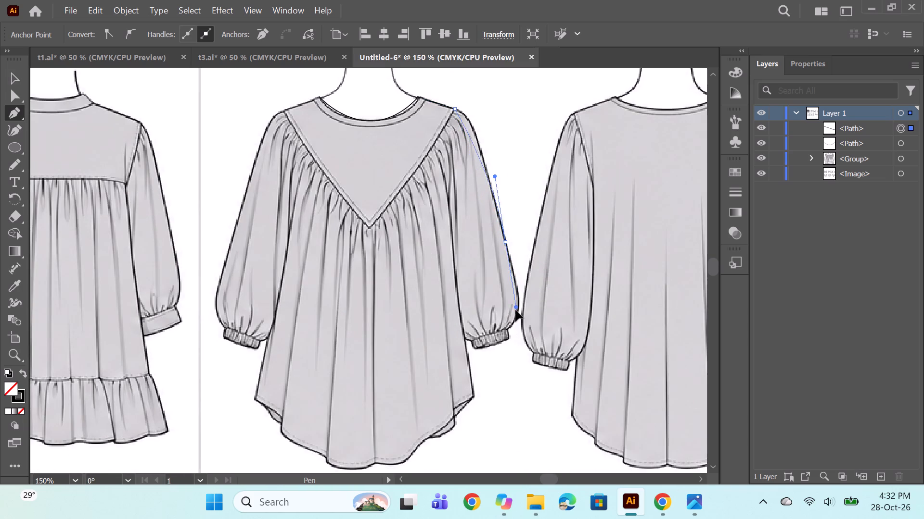
{"action": "left_click_drag", "start_coordinate": [515, 310], "coordinate": [534, 381]}
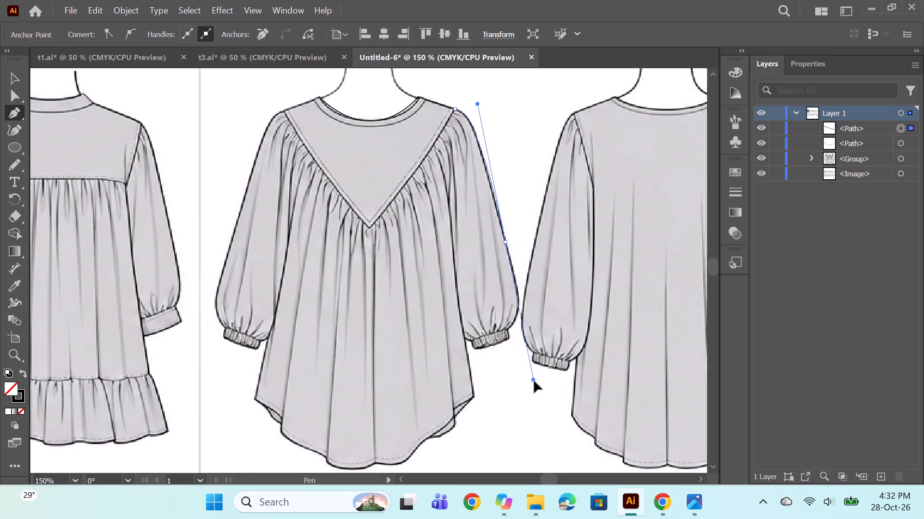
{"action": "left_click_drag", "start_coordinate": [534, 381], "coordinate": [536, 383]}
{"action": "left_click", "coordinate": [503, 241], "text": "alt"}
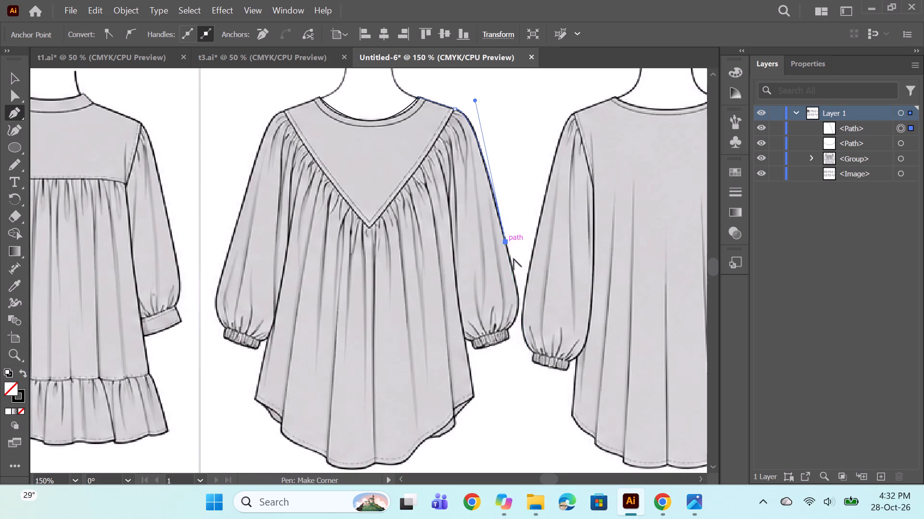
Continue the outline around the sleeve's full lower curve and along the cuff seam to the body's side edge, with corner points at the ends.
{"action": "left_click_drag", "start_coordinate": [506, 329], "coordinate": [478, 356]}
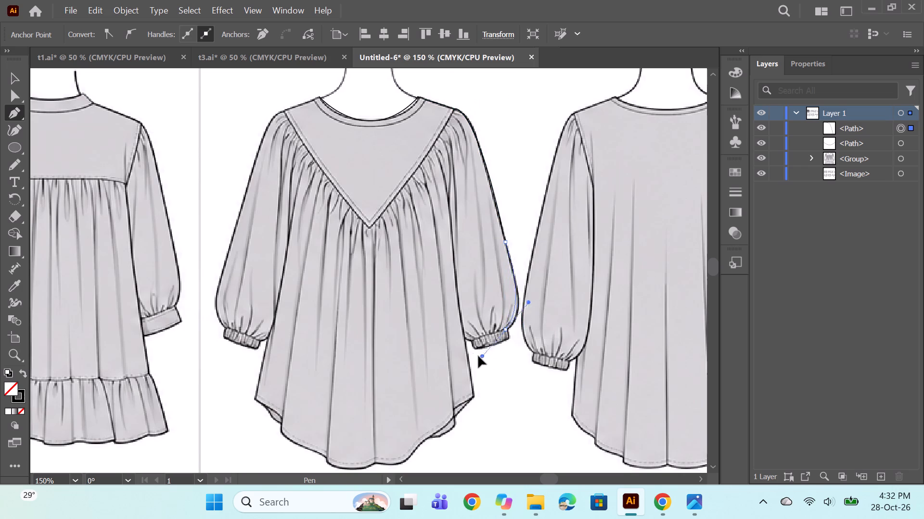
{"action": "left_click_drag", "start_coordinate": [478, 356], "coordinate": [478, 342]}
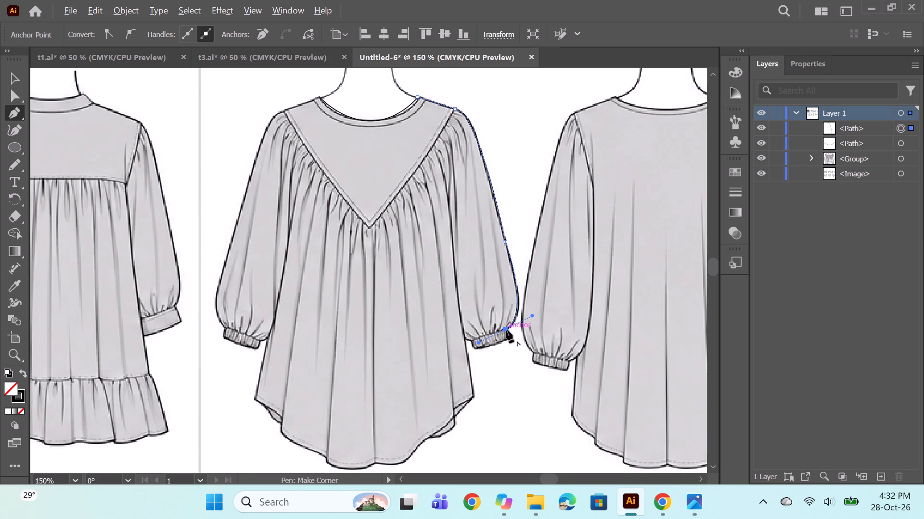
{"action": "left_click", "coordinate": [505, 329], "text": "alt"}
{"action": "left_click", "coordinate": [473, 341]}
{"action": "left_click_drag", "start_coordinate": [463, 336], "coordinate": [462, 330]}
{"action": "left_click", "coordinate": [463, 336], "text": "alt"}
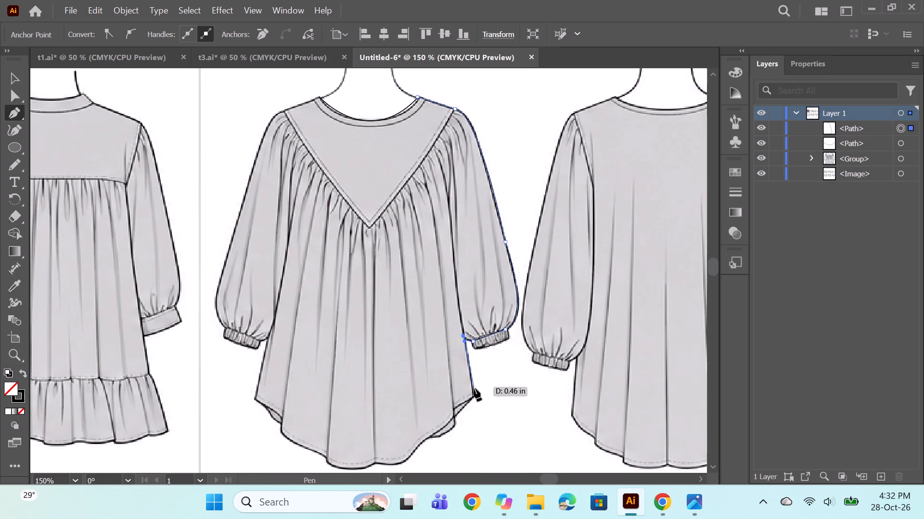
Extend the outline about 0.46 in down the body's side edge, and trace the wavy hem freehand with the Pencil tool to the opposite hem corner.
{"action": "left_click", "coordinate": [475, 396]}
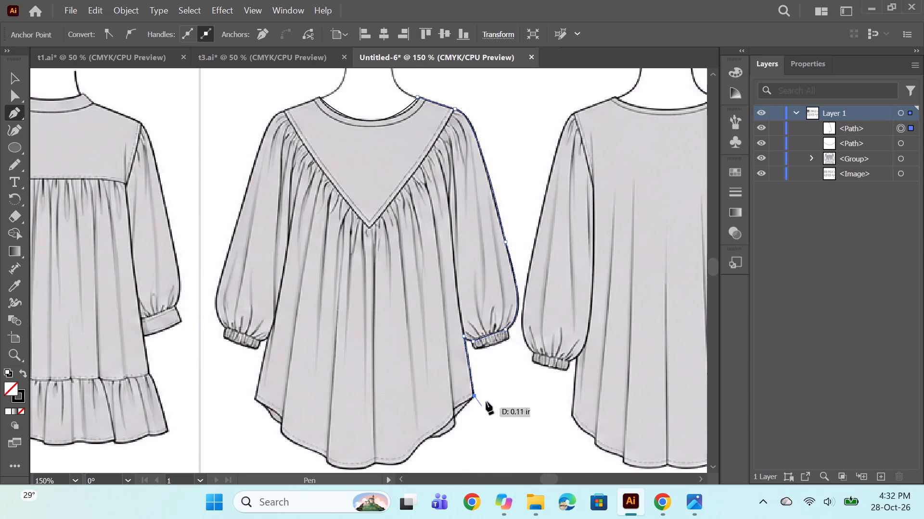
{"action": "scroll", "coordinate": [490, 395], "scroll_direction": "down", "scroll_amount": 3}
{"action": "left_click", "coordinate": [16, 161]}
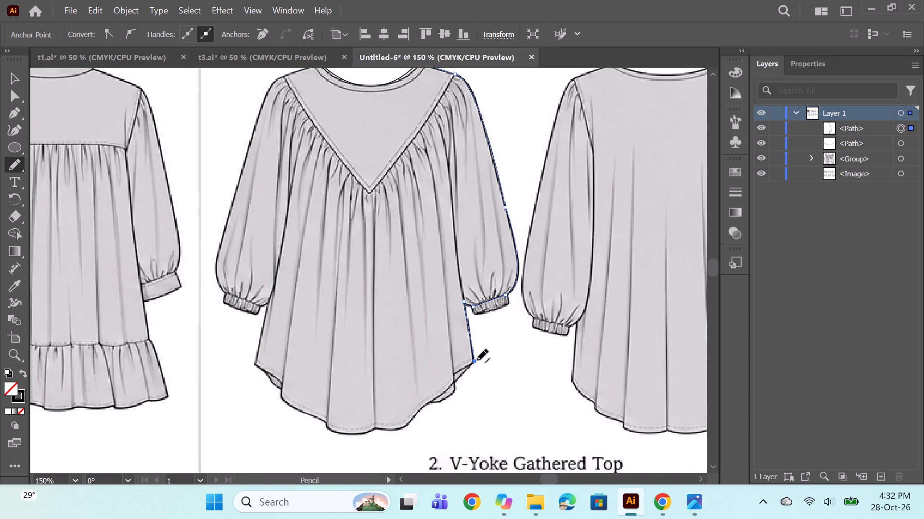
{"action": "left_click_drag", "start_coordinate": [472, 362], "coordinate": [453, 380]}
{"action": "left_click_drag", "start_coordinate": [453, 380], "coordinate": [386, 432]}
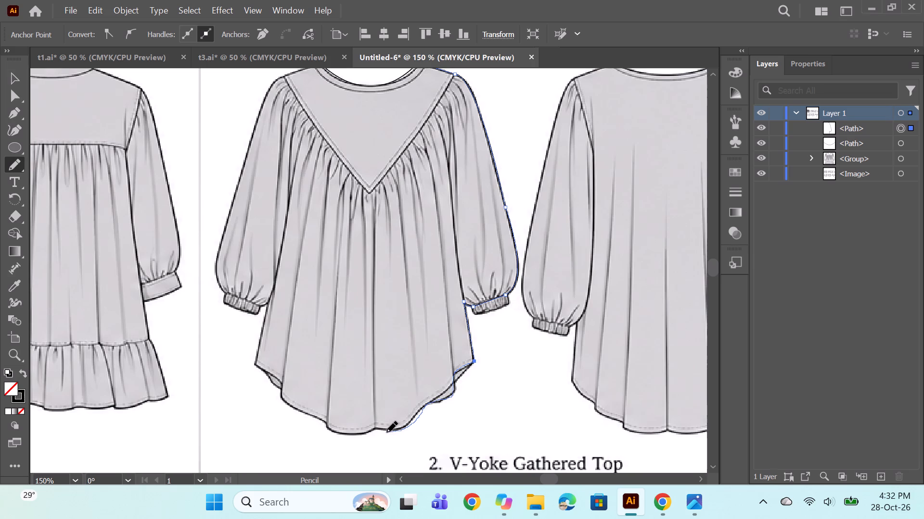
{"action": "left_click_drag", "start_coordinate": [386, 432], "coordinate": [354, 436]}
{"action": "left_click_drag", "start_coordinate": [354, 436], "coordinate": [289, 398]}
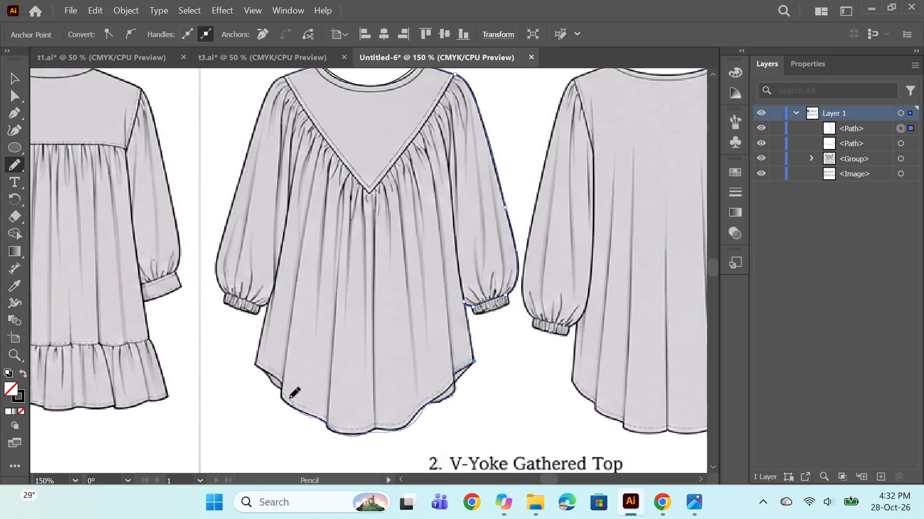
{"action": "left_click_drag", "start_coordinate": [289, 398], "coordinate": [255, 365]}
{"action": "left_click_drag", "start_coordinate": [255, 365], "coordinate": [255, 364]}
Draw a Pen path from the left-hand hem corner about 0.59 in up the side edge and along the cuff seam, ending in a corner point.
{"action": "left_click", "coordinate": [16, 115]}
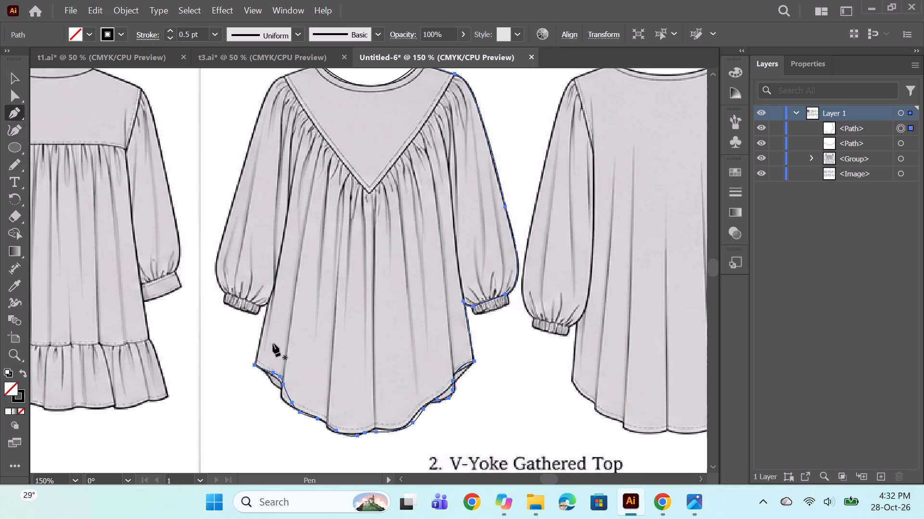
{"action": "left_click", "coordinate": [255, 363]}
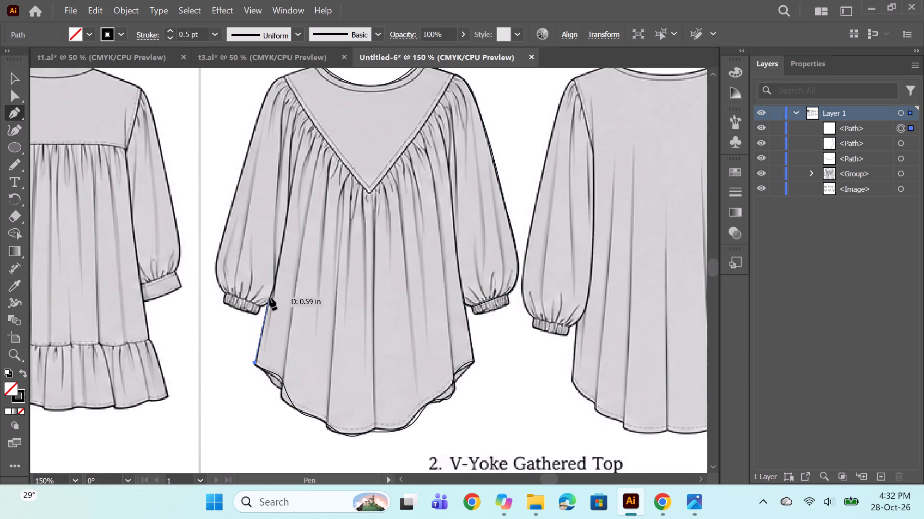
{"action": "left_click", "coordinate": [270, 297]}
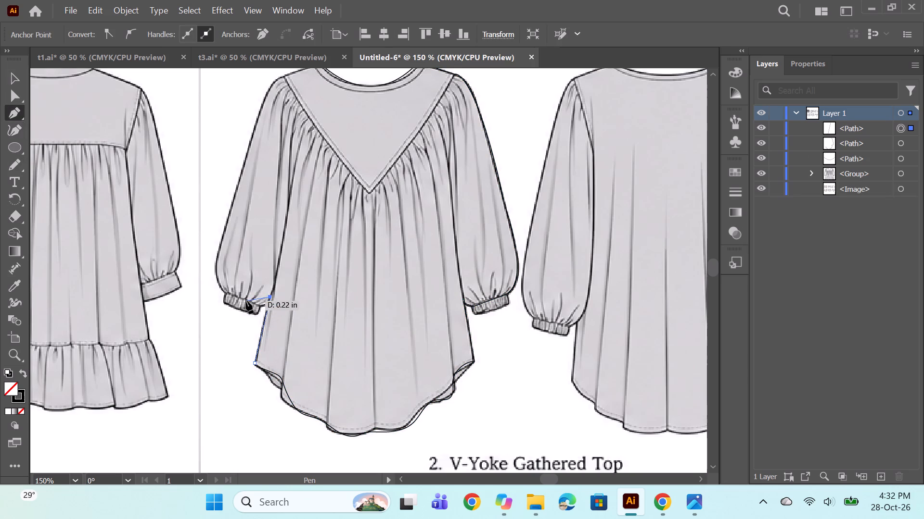
{"action": "left_click_drag", "start_coordinate": [246, 301], "coordinate": [226, 283]}
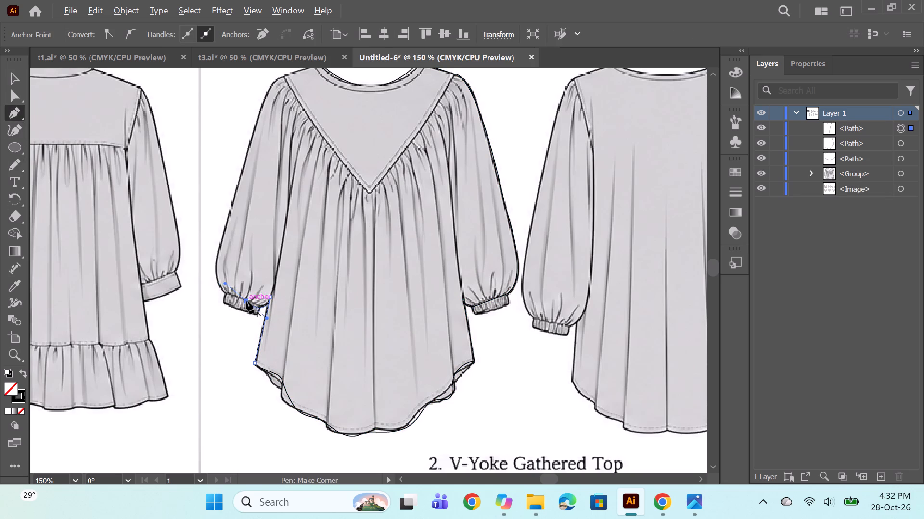
{"action": "left_click", "coordinate": [246, 301], "text": "alt"}
Continue the path in curves up the left-hand sleeve's outer edge and join it to the neckline with a shoulder line about 0.37 in long.
{"action": "left_click_drag", "start_coordinate": [223, 232], "coordinate": [260, 198]}
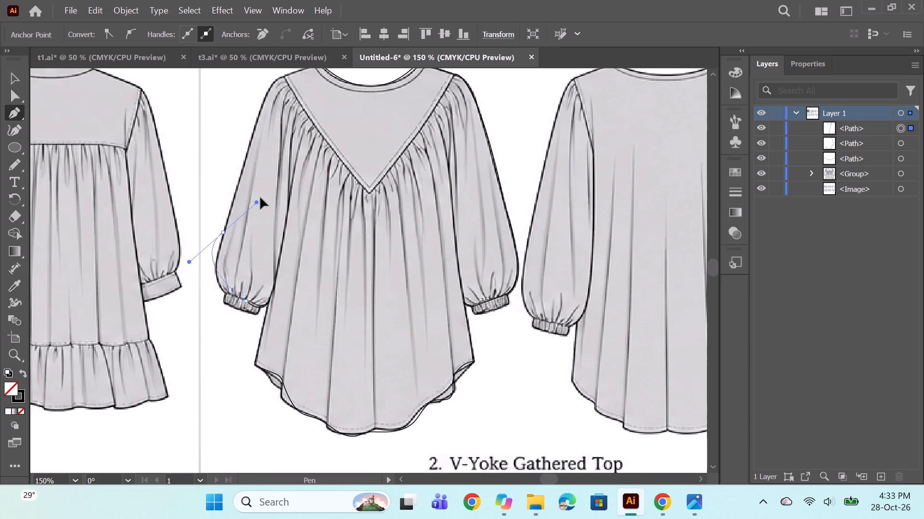
{"action": "left_click_drag", "start_coordinate": [260, 198], "coordinate": [244, 170]}
{"action": "left_click", "coordinate": [224, 231], "text": "alt"}
{"action": "scroll", "coordinate": [264, 183], "scroll_direction": "up", "scroll_amount": 1}
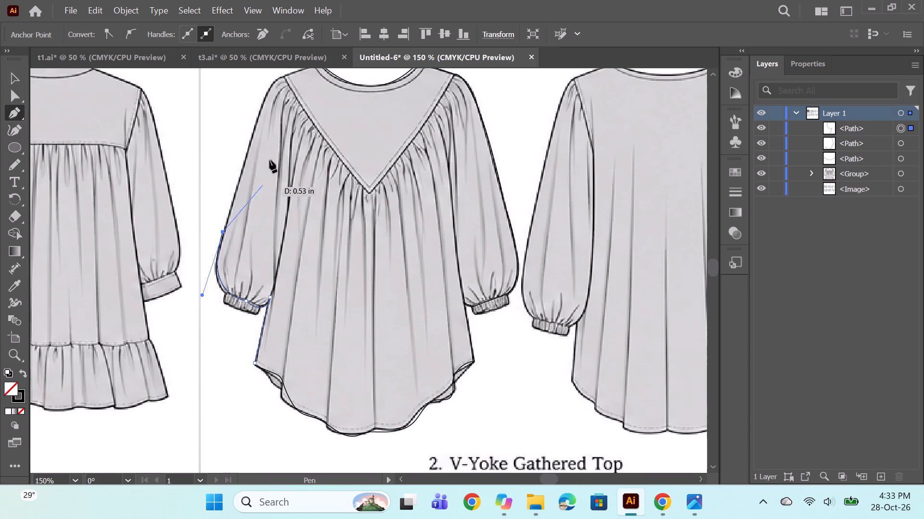
{"action": "scroll", "coordinate": [269, 160], "scroll_direction": "up", "scroll_amount": 4}
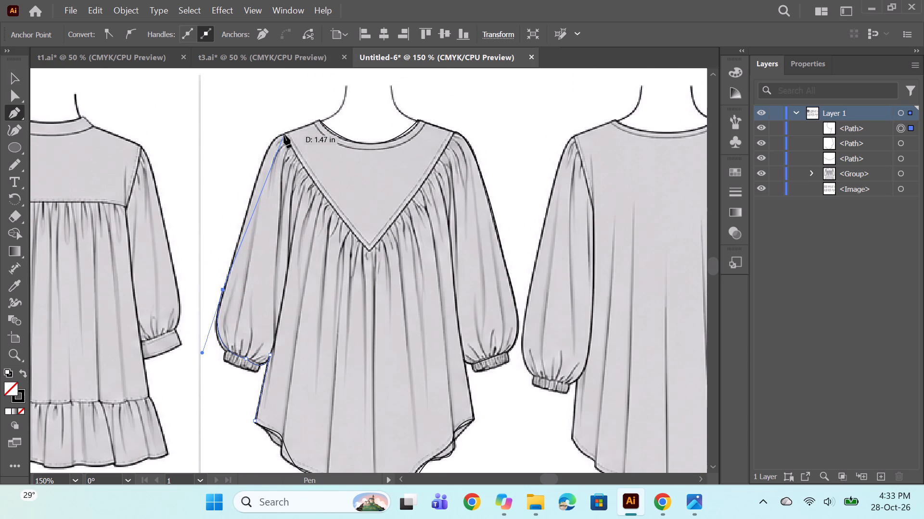
{"action": "left_click_drag", "start_coordinate": [283, 135], "coordinate": [300, 140]}
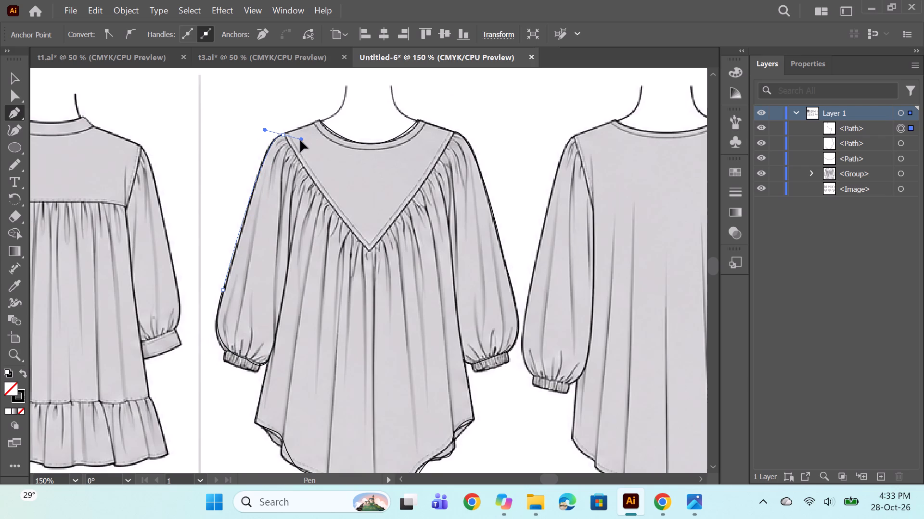
{"action": "left_click_drag", "start_coordinate": [300, 140], "coordinate": [300, 141]}
{"action": "left_click", "coordinate": [284, 136], "text": "alt"}
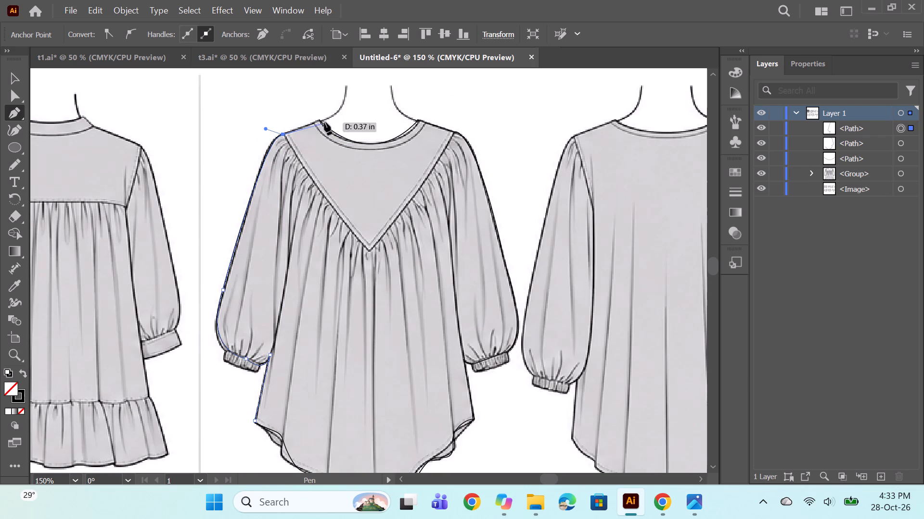
{"action": "left_click", "coordinate": [319, 120]}
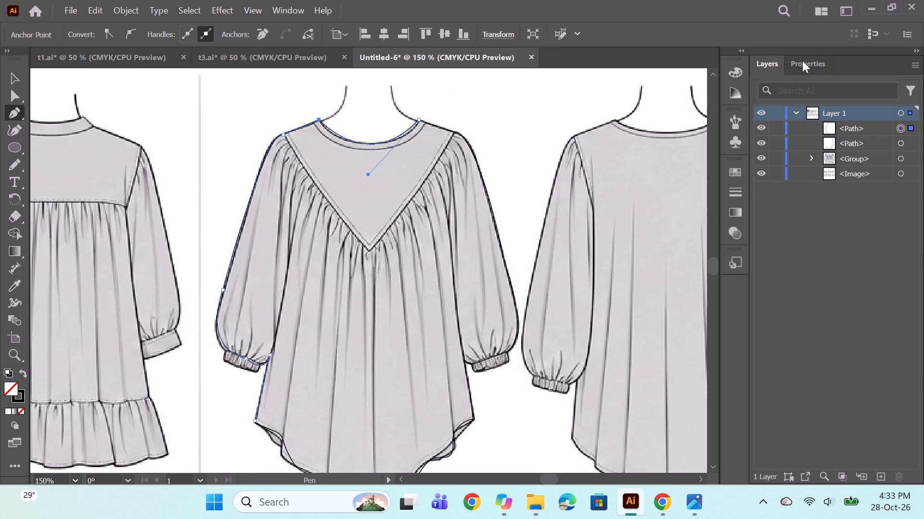
Set the stroke weight of the newly joined neckline and left-hand side outline to 1 pt, and deselect it.
{"action": "left_click", "coordinate": [797, 62]}
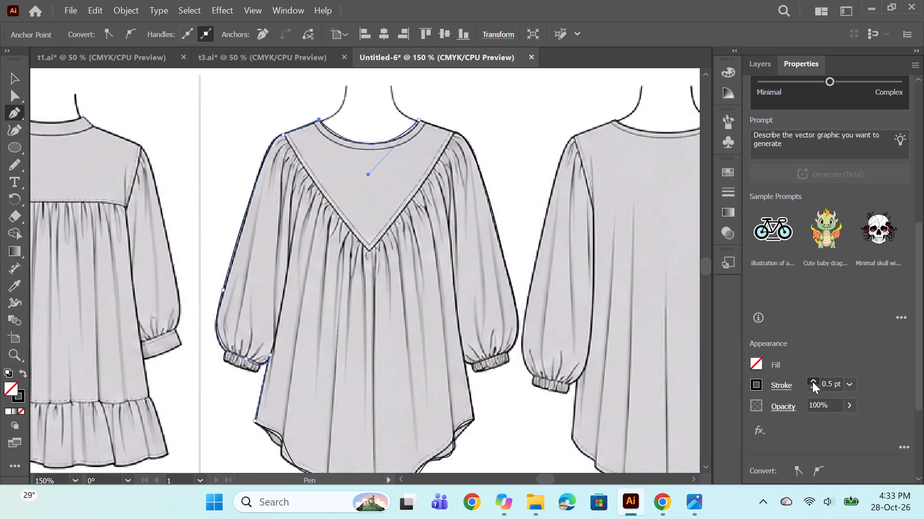
{"action": "left_click", "coordinate": [812, 382]}
{"action": "left_click", "coordinate": [521, 111], "text": "ctrl"}
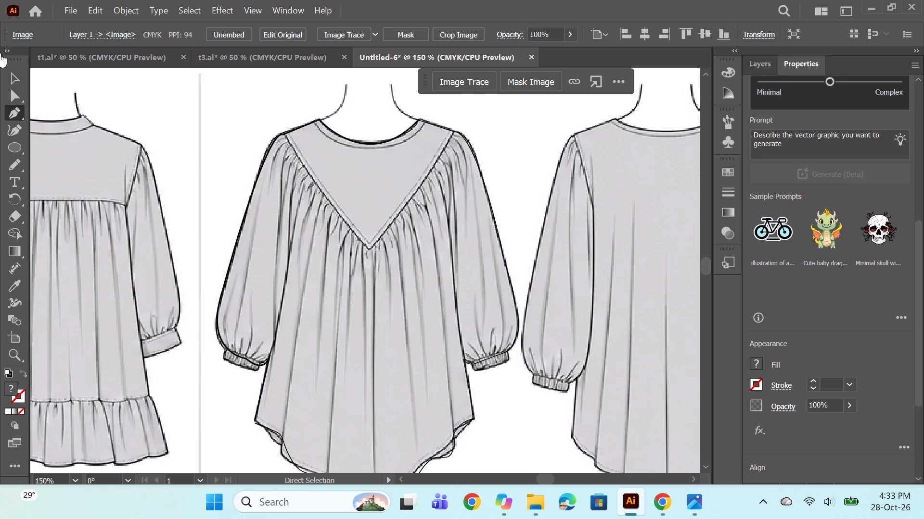
Draw the left-hand sleeve's cuff as a closed four-sided Pen shape with no fill and a 0.75 pt black stroke.
{"action": "left_click", "coordinate": [228, 343]}
{"action": "left_click", "coordinate": [223, 358]}
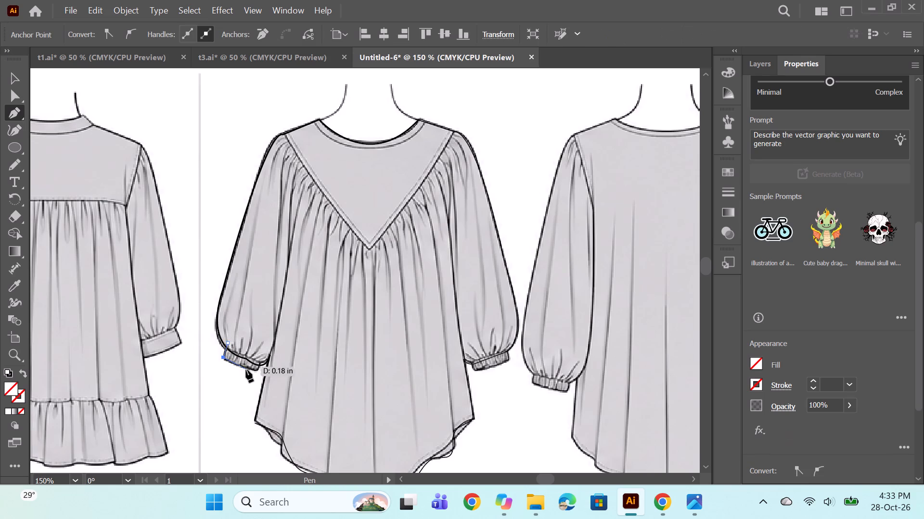
{"action": "left_click", "coordinate": [256, 371]}
{"action": "left_click", "coordinate": [261, 358]}
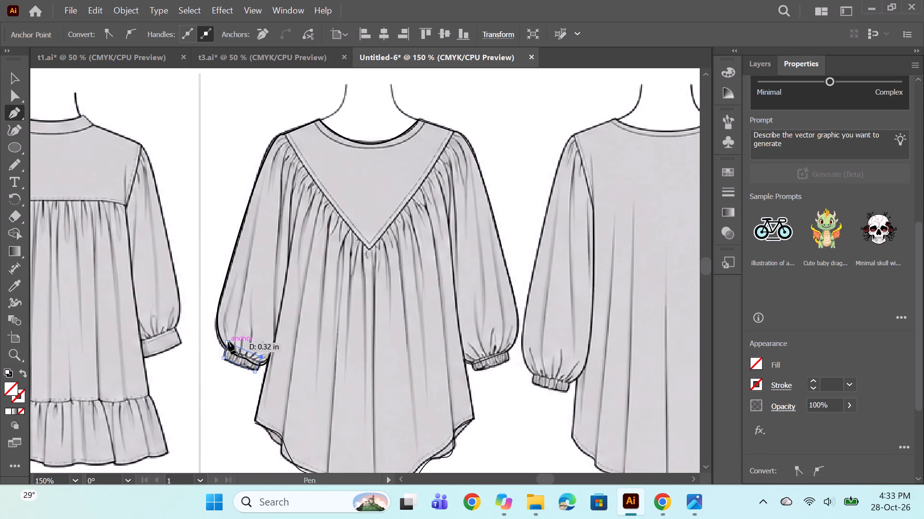
{"action": "left_click", "coordinate": [228, 341]}
{"action": "double_click", "coordinate": [814, 377]}
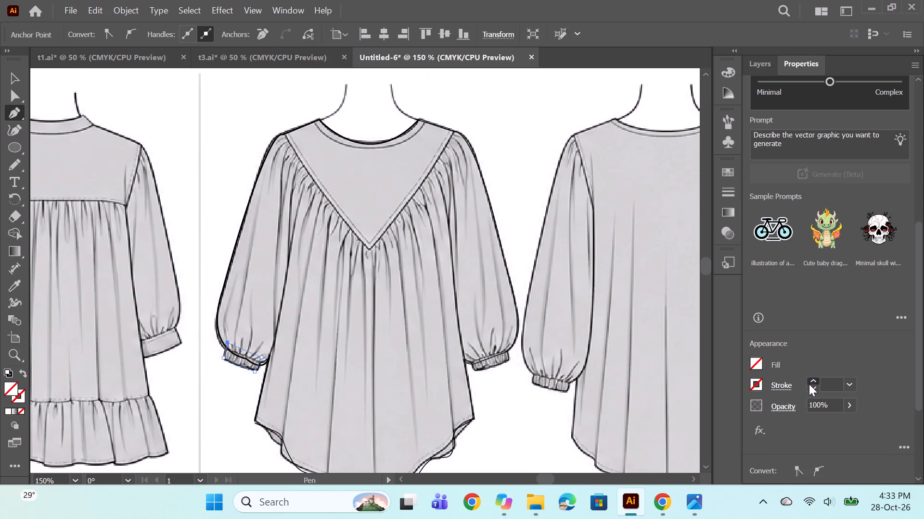
{"action": "left_click", "coordinate": [809, 384]}
{"action": "left_click", "coordinate": [809, 381]}
{"action": "left_click", "coordinate": [811, 381]}
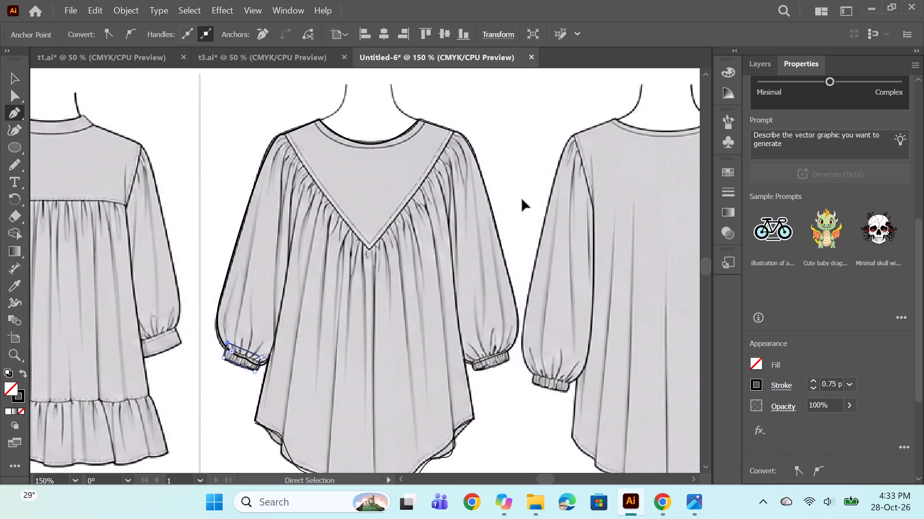
{"action": "left_click", "coordinate": [522, 199], "text": "ctrl"}
Draw the right-hand sleeve's cuff as a closed four-sided Pen shape with no fill and a 1 pt black stroke.
{"action": "left_click", "coordinate": [473, 355]}
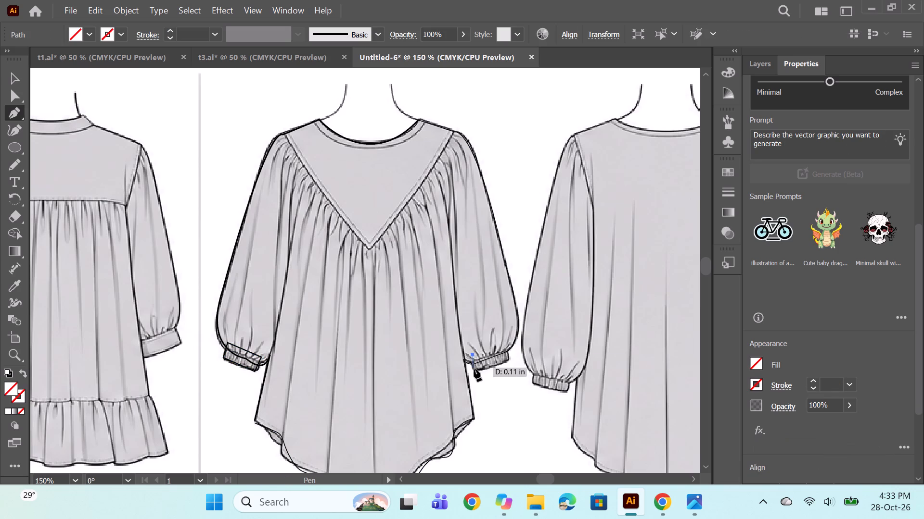
{"action": "left_click", "coordinate": [474, 369]}
{"action": "left_click", "coordinate": [509, 362]}
{"action": "left_click", "coordinate": [506, 343]}
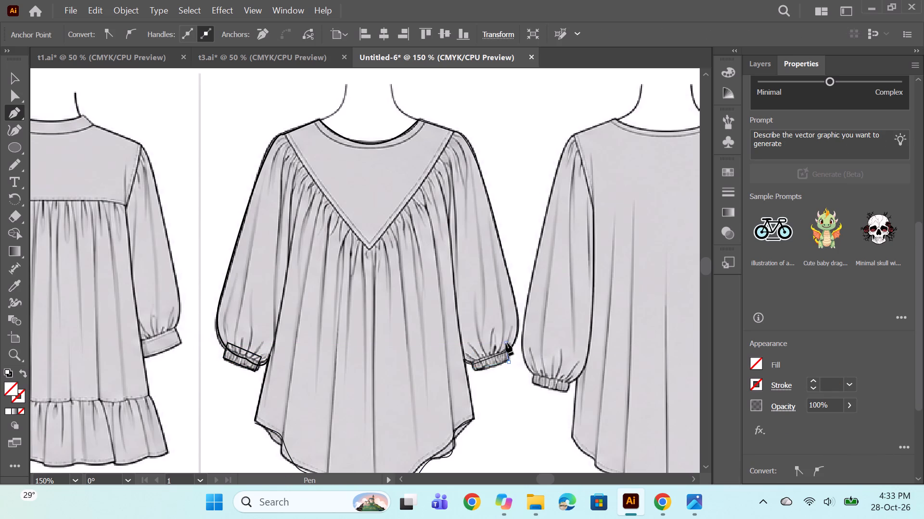
{"action": "left_click", "coordinate": [473, 355]}
{"action": "triple_click", "coordinate": [816, 381]}
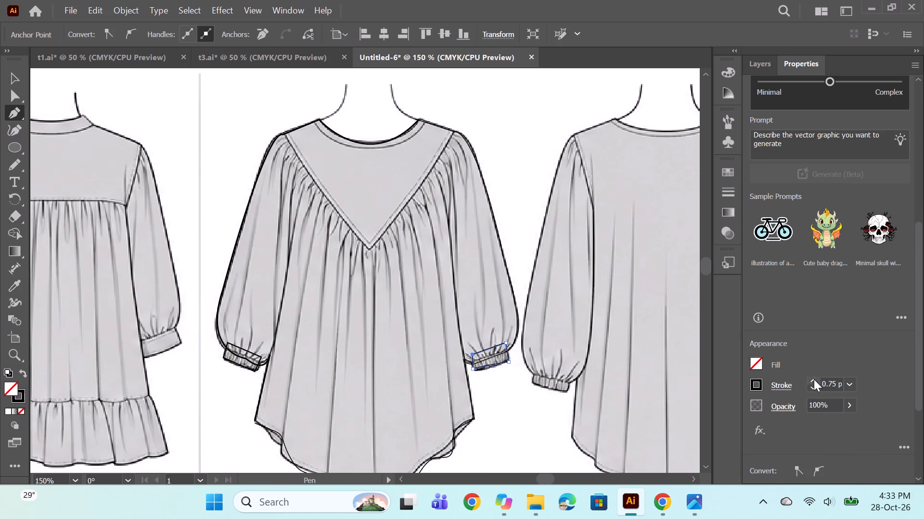
{"action": "left_click", "coordinate": [816, 381]}
{"action": "left_click", "coordinate": [574, 136], "text": "ctrl"}
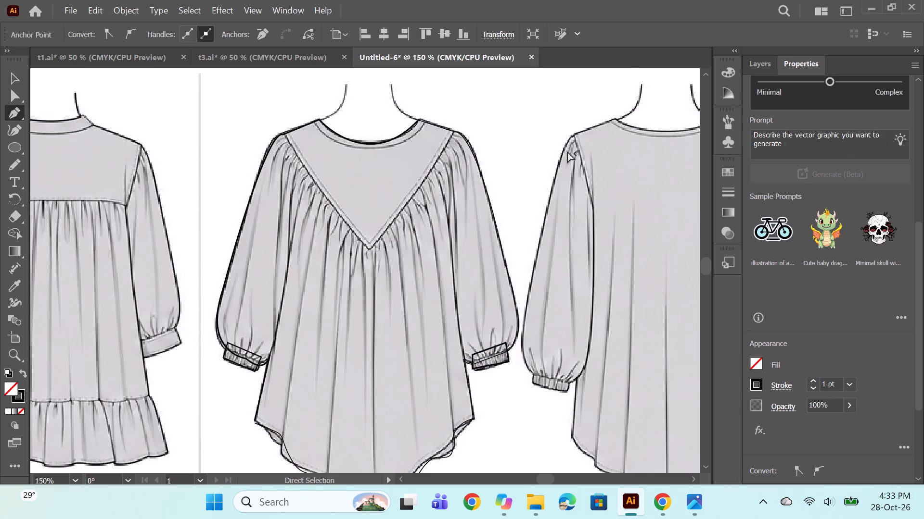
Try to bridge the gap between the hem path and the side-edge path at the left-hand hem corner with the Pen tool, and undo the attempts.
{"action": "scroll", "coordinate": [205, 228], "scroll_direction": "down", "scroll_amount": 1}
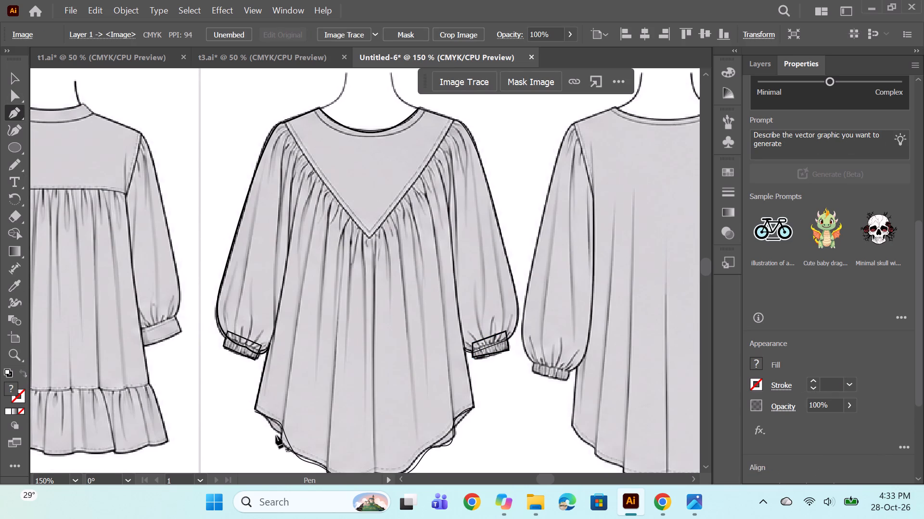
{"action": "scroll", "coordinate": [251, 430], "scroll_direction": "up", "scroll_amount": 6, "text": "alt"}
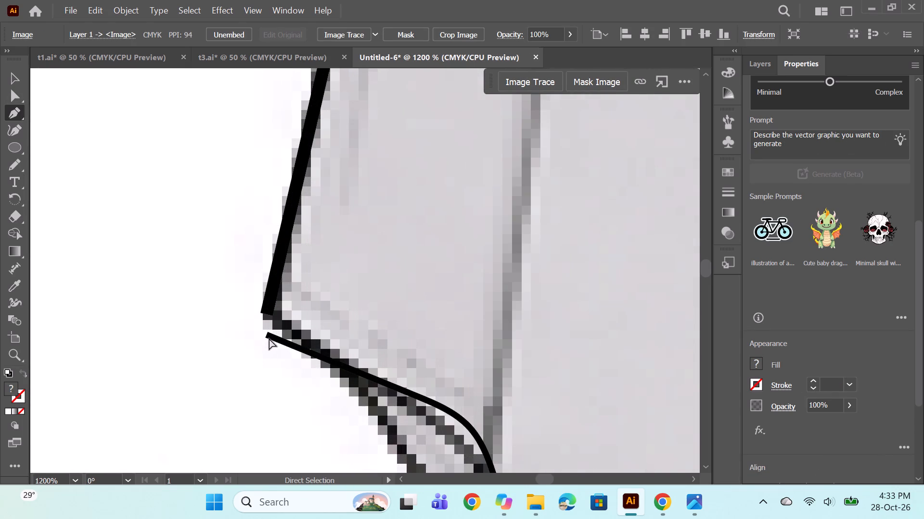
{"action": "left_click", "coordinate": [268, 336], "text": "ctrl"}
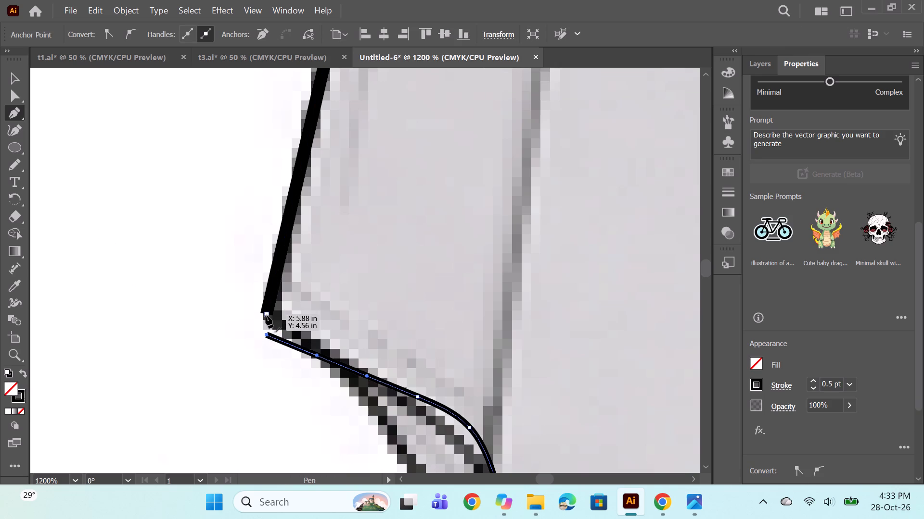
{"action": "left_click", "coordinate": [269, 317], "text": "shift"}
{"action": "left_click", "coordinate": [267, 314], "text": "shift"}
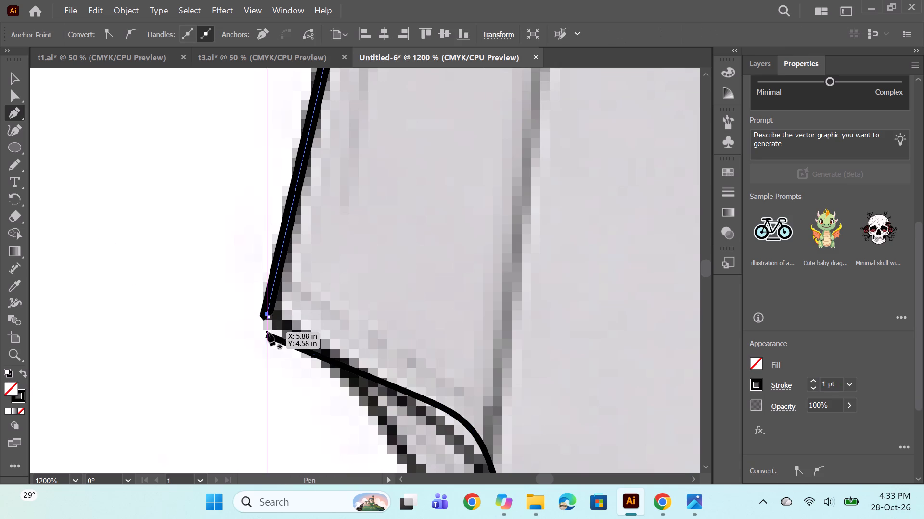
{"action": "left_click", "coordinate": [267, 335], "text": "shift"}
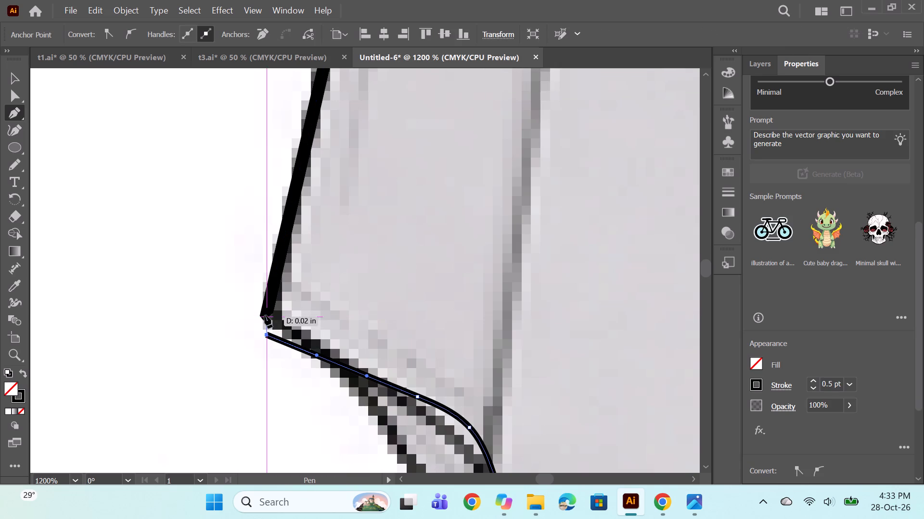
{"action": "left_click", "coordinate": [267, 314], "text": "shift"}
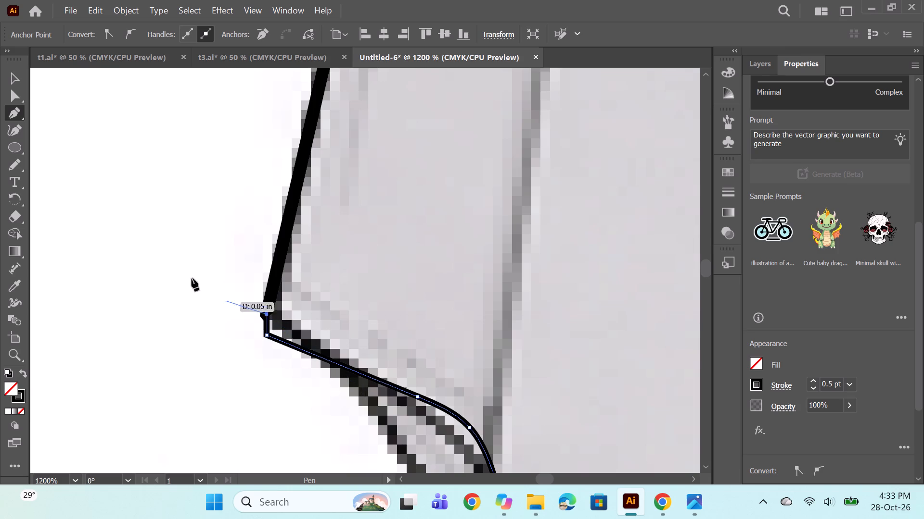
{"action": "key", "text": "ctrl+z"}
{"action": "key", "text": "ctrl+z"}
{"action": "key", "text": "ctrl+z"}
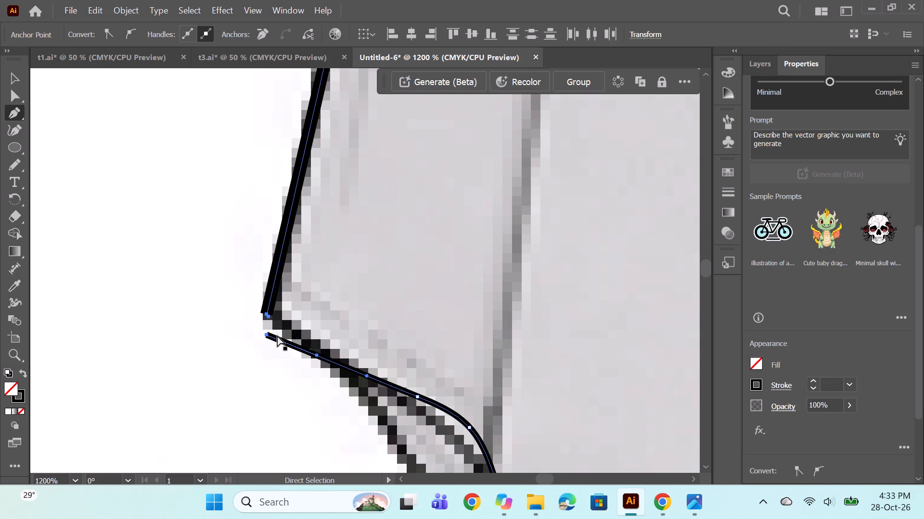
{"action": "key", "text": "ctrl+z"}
Bridge the gap at the left-hand hem corner with a Pen segment, set the outline's stroke to 1 pt, and deselect it.
{"action": "left_click", "coordinate": [267, 312], "text": "shift"}
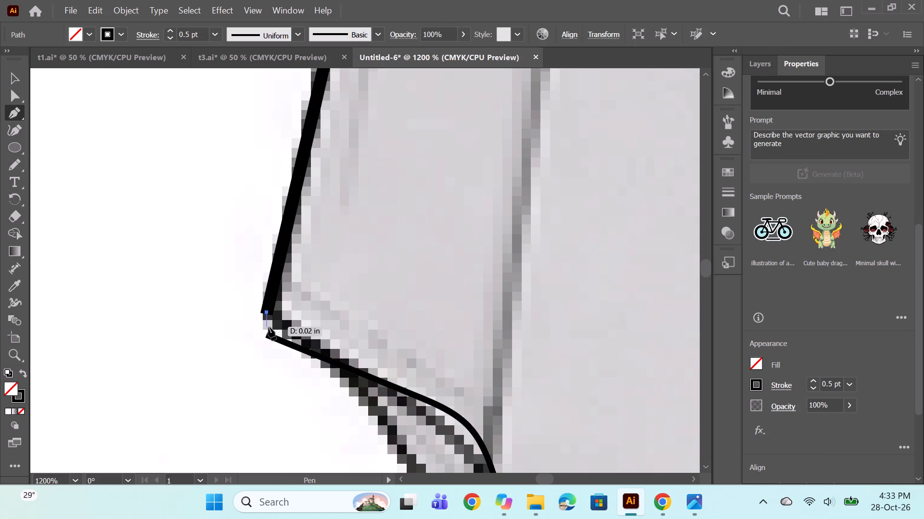
{"action": "left_click", "coordinate": [268, 335], "text": "shift"}
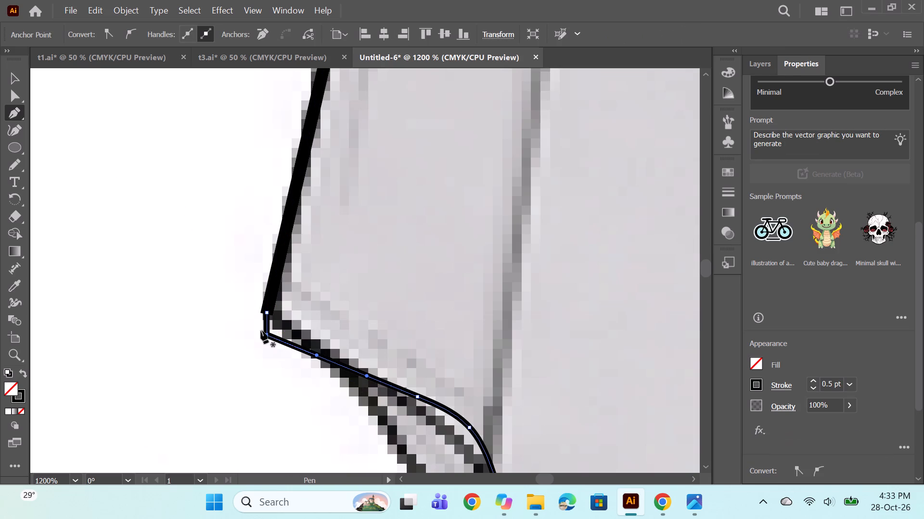
{"action": "left_click", "coordinate": [811, 380]}
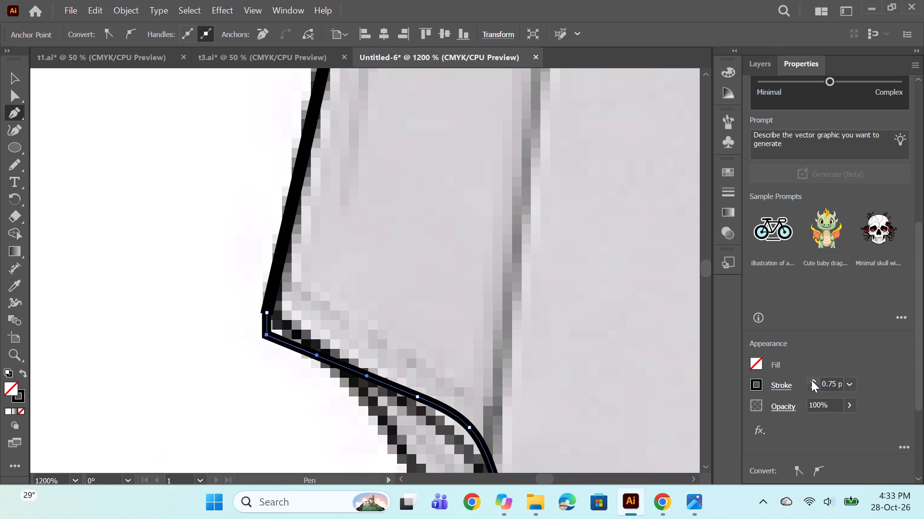
{"action": "left_click", "coordinate": [816, 380]}
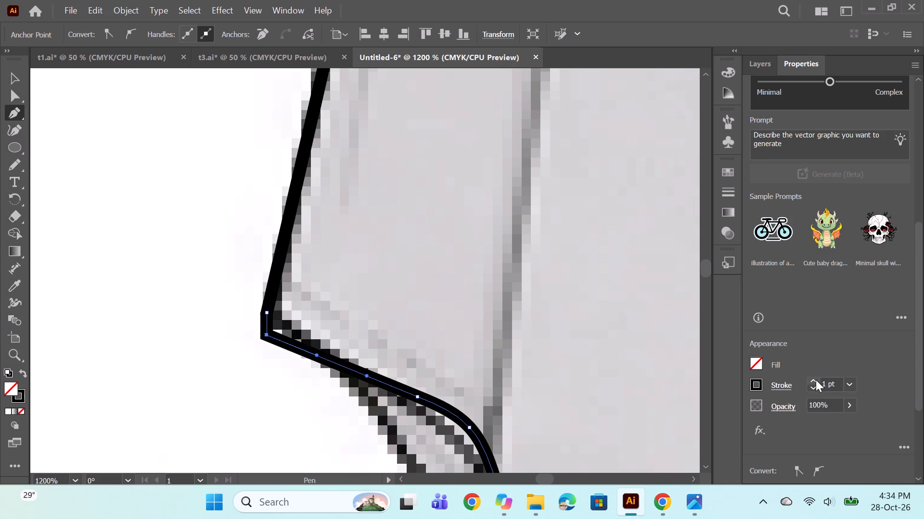
{"action": "scroll", "coordinate": [507, 319], "scroll_direction": "down", "scroll_amount": 1, "text": "alt"}
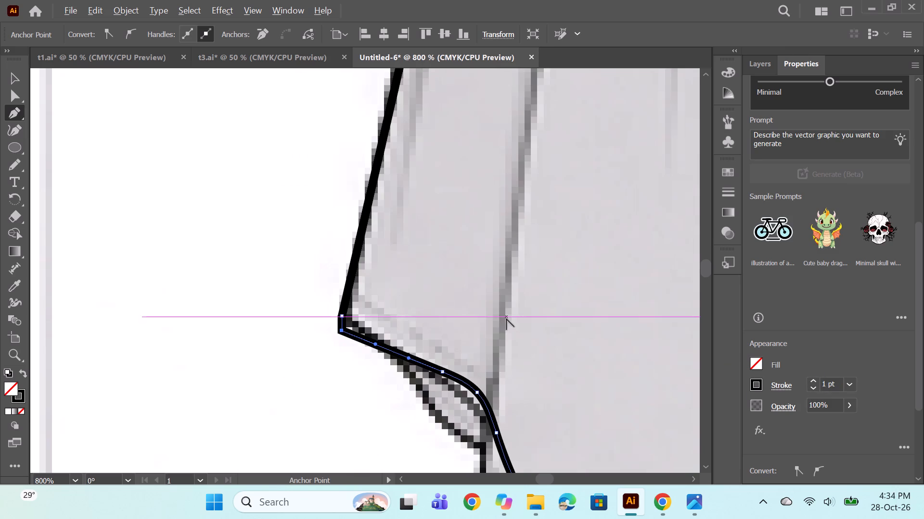
{"action": "scroll", "coordinate": [377, 320], "scroll_direction": "down", "scroll_amount": 3, "text": "alt"}
{"action": "key", "text": "space"}
{"action": "left_click_drag", "start_coordinate": [566, 404], "coordinate": [250, 395]}
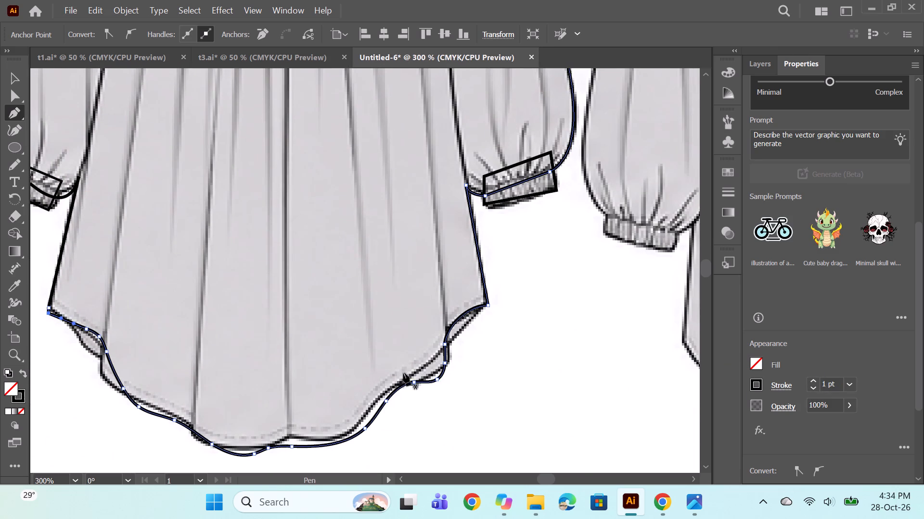
{"action": "left_click", "coordinate": [488, 379], "text": "ctrl"}
Draw the front V-yoke seam with the Pen tool from the left-hand shoulder to the V point and up to the right-hand shoulder.
{"action": "scroll", "coordinate": [338, 297], "scroll_direction": "down", "scroll_amount": 2, "text": "alt"}
{"action": "scroll", "coordinate": [284, 252], "scroll_direction": "up", "scroll_amount": 4}
{"action": "scroll", "coordinate": [322, 275], "scroll_direction": "up", "scroll_amount": 2}
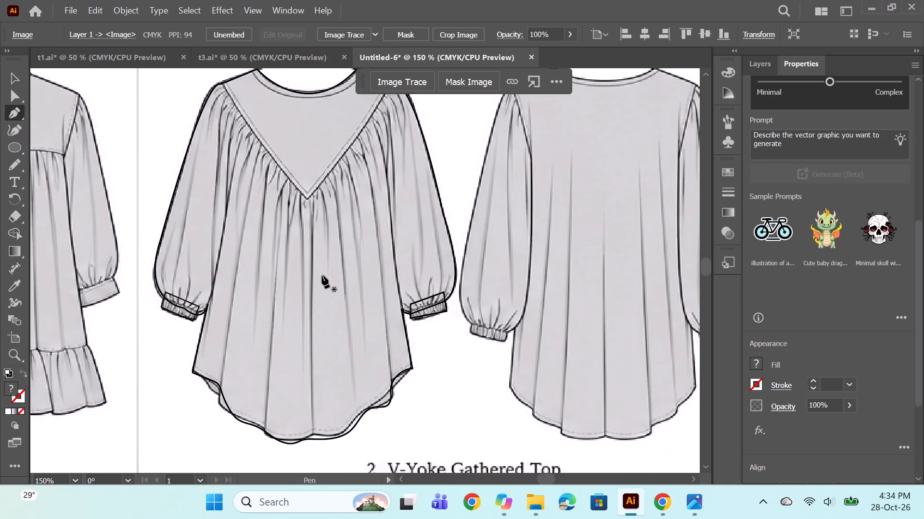
{"action": "scroll", "coordinate": [332, 273], "scroll_direction": "up", "scroll_amount": 3}
{"action": "scroll", "coordinate": [277, 118], "scroll_direction": "up", "scroll_amount": 2, "text": "alt"}
{"action": "key", "text": "space"}
{"action": "left_click_drag", "start_coordinate": [334, 210], "coordinate": [295, 231]}
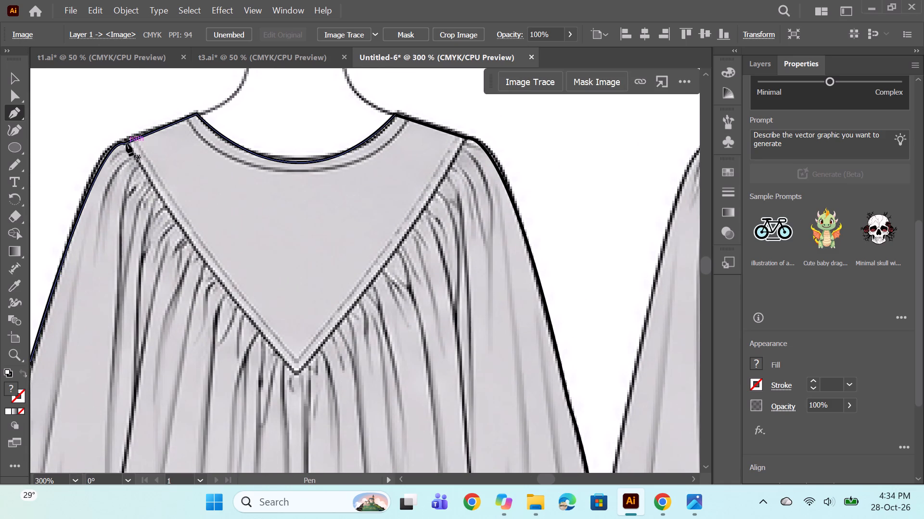
{"action": "left_click", "coordinate": [126, 143]}
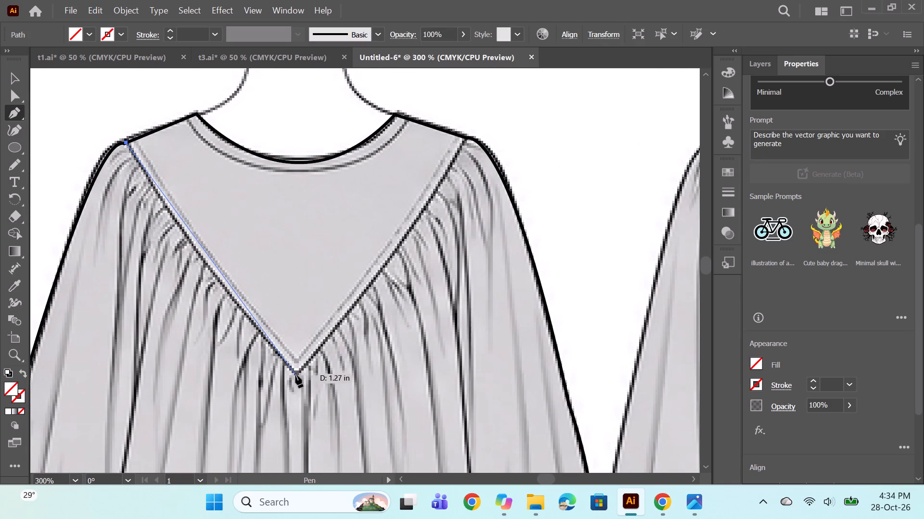
{"action": "left_click_drag", "start_coordinate": [295, 375], "coordinate": [400, 343]}
{"action": "scroll", "coordinate": [414, 272], "scroll_direction": "down", "scroll_amount": 1, "text": "alt"}
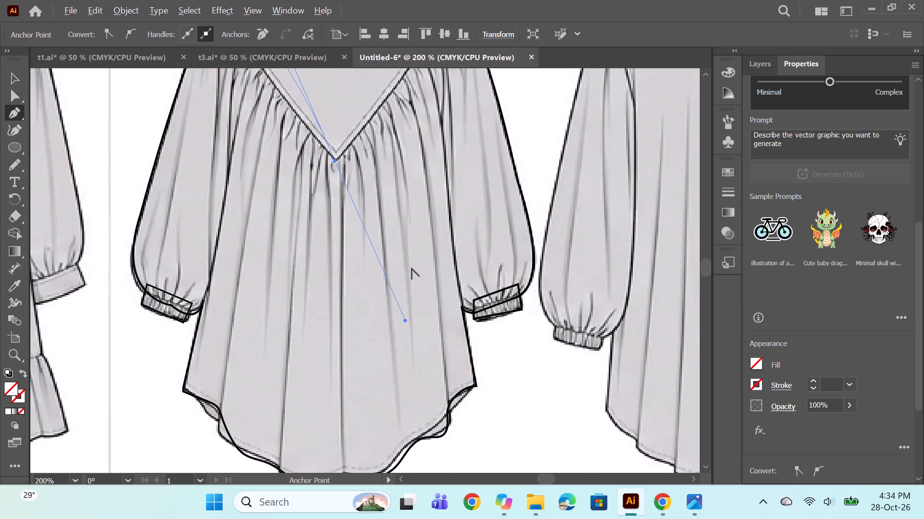
{"action": "scroll", "coordinate": [350, 205], "scroll_direction": "up", "scroll_amount": 13}
{"action": "key", "text": "ctrl+z"}
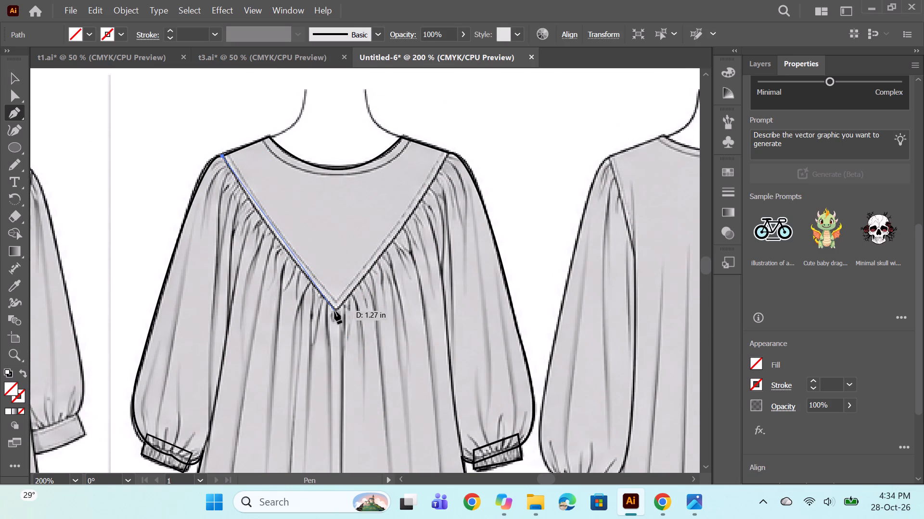
{"action": "left_click_drag", "start_coordinate": [335, 310], "coordinate": [359, 324]}
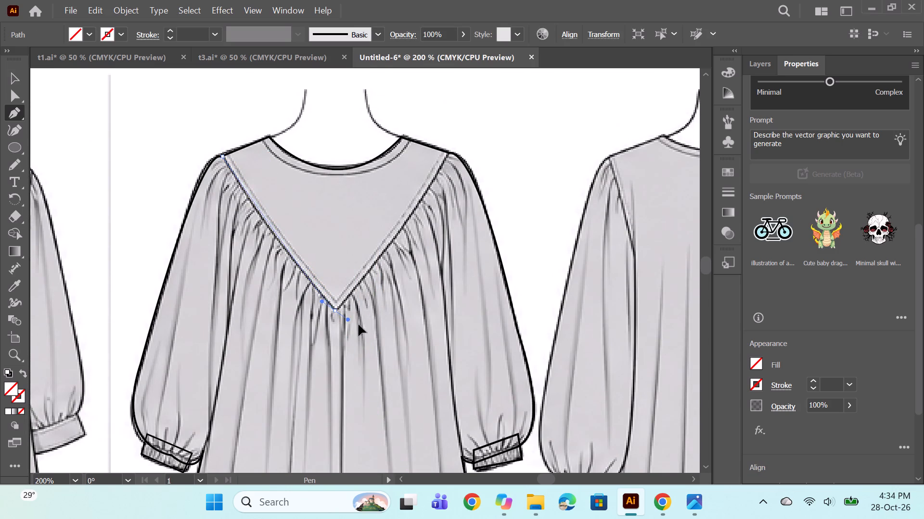
{"action": "left_click_drag", "start_coordinate": [359, 324], "coordinate": [386, 366]}
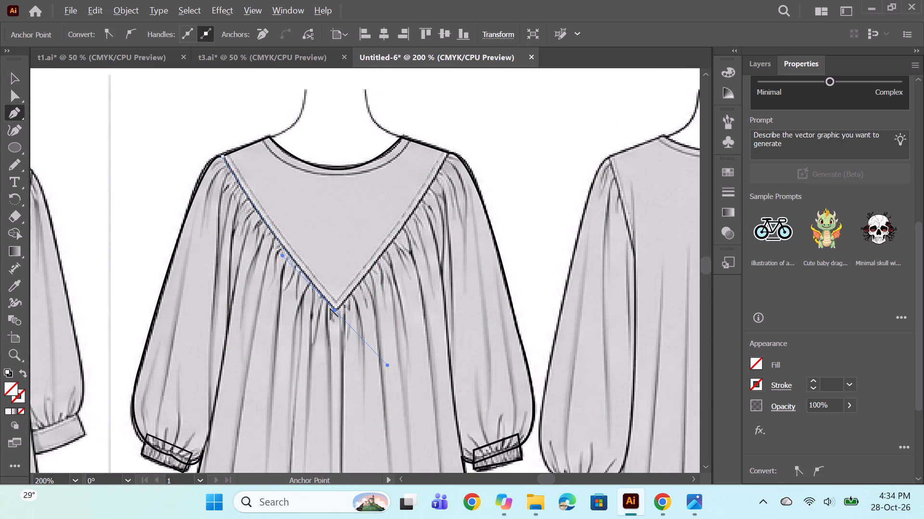
{"action": "left_click", "coordinate": [333, 309], "text": "alt"}
{"action": "left_click_drag", "start_coordinate": [449, 154], "coordinate": [473, 101]}
{"action": "left_click", "coordinate": [451, 153], "text": "alt"}
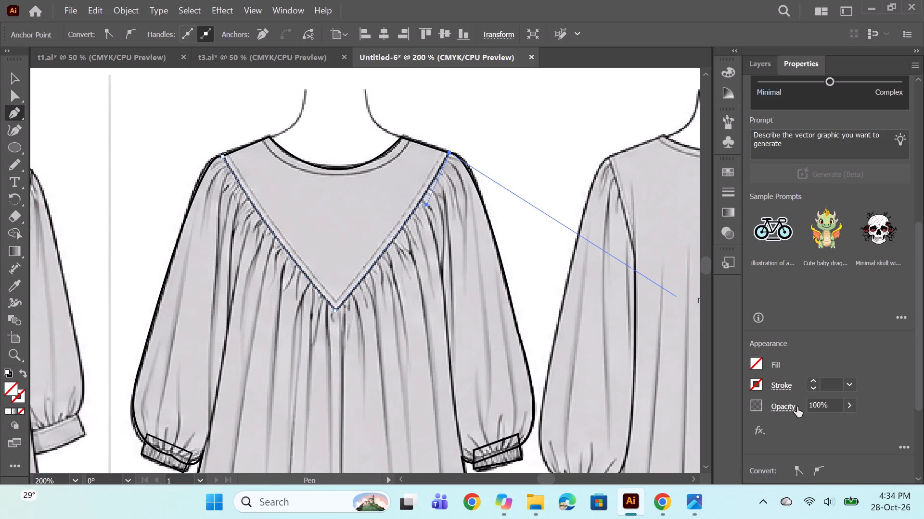
Give the V-yoke seam a black stroke matching the outline's weight and deselect it.
{"action": "double_click", "coordinate": [816, 383]}
{"action": "left_click", "coordinate": [816, 383]}
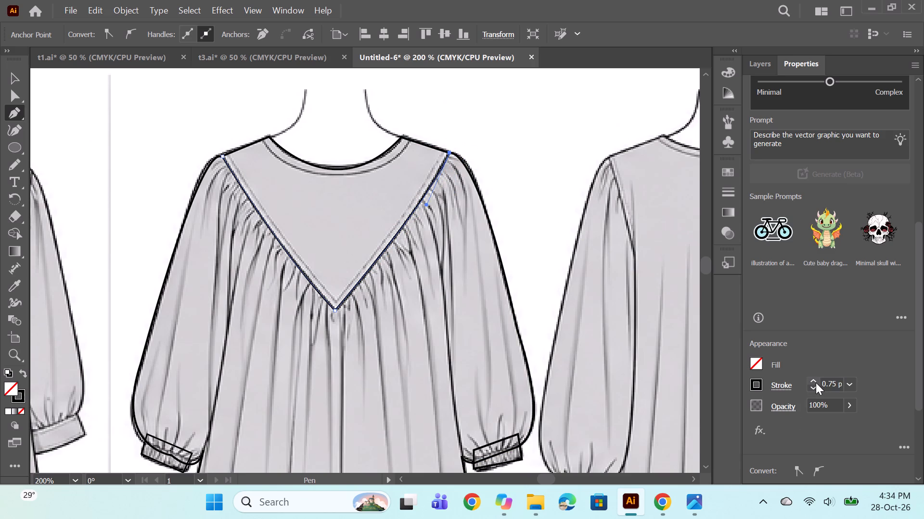
{"action": "left_click", "coordinate": [816, 383]}
{"action": "left_click", "coordinate": [544, 183], "text": "ctrl"}
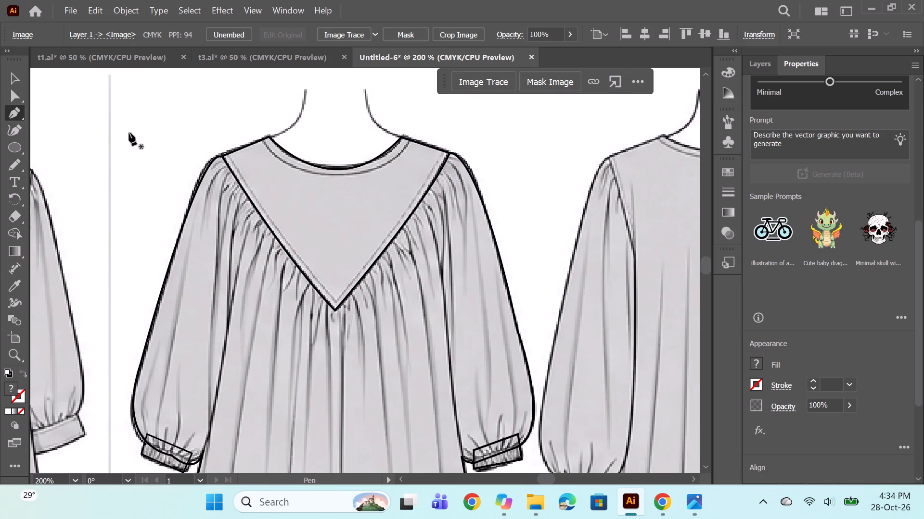
Draw the left-hand inner sleeve line up from the underarm anchor by the cuff, about 1.09 in long, with a black stroke.
{"action": "scroll", "coordinate": [132, 136], "scroll_direction": "down", "scroll_amount": 5}
{"action": "scroll", "coordinate": [250, 214], "scroll_direction": "down", "scroll_amount": 3}
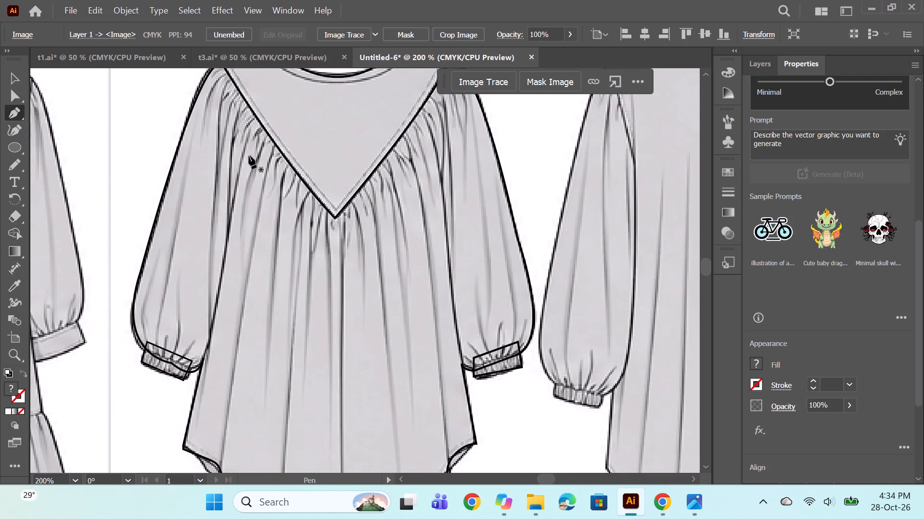
{"action": "scroll", "coordinate": [249, 156], "scroll_direction": "down", "scroll_amount": 1, "text": "alt"}
{"action": "scroll", "coordinate": [253, 173], "scroll_direction": "up", "scroll_amount": 1, "text": "alt"}
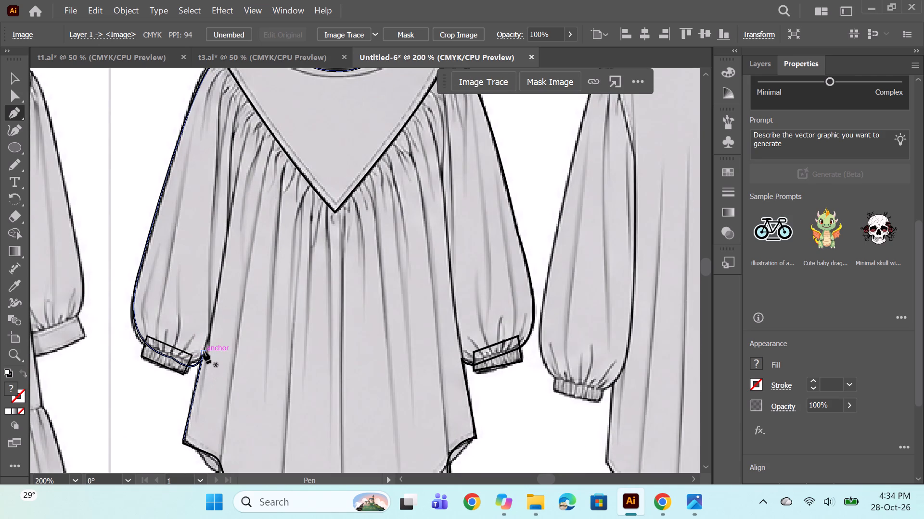
{"action": "left_click", "coordinate": [204, 351]}
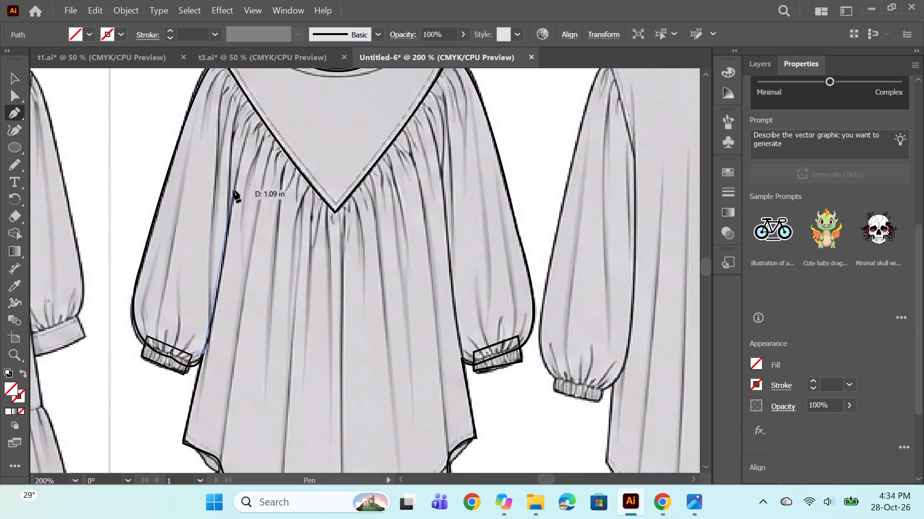
{"action": "left_click", "coordinate": [236, 193]}
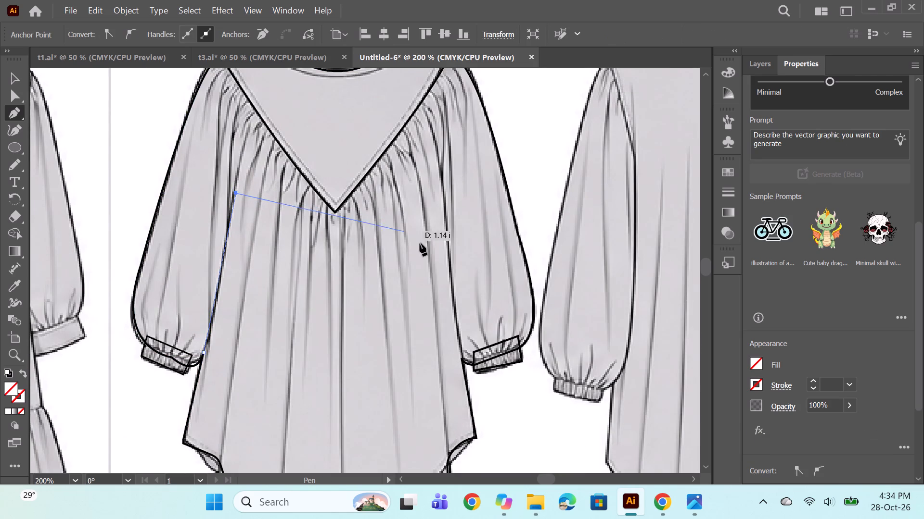
{"action": "double_click", "coordinate": [815, 380]}
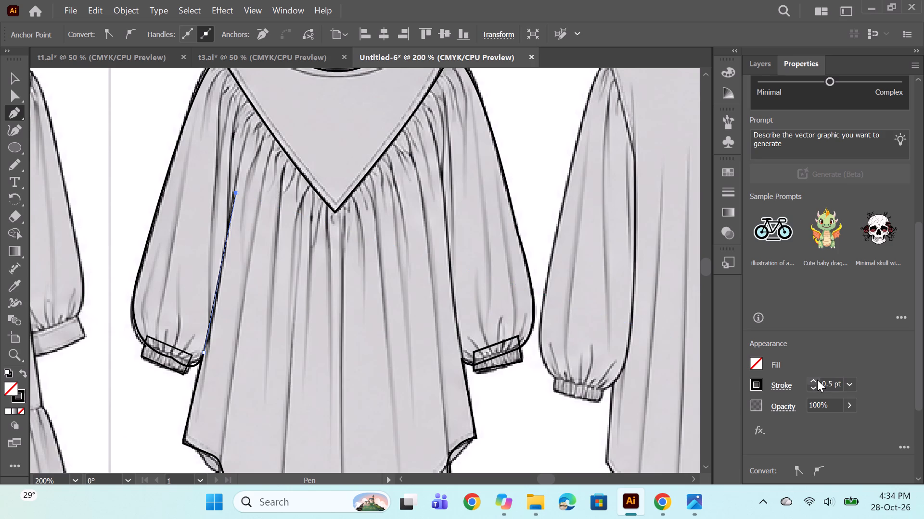
{"action": "left_click", "coordinate": [817, 380]}
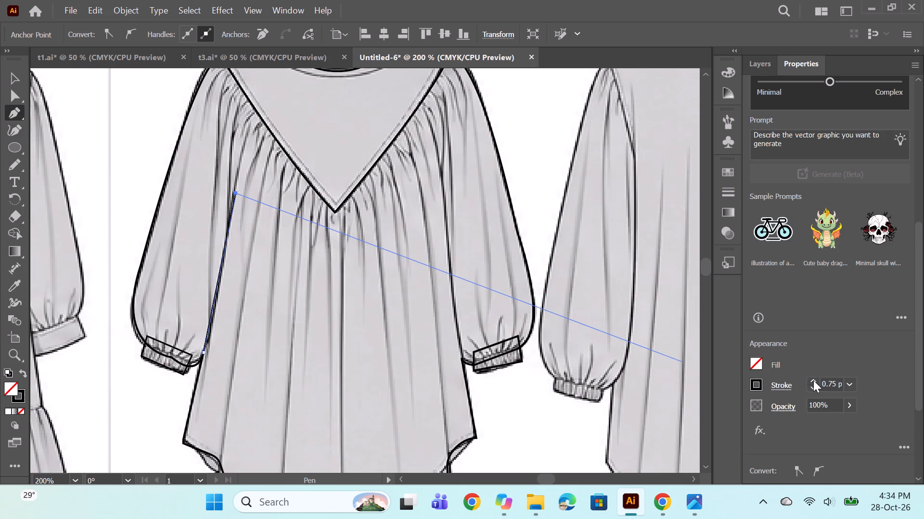
{"action": "left_click", "coordinate": [813, 380]}
{"action": "left_click", "coordinate": [525, 191], "text": "ctrl"}
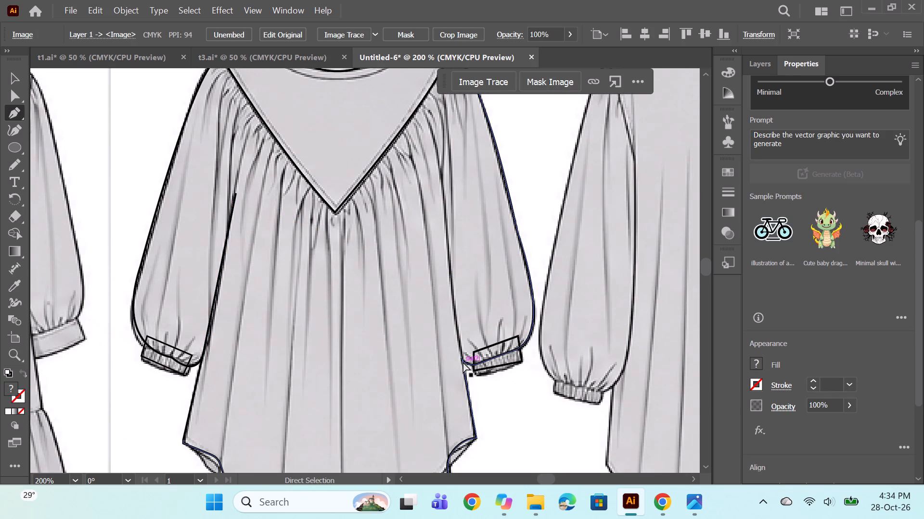
{"action": "key", "text": "ctrl+z"}
Draw the right-hand inner sleeve line up from the underarm anchor by the cuff, about 1.22 in long, with a 1 pt black stroke.
{"action": "left_click", "coordinate": [463, 359]}
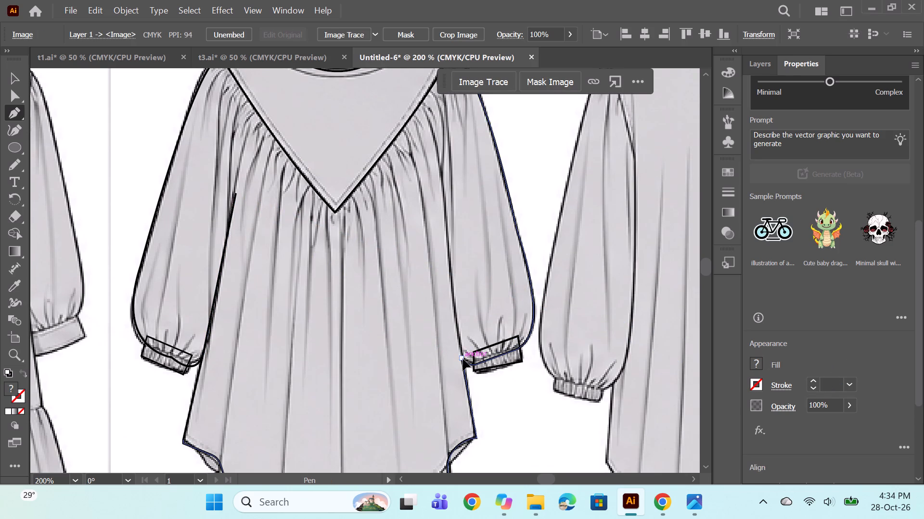
{"action": "left_click", "coordinate": [442, 175]}
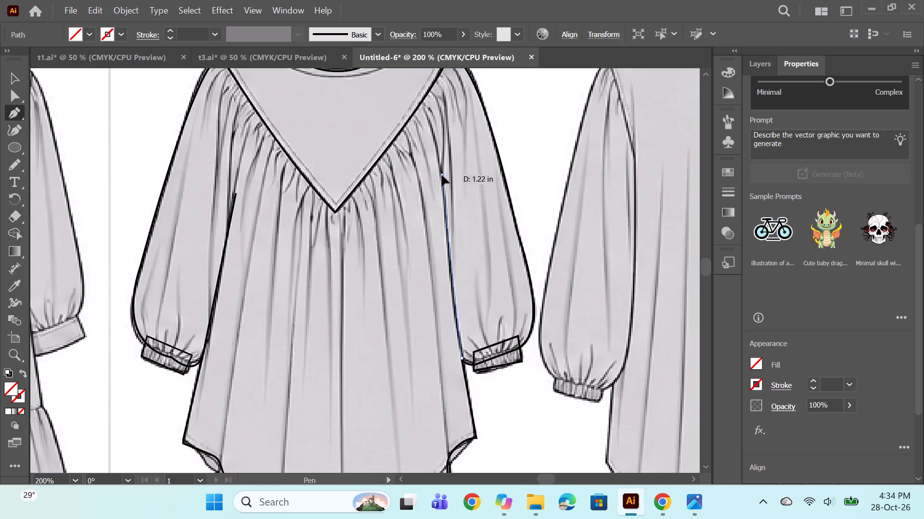
{"action": "triple_click", "coordinate": [812, 381]}
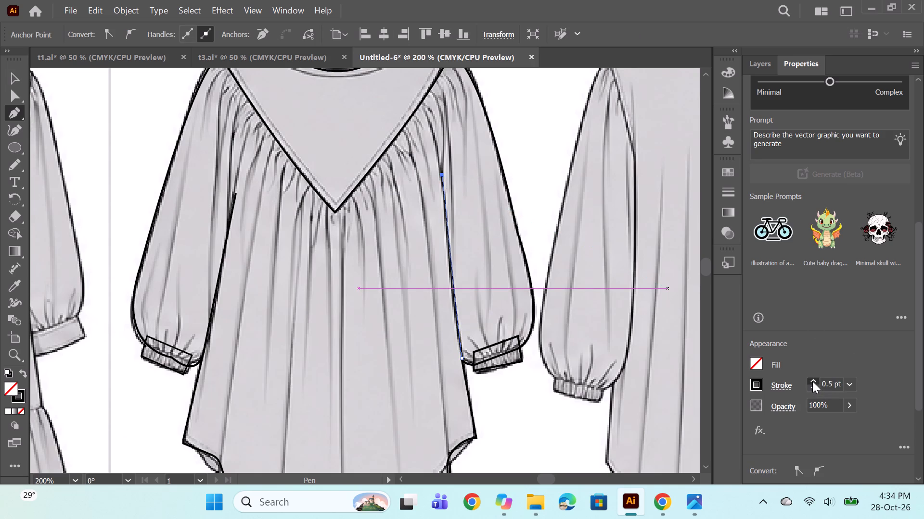
{"action": "left_click", "coordinate": [812, 381]}
{"action": "left_click", "coordinate": [812, 381]}
{"action": "left_click", "coordinate": [812, 385]}
{"action": "left_click", "coordinate": [512, 177], "text": "ctrl"}
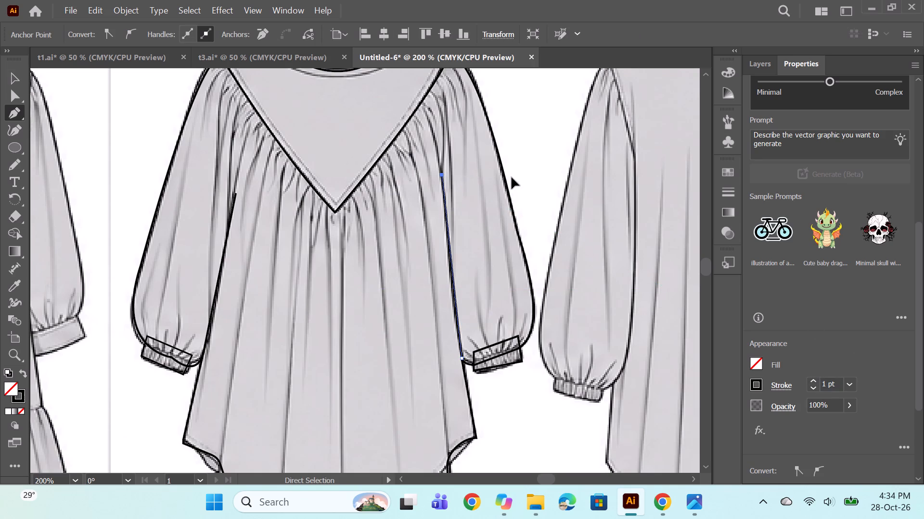
Draw short Pencil gather lines from the left-hand shoulder end of the V-yoke seam down into the sleeve top.
{"action": "scroll", "coordinate": [448, 216], "scroll_direction": "down", "scroll_amount": 3}
{"action": "scroll", "coordinate": [351, 211], "scroll_direction": "down", "scroll_amount": 1, "text": "alt"}
{"action": "scroll", "coordinate": [350, 219], "scroll_direction": "up", "scroll_amount": 4}
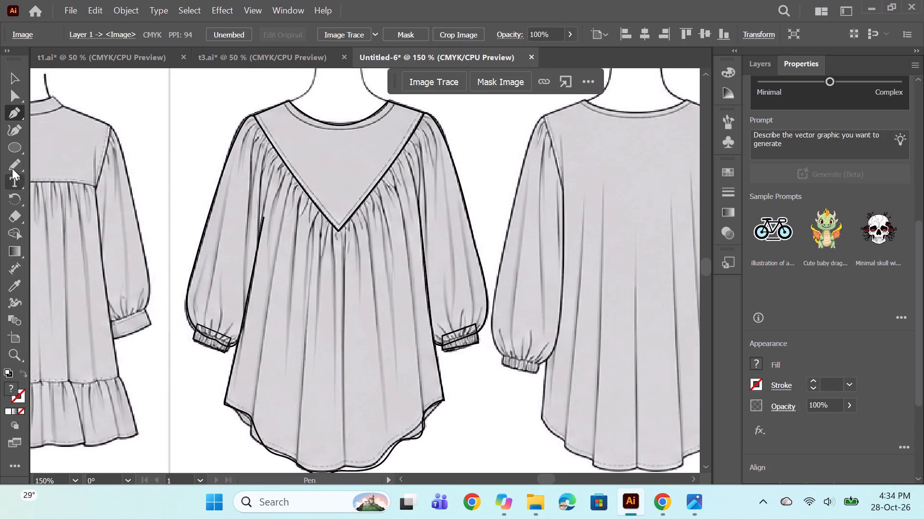
{"action": "left_click", "coordinate": [12, 165]}
{"action": "scroll", "coordinate": [299, 168], "scroll_direction": "up", "scroll_amount": 1}
{"action": "scroll", "coordinate": [256, 139], "scroll_direction": "up", "scroll_amount": 2, "text": "alt"}
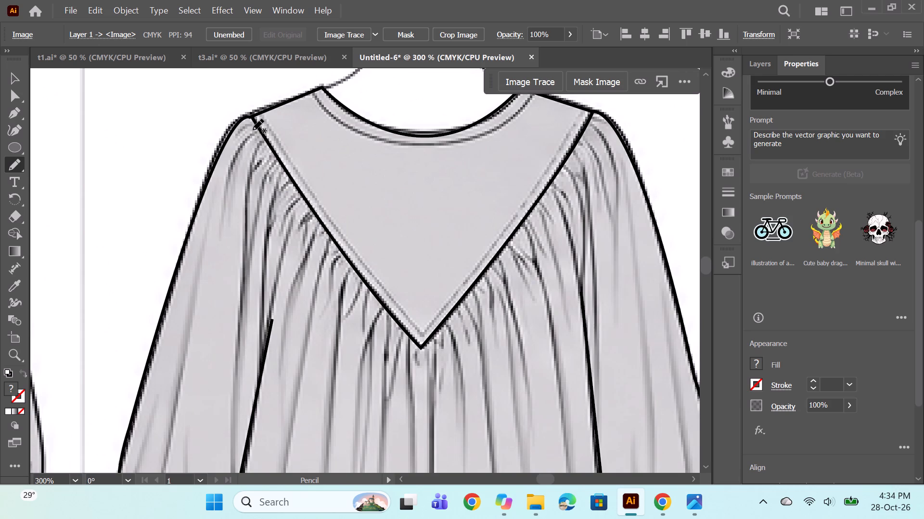
{"action": "left_click_drag", "start_coordinate": [254, 125], "coordinate": [228, 142]}
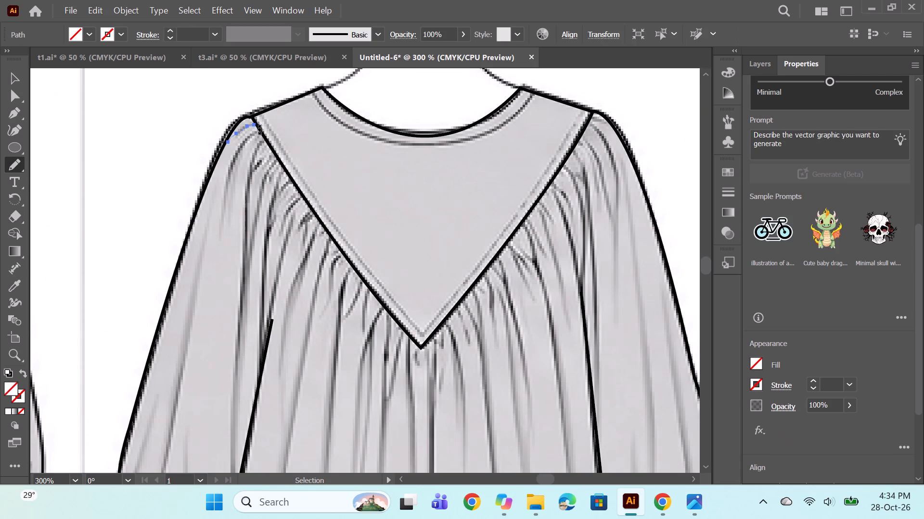
{"action": "key", "text": "ctrl+z"}
{"action": "left_click_drag", "start_coordinate": [254, 124], "coordinate": [234, 137]}
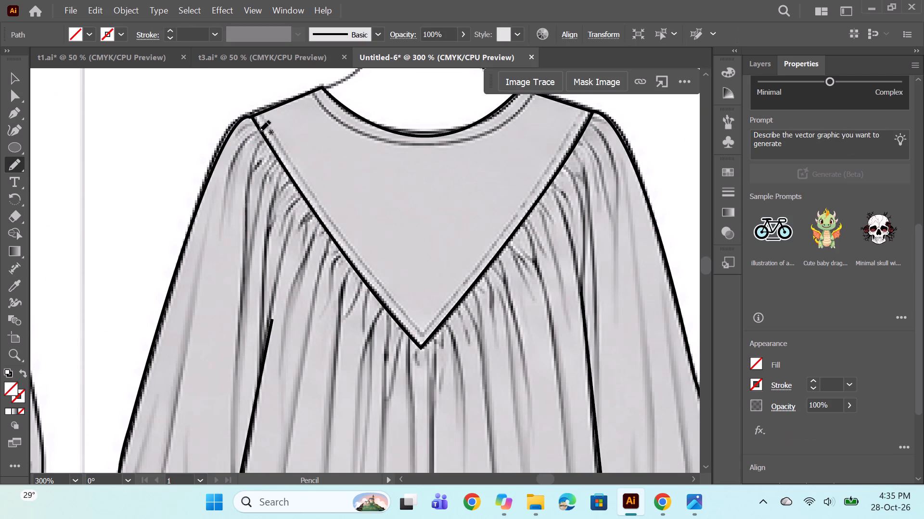
{"action": "left_click_drag", "start_coordinate": [257, 131], "coordinate": [220, 206]}
{"action": "left_click_drag", "start_coordinate": [266, 140], "coordinate": [249, 170]}
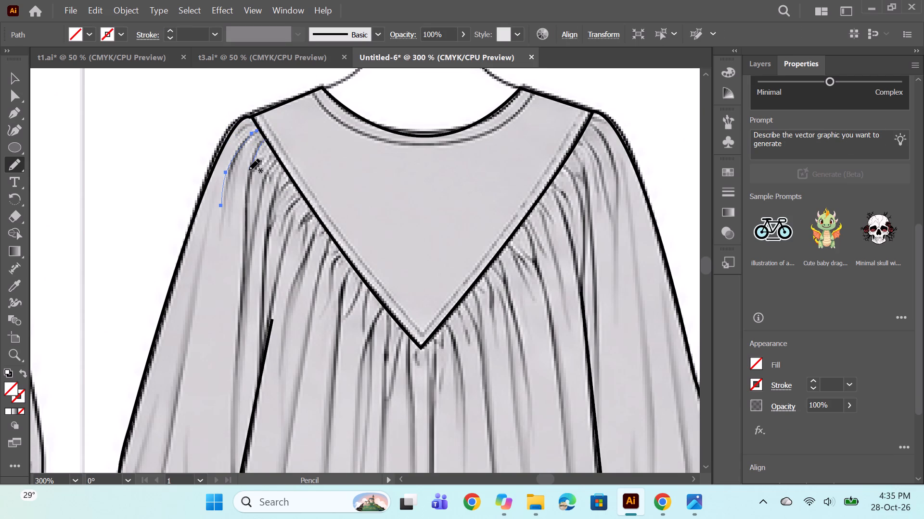
{"action": "left_click_drag", "start_coordinate": [249, 170], "coordinate": [243, 191]}
Draw Pencil gather lines down from the upper half of the left-hand V-yoke seam, tracing the image's short and long folds.
{"action": "left_click_drag", "start_coordinate": [274, 158], "coordinate": [245, 339]}
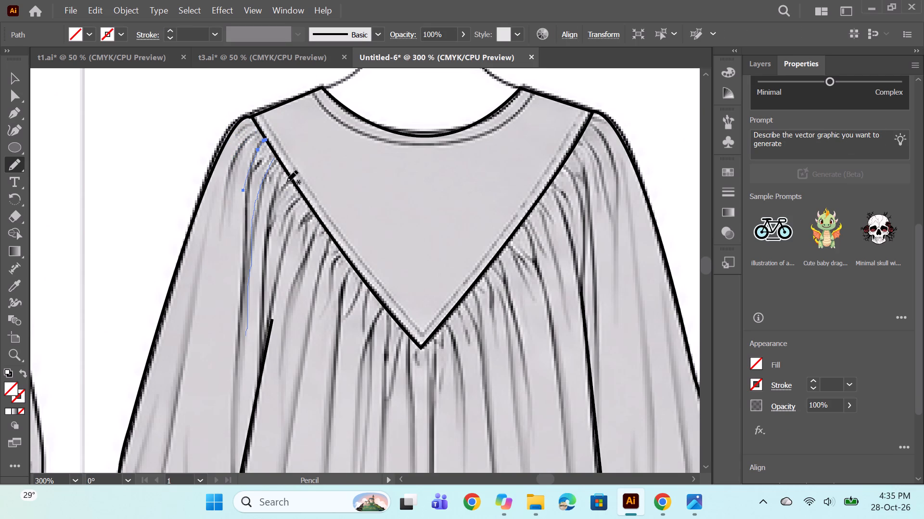
{"action": "left_click_drag", "start_coordinate": [285, 173], "coordinate": [262, 250]}
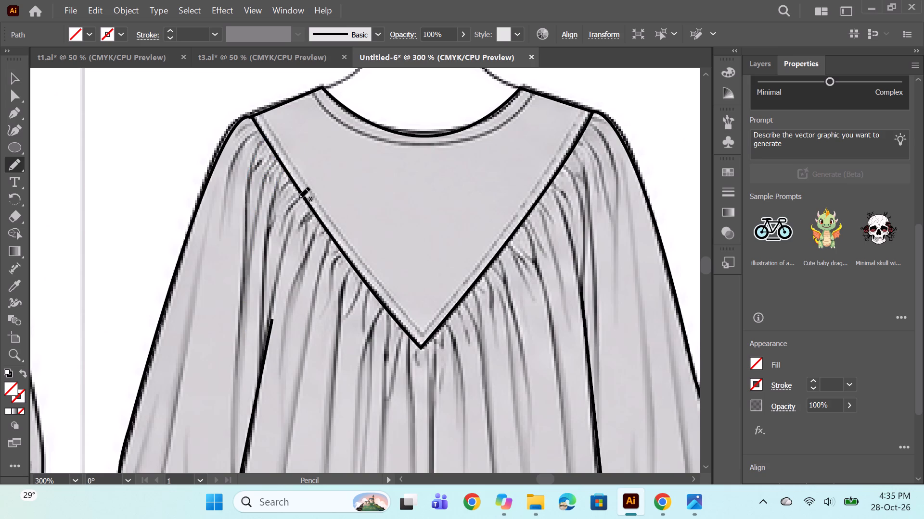
{"action": "left_click_drag", "start_coordinate": [306, 195], "coordinate": [276, 258]}
{"action": "left_click_drag", "start_coordinate": [295, 186], "coordinate": [286, 211]}
{"action": "left_click_drag", "start_coordinate": [312, 213], "coordinate": [300, 228]}
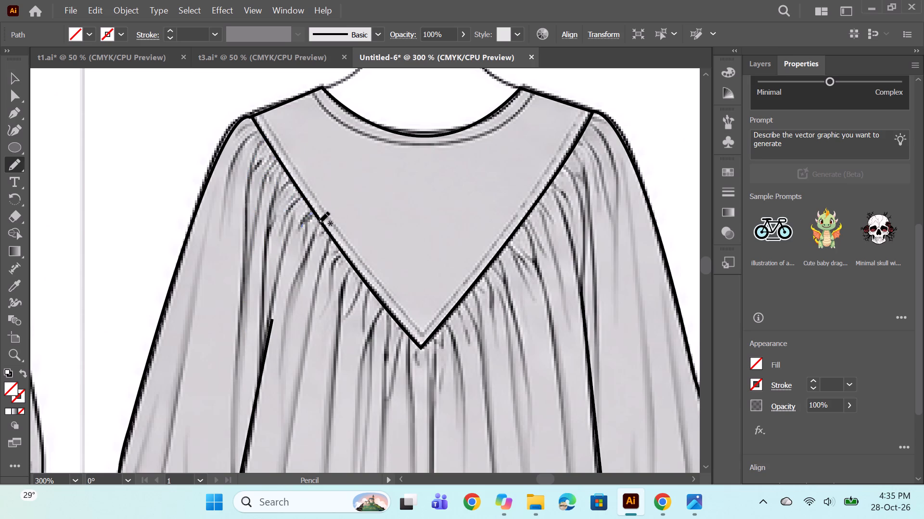
{"action": "left_click_drag", "start_coordinate": [319, 223], "coordinate": [293, 322]}
{"action": "left_click_drag", "start_coordinate": [332, 238], "coordinate": [315, 297]}
Draw two long body folds and a short gather with the Pencil tool below the middle of the left-hand V-yoke seam.
{"action": "scroll", "coordinate": [360, 288], "scroll_direction": "down", "scroll_amount": 4}
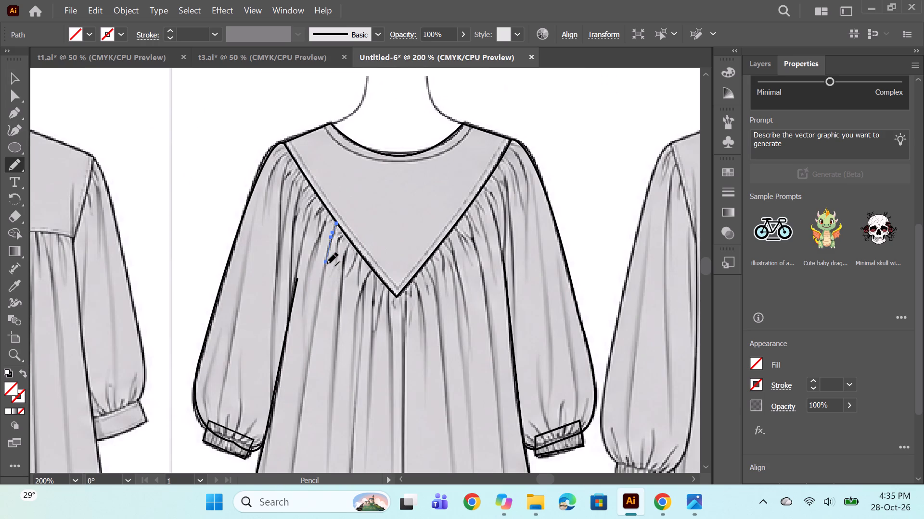
{"action": "scroll", "coordinate": [327, 259], "scroll_direction": "down", "scroll_amount": 1, "text": "alt"}
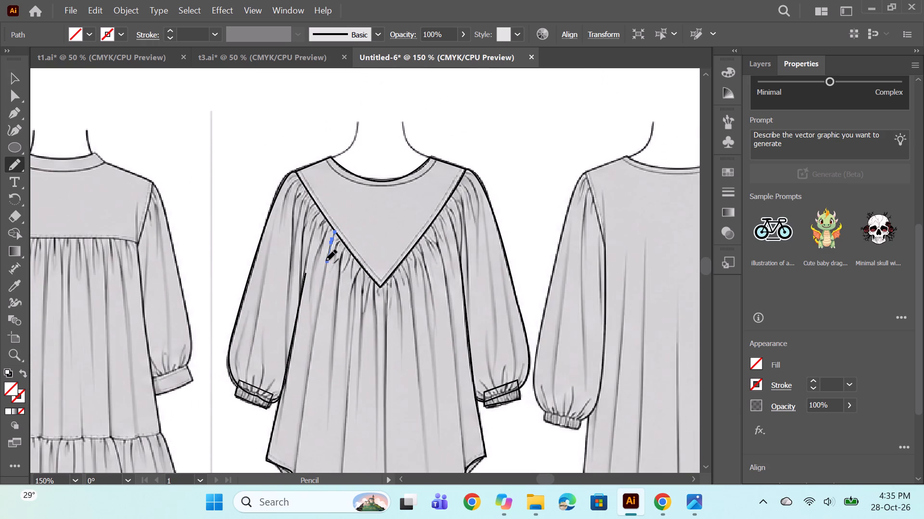
{"action": "left_click_drag", "start_coordinate": [326, 261], "coordinate": [298, 415]}
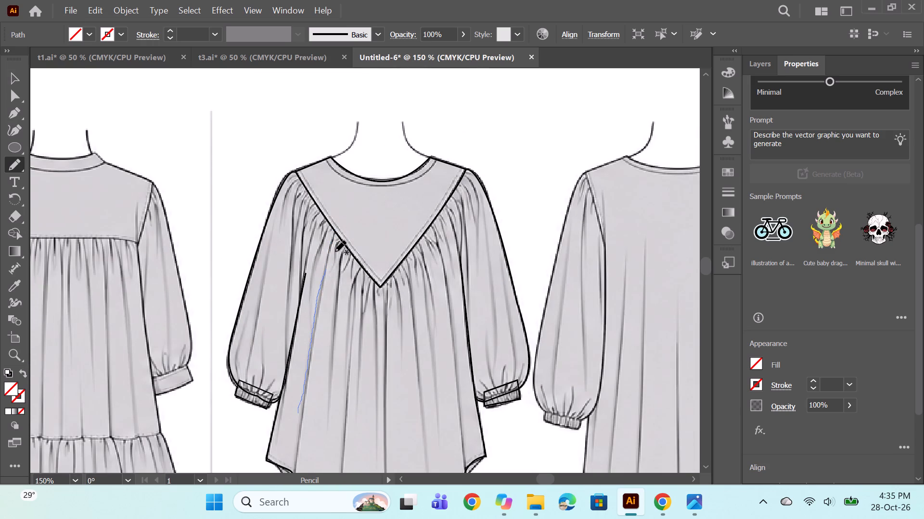
{"action": "left_click_drag", "start_coordinate": [338, 237], "coordinate": [334, 257]}
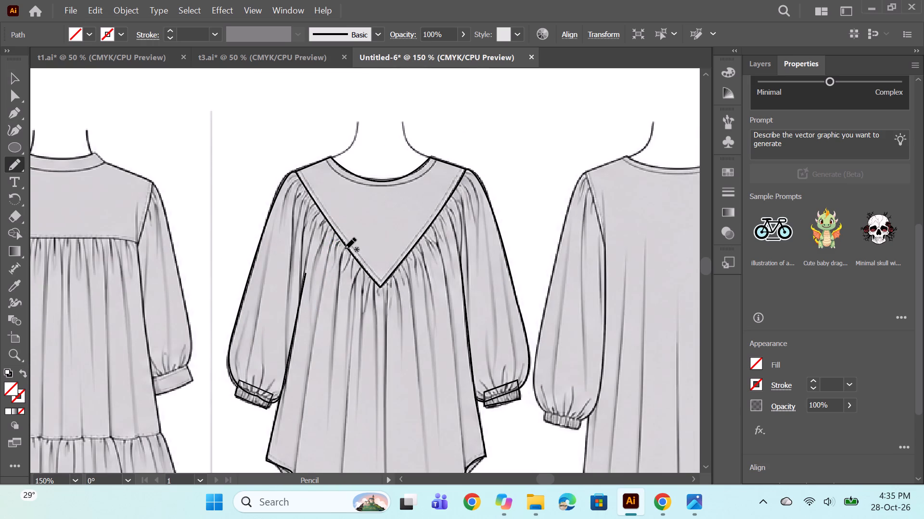
{"action": "left_click_drag", "start_coordinate": [345, 248], "coordinate": [334, 390]}
Draw Pencil gathers and longer folds below the lower left-hand V-yoke seam, continuing to the V point.
{"action": "left_click_drag", "start_coordinate": [353, 252], "coordinate": [346, 266]}
{"action": "left_click_drag", "start_coordinate": [355, 259], "coordinate": [350, 285]}
{"action": "left_click_drag", "start_coordinate": [361, 265], "coordinate": [351, 297]}
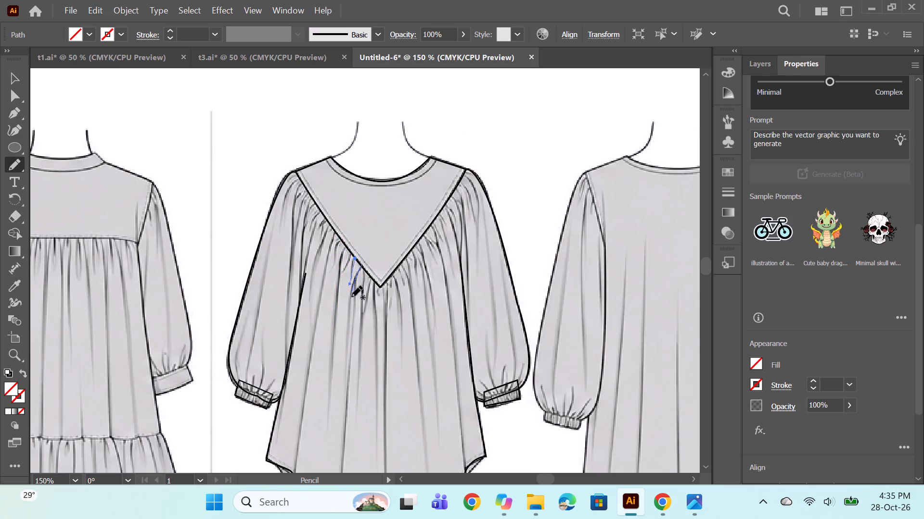
{"action": "left_click_drag", "start_coordinate": [351, 297], "coordinate": [347, 375]}
{"action": "left_click_drag", "start_coordinate": [365, 270], "coordinate": [361, 308]}
{"action": "left_click_drag", "start_coordinate": [361, 308], "coordinate": [361, 308]}
{"action": "left_click_drag", "start_coordinate": [371, 278], "coordinate": [359, 368]}
{"action": "left_click_drag", "start_coordinate": [378, 287], "coordinate": [372, 330]}
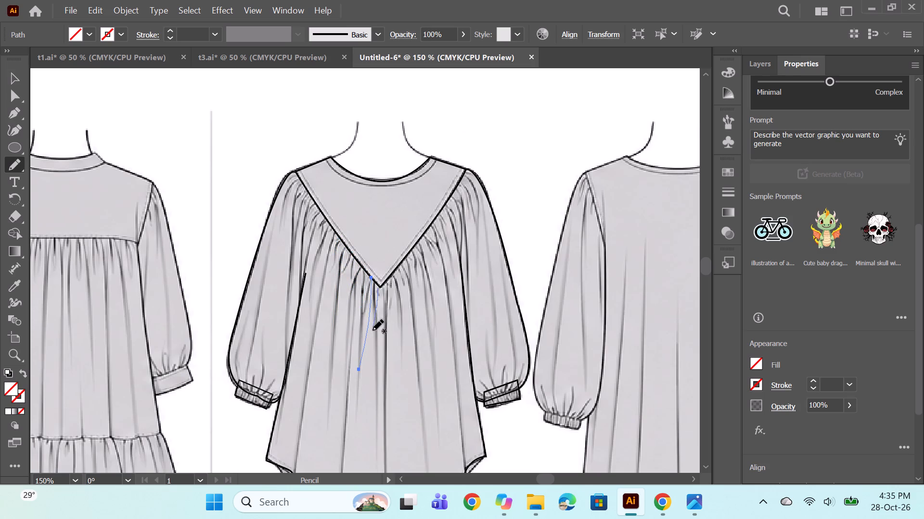
{"action": "left_click_drag", "start_coordinate": [372, 330], "coordinate": [372, 393]}
Draw the long centre fold with the Pencil tool from just beside the V point down to near the hem, redoing unsatisfactory strokes.
{"action": "scroll", "coordinate": [403, 353], "scroll_direction": "down", "scroll_amount": 6}
{"action": "left_click_drag", "start_coordinate": [385, 213], "coordinate": [382, 457]}
{"action": "key", "text": "ctrl+z"}
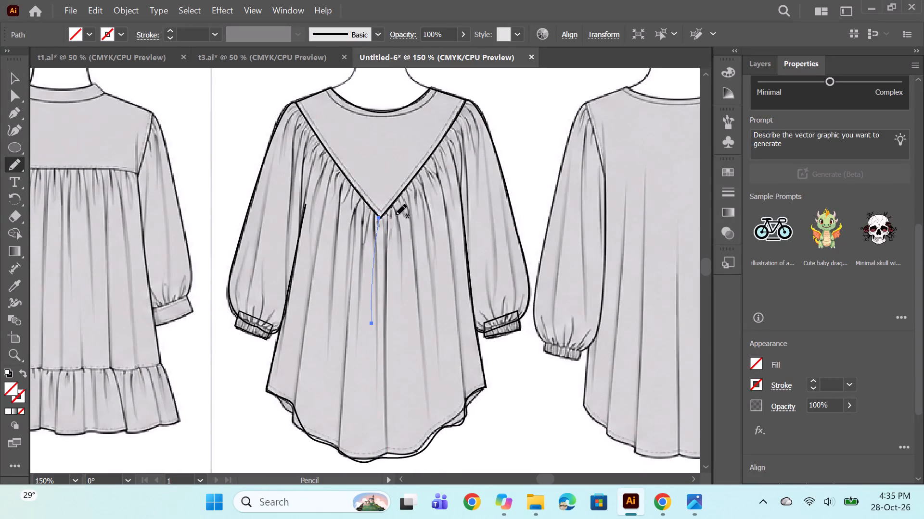
{"action": "left_click_drag", "start_coordinate": [388, 217], "coordinate": [379, 316]}
{"action": "left_click_drag", "start_coordinate": [379, 316], "coordinate": [379, 320]}
{"action": "key", "text": "ctrl+z"}
{"action": "left_click_drag", "start_coordinate": [389, 214], "coordinate": [385, 266]}
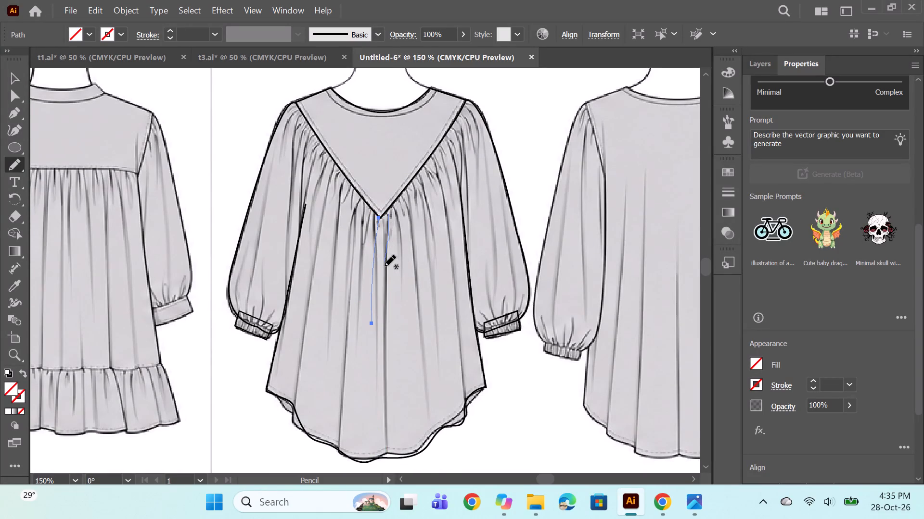
{"action": "left_click_drag", "start_coordinate": [385, 266], "coordinate": [384, 425]}
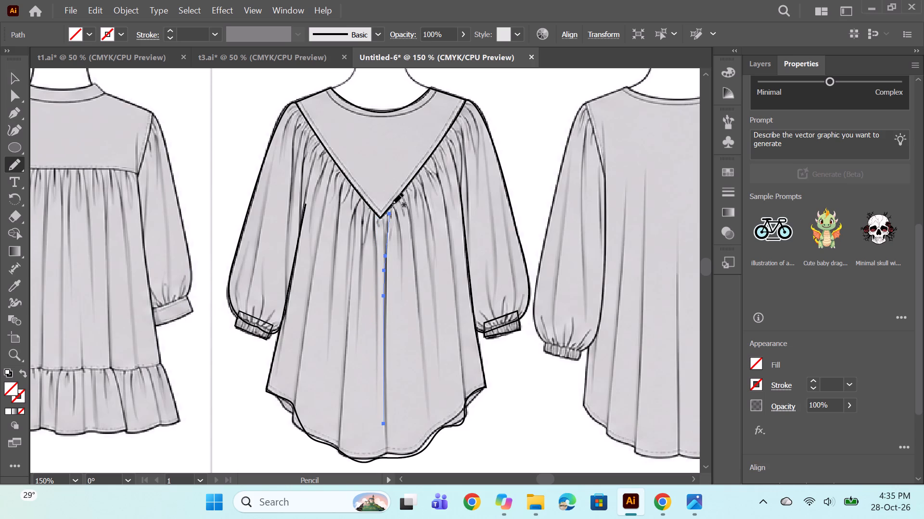
Draw Pencil gathers and long body folds from the lower half of the right-hand V-yoke seam up to its middle.
{"action": "left_click_drag", "start_coordinate": [392, 204], "coordinate": [397, 297]}
{"action": "left_click_drag", "start_coordinate": [398, 198], "coordinate": [403, 210]}
{"action": "left_click_drag", "start_coordinate": [403, 196], "coordinate": [423, 396]}
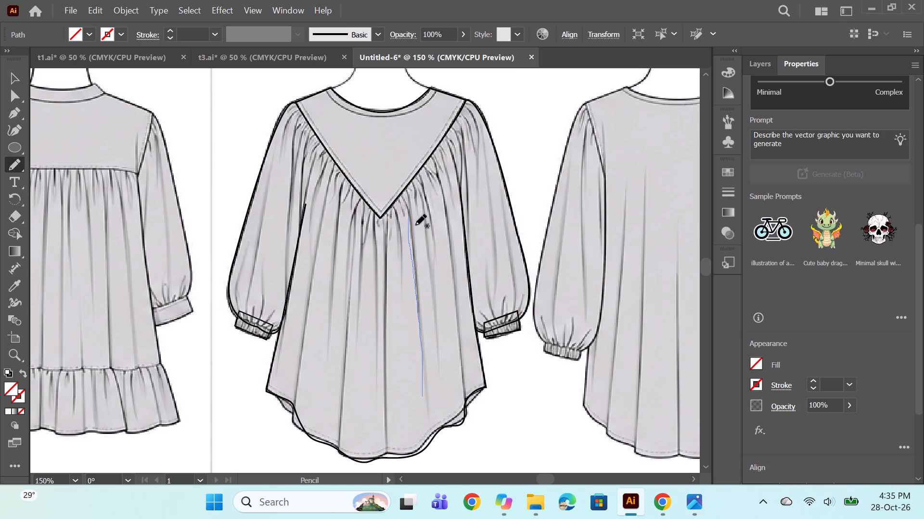
{"action": "left_click_drag", "start_coordinate": [407, 188], "coordinate": [412, 194]}
{"action": "left_click_drag", "start_coordinate": [412, 184], "coordinate": [417, 209]}
{"action": "left_click_drag", "start_coordinate": [415, 174], "coordinate": [437, 300]}
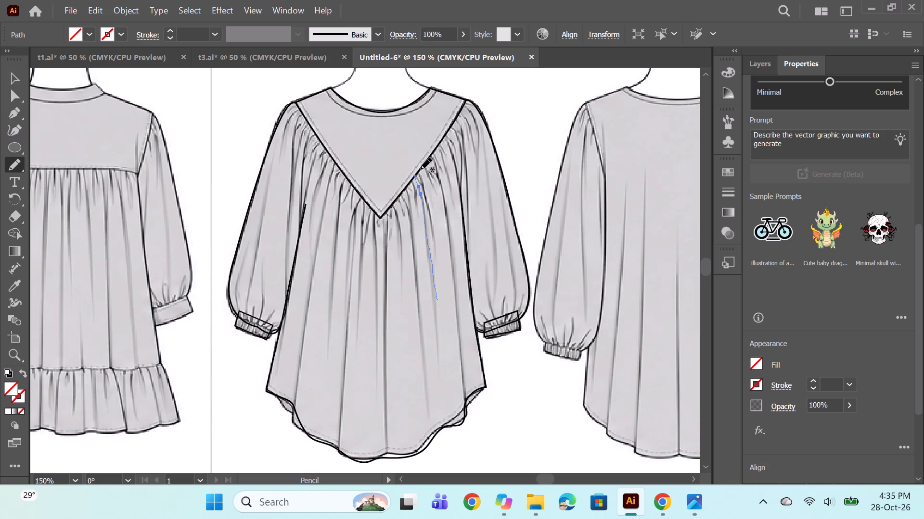
{"action": "left_click_drag", "start_coordinate": [421, 169], "coordinate": [427, 183]}
{"action": "left_click_drag", "start_coordinate": [428, 161], "coordinate": [435, 181]}
{"action": "left_click_drag", "start_coordinate": [433, 157], "coordinate": [455, 363]}
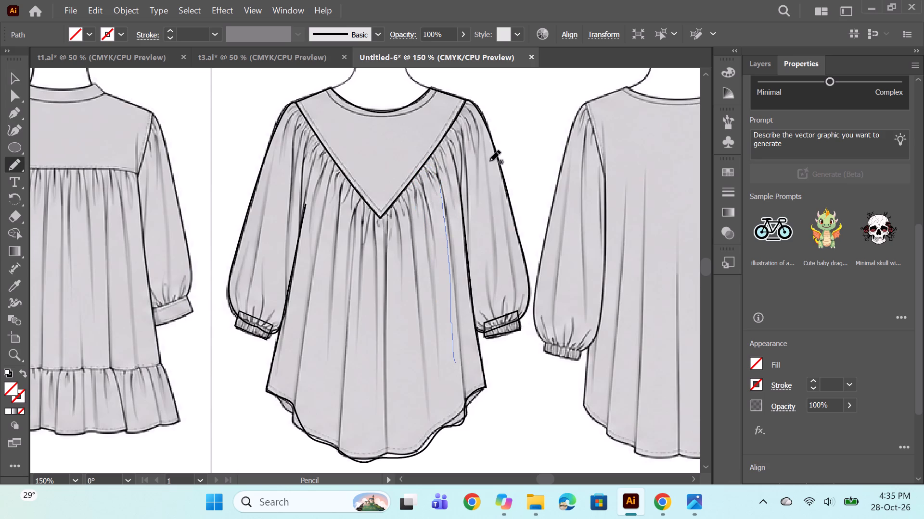
Draw Pencil gather lines along the upper half of the right-hand V-yoke seam, ending with a long fold beside the inner sleeve line.
{"action": "left_click_drag", "start_coordinate": [434, 149], "coordinate": [436, 153]}
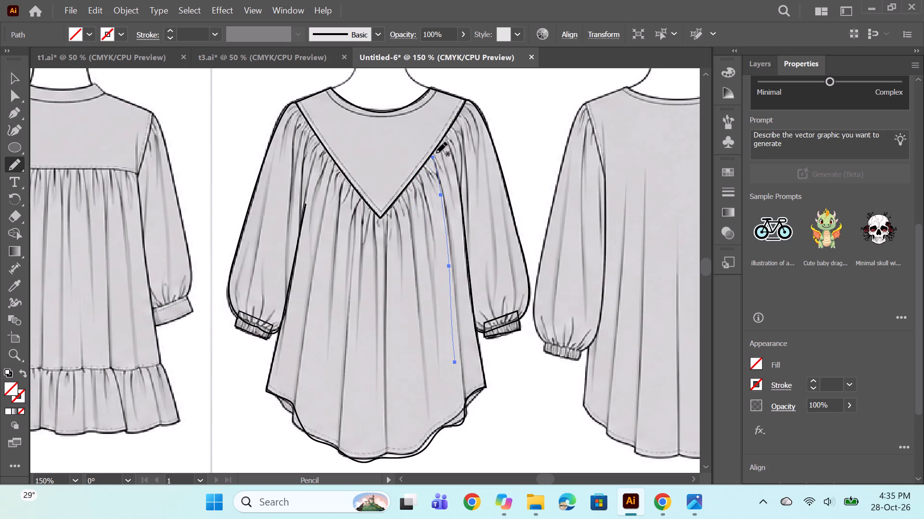
{"action": "left_click_drag", "start_coordinate": [436, 153], "coordinate": [440, 166]}
{"action": "left_click_drag", "start_coordinate": [441, 143], "coordinate": [442, 166]}
{"action": "left_click_drag", "start_coordinate": [445, 138], "coordinate": [449, 240]}
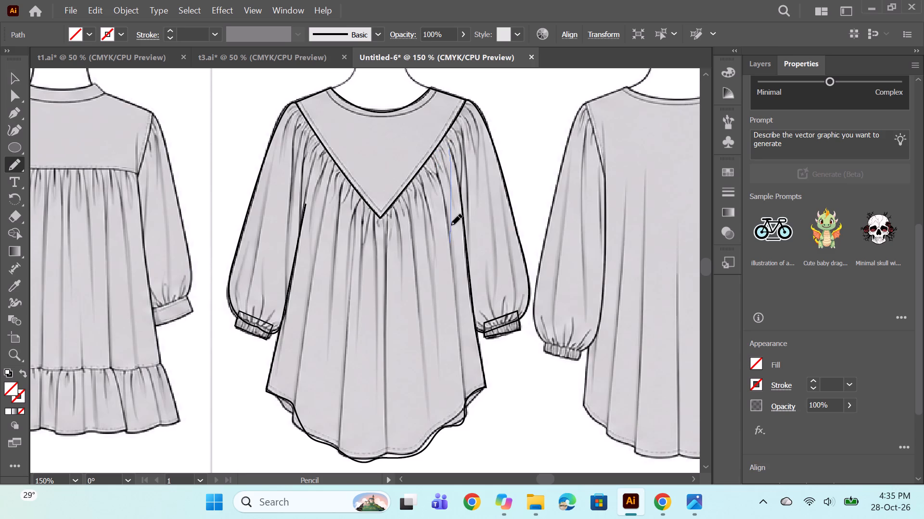
{"action": "left_click_drag", "start_coordinate": [448, 129], "coordinate": [456, 158]}
{"action": "left_click_drag", "start_coordinate": [453, 124], "coordinate": [459, 145]}
{"action": "left_click_drag", "start_coordinate": [458, 120], "coordinate": [461, 197]}
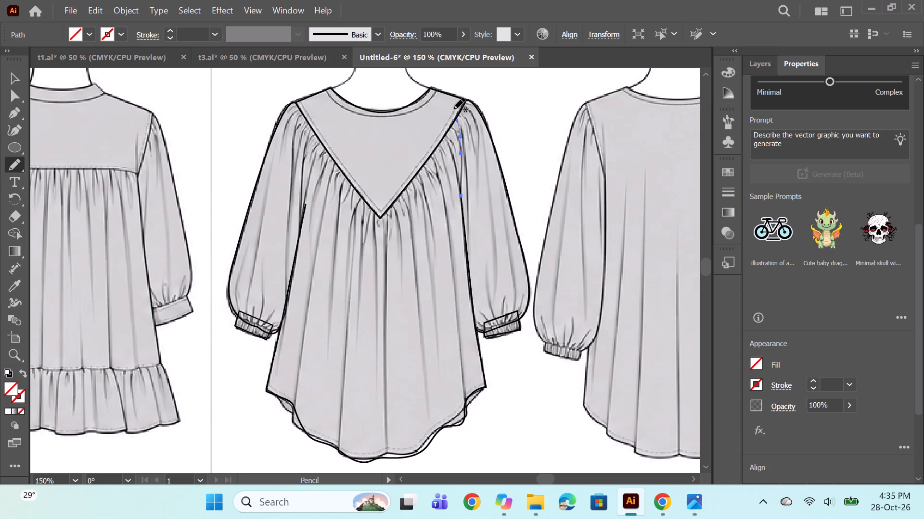
{"action": "left_click_drag", "start_coordinate": [460, 113], "coordinate": [476, 296]}
Draw a short gather and a long sleeve fold toward the cuff from the right-hand shoulder with the Pencil tool.
{"action": "left_click_drag", "start_coordinate": [465, 106], "coordinate": [477, 148]}
{"action": "left_click_drag", "start_coordinate": [474, 110], "coordinate": [481, 148]}
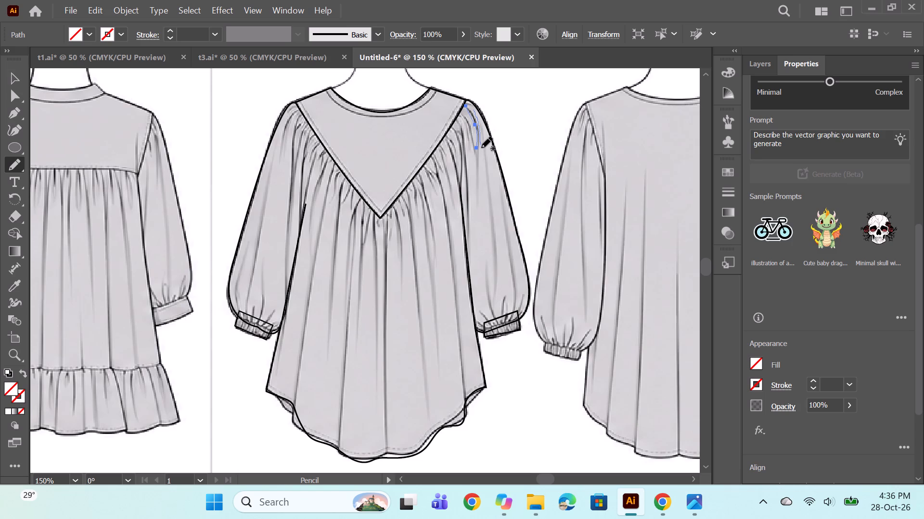
{"action": "left_click_drag", "start_coordinate": [481, 148], "coordinate": [509, 329]}
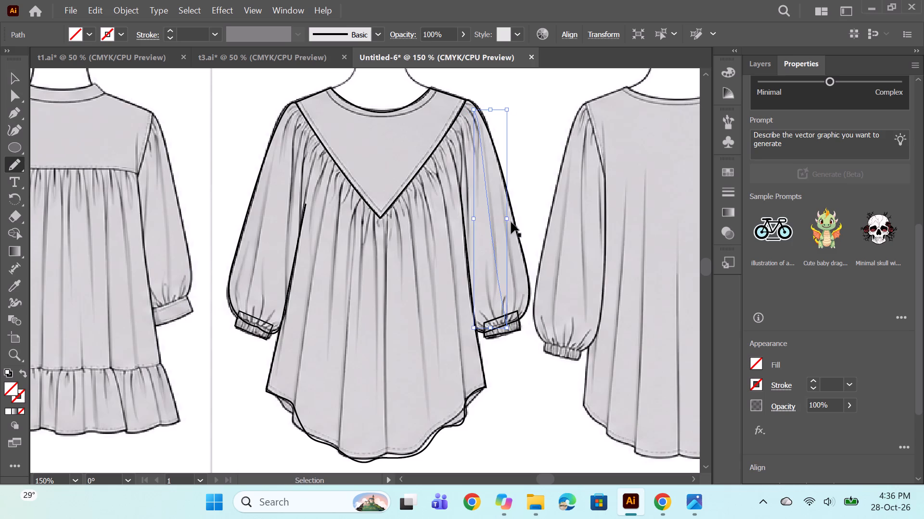
{"action": "key", "text": "ctrl+z"}
{"action": "left_click_drag", "start_coordinate": [465, 100], "coordinate": [480, 130]}
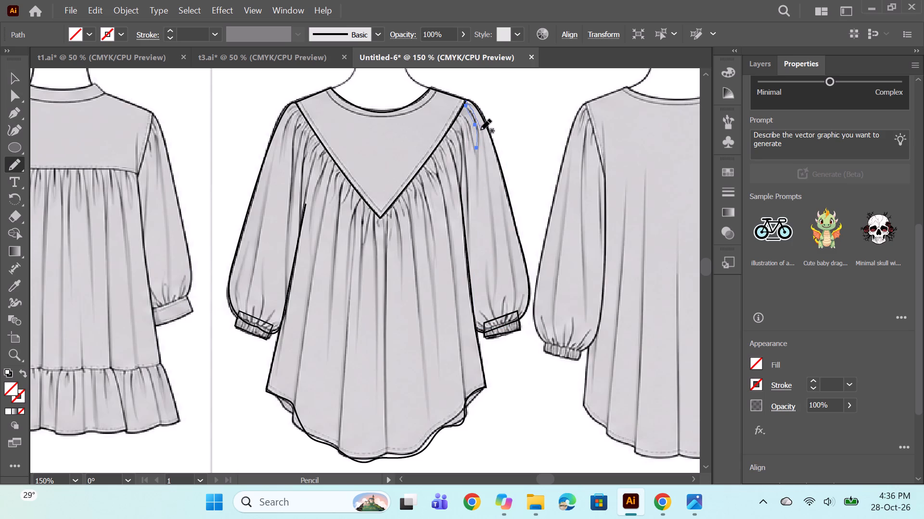
{"action": "left_click_drag", "start_coordinate": [480, 130], "coordinate": [500, 288]}
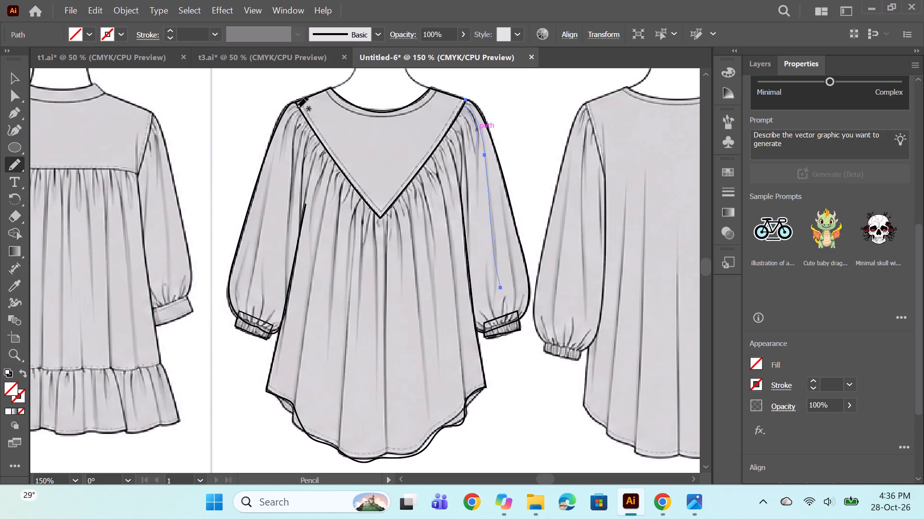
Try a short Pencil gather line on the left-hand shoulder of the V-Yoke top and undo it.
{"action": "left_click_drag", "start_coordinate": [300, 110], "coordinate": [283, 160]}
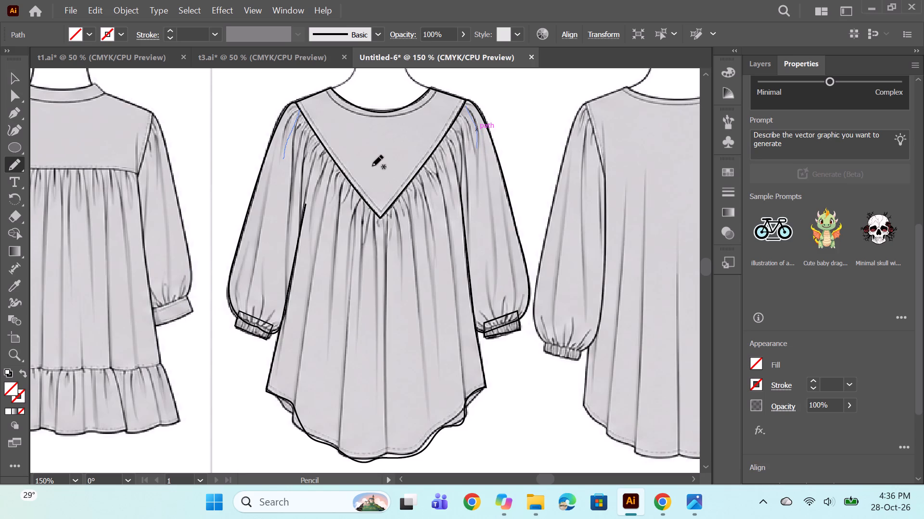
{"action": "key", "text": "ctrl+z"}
Select all the pencilled gather and fold paths of the V-Yoke top and give them a 0.5 pt stroke.
{"action": "left_click", "coordinate": [761, 56]}
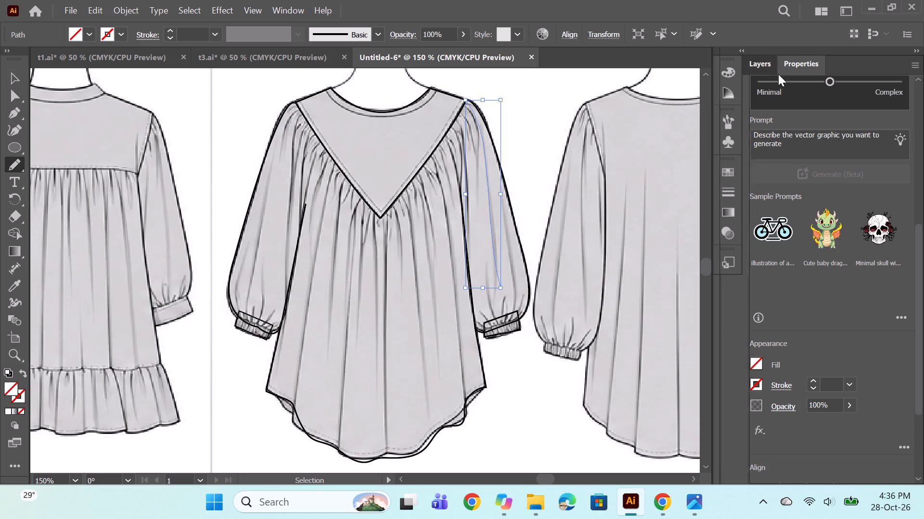
{"action": "left_click", "coordinate": [890, 131]}
{"action": "scroll", "coordinate": [869, 217], "scroll_direction": "down", "scroll_amount": 8}
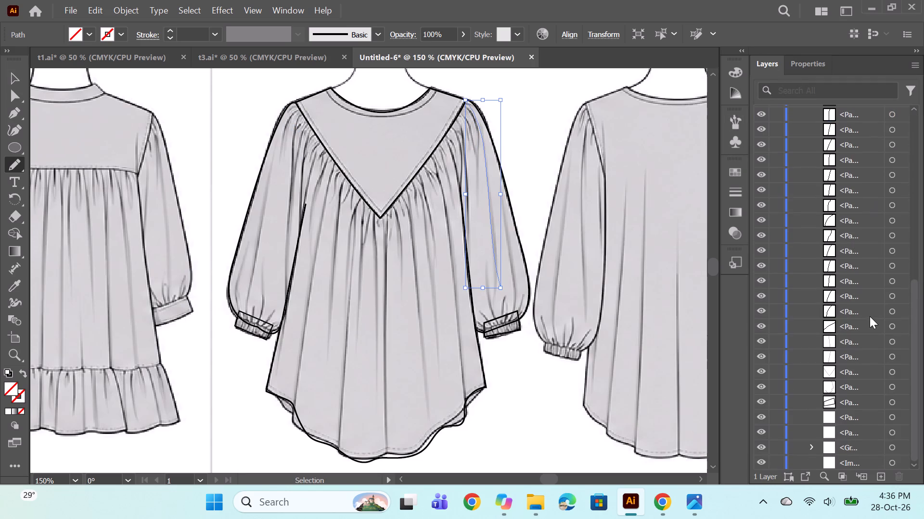
{"action": "scroll", "coordinate": [870, 317], "scroll_direction": "down", "scroll_amount": 1}
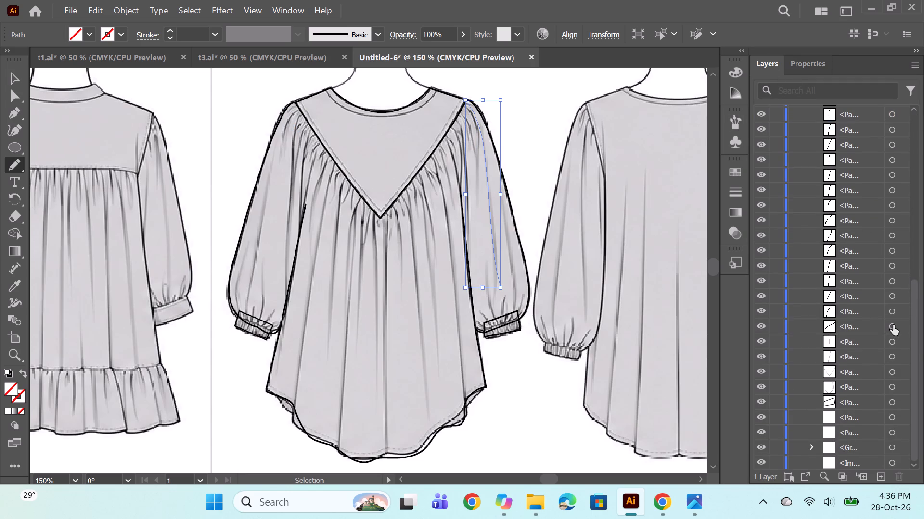
{"action": "left_click", "coordinate": [891, 327], "text": "shift"}
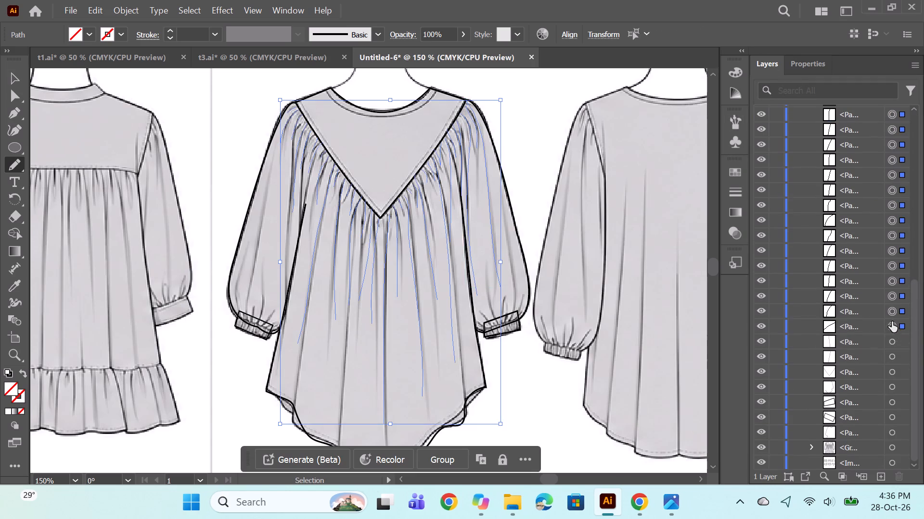
{"action": "left_click", "coordinate": [737, 189]}
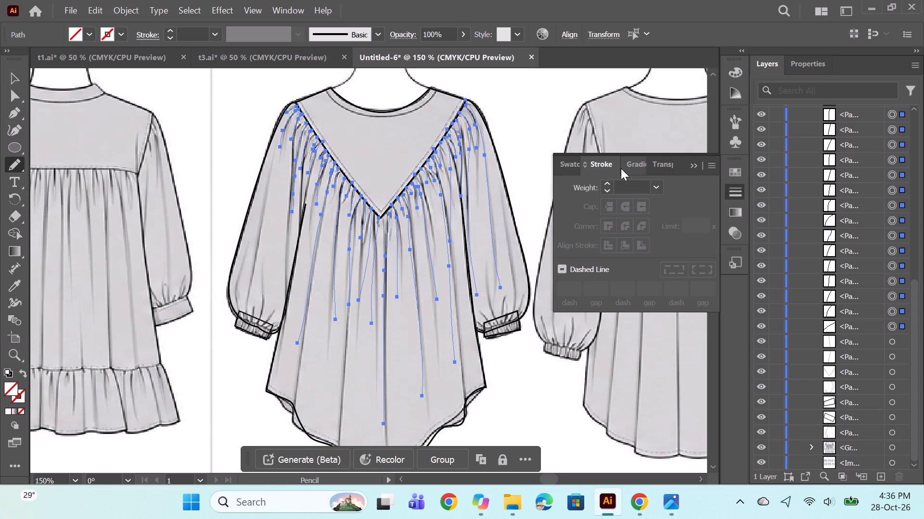
{"action": "left_click", "coordinate": [608, 183]}
{"action": "left_click", "coordinate": [608, 183]}
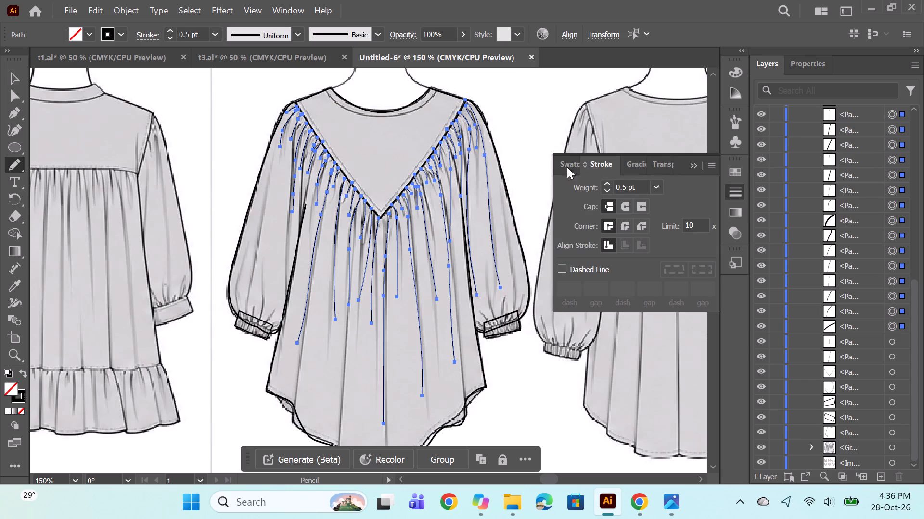
{"action": "left_click", "coordinate": [512, 116], "text": "ctrl"}
Hide the reference image so only the traced vector garments are shown.
{"action": "scroll", "coordinate": [384, 232], "scroll_direction": "down", "scroll_amount": 1, "text": "alt"}
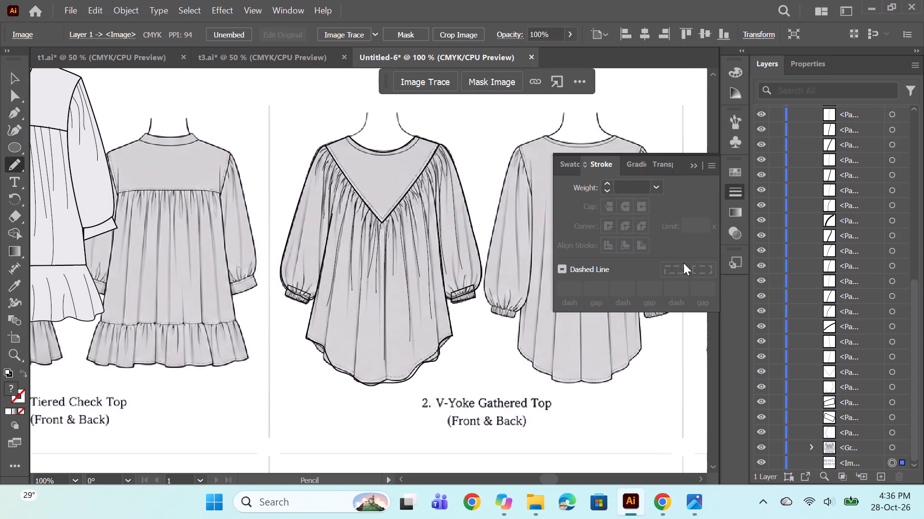
{"action": "scroll", "coordinate": [923, 305], "scroll_direction": "down", "scroll_amount": 15}
{"action": "left_click", "coordinate": [765, 463]}
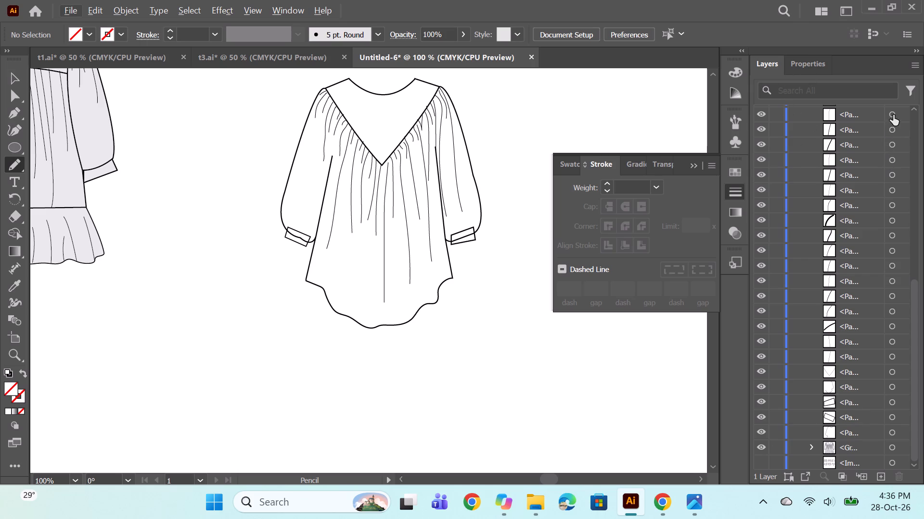
Fill both cuffs and the left-hand outline path with the neckline of the V-Yoke top light grey.
{"action": "scroll", "coordinate": [877, 139], "scroll_direction": "up", "scroll_amount": 10}
{"action": "scroll", "coordinate": [873, 189], "scroll_direction": "down", "scroll_amount": 18}
{"action": "left_click", "coordinate": [892, 402], "text": "shift"}
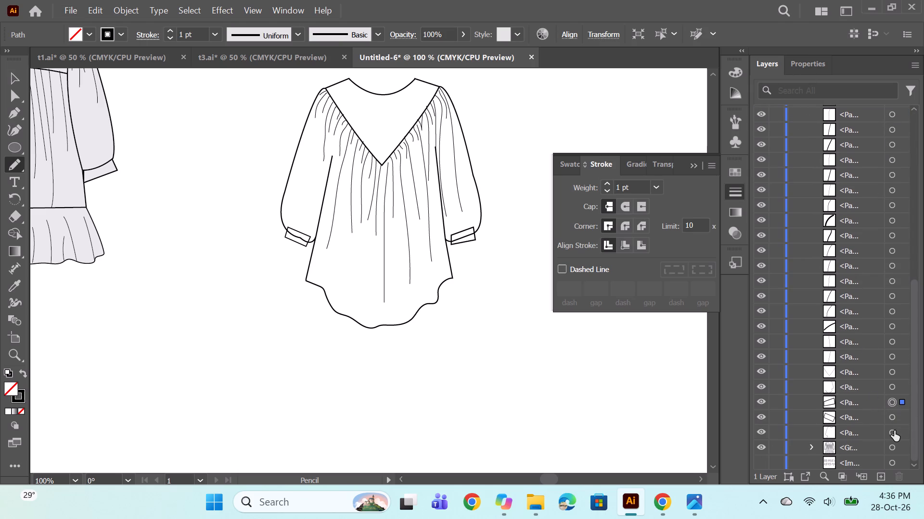
{"action": "left_click", "coordinate": [894, 431], "text": "shift"}
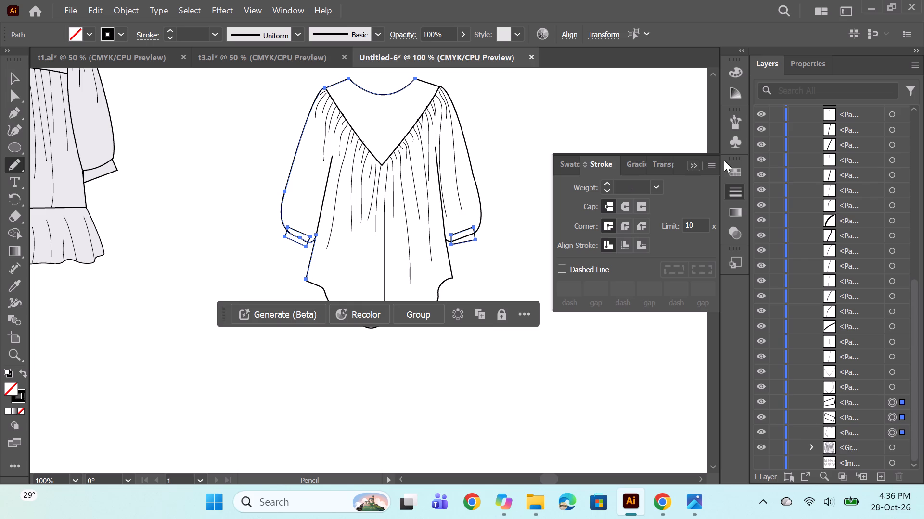
{"action": "left_click", "coordinate": [86, 40]}
{"action": "left_click", "coordinate": [113, 102]}
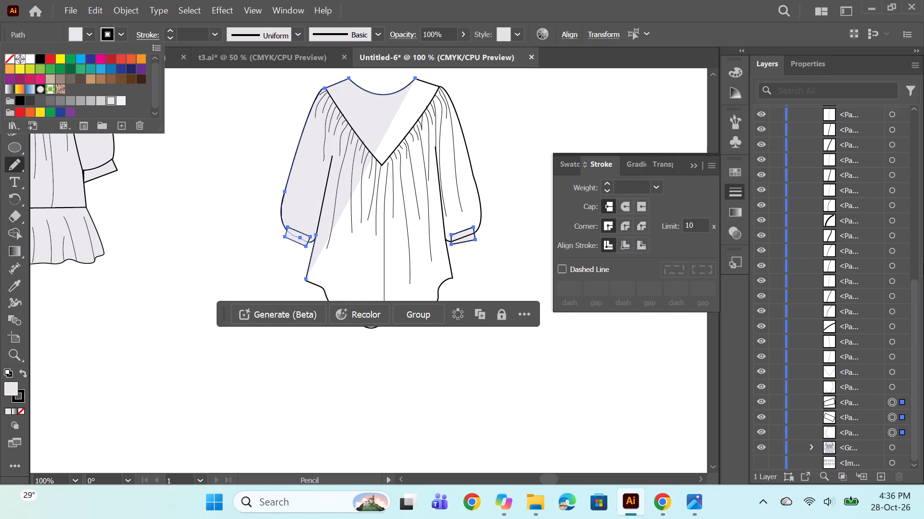
{"action": "scroll", "coordinate": [900, 361], "scroll_direction": "down", "scroll_amount": 1}
{"action": "key", "text": "ctrl+z"}
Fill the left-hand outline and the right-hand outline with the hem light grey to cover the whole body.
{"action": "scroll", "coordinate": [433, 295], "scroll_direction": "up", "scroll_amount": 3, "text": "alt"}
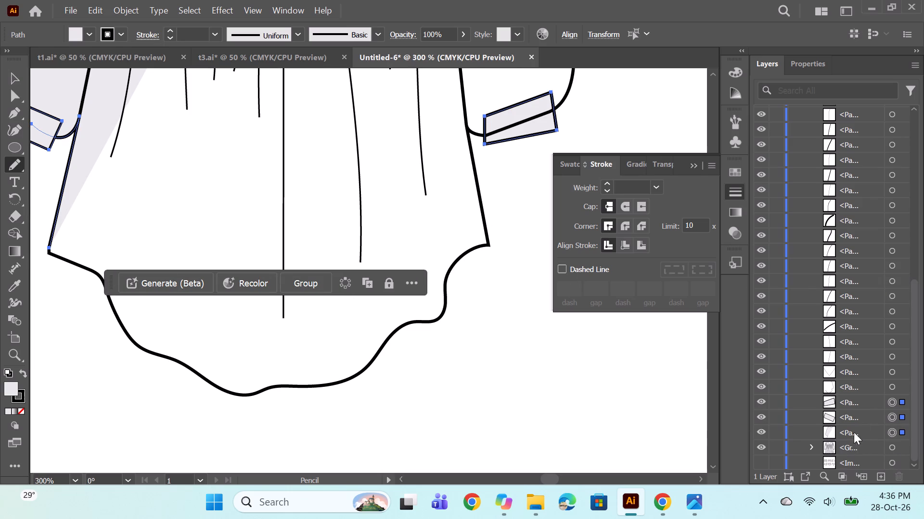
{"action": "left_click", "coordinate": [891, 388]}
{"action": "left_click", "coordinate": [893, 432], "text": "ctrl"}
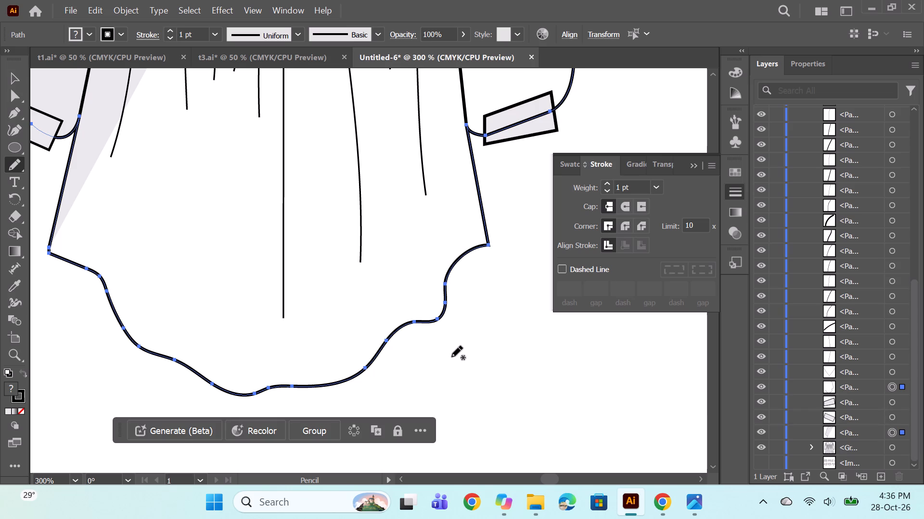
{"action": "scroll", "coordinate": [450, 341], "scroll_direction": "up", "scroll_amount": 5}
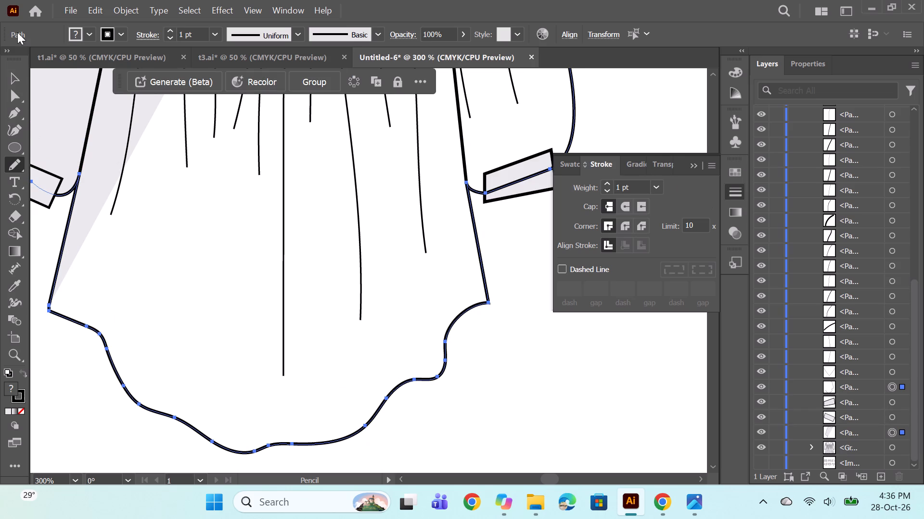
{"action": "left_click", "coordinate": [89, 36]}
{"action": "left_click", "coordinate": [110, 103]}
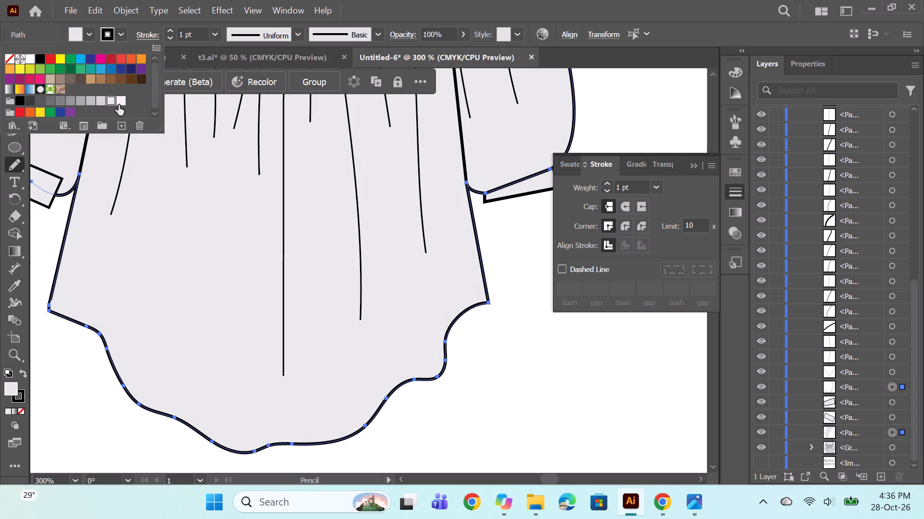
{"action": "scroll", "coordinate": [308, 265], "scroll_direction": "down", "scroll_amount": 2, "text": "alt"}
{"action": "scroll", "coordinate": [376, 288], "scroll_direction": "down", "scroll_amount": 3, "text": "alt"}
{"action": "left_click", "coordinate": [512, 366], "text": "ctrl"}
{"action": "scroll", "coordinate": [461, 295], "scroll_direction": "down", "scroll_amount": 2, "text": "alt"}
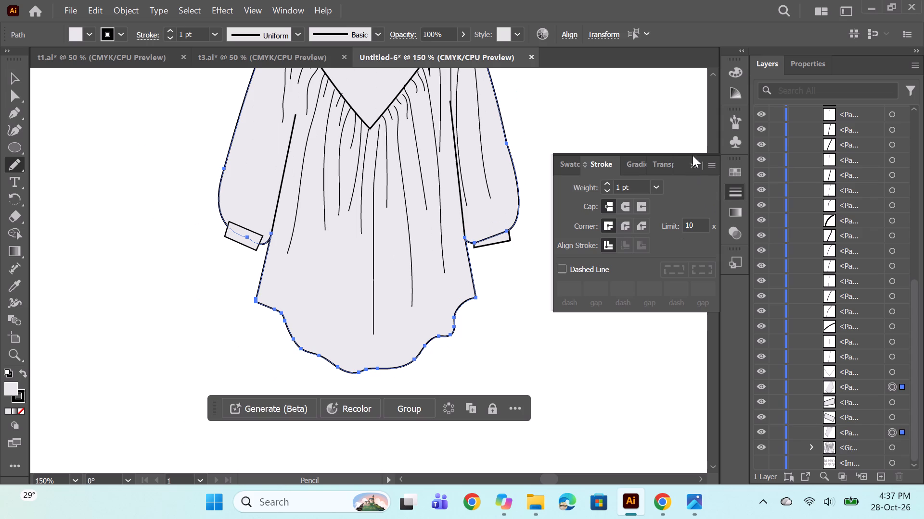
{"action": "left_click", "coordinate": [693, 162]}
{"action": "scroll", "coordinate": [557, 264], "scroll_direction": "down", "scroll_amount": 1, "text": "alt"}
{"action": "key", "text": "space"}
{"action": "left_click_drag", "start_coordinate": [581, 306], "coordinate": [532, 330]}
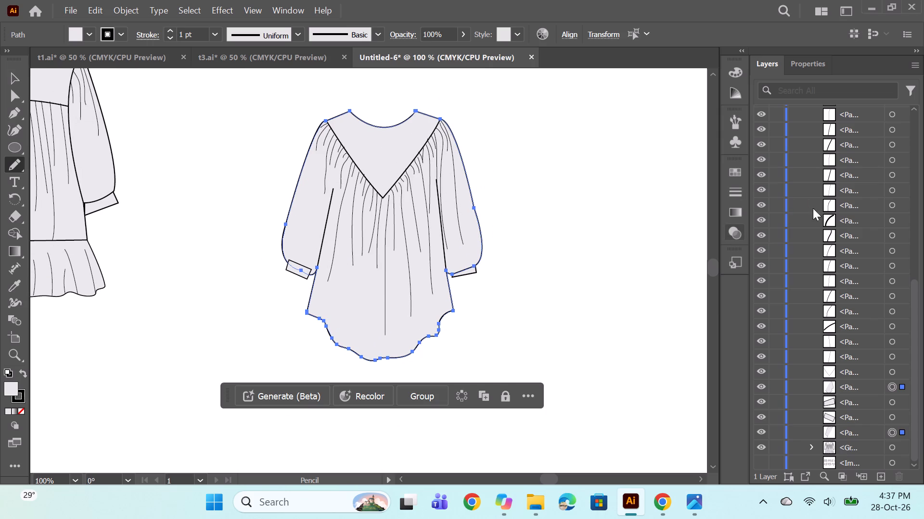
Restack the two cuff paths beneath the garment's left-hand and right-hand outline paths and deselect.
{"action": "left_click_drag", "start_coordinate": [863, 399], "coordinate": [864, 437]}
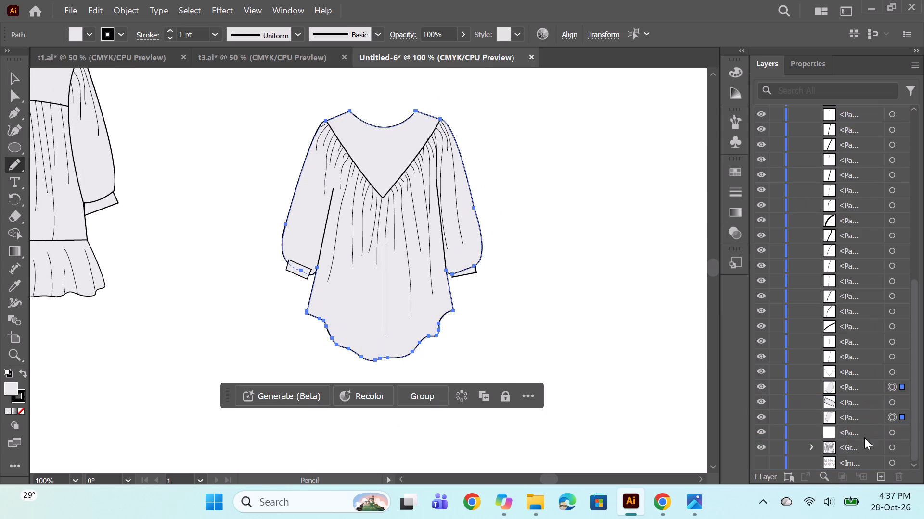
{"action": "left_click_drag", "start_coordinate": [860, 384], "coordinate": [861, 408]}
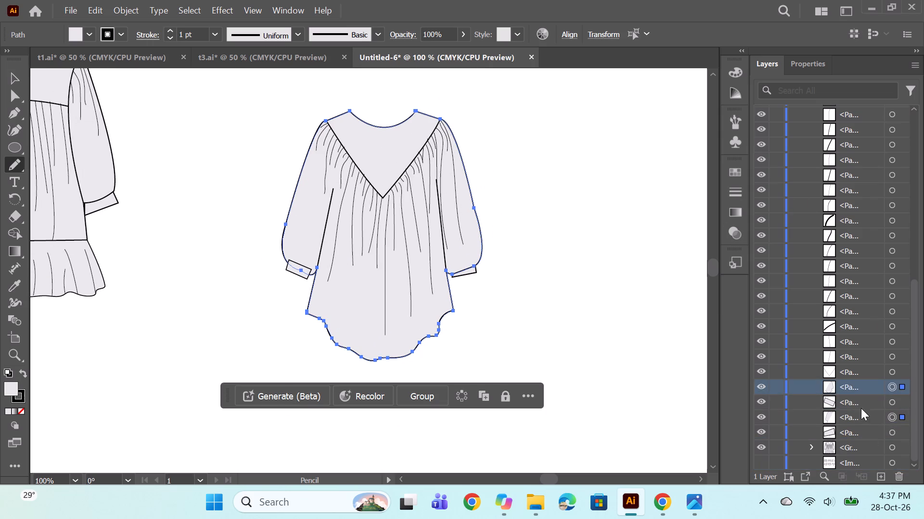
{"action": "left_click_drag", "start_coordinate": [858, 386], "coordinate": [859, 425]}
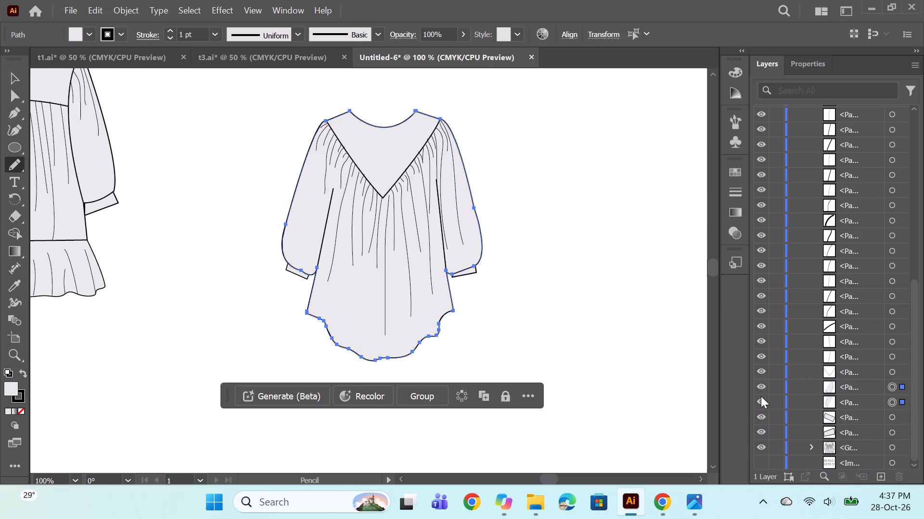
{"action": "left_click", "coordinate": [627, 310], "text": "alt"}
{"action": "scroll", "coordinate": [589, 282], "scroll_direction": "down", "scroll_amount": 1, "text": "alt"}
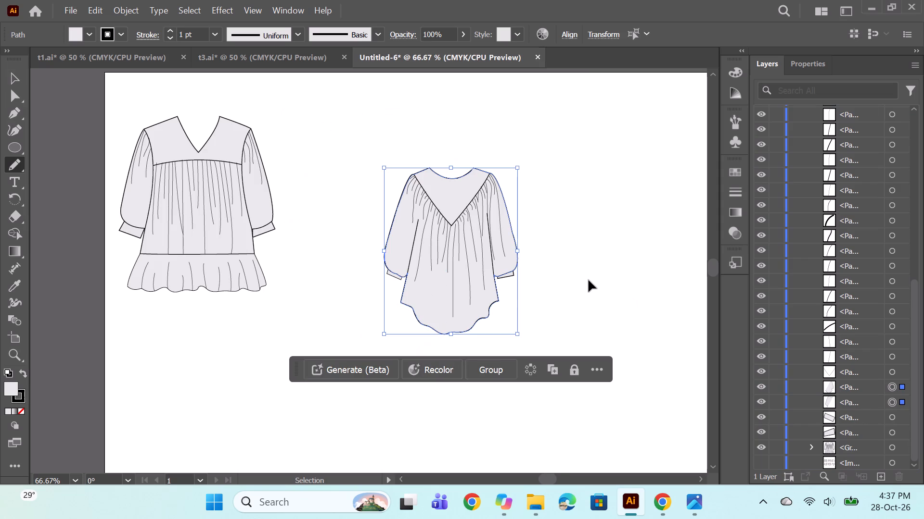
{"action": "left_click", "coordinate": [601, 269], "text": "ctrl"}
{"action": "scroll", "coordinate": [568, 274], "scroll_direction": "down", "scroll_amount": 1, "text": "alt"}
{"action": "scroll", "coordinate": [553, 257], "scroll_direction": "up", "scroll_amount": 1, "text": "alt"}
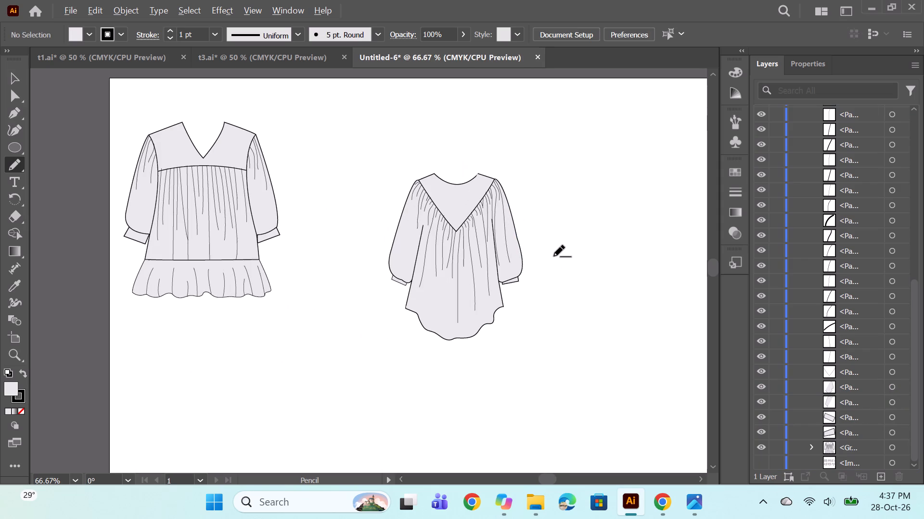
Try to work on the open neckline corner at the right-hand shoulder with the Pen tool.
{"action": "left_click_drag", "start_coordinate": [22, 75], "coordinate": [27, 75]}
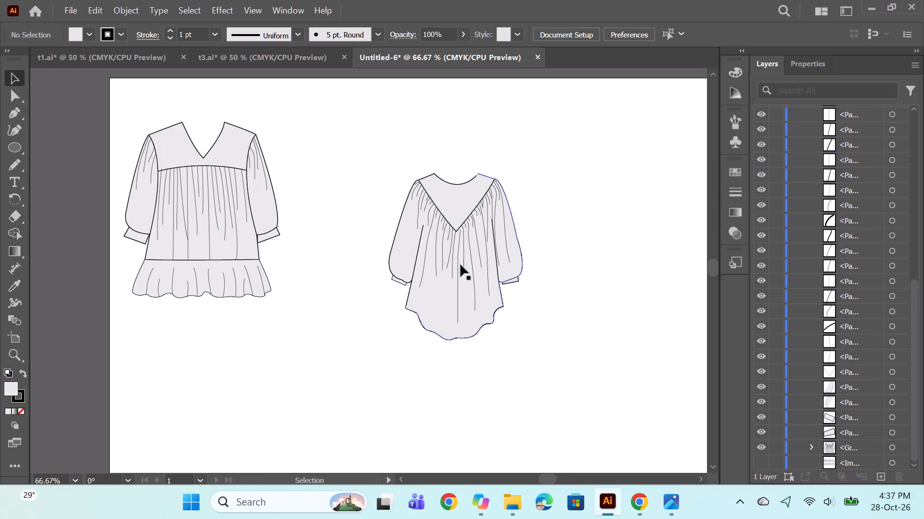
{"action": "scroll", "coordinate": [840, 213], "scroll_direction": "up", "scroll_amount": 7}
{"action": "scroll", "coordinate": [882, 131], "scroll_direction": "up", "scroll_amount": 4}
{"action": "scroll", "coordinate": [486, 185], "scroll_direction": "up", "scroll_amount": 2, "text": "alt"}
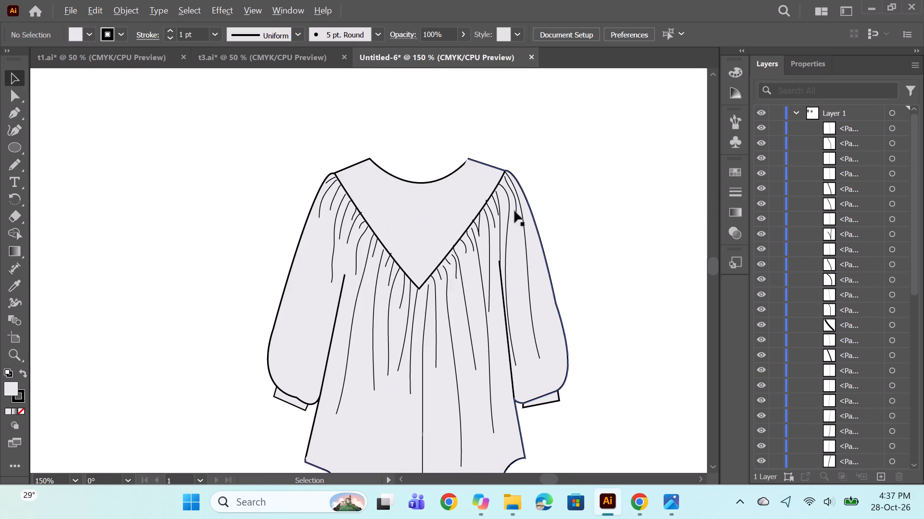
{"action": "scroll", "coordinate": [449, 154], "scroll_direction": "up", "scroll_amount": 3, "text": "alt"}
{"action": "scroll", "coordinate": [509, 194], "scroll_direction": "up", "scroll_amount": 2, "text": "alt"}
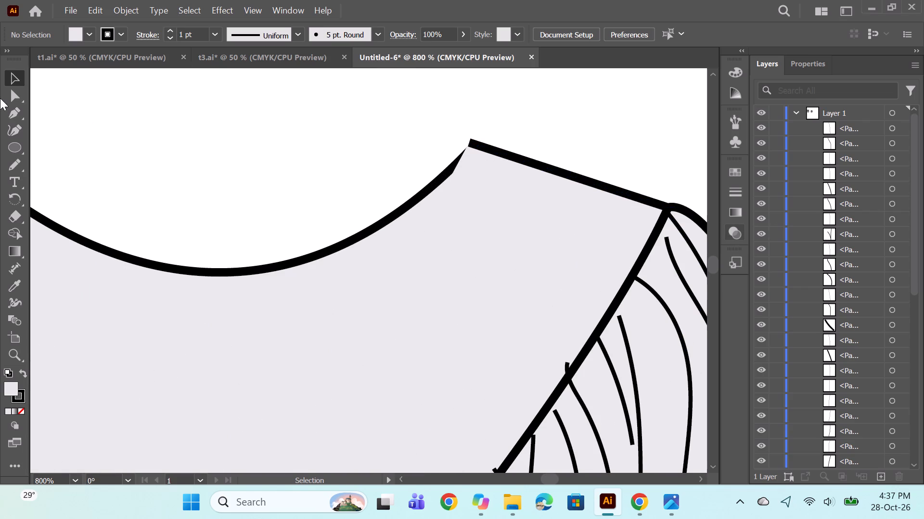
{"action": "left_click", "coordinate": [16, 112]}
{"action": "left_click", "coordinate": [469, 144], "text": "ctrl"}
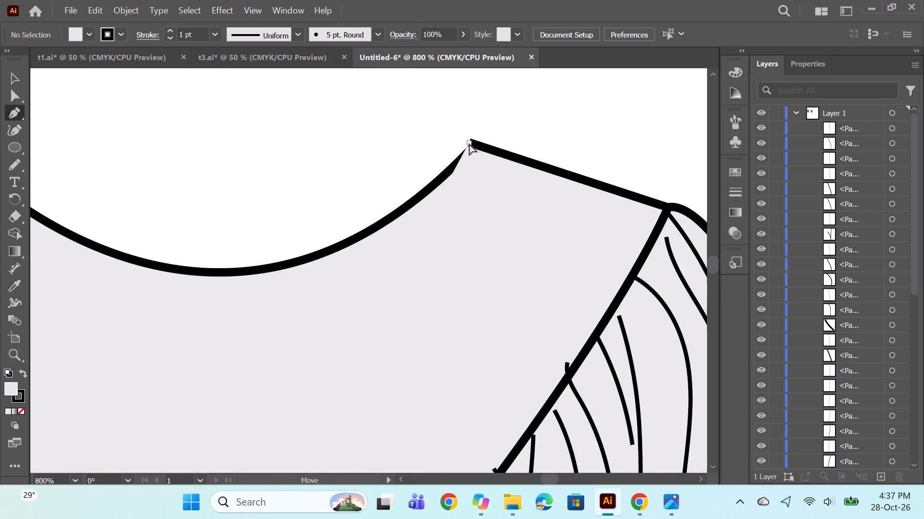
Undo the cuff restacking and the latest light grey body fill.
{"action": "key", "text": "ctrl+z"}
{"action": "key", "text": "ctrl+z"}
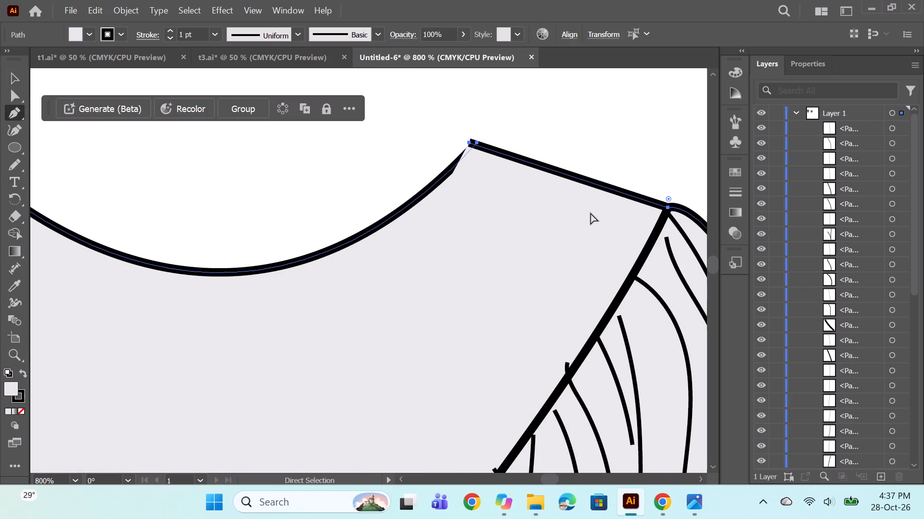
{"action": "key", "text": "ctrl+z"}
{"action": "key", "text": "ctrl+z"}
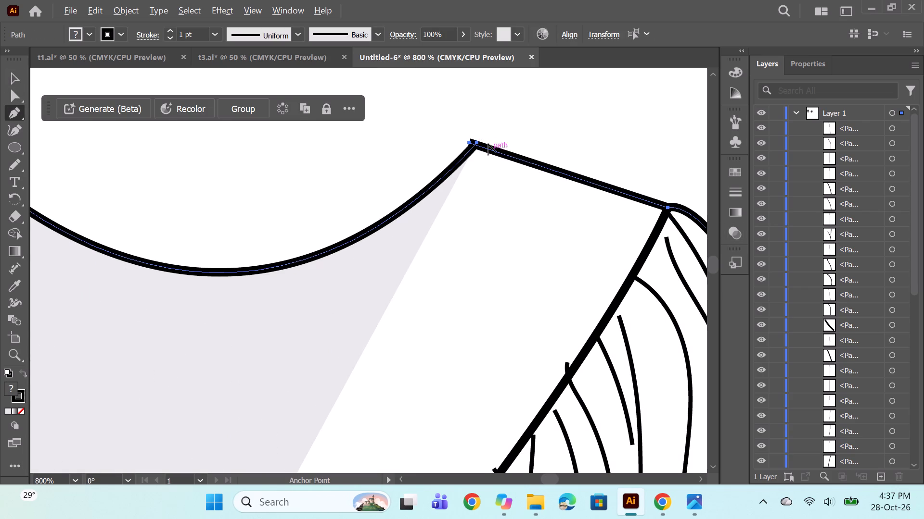
Connect the two open path ends at the neckline's right-hand shoulder corner with the Pen tool to close the body outline.
{"action": "scroll", "coordinate": [488, 133], "scroll_direction": "up", "scroll_amount": 2, "text": "alt"}
{"action": "left_click_drag", "start_coordinate": [447, 154], "coordinate": [455, 154], "text": "ctrl"}
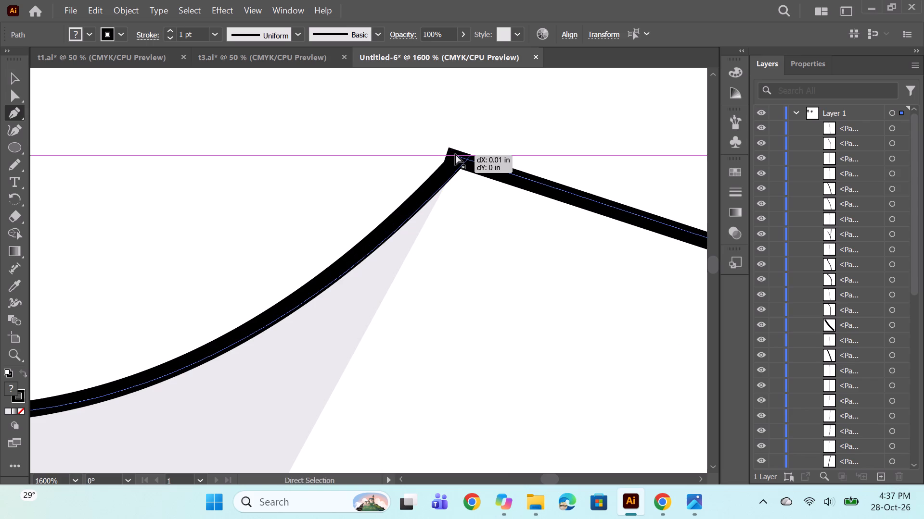
{"action": "key", "text": "ctrl+z"}
{"action": "left_click", "coordinate": [462, 158], "text": "ctrl"}
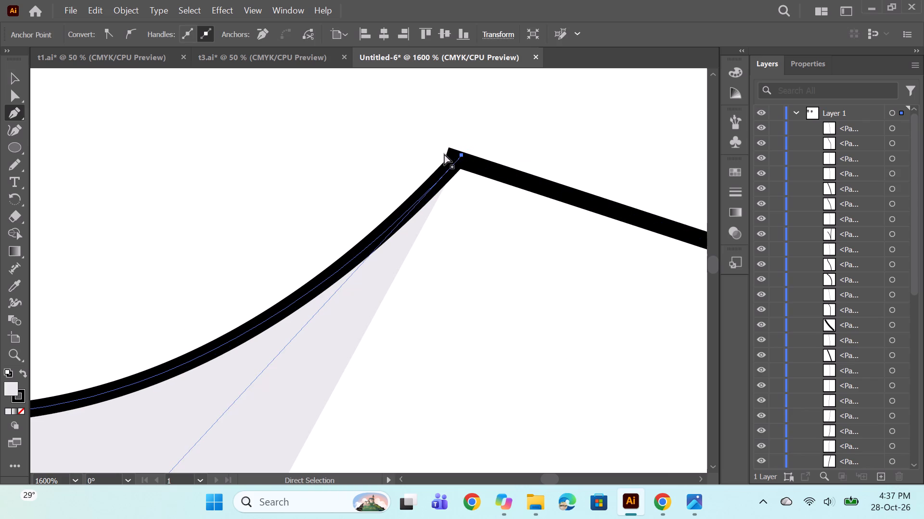
{"action": "left_click", "coordinate": [445, 154], "text": "ctrl"}
{"action": "left_click", "coordinate": [463, 155], "text": "ctrl"}
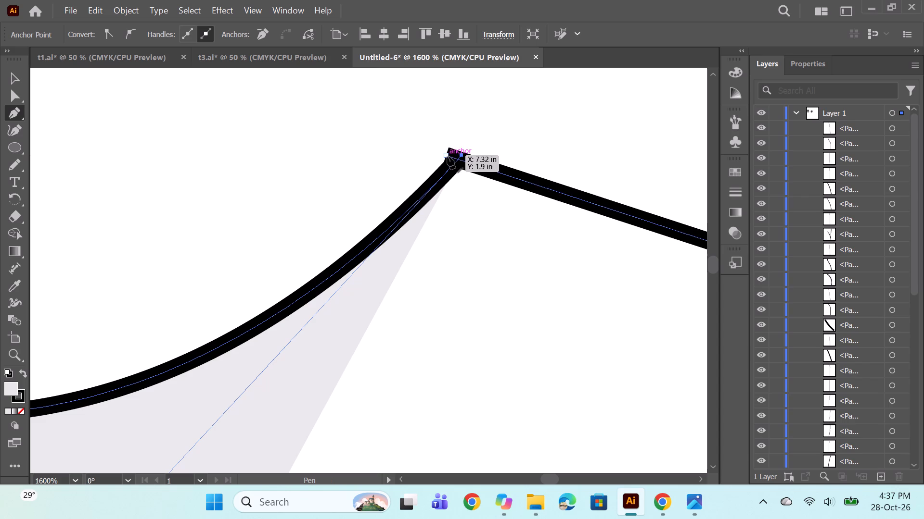
{"action": "left_click", "coordinate": [448, 156], "text": "shift"}
{"action": "left_click", "coordinate": [463, 155], "text": "shift"}
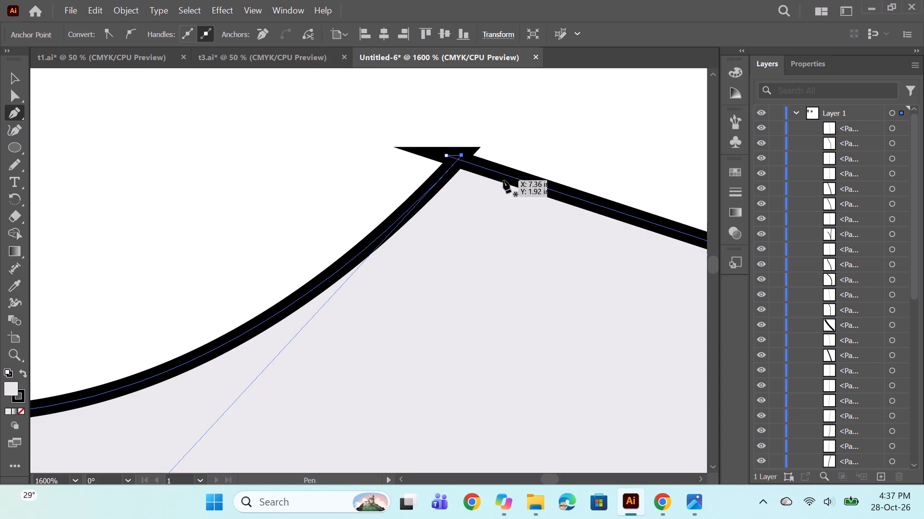
Set the body outline's stroke corners to round join.
{"action": "left_click", "coordinate": [736, 197]}
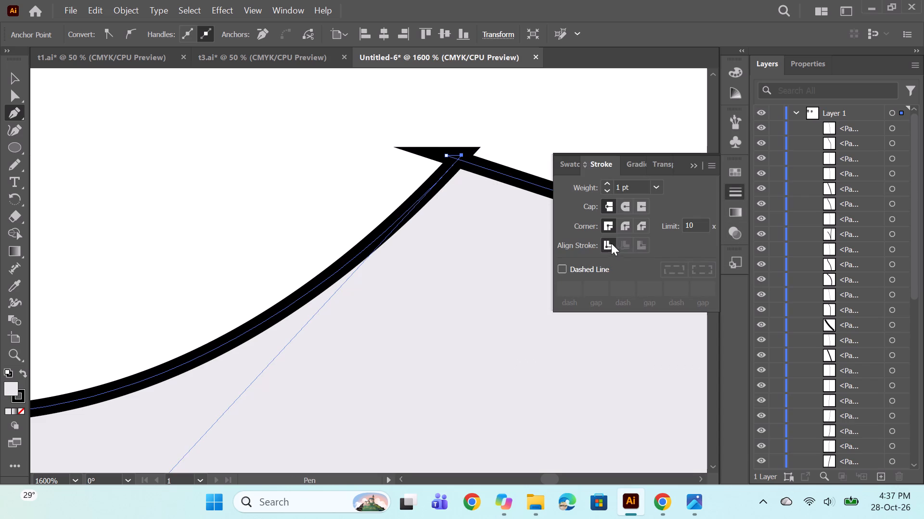
{"action": "left_click", "coordinate": [627, 230]}
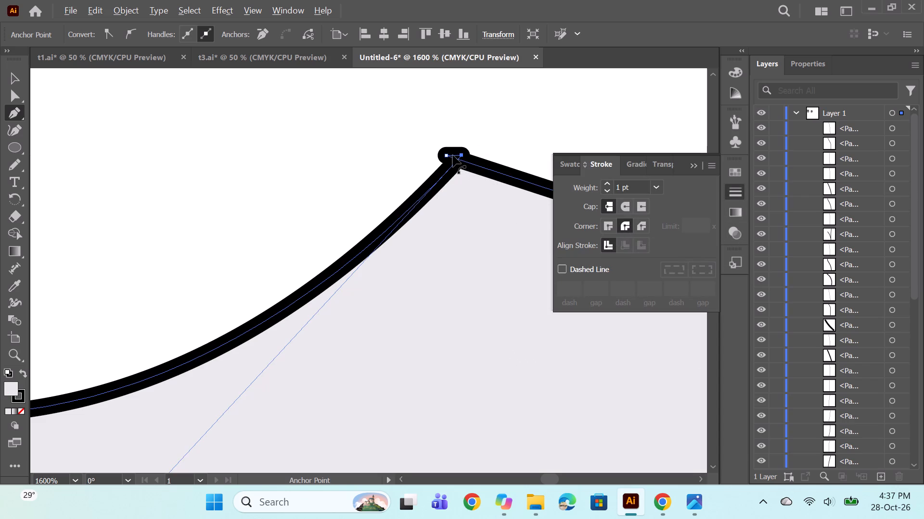
Move the extra anchor at the right-hand neckline corner onto its neighbouring anchor to form one clean corner, and deselect.
{"action": "left_click_drag", "start_coordinate": [446, 156], "coordinate": [457, 154], "text": "ctrl"}
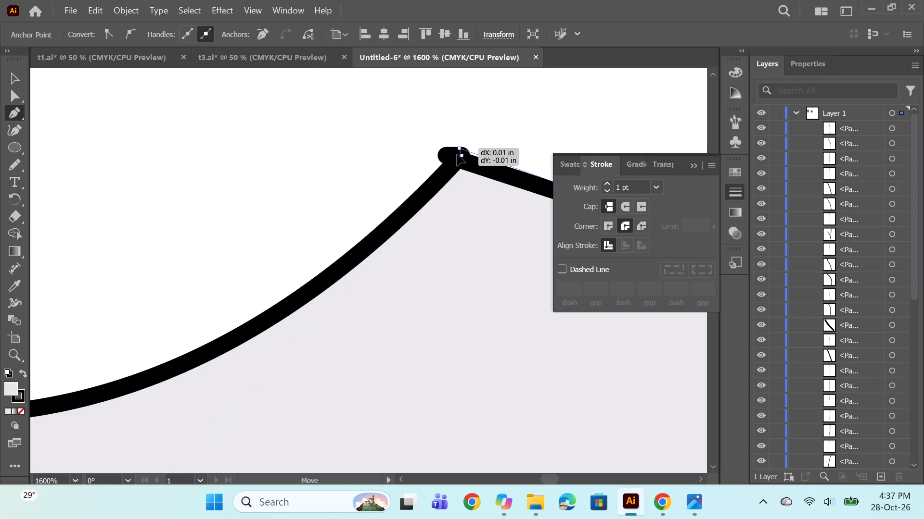
{"action": "left_click_drag", "start_coordinate": [457, 154], "coordinate": [461, 156], "text": "ctrl"}
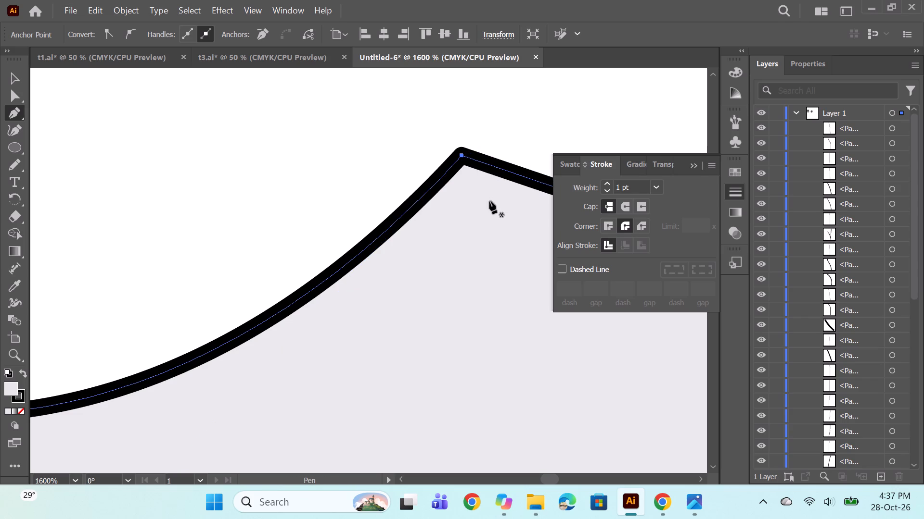
{"action": "scroll", "coordinate": [478, 192], "scroll_direction": "down", "scroll_amount": 6, "text": "alt"}
{"action": "scroll", "coordinate": [477, 188], "scroll_direction": "down", "scroll_amount": 3}
{"action": "left_click", "coordinate": [552, 138], "text": "ctrl"}
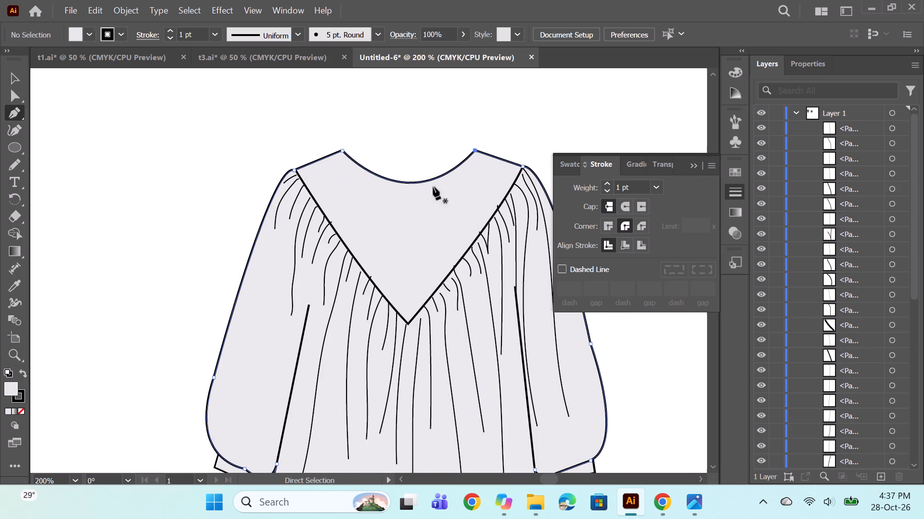
Draw the first leg of an inner V line, about 1.19 in, from the left-hand shoulder edge to just above the yoke point.
{"action": "scroll", "coordinate": [385, 196], "scroll_direction": "down", "scroll_amount": 3, "text": "alt"}
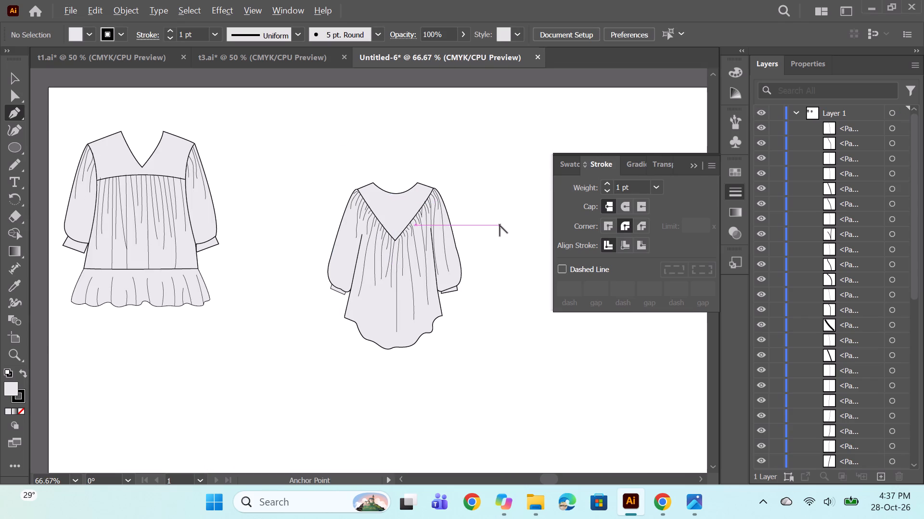
{"action": "scroll", "coordinate": [500, 225], "scroll_direction": "up", "scroll_amount": 1, "text": "alt"}
{"action": "scroll", "coordinate": [345, 173], "scroll_direction": "up", "scroll_amount": 2, "text": "alt"}
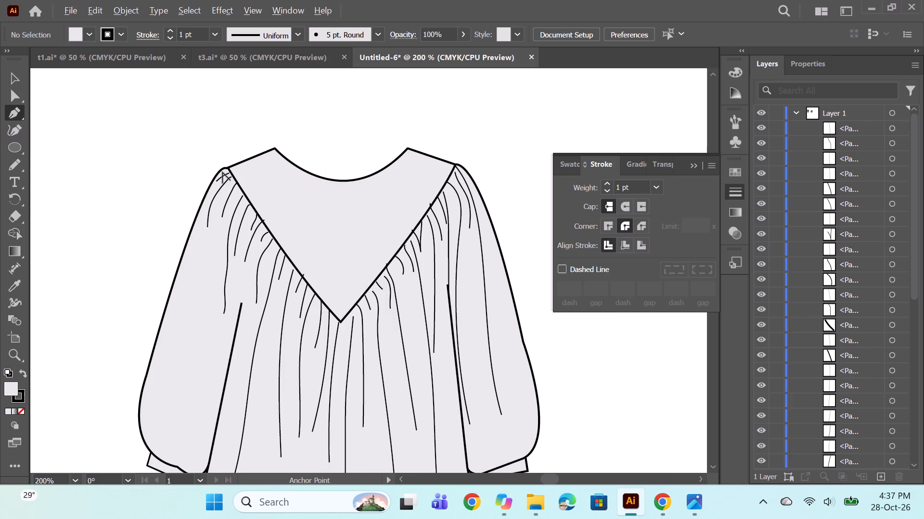
{"action": "scroll", "coordinate": [230, 167], "scroll_direction": "up", "scroll_amount": 2, "text": "alt"}
{"action": "left_click", "coordinate": [241, 166]}
{"action": "scroll", "coordinate": [307, 231], "scroll_direction": "down", "scroll_amount": 1, "text": "alt"}
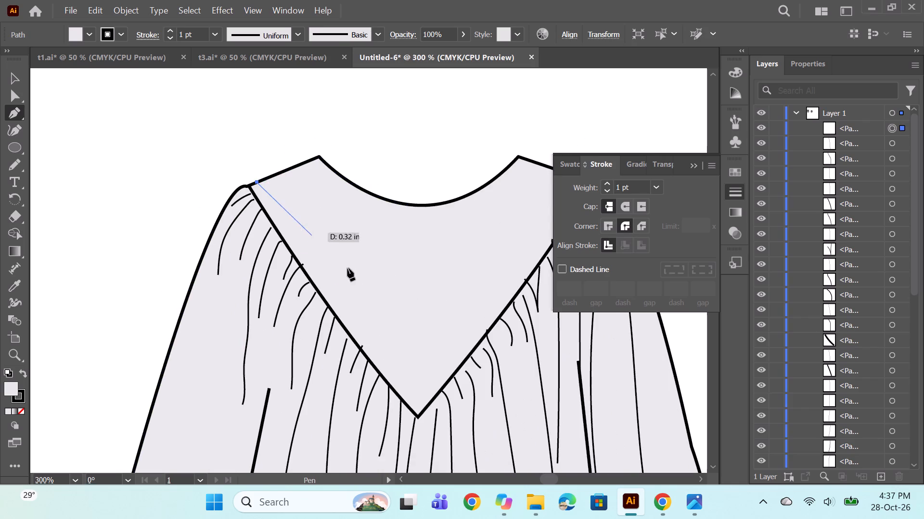
{"action": "key", "text": "space"}
{"action": "left_click_drag", "start_coordinate": [364, 293], "coordinate": [309, 270]}
{"action": "left_click_drag", "start_coordinate": [361, 378], "coordinate": [361, 378]}
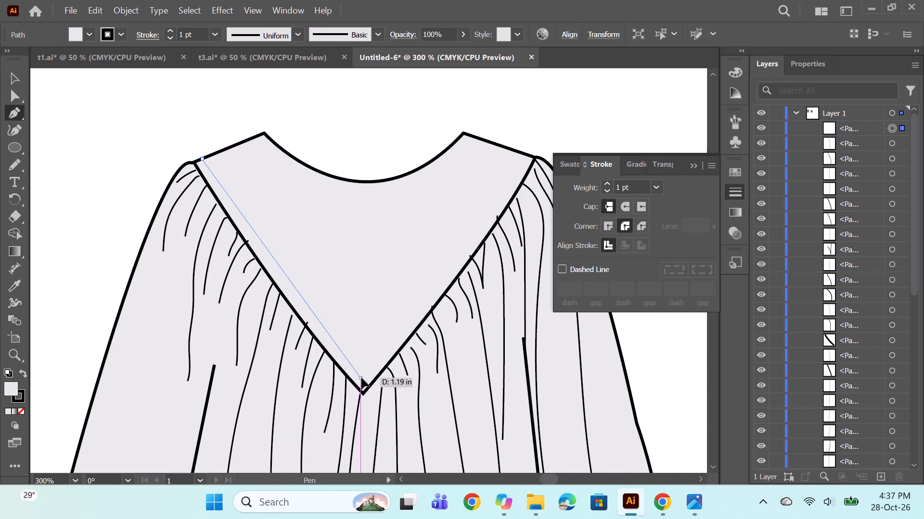
{"action": "left_click_drag", "start_coordinate": [361, 378], "coordinate": [449, 474]}
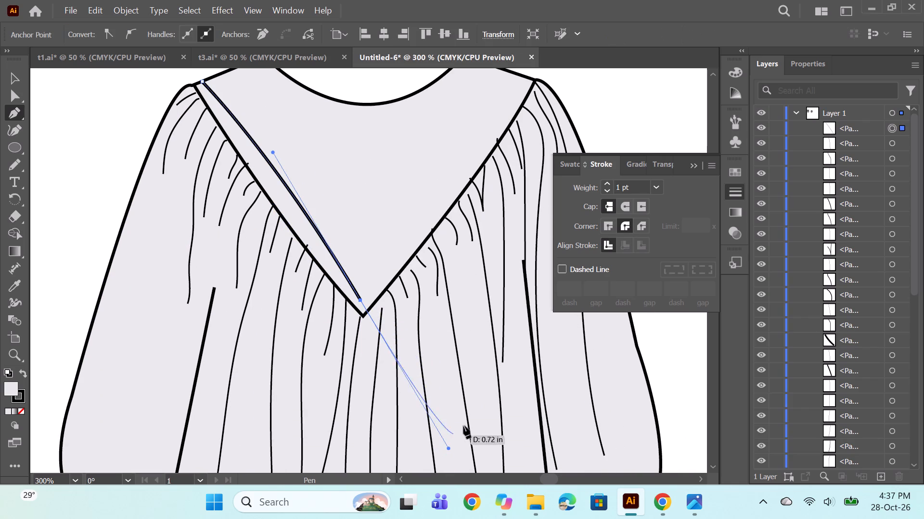
{"action": "key", "text": "ctrl+z"}
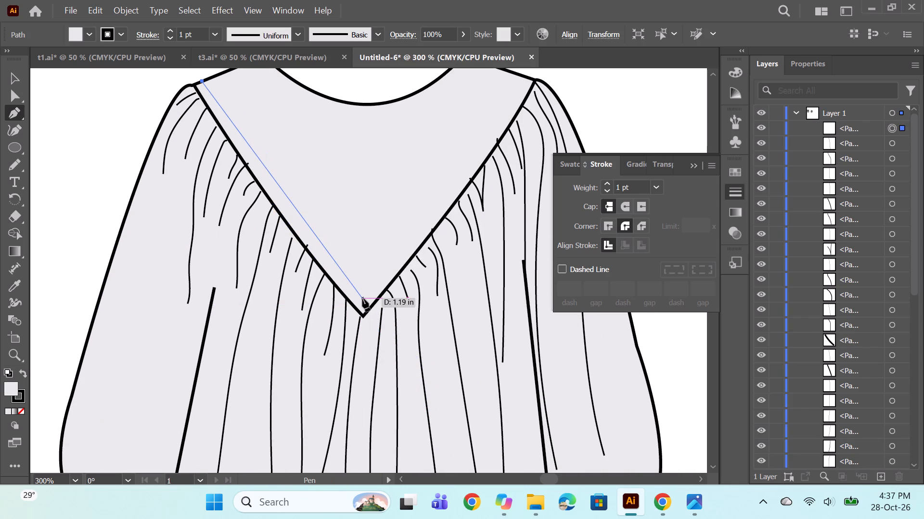
{"action": "left_click_drag", "start_coordinate": [361, 299], "coordinate": [433, 383]}
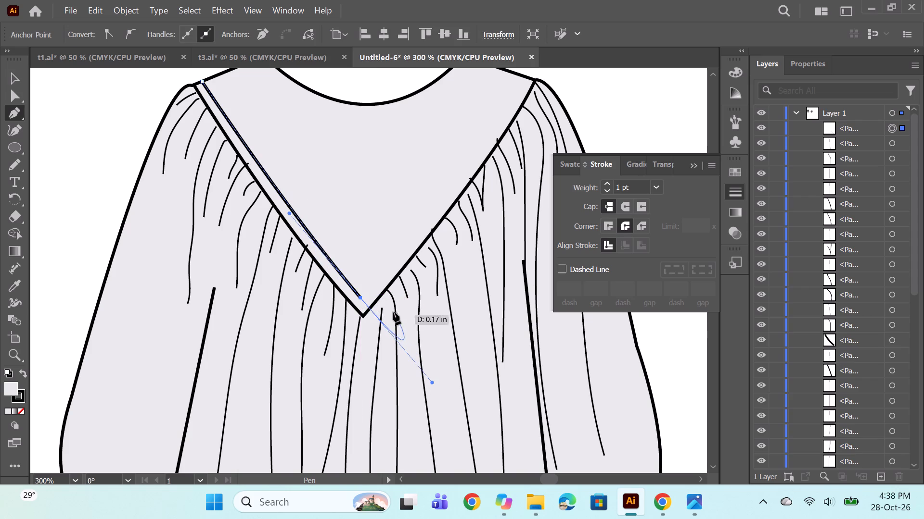
{"action": "left_click", "coordinate": [361, 298], "text": "alt"}
{"action": "scroll", "coordinate": [450, 241], "scroll_direction": "up", "scroll_amount": 2}
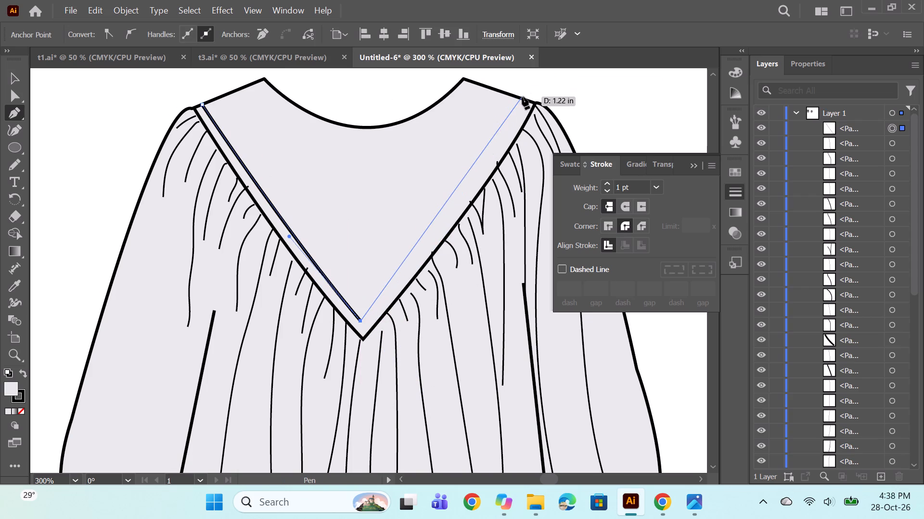
Draw the inner V's second leg, about 1.22 in, curving up to the right-hand shoulder edge parallel to the yoke seam.
{"action": "left_click_drag", "start_coordinate": [527, 99], "coordinate": [546, 271]}
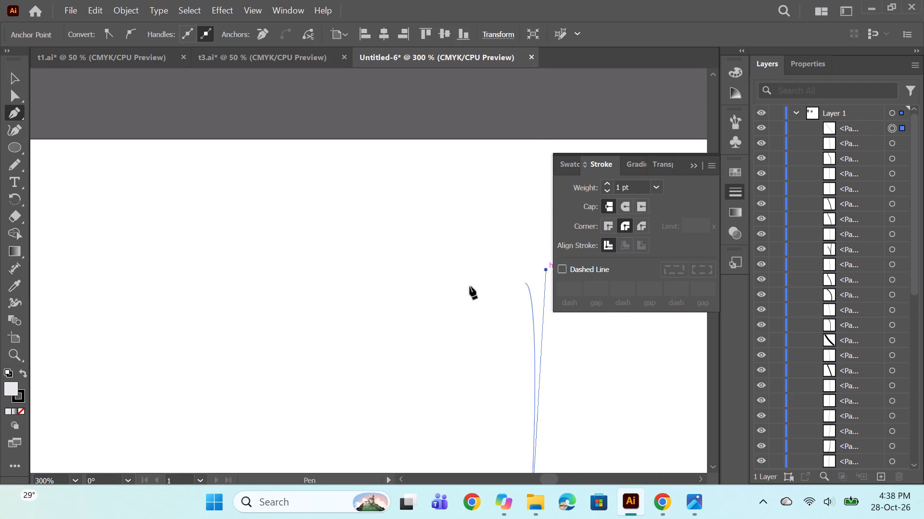
{"action": "scroll", "coordinate": [469, 284], "scroll_direction": "down", "scroll_amount": 20}
{"action": "scroll", "coordinate": [469, 284], "scroll_direction": "down", "scroll_amount": 9}
{"action": "key", "text": "ctrl+z"}
{"action": "scroll", "coordinate": [411, 261], "scroll_direction": "down", "scroll_amount": 4}
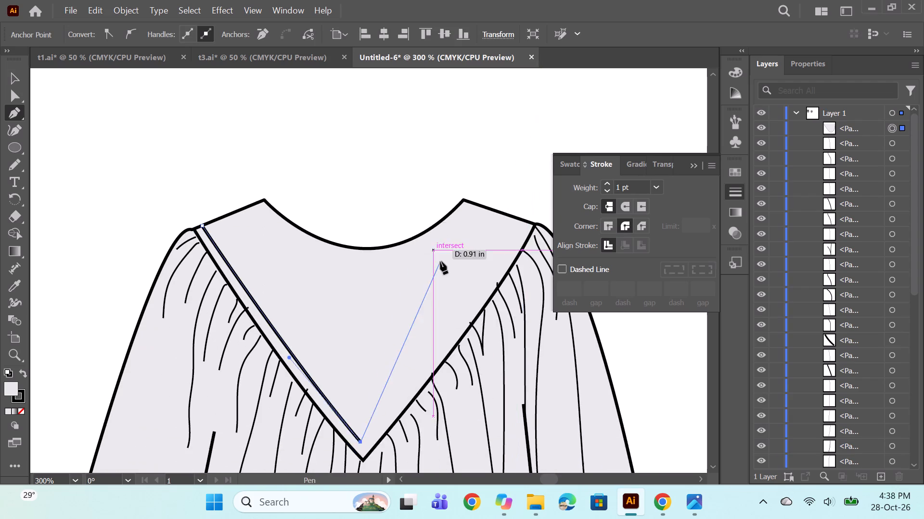
{"action": "scroll", "coordinate": [445, 258], "scroll_direction": "down", "scroll_amount": 1, "text": "alt"}
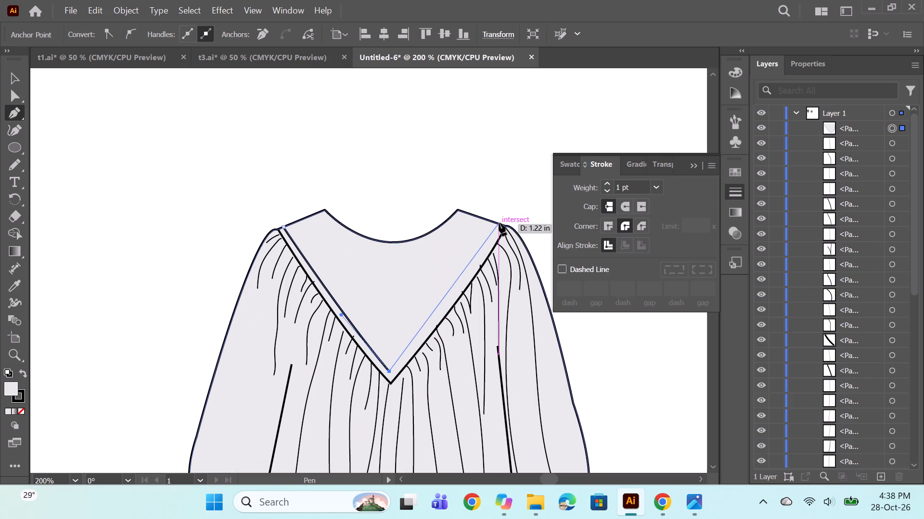
{"action": "left_click_drag", "start_coordinate": [499, 223], "coordinate": [534, 159]}
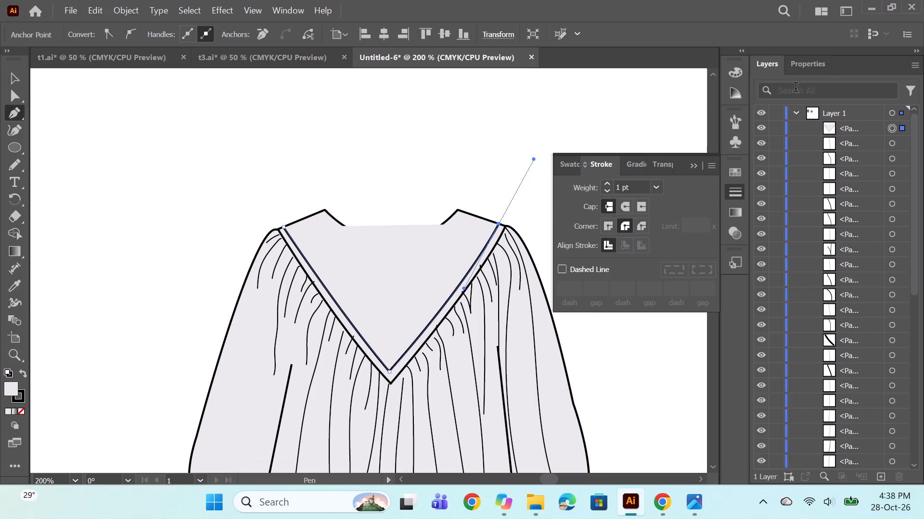
Set the inner V line's fill to None and deselect it.
{"action": "left_click", "coordinate": [798, 75]}
{"action": "left_click", "coordinate": [798, 69]}
{"action": "left_click", "coordinate": [752, 365]}
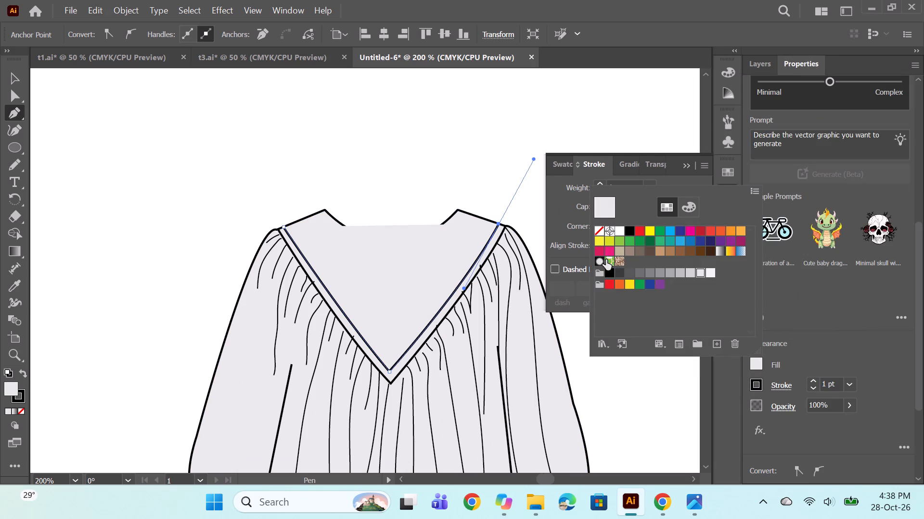
{"action": "left_click", "coordinate": [603, 232]}
{"action": "left_click", "coordinate": [510, 132], "text": "ctrl"}
{"action": "scroll", "coordinate": [492, 150], "scroll_direction": "down", "scroll_amount": 2, "text": "alt"}
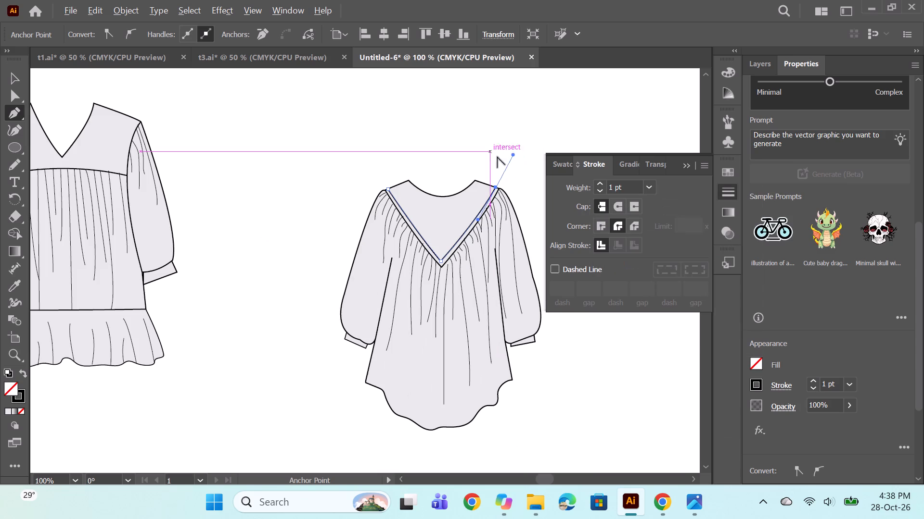
{"action": "left_click", "coordinate": [592, 345], "text": "ctrl"}
{"action": "scroll", "coordinate": [491, 308], "scroll_direction": "down", "scroll_amount": 1, "text": "alt"}
{"action": "key", "text": "space"}
{"action": "left_click_drag", "start_coordinate": [541, 413], "coordinate": [507, 374]}
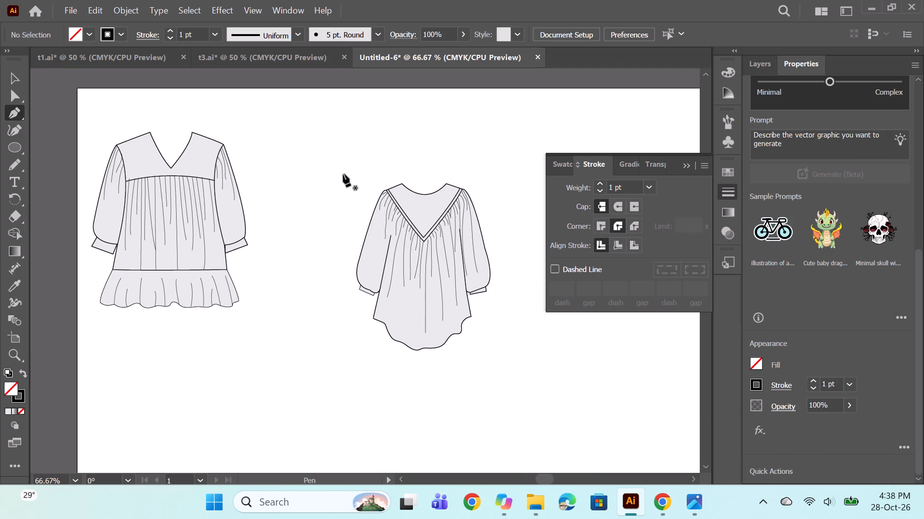
Select all paths of the V-yoke top, from the inner V line to the cuffs, and group them.
{"action": "left_click", "coordinate": [11, 75]}
{"action": "left_click", "coordinate": [761, 63]}
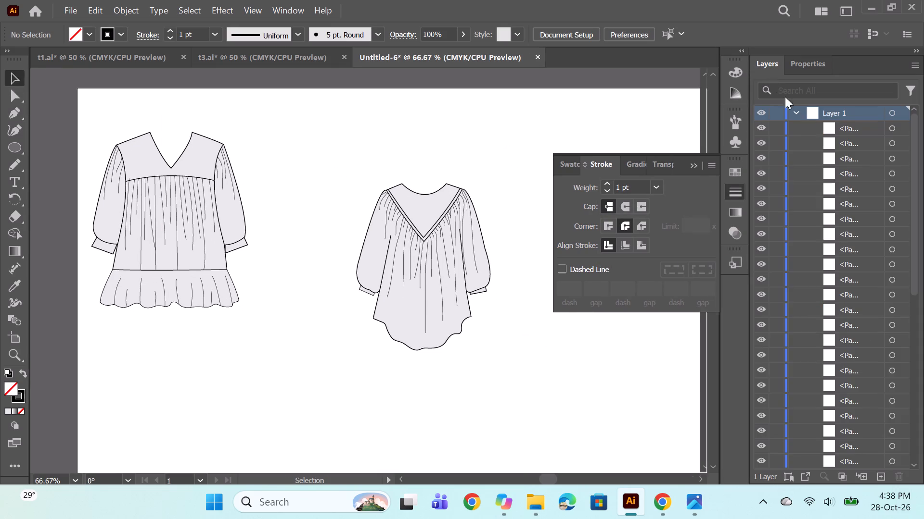
{"action": "left_click", "coordinate": [693, 162]}
{"action": "left_click", "coordinate": [886, 125]}
{"action": "scroll", "coordinate": [847, 178], "scroll_direction": "down", "scroll_amount": 7}
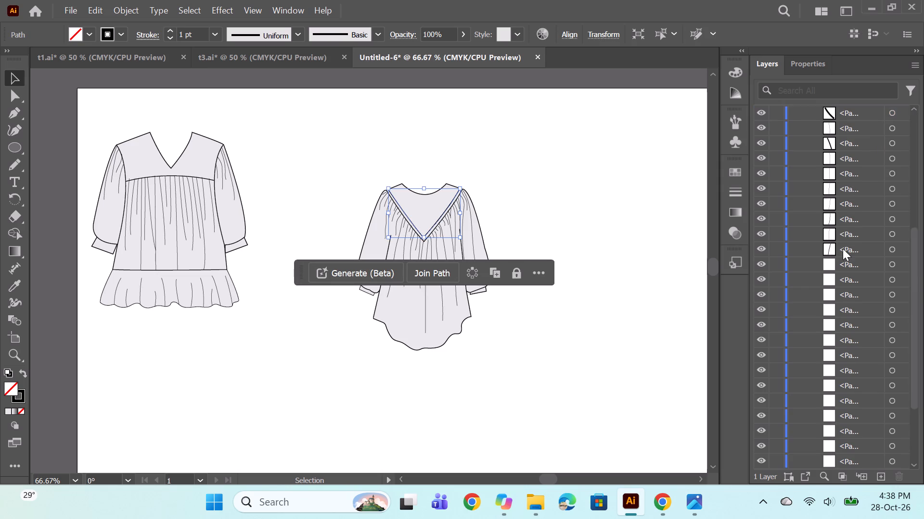
{"action": "scroll", "coordinate": [843, 248], "scroll_direction": "down", "scroll_amount": 15}
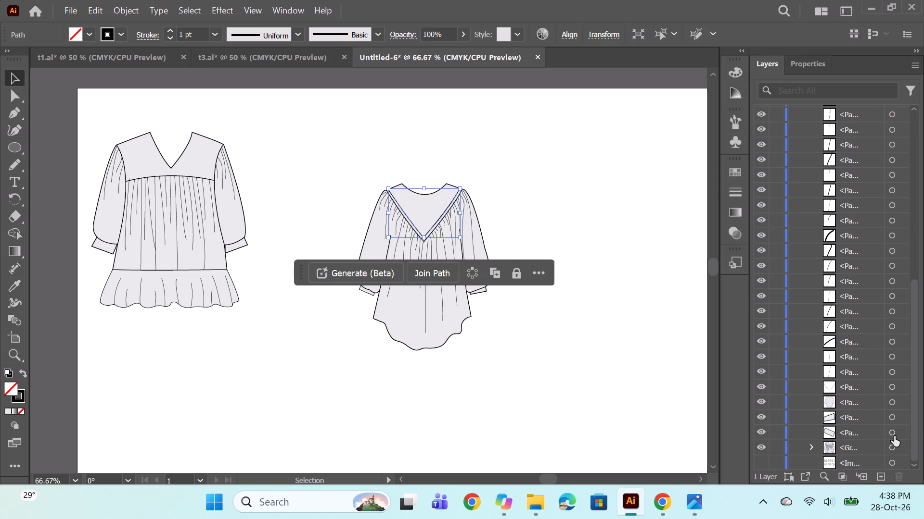
{"action": "left_click", "coordinate": [894, 436], "text": "shift"}
{"action": "key", "text": "ctrl+g"}
Move the grouped V-yoke top up beside the ruffled-hem top and deselect it.
{"action": "left_click", "coordinate": [15, 76]}
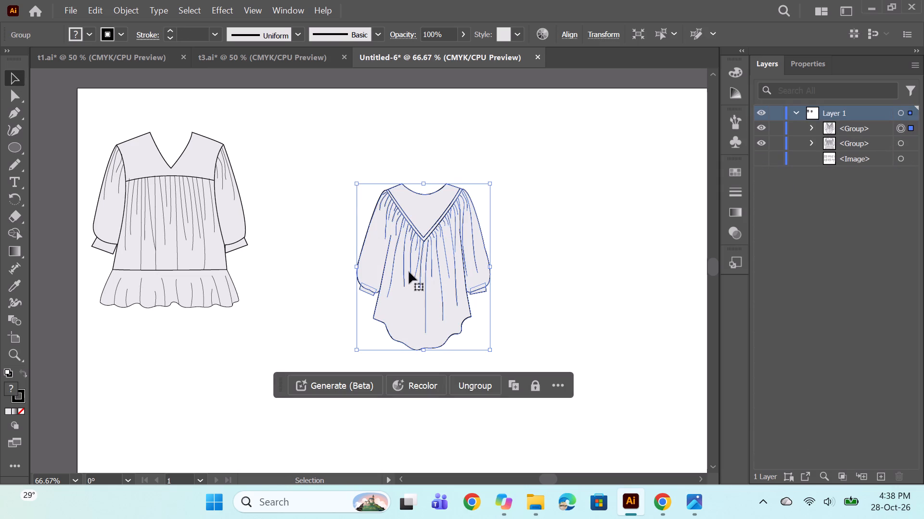
{"action": "left_click_drag", "start_coordinate": [417, 280], "coordinate": [323, 245]}
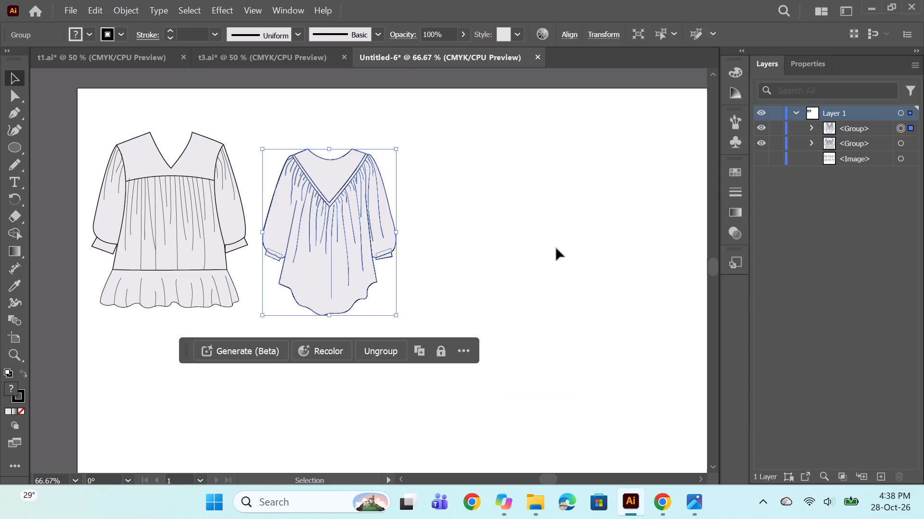
{"action": "left_click", "coordinate": [556, 248]}
Select the gather fold lines inside the V-yoke top's group, leaving out the outlines and cuffs, and group them as a subgroup.
{"action": "key", "text": "space"}
{"action": "left_click_drag", "start_coordinate": [456, 240], "coordinate": [564, 234]}
{"action": "scroll", "coordinate": [452, 264], "scroll_direction": "up", "scroll_amount": 1, "text": "alt"}
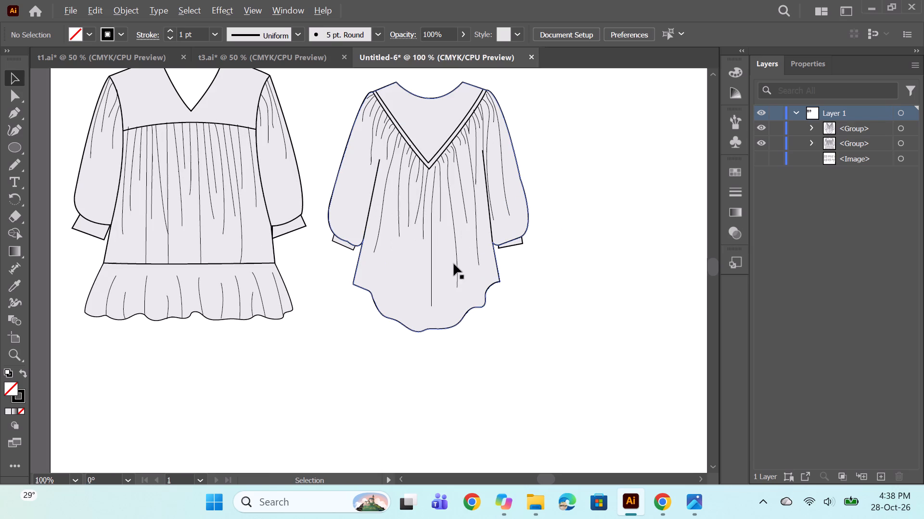
{"action": "scroll", "coordinate": [547, 292], "scroll_direction": "down", "scroll_amount": 1, "text": "alt"}
{"action": "key", "text": "space"}
{"action": "key", "text": "space"}
{"action": "left_click_drag", "start_coordinate": [617, 354], "coordinate": [540, 330]}
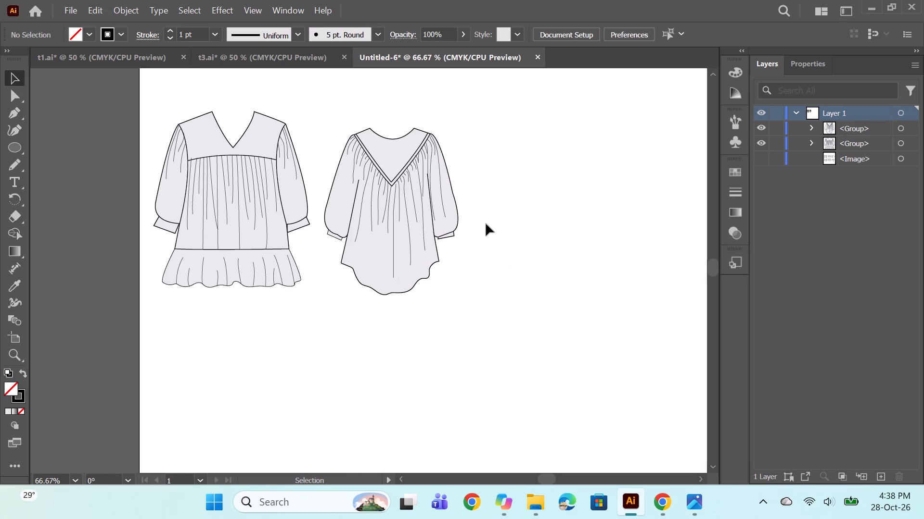
{"action": "scroll", "coordinate": [487, 224], "scroll_direction": "up", "scroll_amount": 1, "text": "alt"}
{"action": "left_click", "coordinate": [811, 125]}
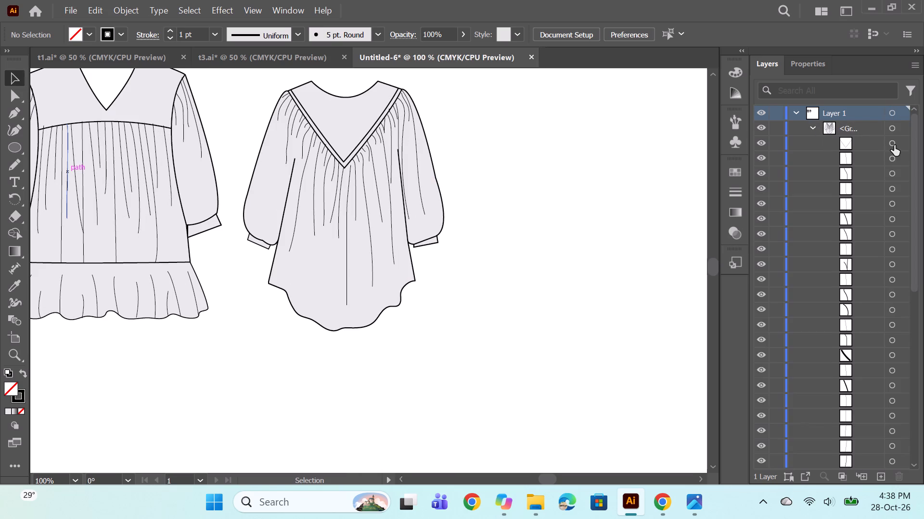
{"action": "left_click", "coordinate": [894, 145]}
{"action": "left_click", "coordinate": [892, 160]}
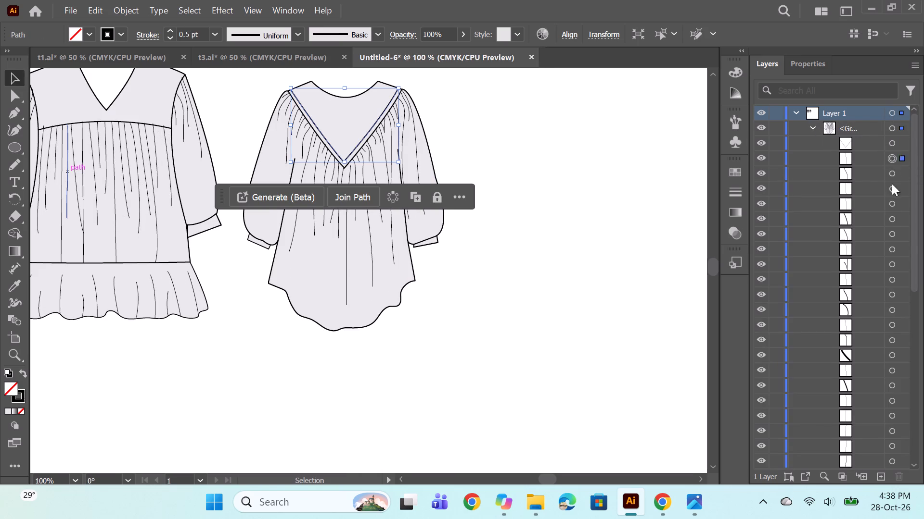
{"action": "scroll", "coordinate": [887, 215], "scroll_direction": "down", "scroll_amount": 11}
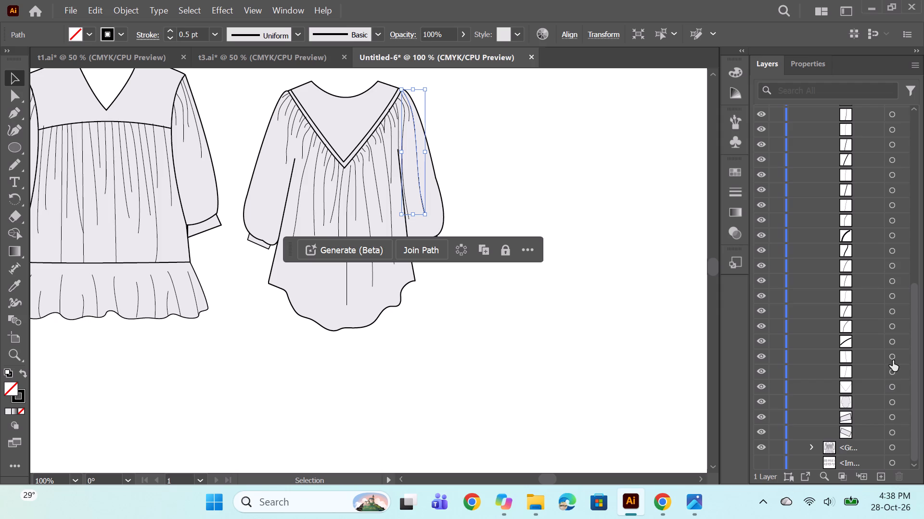
{"action": "left_click", "coordinate": [892, 370], "text": "shift"}
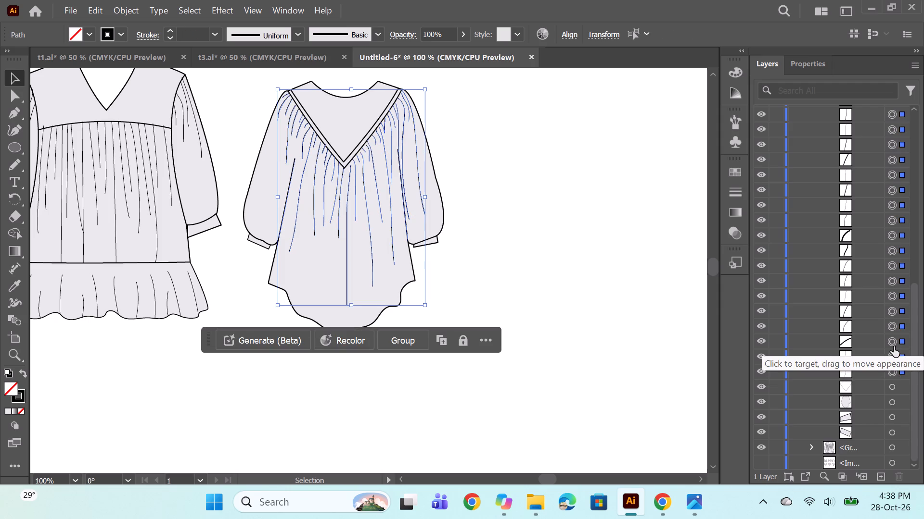
{"action": "left_click", "coordinate": [889, 327], "text": "shift"}
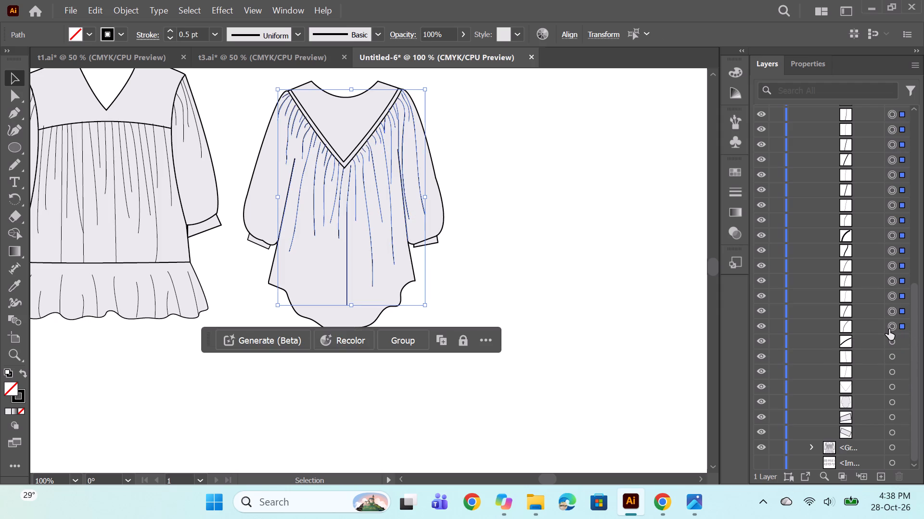
{"action": "key", "text": "ctrl+g"}
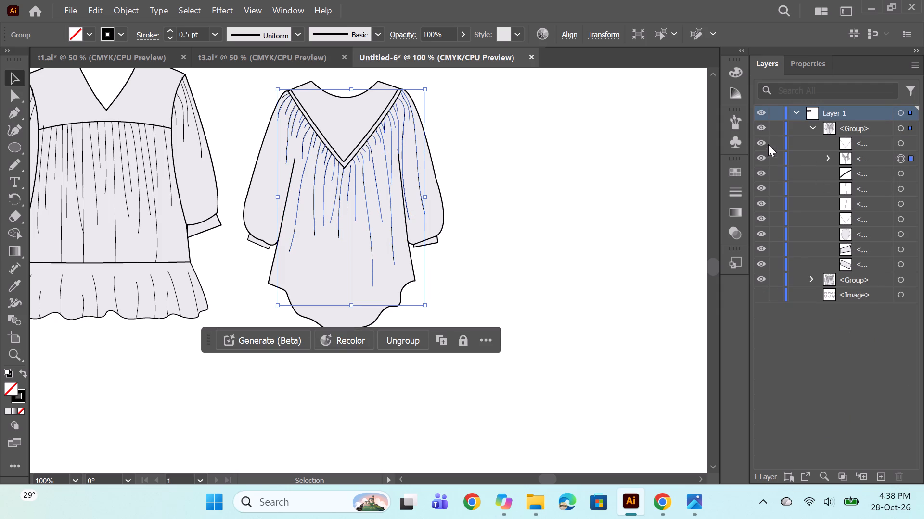
Hide the new gather-line subgroup of the V-yoke top.
{"action": "left_click", "coordinate": [764, 156]}
{"action": "scroll", "coordinate": [538, 241], "scroll_direction": "down", "scroll_amount": 1, "text": "alt"}
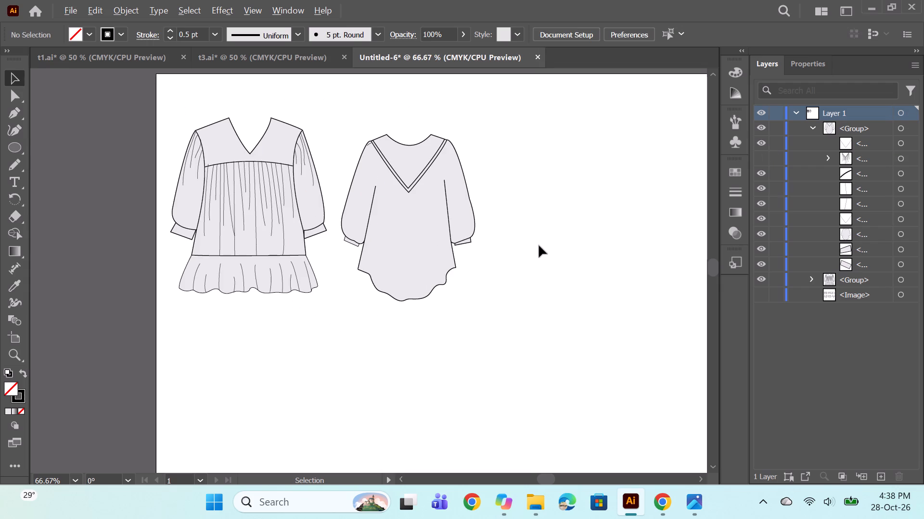
{"action": "key", "text": "space"}
{"action": "left_click_drag", "start_coordinate": [569, 324], "coordinate": [553, 334]}
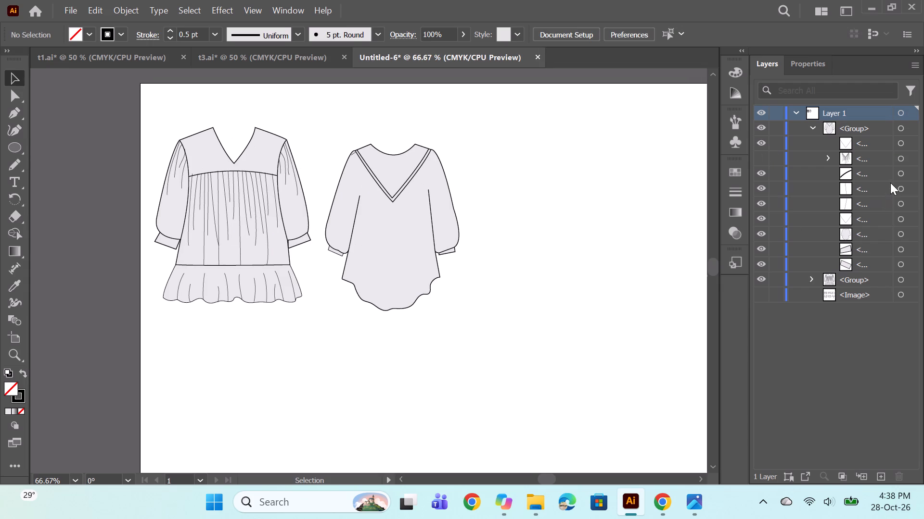
Move the leftover short fold line at the V-yoke top's left shoulder into the hidden gather-line subgroup and try to deselect it.
{"action": "left_click", "coordinate": [899, 173]}
{"action": "left_click_drag", "start_coordinate": [888, 173], "coordinate": [886, 162]}
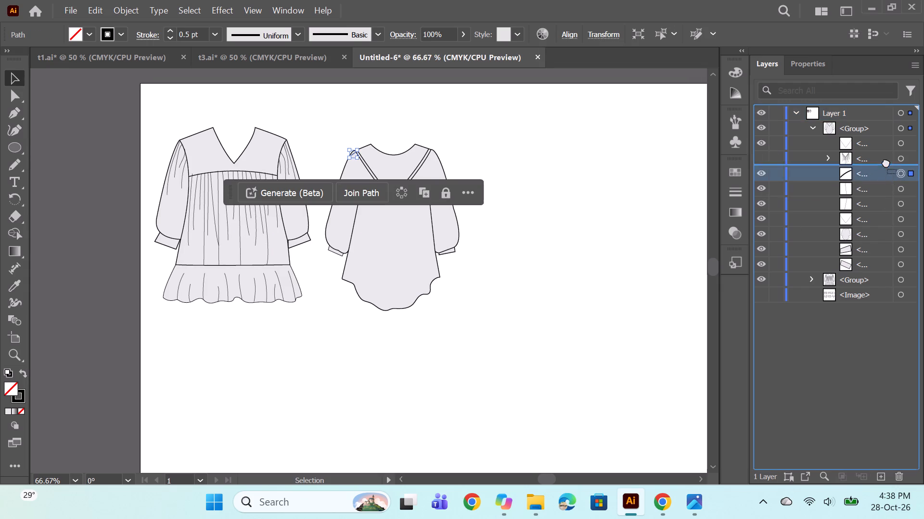
{"action": "left_click_drag", "start_coordinate": [886, 162], "coordinate": [886, 160]}
{"action": "left_click", "coordinate": [691, 236], "text": "ctrl"}
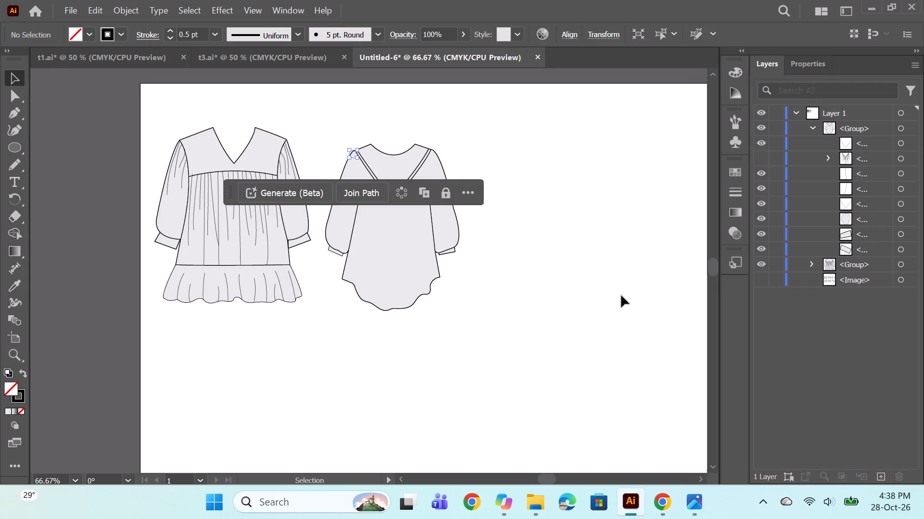
{"action": "left_click", "coordinate": [621, 295], "text": "ctrl"}
{"action": "left_click", "coordinate": [621, 294], "text": "ctrl"}
{"action": "left_click", "coordinate": [820, 339]}
{"action": "left_click", "coordinate": [513, 209]}
{"action": "left_click", "coordinate": [590, 235]}
Hide the contextual task bar covering the tops and try to clear the leftover shoulder-line selection.
{"action": "left_click", "coordinate": [465, 194]}
{"action": "left_click", "coordinate": [598, 153]}
{"action": "left_click", "coordinate": [464, 194]}
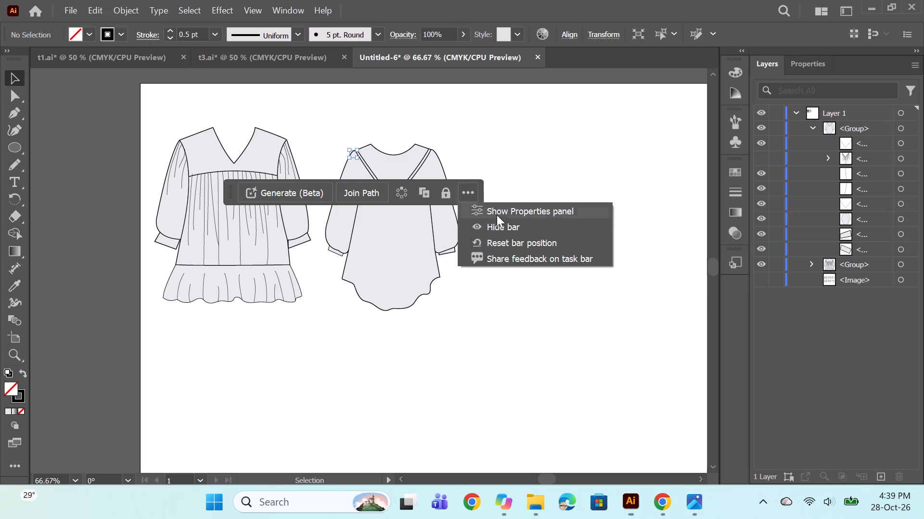
{"action": "left_click", "coordinate": [515, 229]}
{"action": "left_click", "coordinate": [580, 254]}
{"action": "left_click", "coordinate": [576, 269]}
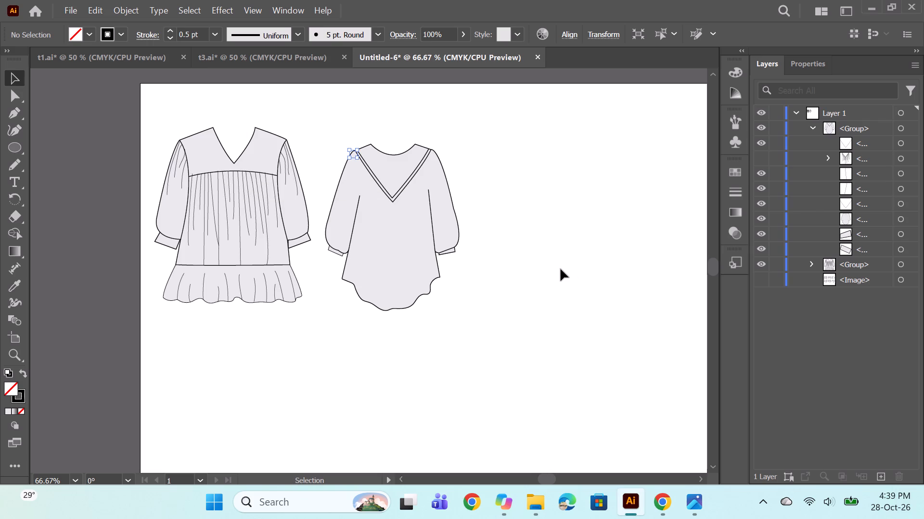
{"action": "left_click", "coordinate": [561, 269], "text": "ctrl"}
{"action": "left_click", "coordinate": [856, 356]}
{"action": "key", "text": "BackSpace"}
Show the gather-line subgroup, deselect the shoulder fold line, and hide the subgroup again.
{"action": "left_click", "coordinate": [761, 160]}
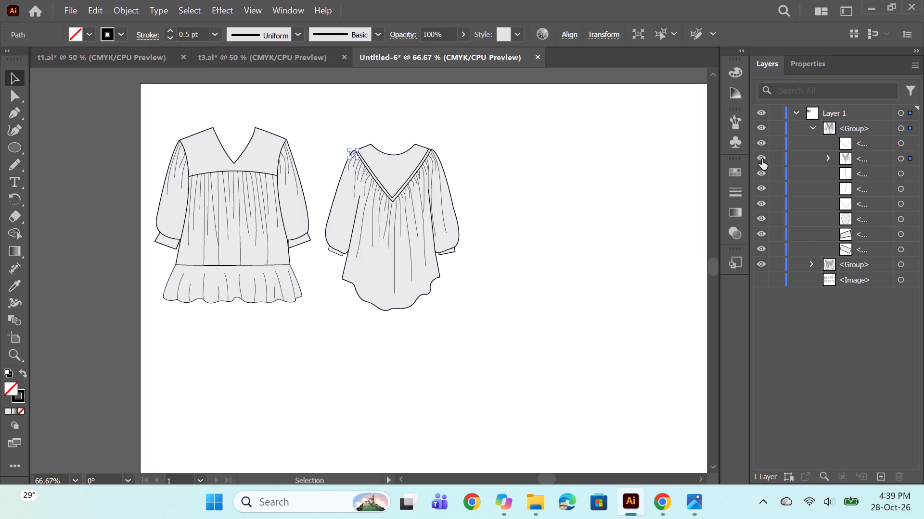
{"action": "left_click", "coordinate": [572, 191], "text": "ctrl"}
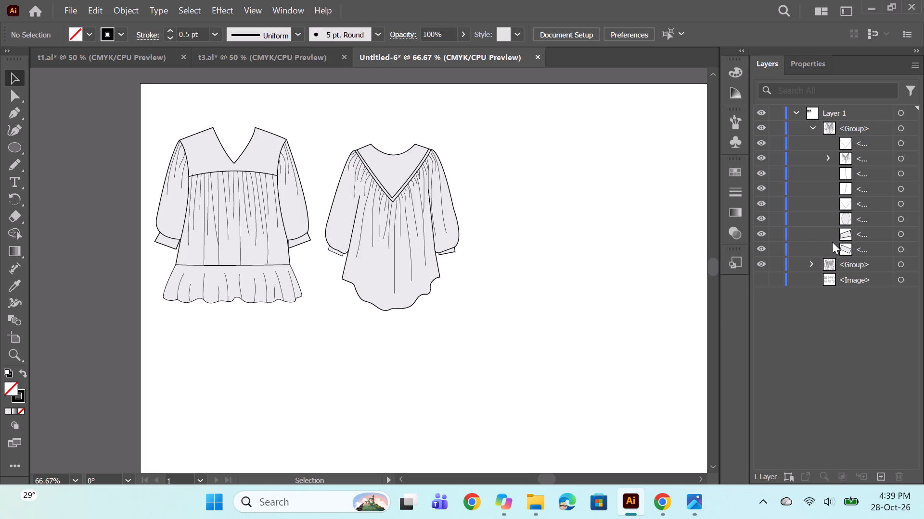
{"action": "left_click", "coordinate": [759, 157]}
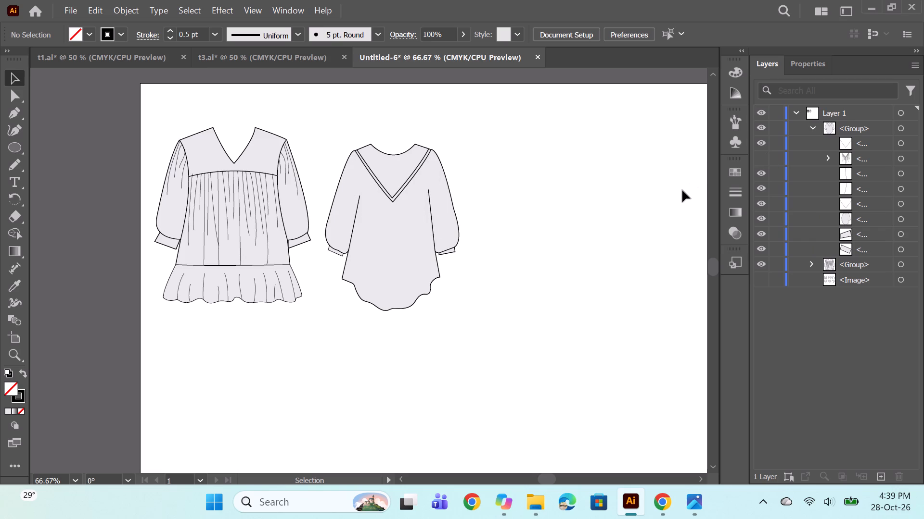
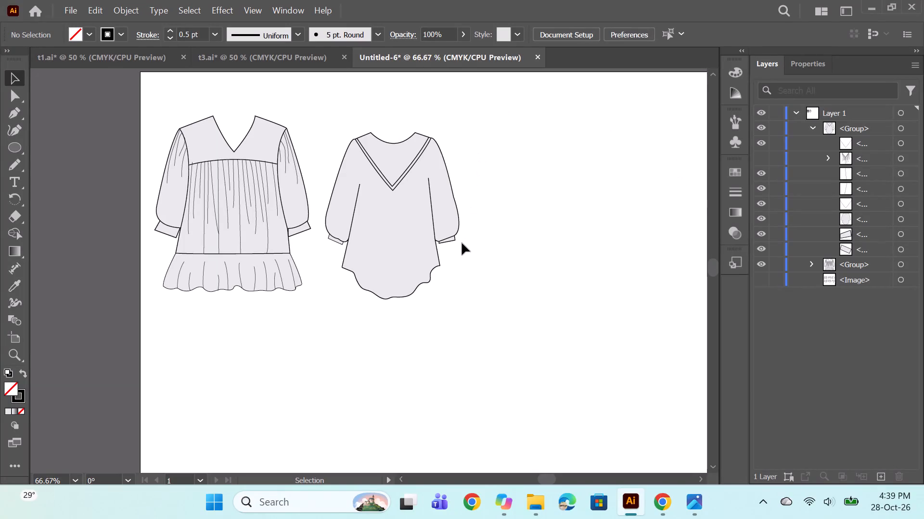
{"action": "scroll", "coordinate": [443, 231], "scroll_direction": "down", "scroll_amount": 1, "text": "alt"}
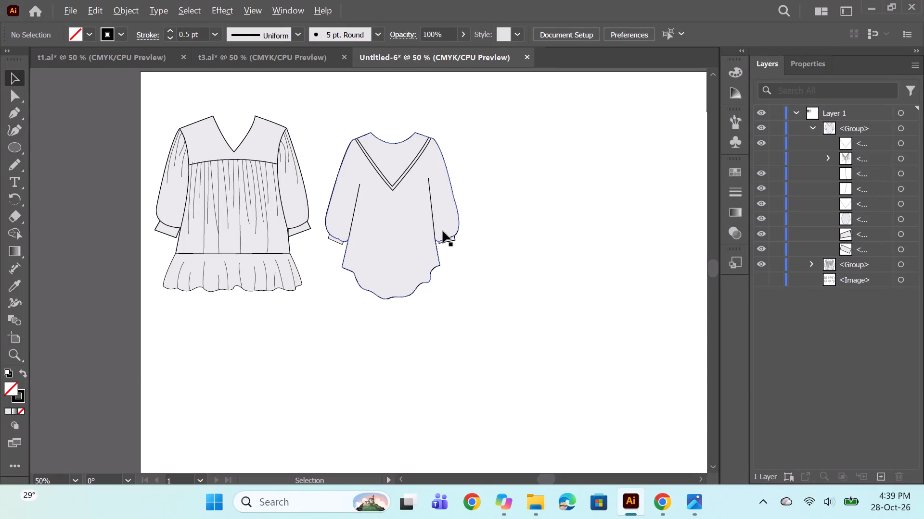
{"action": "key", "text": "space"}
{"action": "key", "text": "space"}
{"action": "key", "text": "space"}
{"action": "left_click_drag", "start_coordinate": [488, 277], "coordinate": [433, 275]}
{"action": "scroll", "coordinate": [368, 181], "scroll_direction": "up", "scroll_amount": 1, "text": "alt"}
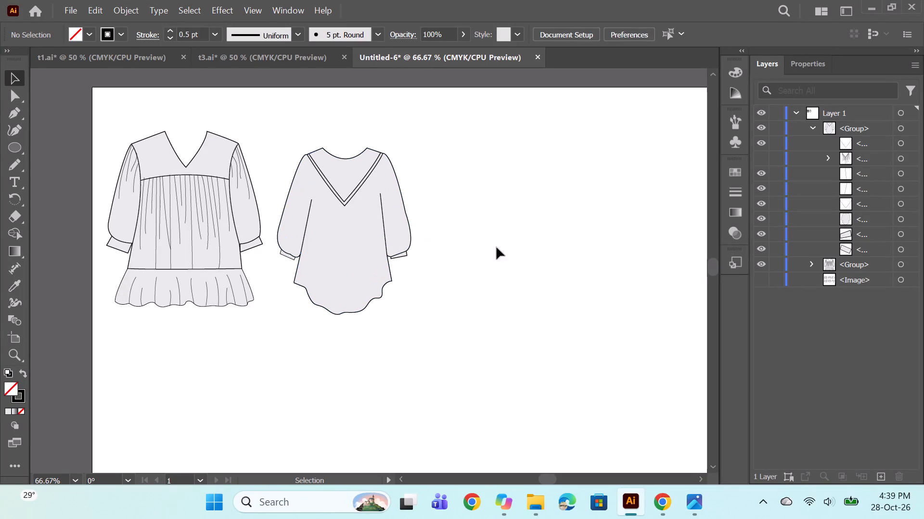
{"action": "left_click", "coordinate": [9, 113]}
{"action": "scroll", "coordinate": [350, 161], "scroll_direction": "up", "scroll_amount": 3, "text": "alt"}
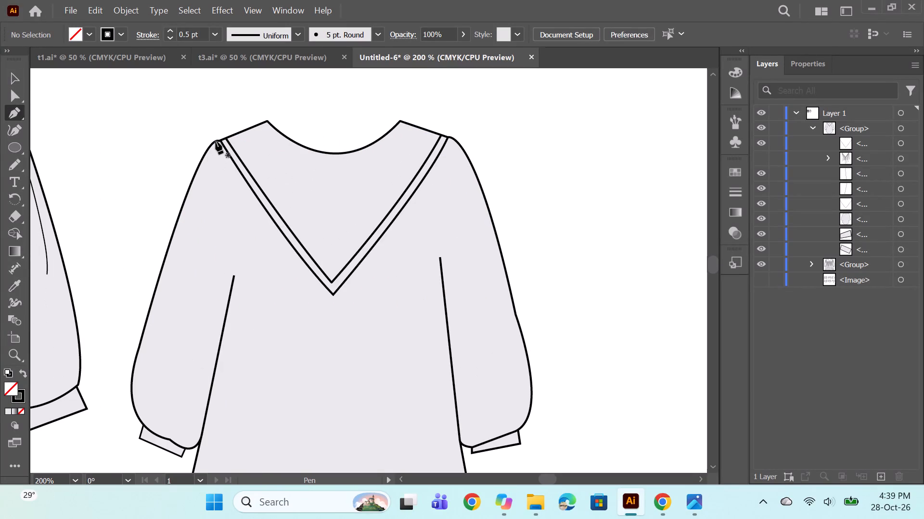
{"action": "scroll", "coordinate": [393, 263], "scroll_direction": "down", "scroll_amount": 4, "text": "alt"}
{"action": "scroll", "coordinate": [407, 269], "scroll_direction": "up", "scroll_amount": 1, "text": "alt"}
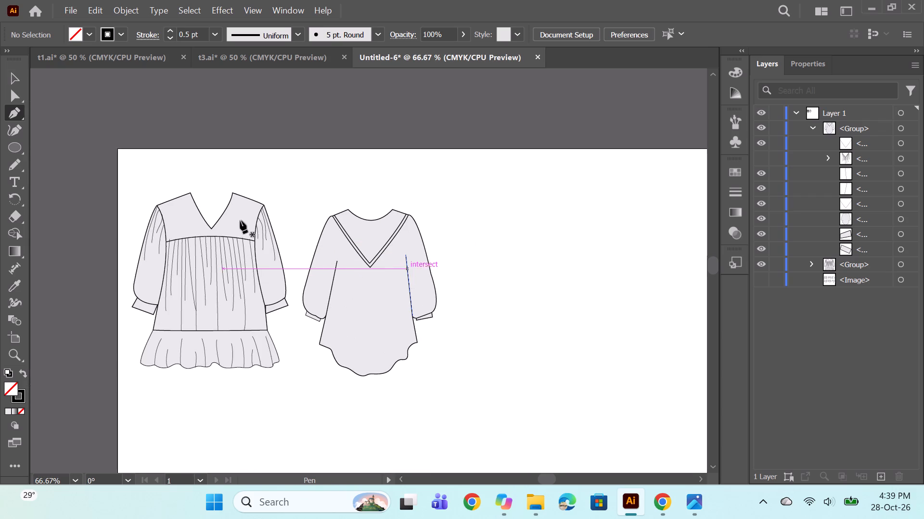
Enlarge the V-yoke top group proportionally to about 2.99 × 3.74 in, and stretch it slightly wider.
{"action": "left_click", "coordinate": [17, 74]}
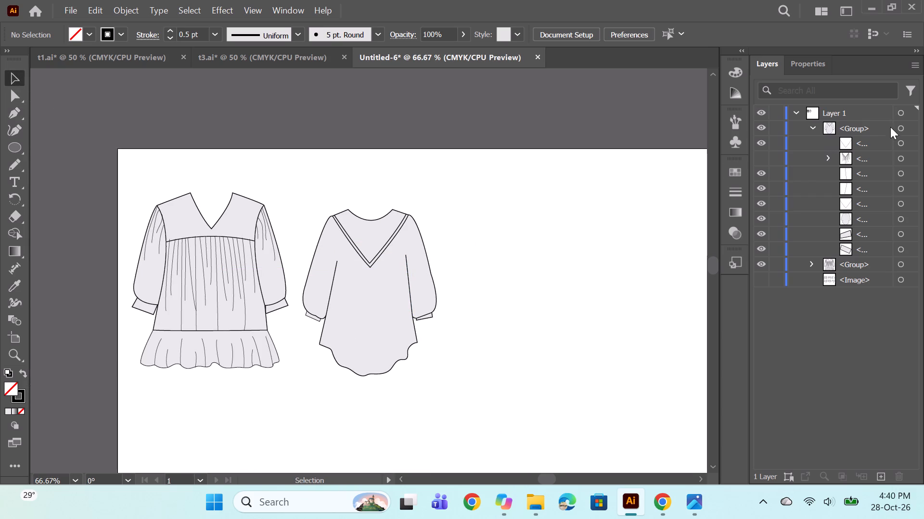
{"action": "left_click", "coordinate": [901, 127]}
{"action": "scroll", "coordinate": [408, 244], "scroll_direction": "down", "scroll_amount": 1, "text": "alt"}
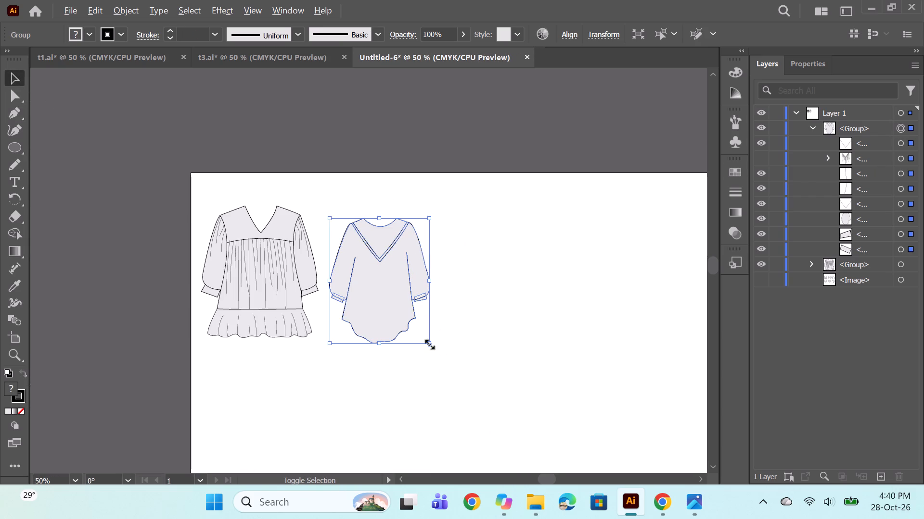
{"action": "left_click_drag", "start_coordinate": [429, 341], "coordinate": [453, 351], "text": "alt+shift"}
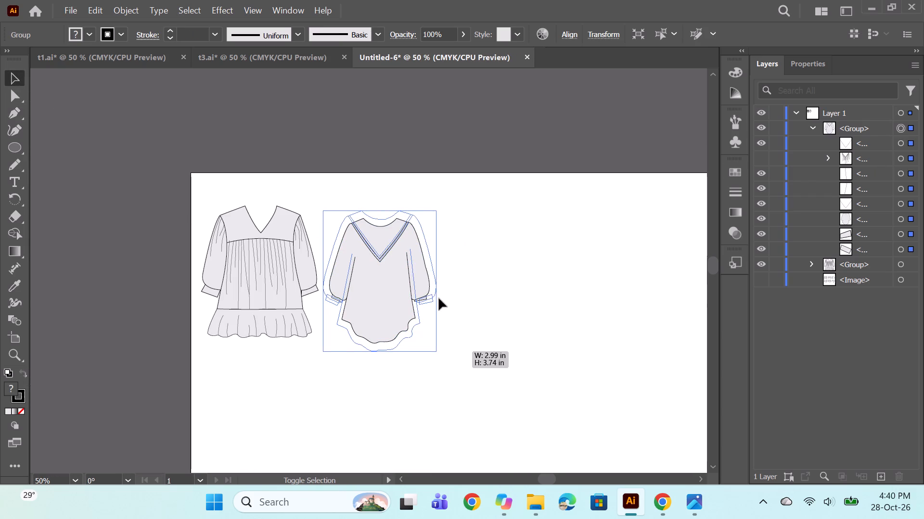
{"action": "left_click_drag", "start_coordinate": [435, 280], "coordinate": [452, 280]}
{"action": "left_click", "coordinate": [501, 280]}
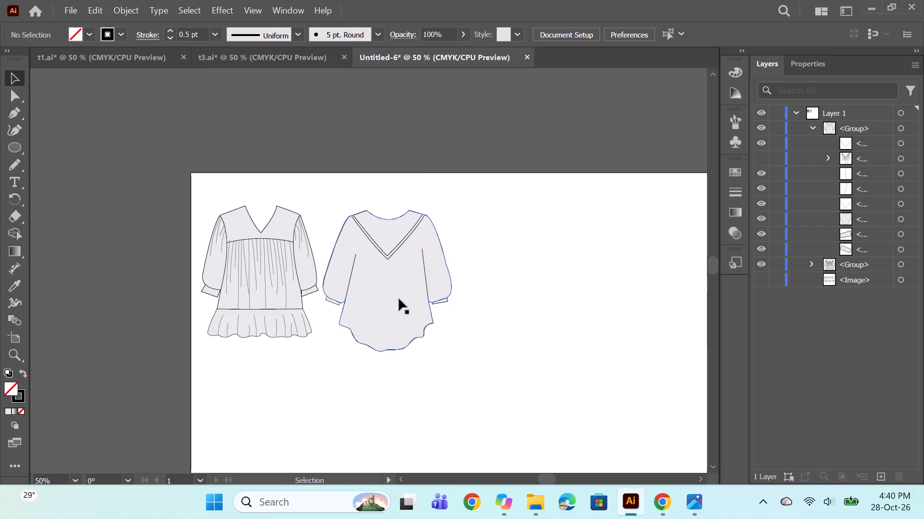
Move the V-yoke top slightly away from the tiered top and up so their shoulder lines are level.
{"action": "left_click_drag", "start_coordinate": [399, 299], "coordinate": [405, 295]}
{"action": "left_click", "coordinate": [511, 309]}
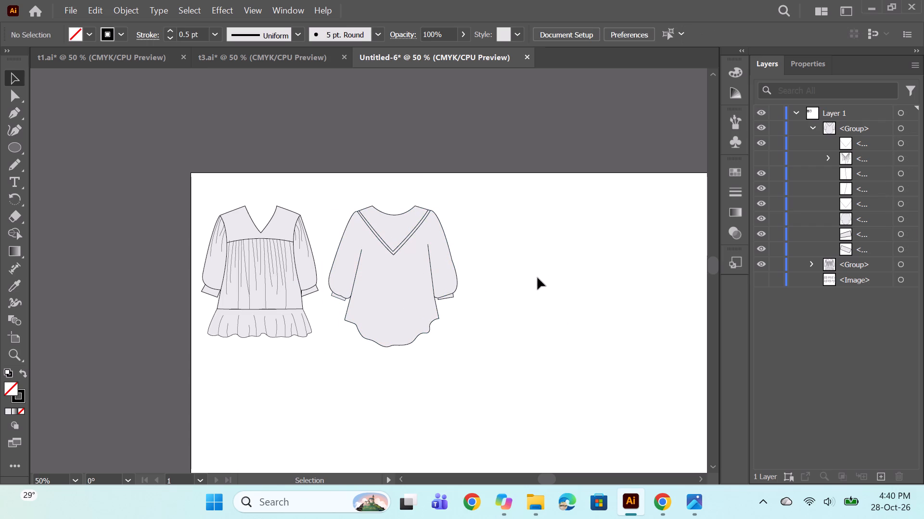
Copy the three nested pocket rectangles from the chest of the pointed-hem, wide-sleeved top in t3.ai.
{"action": "scroll", "coordinate": [537, 272], "scroll_direction": "down", "scroll_amount": 5}
{"action": "scroll", "coordinate": [417, 210], "scroll_direction": "up", "scroll_amount": 2, "text": "alt"}
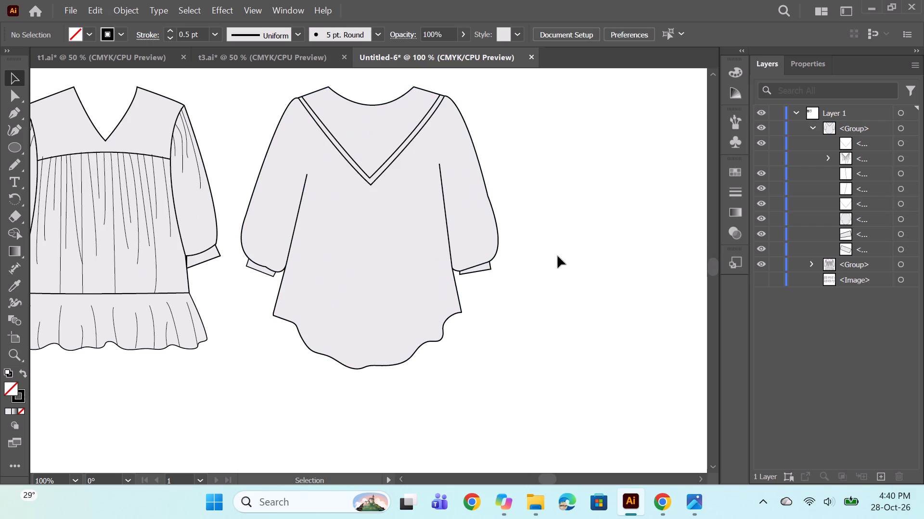
{"action": "key", "text": "space"}
{"action": "key", "text": "space"}
{"action": "left_click_drag", "start_coordinate": [564, 259], "coordinate": [509, 261]}
{"action": "left_click", "coordinate": [286, 49]}
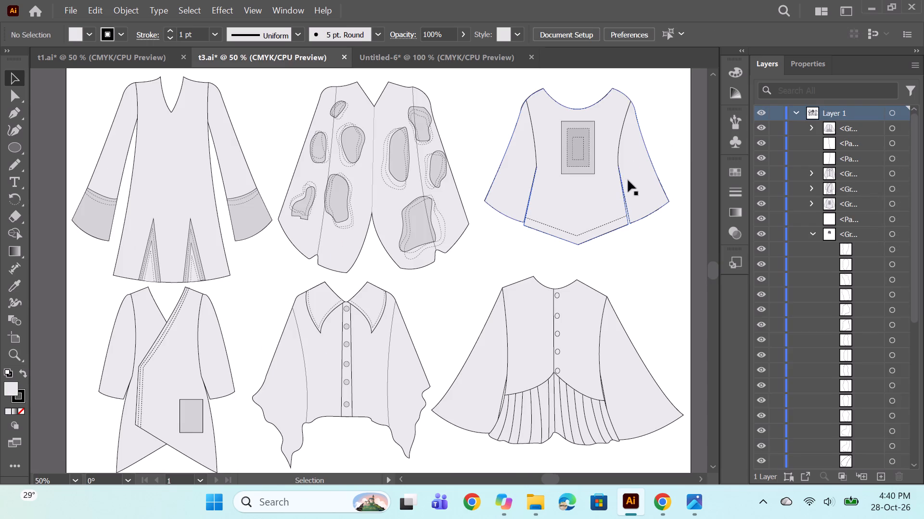
{"action": "left_click", "coordinate": [574, 152]}
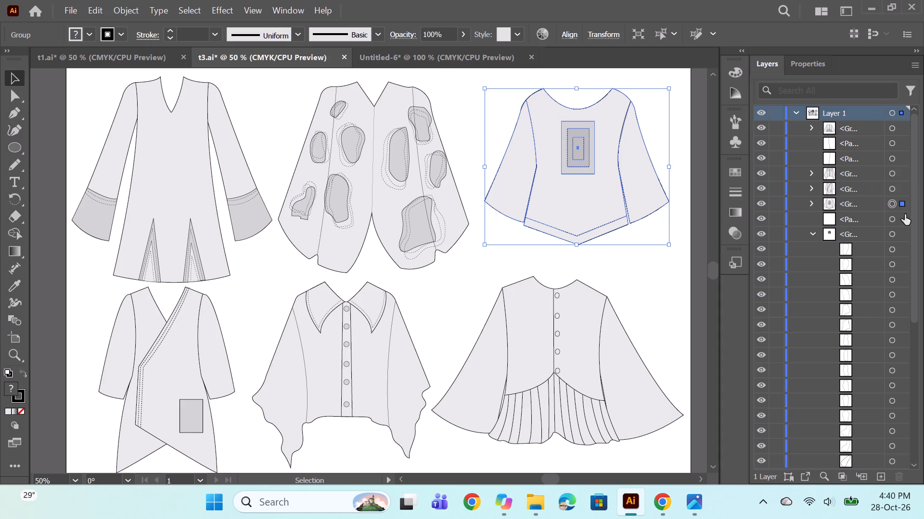
{"action": "left_click", "coordinate": [808, 205]}
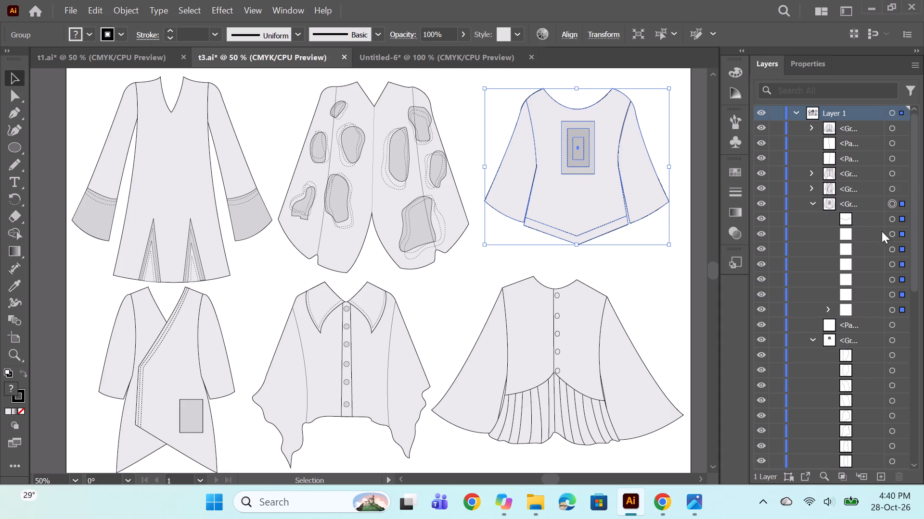
{"action": "left_click", "coordinate": [899, 231]}
{"action": "left_click", "coordinate": [892, 263], "text": "shift"}
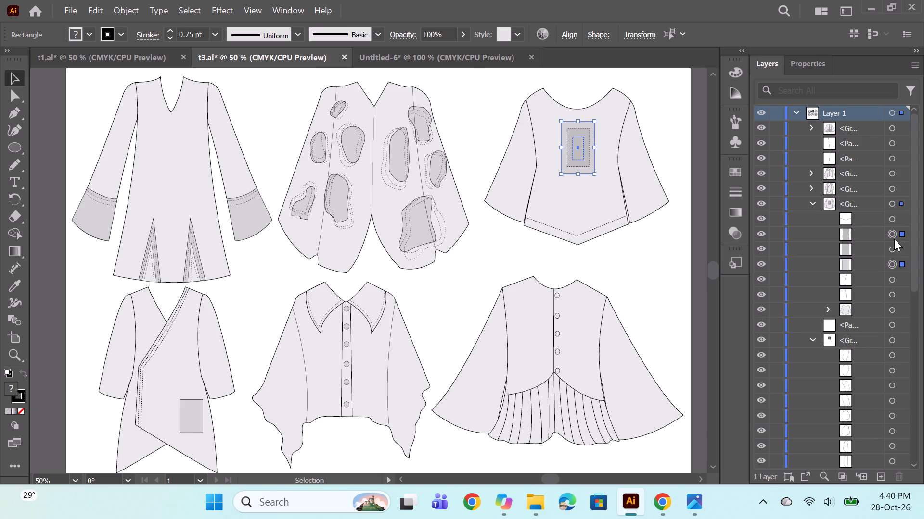
{"action": "left_click", "coordinate": [892, 221], "text": "shift"}
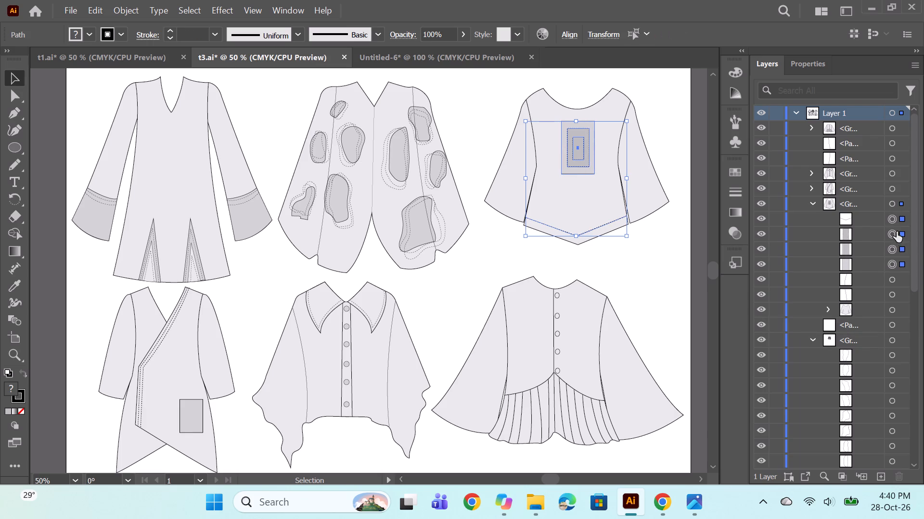
{"action": "left_click", "coordinate": [892, 233]}
{"action": "left_click", "coordinate": [892, 246], "text": "ctrl"}
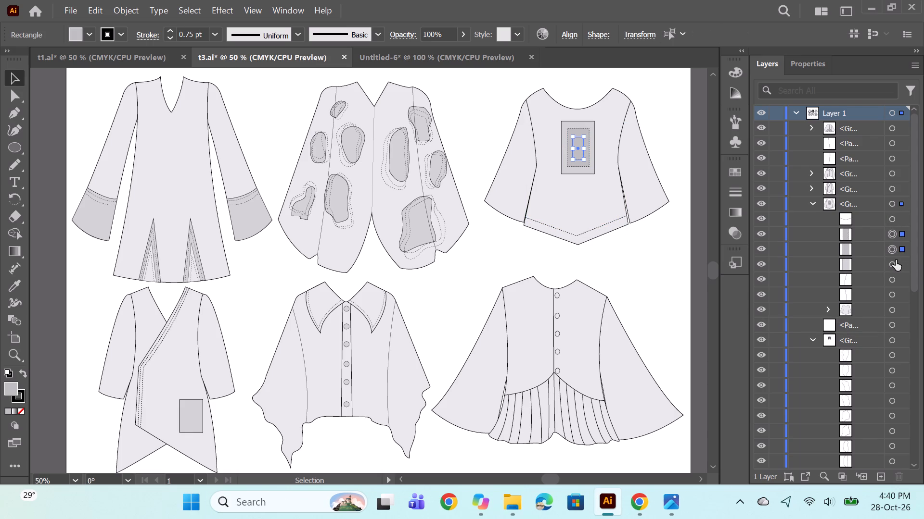
{"action": "left_click", "coordinate": [896, 260], "text": "ctrl"}
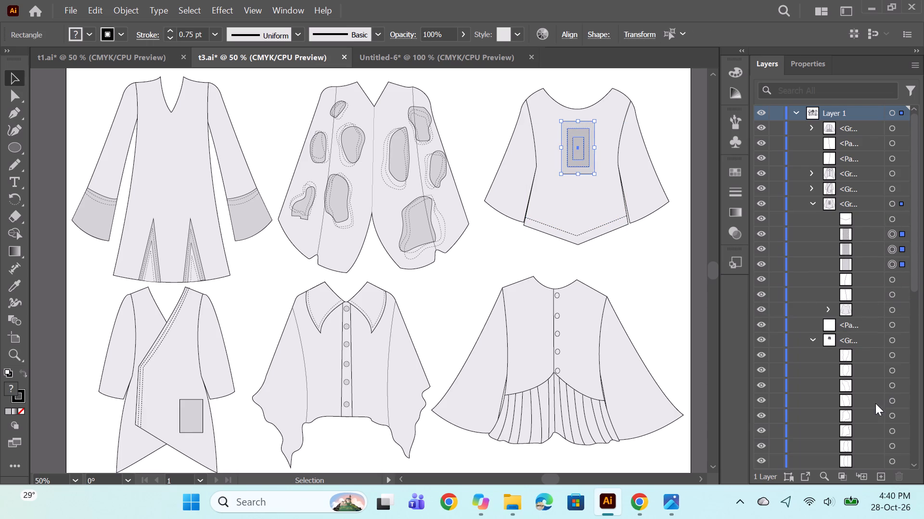
{"action": "left_click", "coordinate": [892, 325], "text": "ctrl"}
{"action": "left_click", "coordinate": [889, 264]}
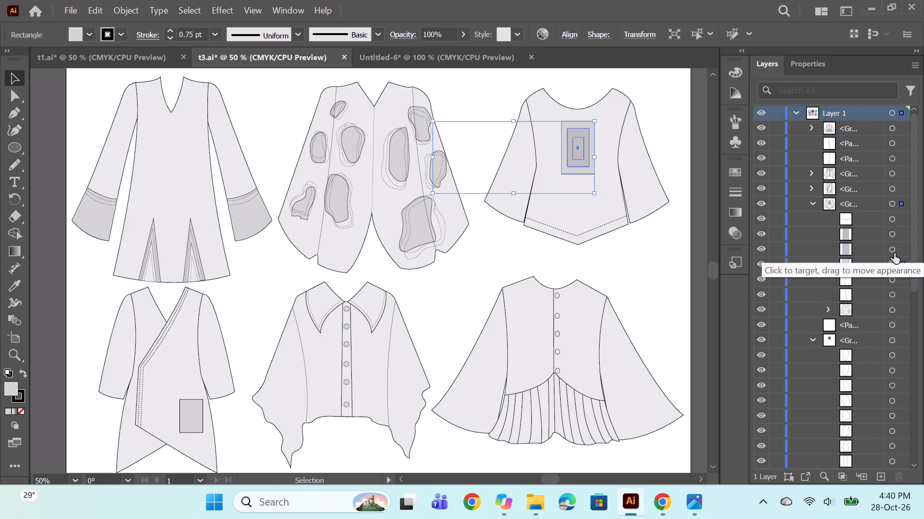
{"action": "left_click", "coordinate": [892, 251], "text": "ctrl"}
{"action": "left_click", "coordinate": [889, 239], "text": "ctrl"}
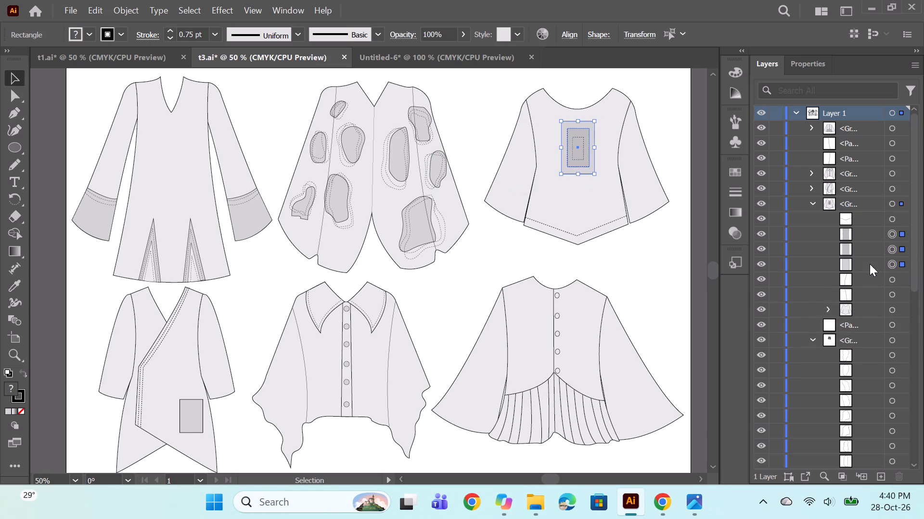
{"action": "key", "text": "ctrl+c"}
Paste the three nested rectangles into Untitled-6 and centre them on the V-yoke top's body below the V point.
{"action": "left_click", "coordinate": [442, 59]}
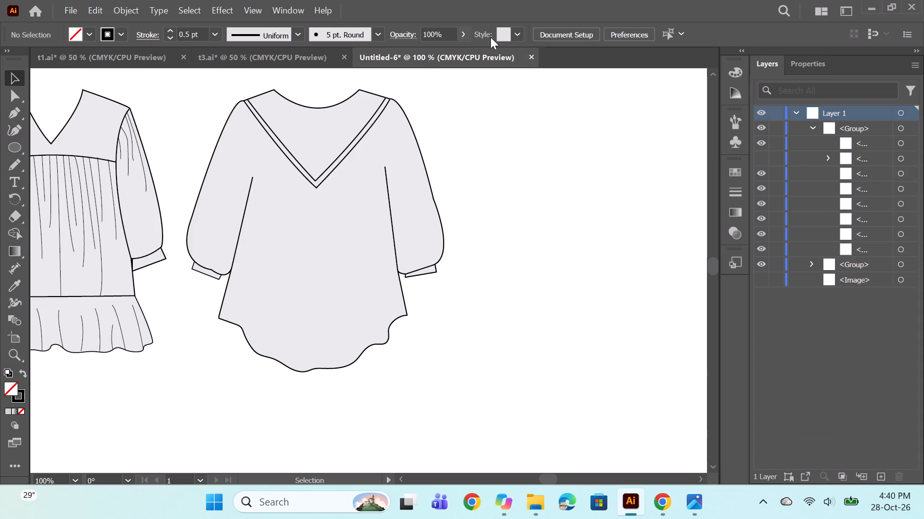
{"action": "key", "text": "ctrl+v"}
{"action": "left_click_drag", "start_coordinate": [371, 271], "coordinate": [364, 268]}
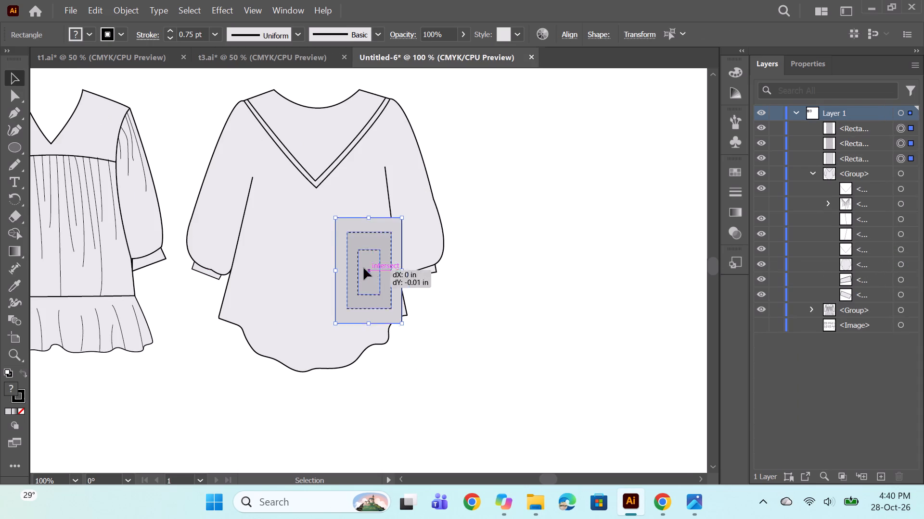
{"action": "left_click_drag", "start_coordinate": [364, 268], "coordinate": [318, 253]}
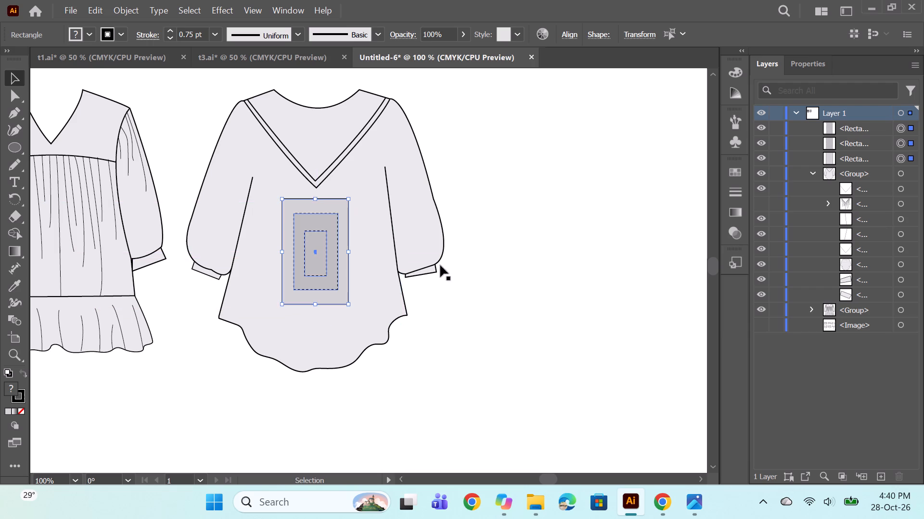
{"action": "scroll", "coordinate": [464, 231], "scroll_direction": "down", "scroll_amount": 1, "text": "alt"}
{"action": "left_click", "coordinate": [577, 224], "text": "ctrl"}
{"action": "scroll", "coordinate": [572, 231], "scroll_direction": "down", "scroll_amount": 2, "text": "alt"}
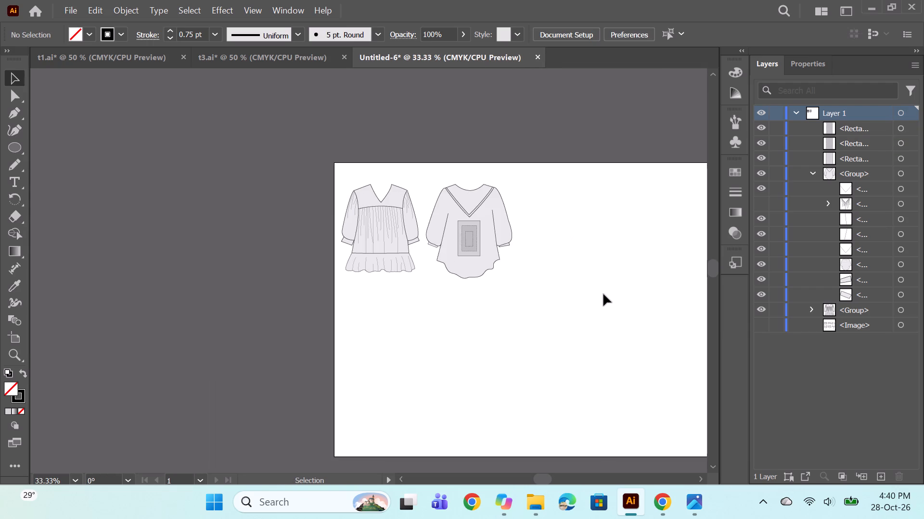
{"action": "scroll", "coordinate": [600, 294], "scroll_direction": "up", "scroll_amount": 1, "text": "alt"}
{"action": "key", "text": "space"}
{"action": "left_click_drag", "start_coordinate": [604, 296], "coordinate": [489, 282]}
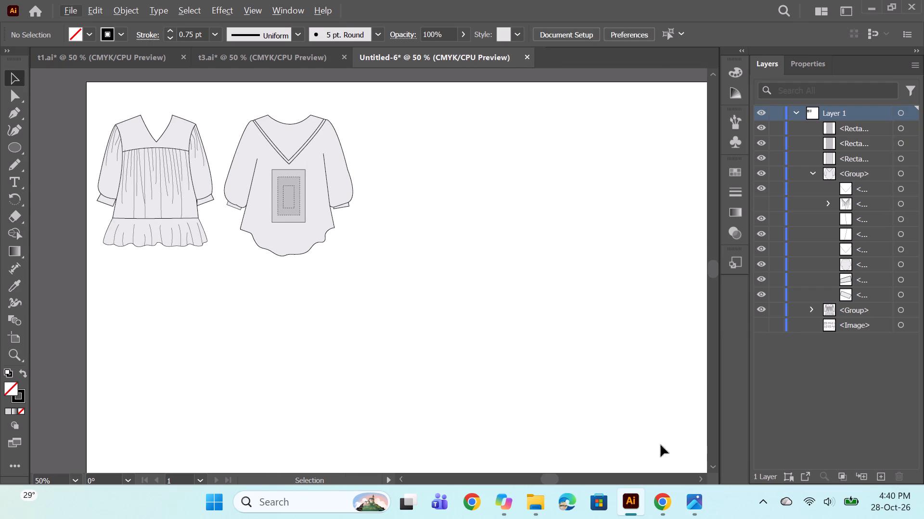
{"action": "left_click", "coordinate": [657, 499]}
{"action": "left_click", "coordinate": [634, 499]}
Show the hidden reference image of the garment sketches.
{"action": "left_click", "coordinate": [761, 330]}
Trace the square neckline and the right strap of the Ruffle Strap Check Top's front view with the Pen tool, down to the waistband.
{"action": "scroll", "coordinate": [494, 276], "scroll_direction": "down", "scroll_amount": 1, "text": "alt"}
{"action": "key", "text": "space"}
{"action": "left_click_drag", "start_coordinate": [542, 320], "coordinate": [447, 314]}
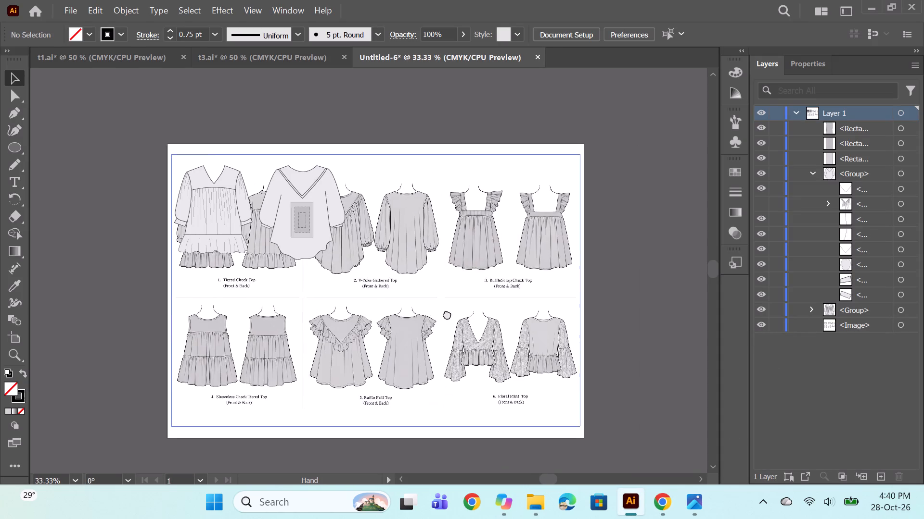
{"action": "left_click_drag", "start_coordinate": [447, 314], "coordinate": [427, 314]}
{"action": "scroll", "coordinate": [437, 212], "scroll_direction": "up", "scroll_amount": 3, "text": "alt"}
{"action": "left_click", "coordinate": [13, 106]}
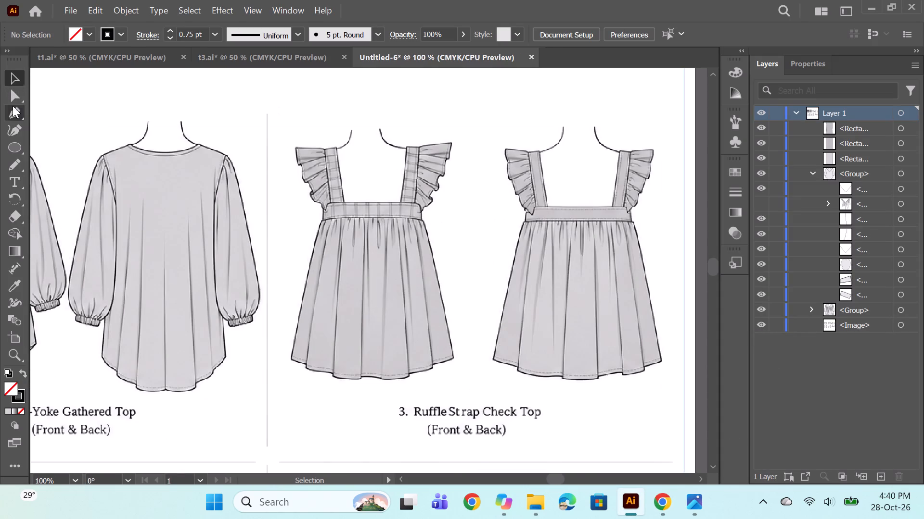
{"action": "scroll", "coordinate": [414, 198], "scroll_direction": "up", "scroll_amount": 1, "text": "alt"}
{"action": "scroll", "coordinate": [295, 154], "scroll_direction": "up", "scroll_amount": 2}
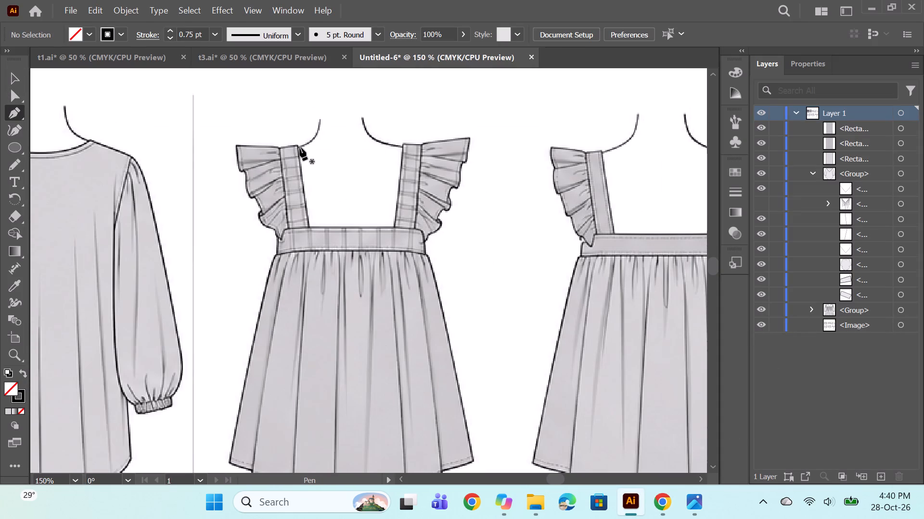
{"action": "left_click", "coordinate": [297, 145]}
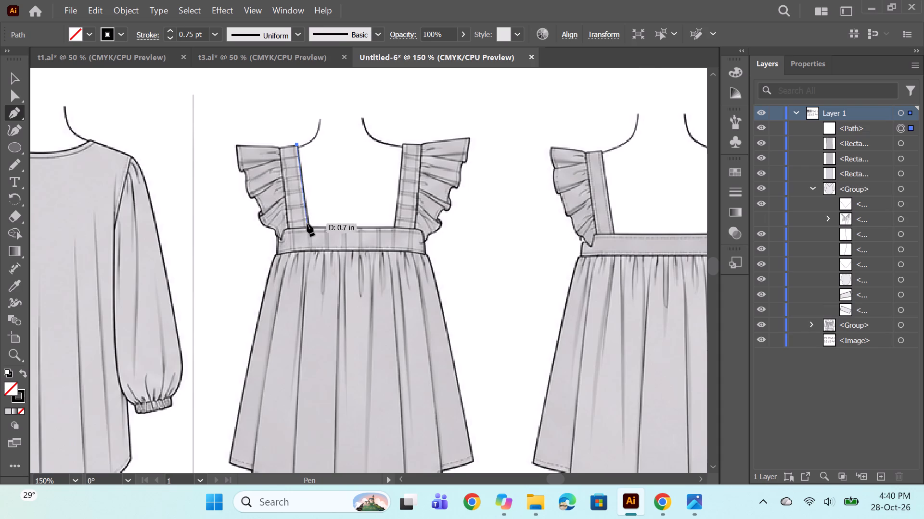
{"action": "left_click", "coordinate": [308, 227]}
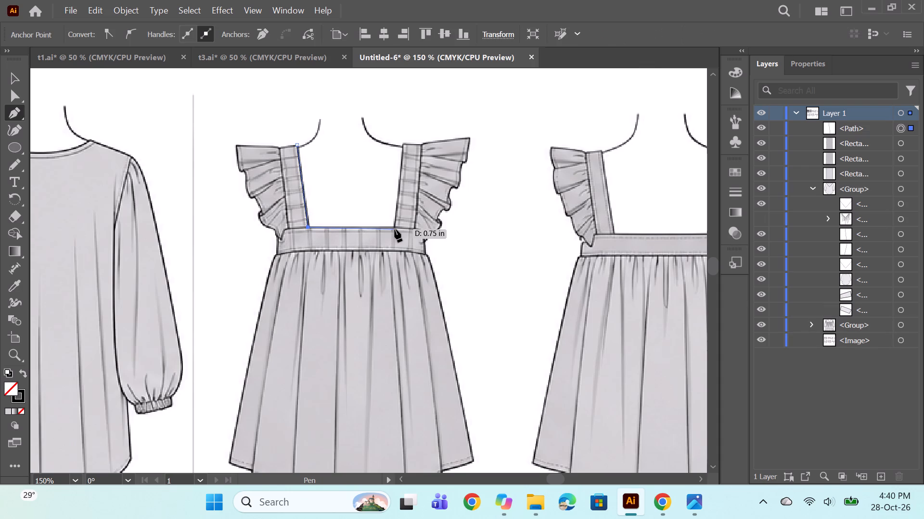
{"action": "left_click", "coordinate": [395, 228]}
{"action": "left_click", "coordinate": [403, 144]}
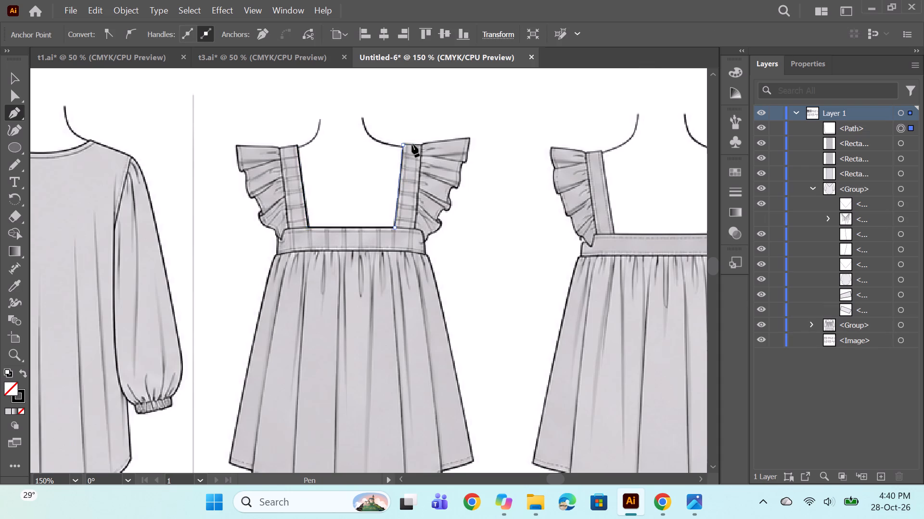
{"action": "left_click", "coordinate": [423, 145]}
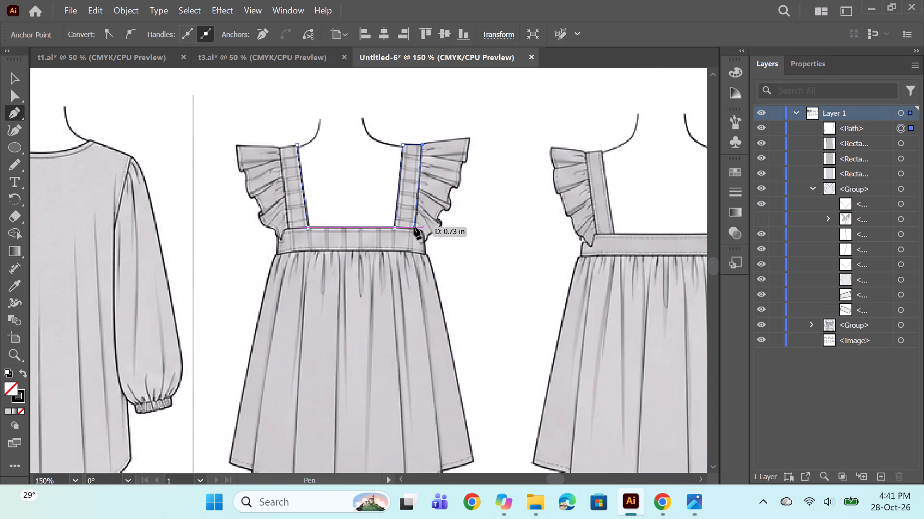
{"action": "left_click", "coordinate": [415, 227]}
Continue the outline with a slightly curved right side edge from the strap base to the hem corner, ending in a corner point.
{"action": "scroll", "coordinate": [416, 272], "scroll_direction": "down", "scroll_amount": 4}
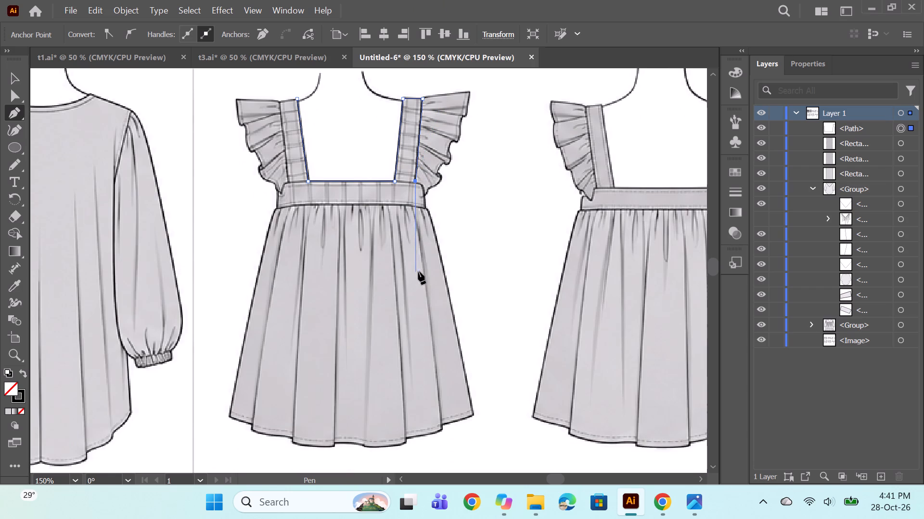
{"action": "scroll", "coordinate": [470, 378], "scroll_direction": "down", "scroll_amount": 1, "text": "alt"}
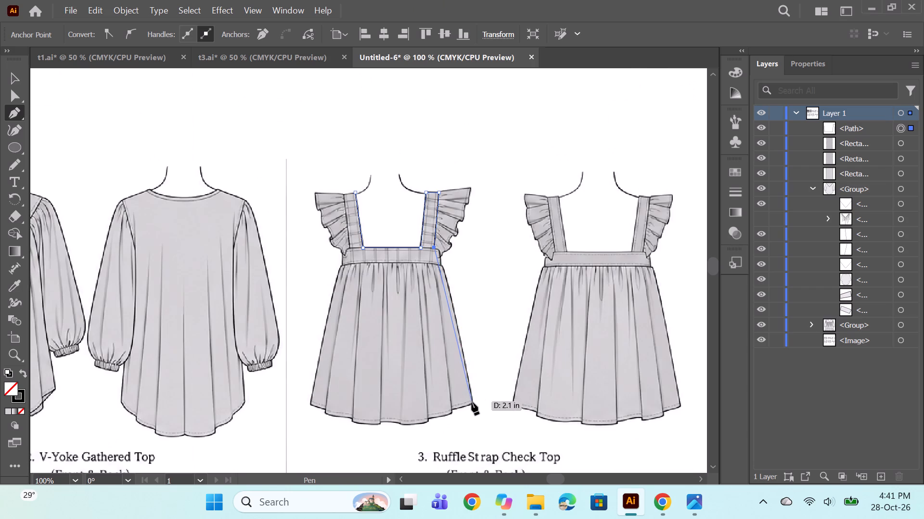
{"action": "left_click_drag", "start_coordinate": [472, 403], "coordinate": [484, 460]}
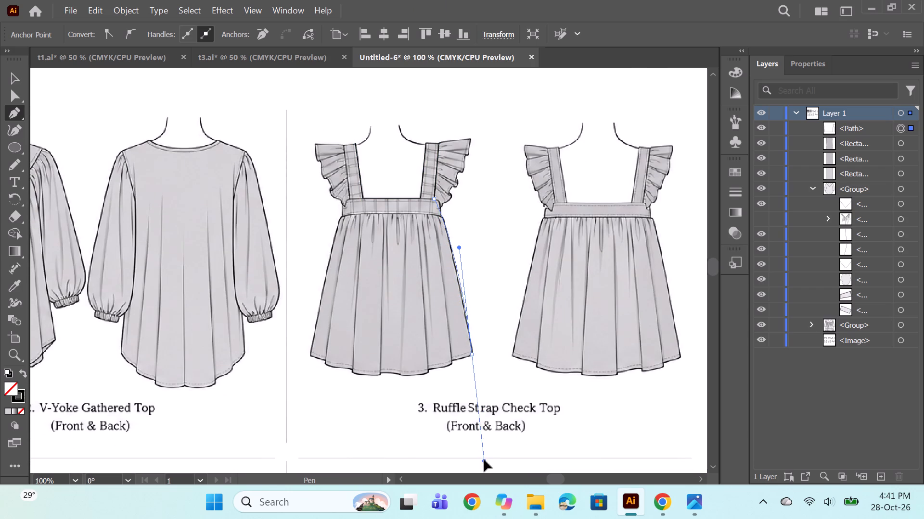
{"action": "left_click_drag", "start_coordinate": [484, 460], "coordinate": [484, 458]}
{"action": "left_click", "coordinate": [471, 356], "text": "alt"}
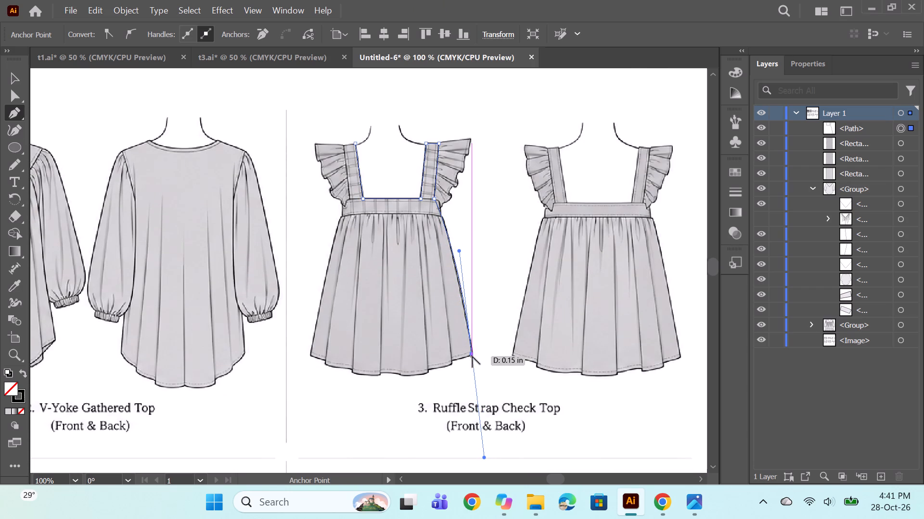
{"action": "left_click", "coordinate": [471, 355], "text": "alt"}
Continue the body outline along the wavy hem from the right hem corner to the left one, freehand with the Pencil tool.
{"action": "scroll", "coordinate": [488, 332], "scroll_direction": "down", "scroll_amount": 3}
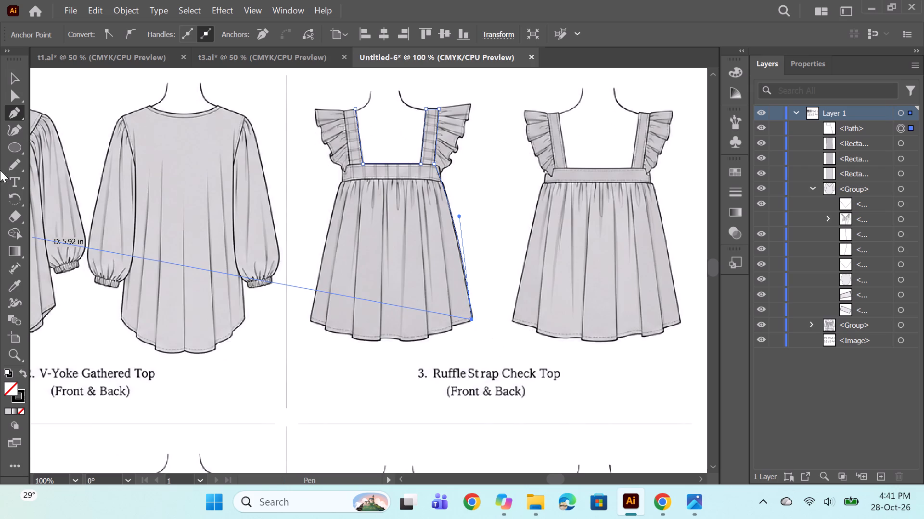
{"action": "left_click", "coordinate": [15, 163]}
{"action": "scroll", "coordinate": [514, 268], "scroll_direction": "up", "scroll_amount": 2, "text": "alt"}
{"action": "scroll", "coordinate": [382, 311], "scroll_direction": "down", "scroll_amount": 1, "text": "alt"}
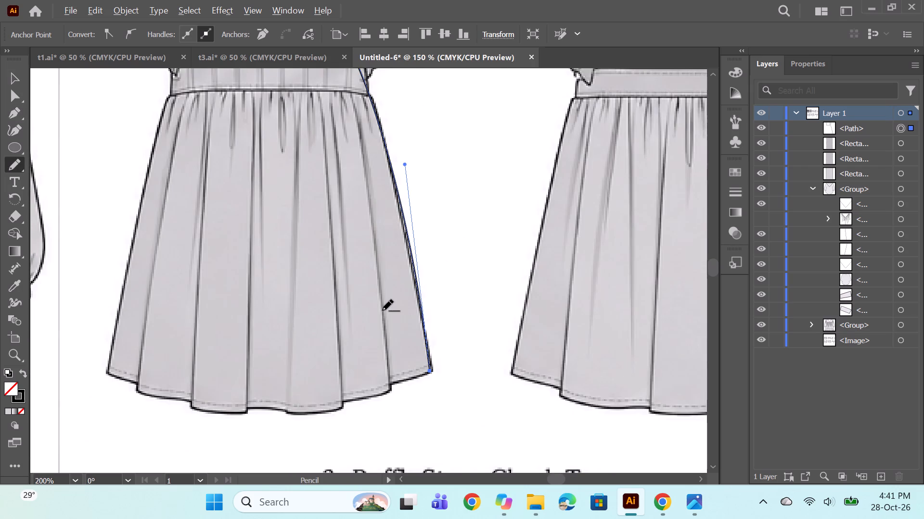
{"action": "left_click_drag", "start_coordinate": [420, 356], "coordinate": [403, 362]}
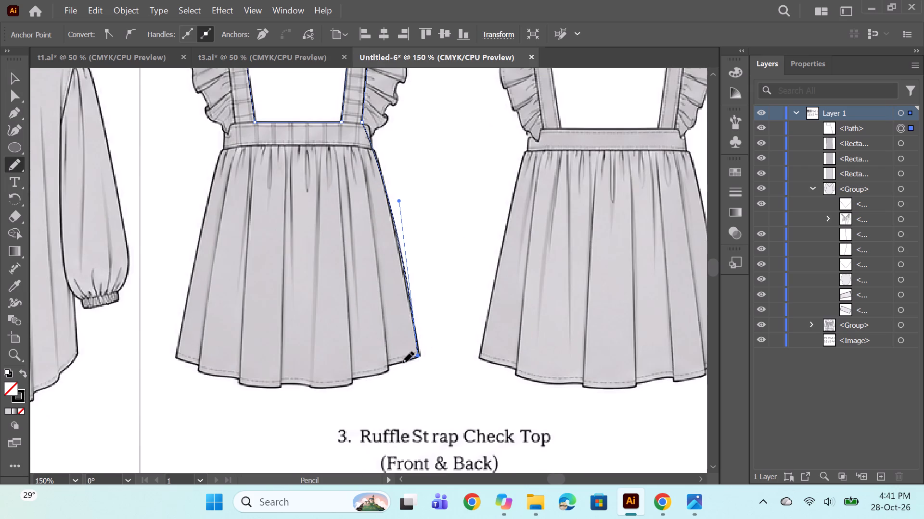
{"action": "left_click_drag", "start_coordinate": [403, 362], "coordinate": [373, 378]}
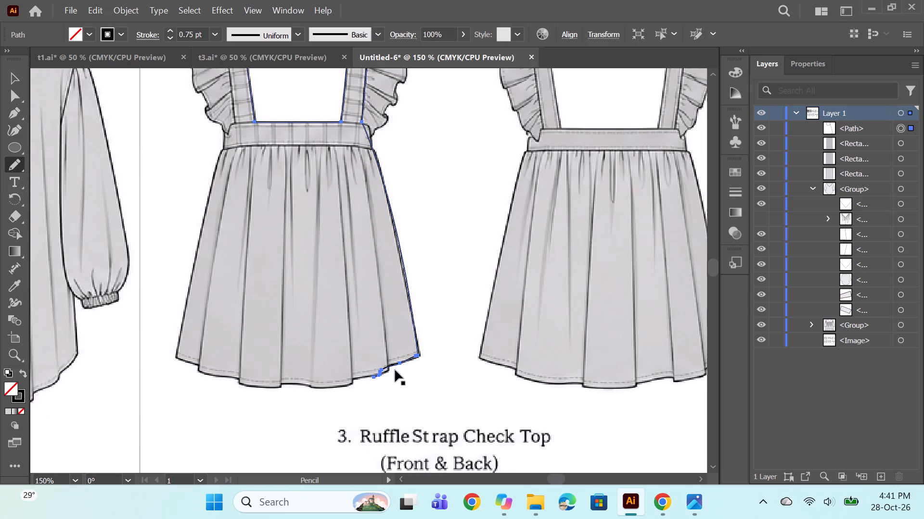
{"action": "key", "text": "ctrl+z"}
{"action": "left_click_drag", "start_coordinate": [419, 355], "coordinate": [419, 355]}
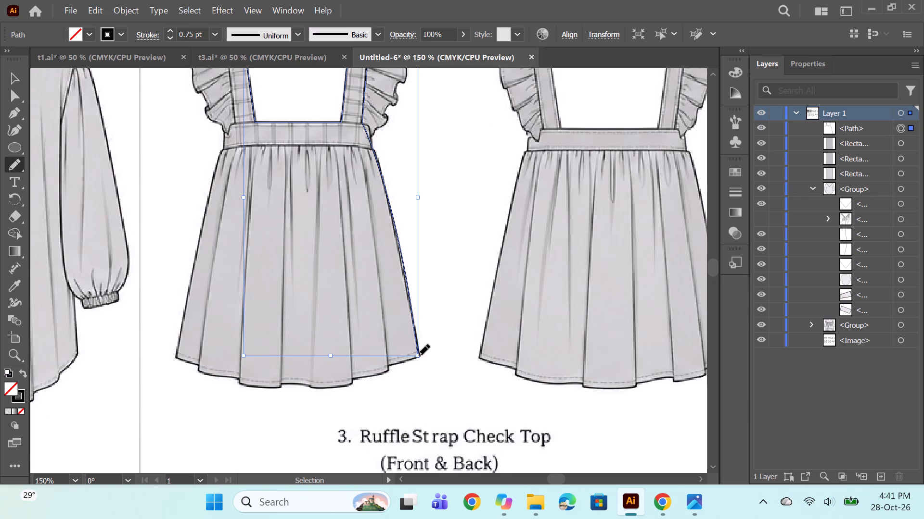
{"action": "left_click_drag", "start_coordinate": [419, 355], "coordinate": [388, 372]}
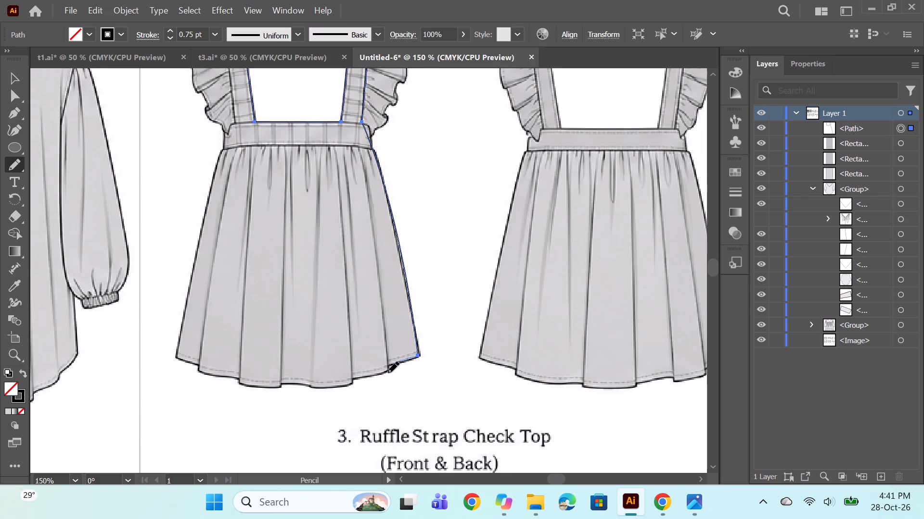
{"action": "left_click_drag", "start_coordinate": [388, 372], "coordinate": [345, 390]}
{"action": "left_click_drag", "start_coordinate": [345, 390], "coordinate": [277, 384]}
{"action": "left_click_drag", "start_coordinate": [277, 384], "coordinate": [196, 361]}
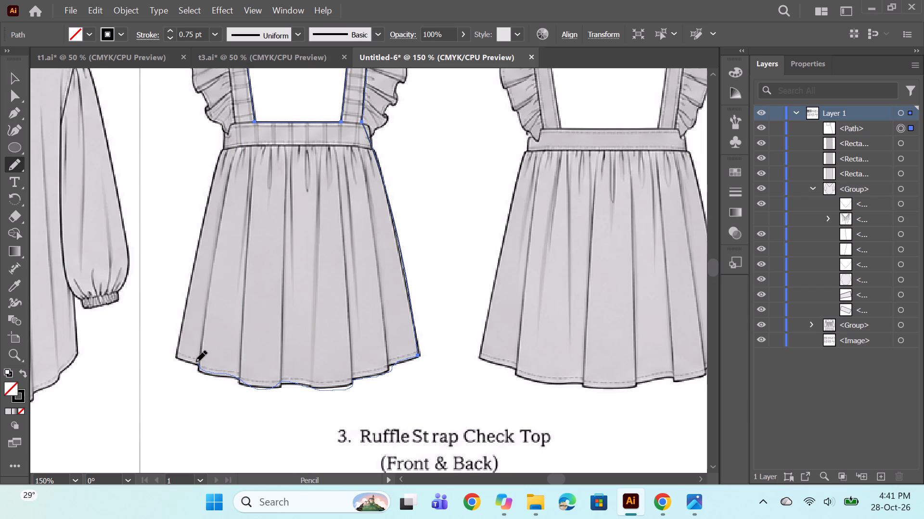
{"action": "left_click_drag", "start_coordinate": [196, 361], "coordinate": [173, 357]}
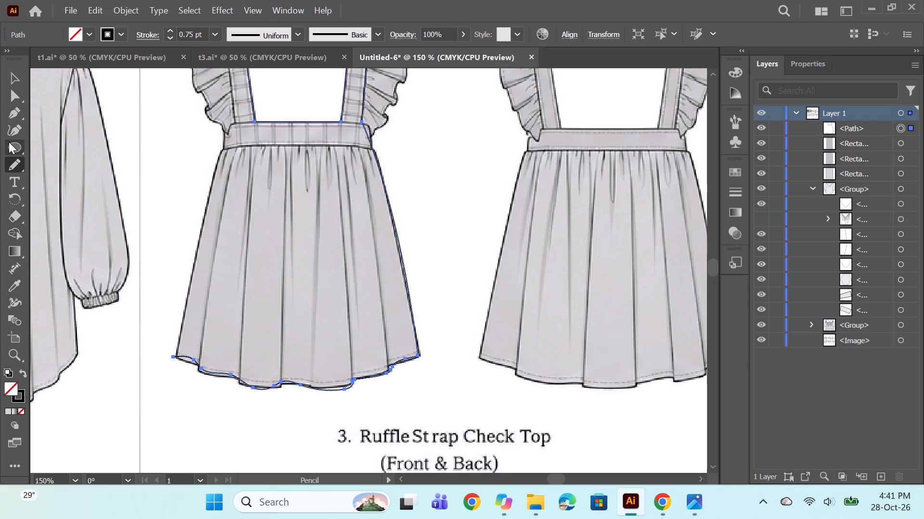
Close the body outline with the Pen tool, up the left side edge and around the left strap to the neckline start, then deselect it.
{"action": "left_click", "coordinate": [12, 111]}
{"action": "scroll", "coordinate": [190, 318], "scroll_direction": "up", "scroll_amount": 2}
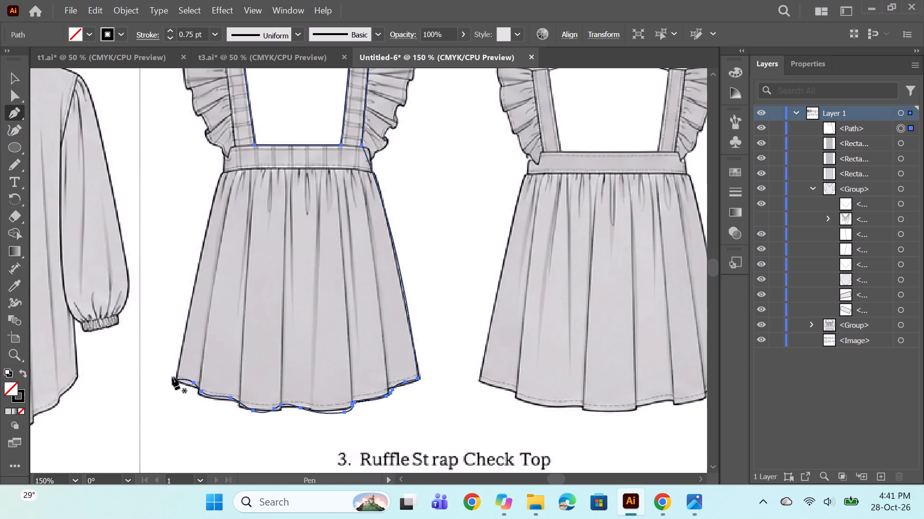
{"action": "left_click", "coordinate": [173, 381]}
{"action": "scroll", "coordinate": [185, 340], "scroll_direction": "up", "scroll_amount": 3}
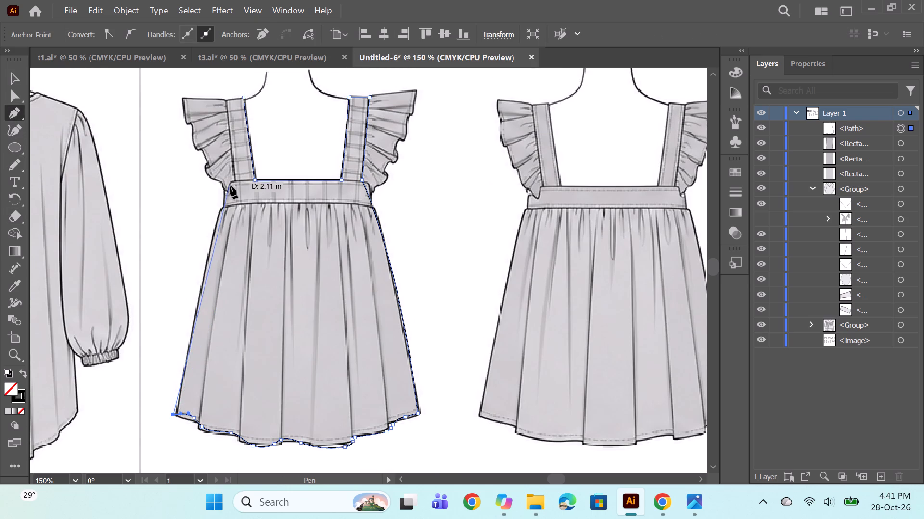
{"action": "left_click_drag", "start_coordinate": [233, 178], "coordinate": [246, 167]}
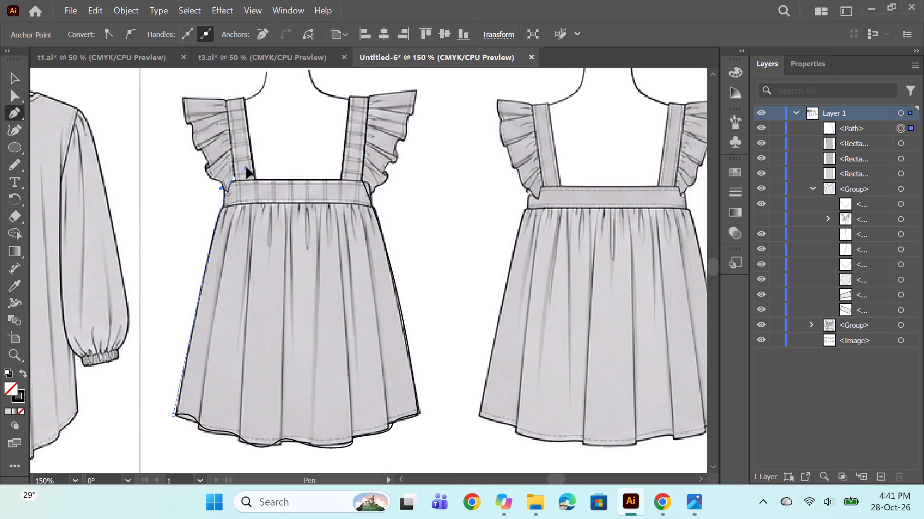
{"action": "left_click_drag", "start_coordinate": [246, 167], "coordinate": [248, 166]}
{"action": "left_click", "coordinate": [233, 179], "text": "alt"}
{"action": "scroll", "coordinate": [244, 156], "scroll_direction": "up", "scroll_amount": 3}
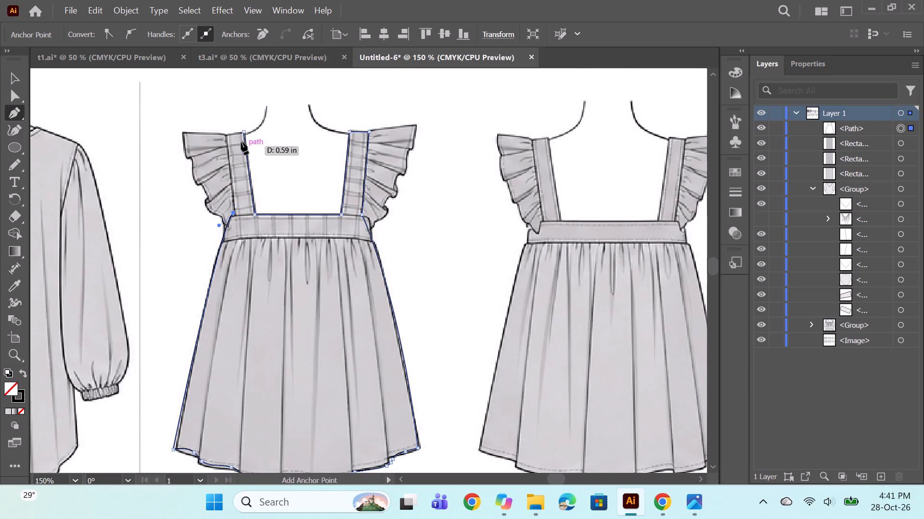
{"action": "left_click", "coordinate": [226, 134]}
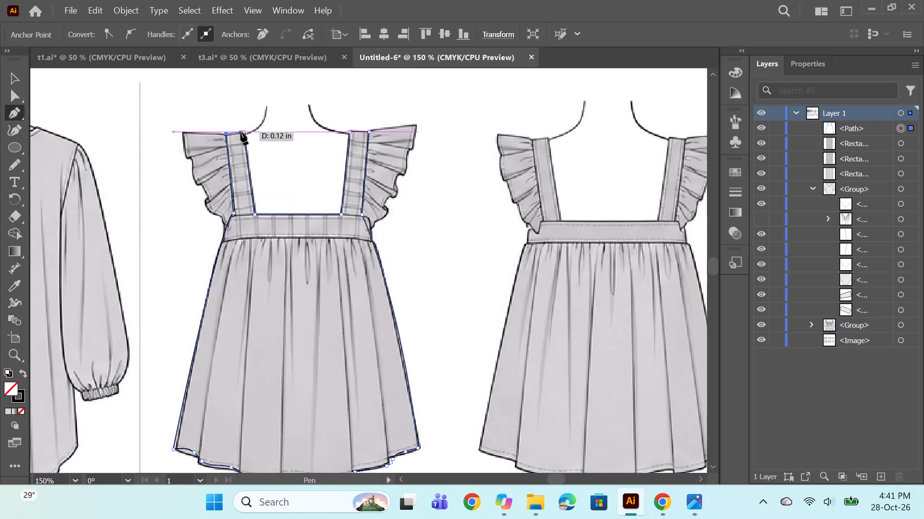
{"action": "left_click", "coordinate": [244, 132]}
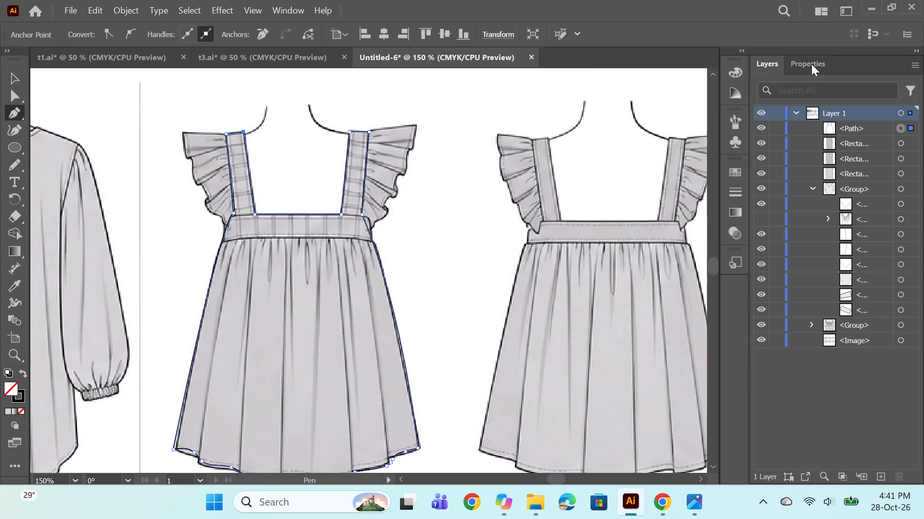
{"action": "left_click", "coordinate": [461, 289], "text": "ctrl"}
Trace the right shoulder ruffle's top edge with the Pen tool and its wavy outer edge down to the waistband with the Pencil tool.
{"action": "scroll", "coordinate": [377, 142], "scroll_direction": "up", "scroll_amount": 1, "text": "alt"}
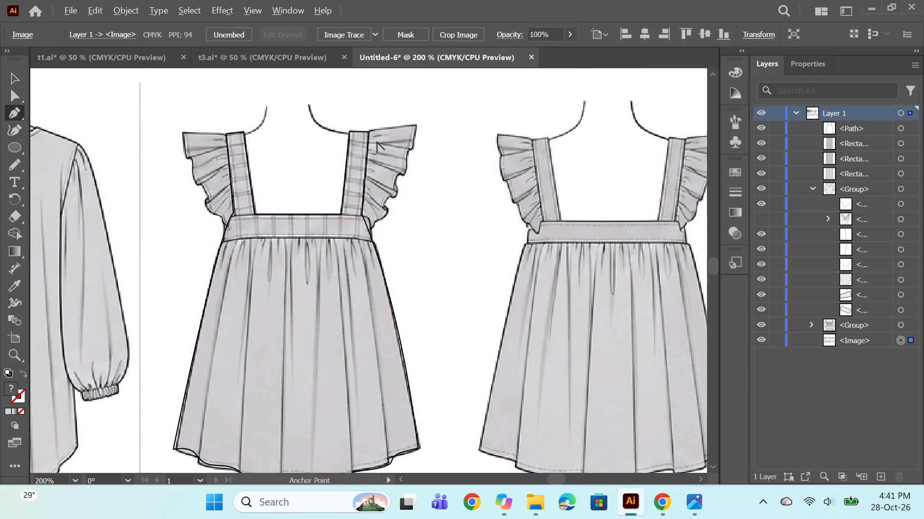
{"action": "left_click", "coordinate": [361, 136]}
{"action": "left_click", "coordinate": [365, 131]}
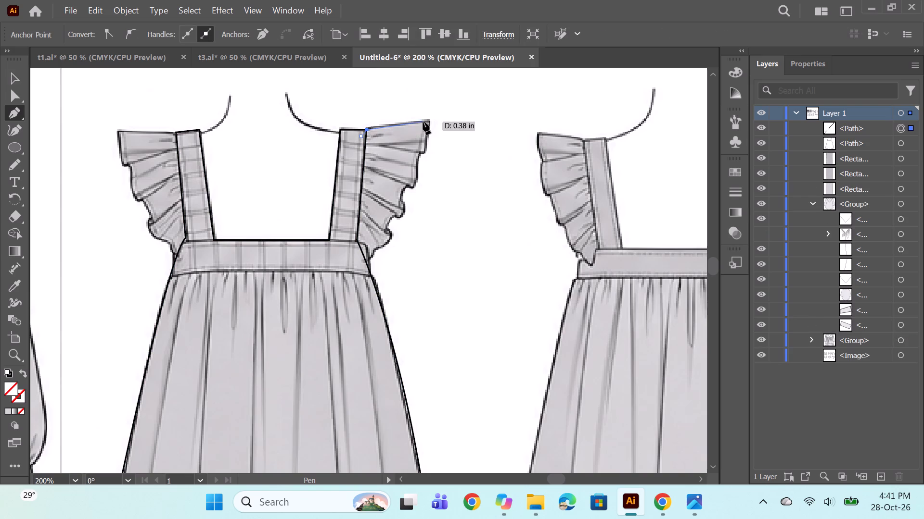
{"action": "left_click_drag", "start_coordinate": [430, 121], "coordinate": [446, 123]}
{"action": "left_click", "coordinate": [432, 122], "text": "alt"}
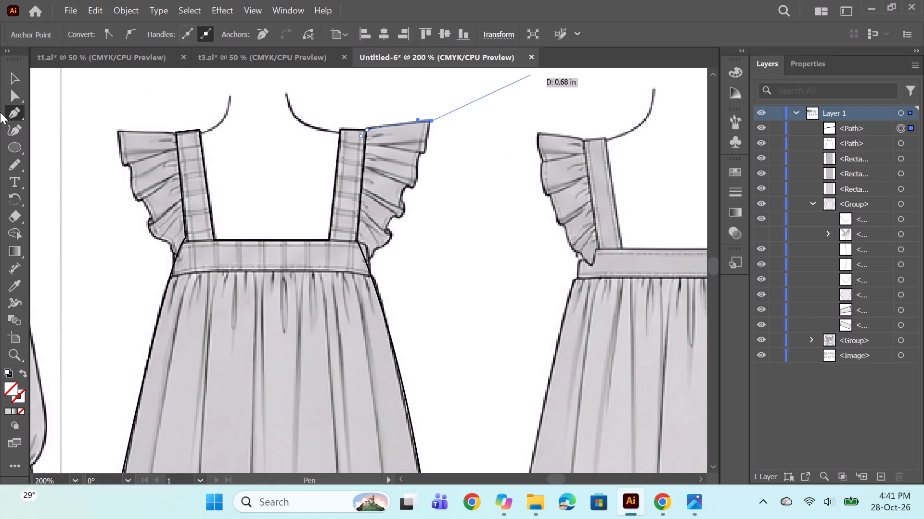
{"action": "left_click", "coordinate": [8, 166]}
{"action": "left_click_drag", "start_coordinate": [431, 120], "coordinate": [418, 174]}
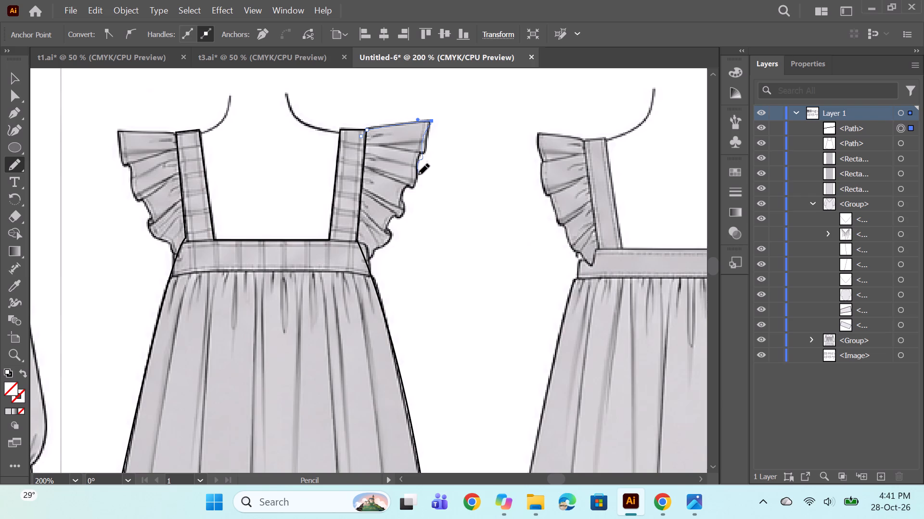
{"action": "left_click_drag", "start_coordinate": [418, 174], "coordinate": [404, 208]}
{"action": "left_click_drag", "start_coordinate": [404, 208], "coordinate": [390, 236]}
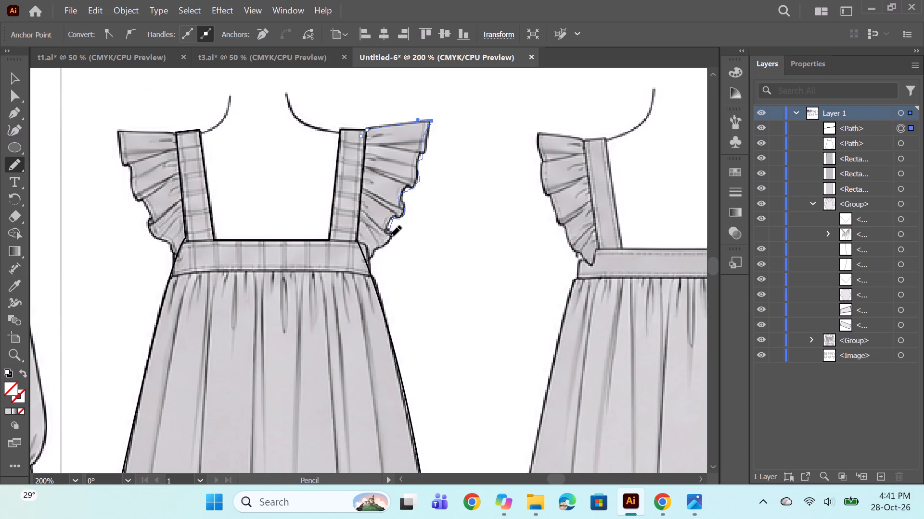
{"action": "left_click_drag", "start_coordinate": [390, 236], "coordinate": [355, 261]}
{"action": "left_click_drag", "start_coordinate": [355, 261], "coordinate": [353, 262]}
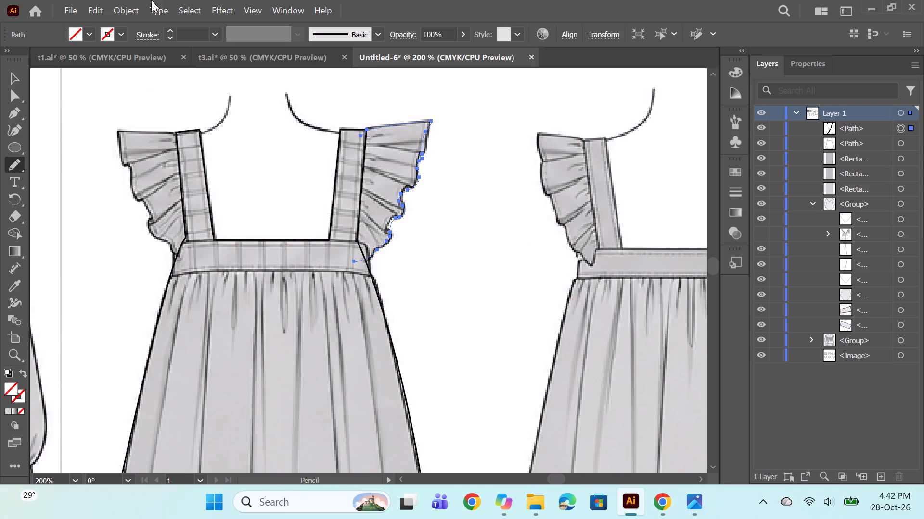
Close the right shoulder ruffle's outline with the Pen tool, from its lower tip at the waistband up to the strap top.
{"action": "left_click", "coordinate": [21, 114]}
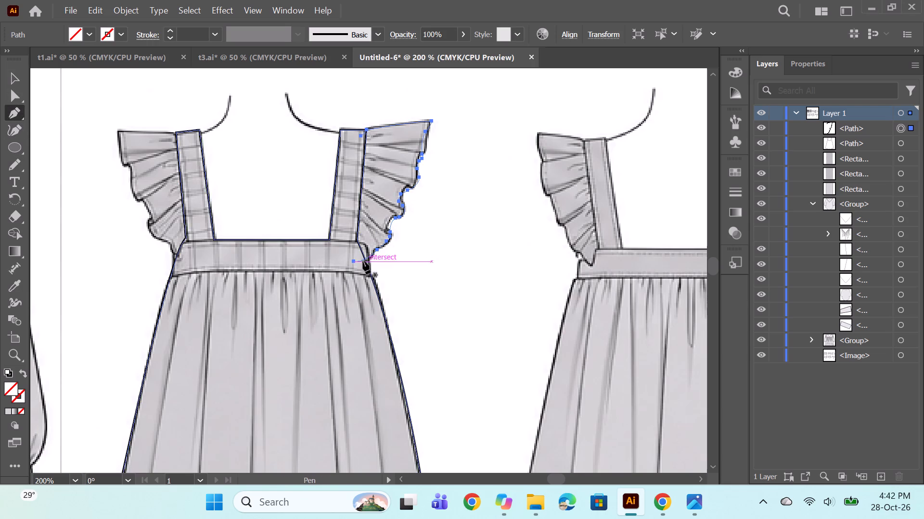
{"action": "left_click", "coordinate": [355, 259]}
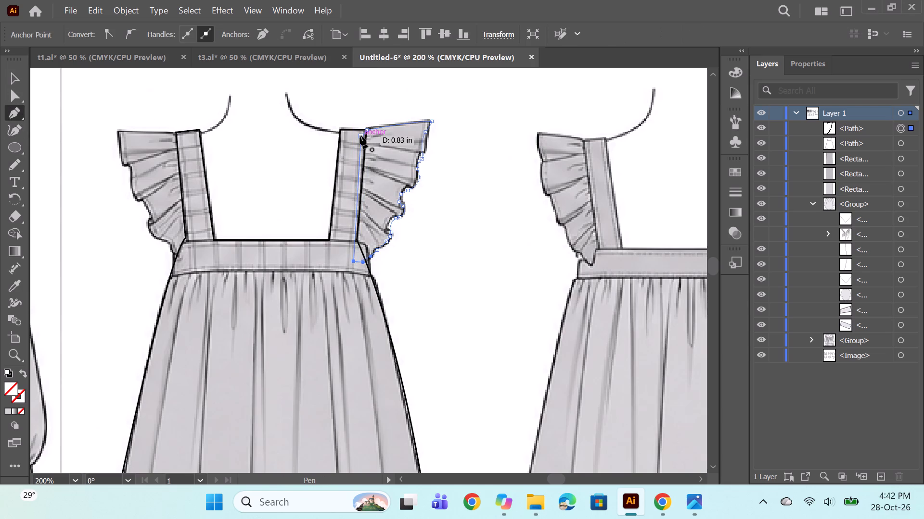
{"action": "left_click", "coordinate": [360, 136]}
Give the right ruffle outline a 1 pt black stroke.
{"action": "left_click", "coordinate": [820, 64]}
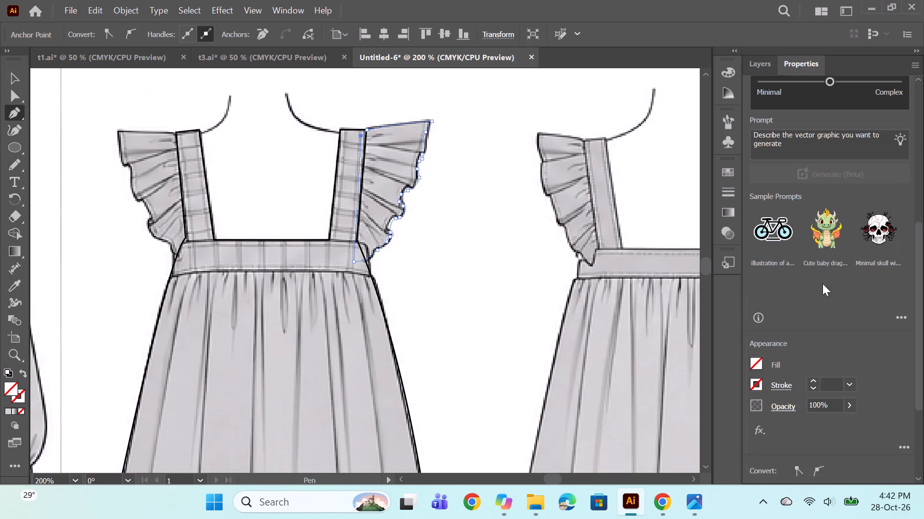
{"action": "double_click", "coordinate": [813, 379]}
{"action": "left_click", "coordinate": [813, 379]}
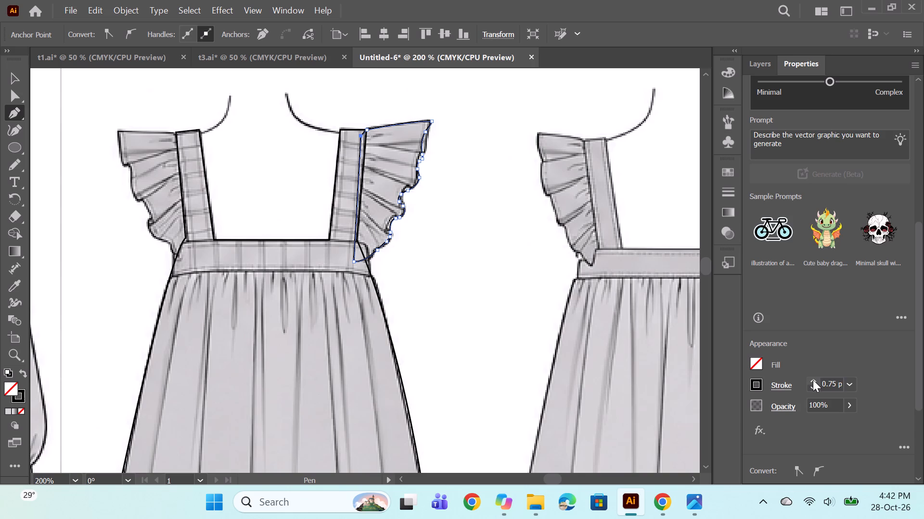
{"action": "left_click", "coordinate": [813, 380]}
{"action": "left_click", "coordinate": [485, 261], "text": "ctrl"}
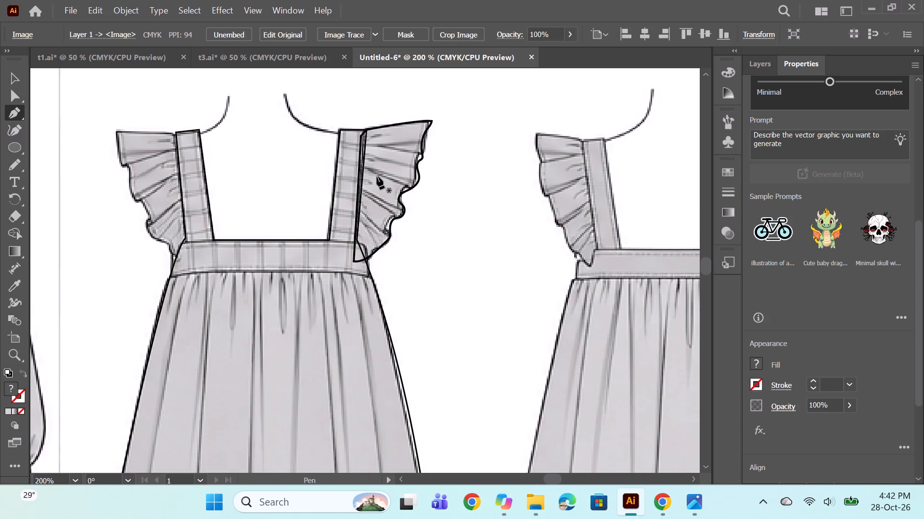
{"action": "key", "text": "ctrl+z"}
{"action": "left_click", "coordinate": [405, 206]}
{"action": "key", "text": "ctrl+z"}
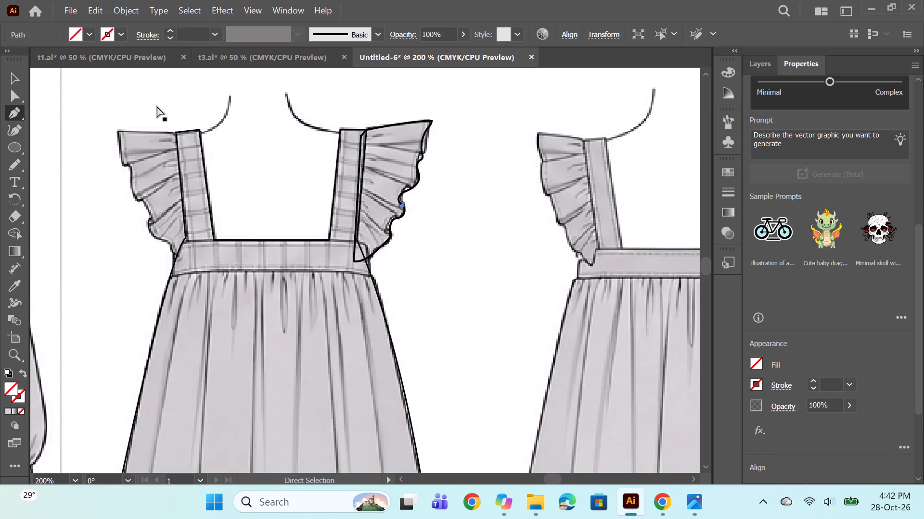
Reflect the right ruffle outline horizontally as a copy.
{"action": "left_click", "coordinate": [21, 77]}
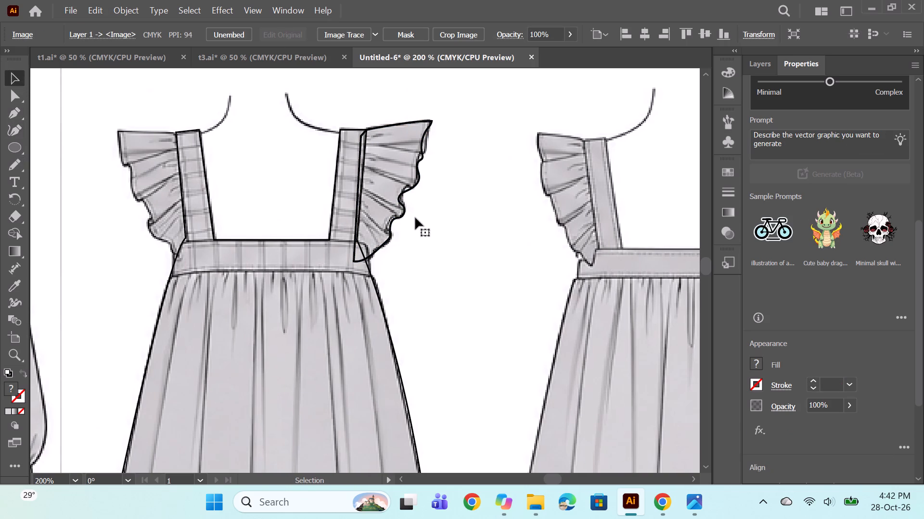
{"action": "left_click", "coordinate": [16, 160]}
{"action": "left_click", "coordinate": [20, 75]}
{"action": "left_click", "coordinate": [393, 219]}
{"action": "right_click", "coordinate": [393, 219]}
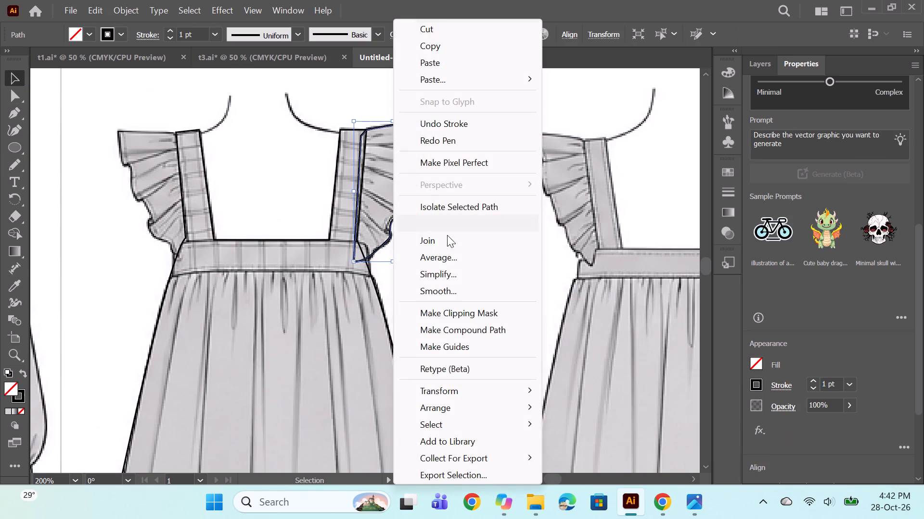
{"action": "left_click", "coordinate": [473, 392]}
{"action": "left_click", "coordinate": [569, 311]}
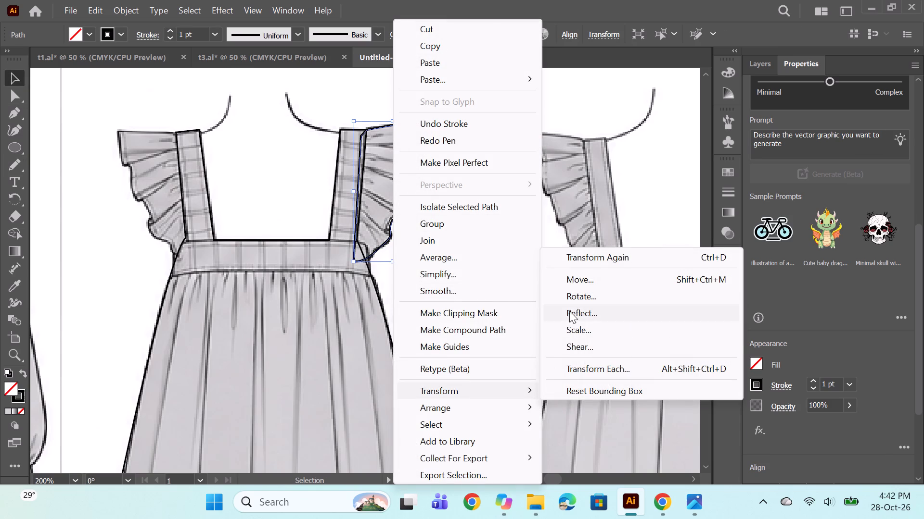
{"action": "left_click", "coordinate": [402, 346]}
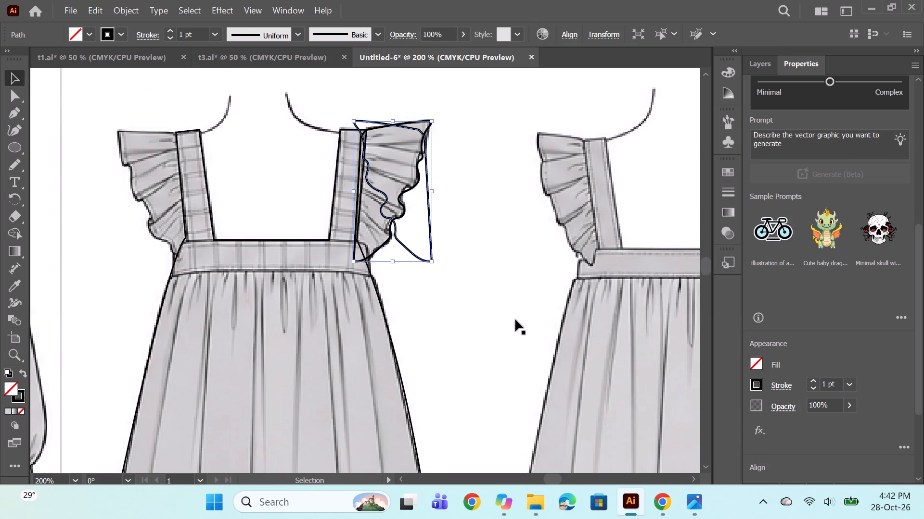
Move the mirrored ruffle copy across to the left shoulder, aligning its inner edge with the left strap, then deselect it.
{"action": "key", "text": "Left"}
{"action": "key", "text": "shift+Left"}
{"action": "key", "text": "shift+Left"}
{"action": "key", "text": "shift+Left"}
{"action": "key", "text": "shift+Left"}
{"action": "key", "text": "shift+Left"}
{"action": "key", "text": "shift+Left"}
{"action": "key", "text": "shift+Left"}
{"action": "key", "text": "shift+Left"}
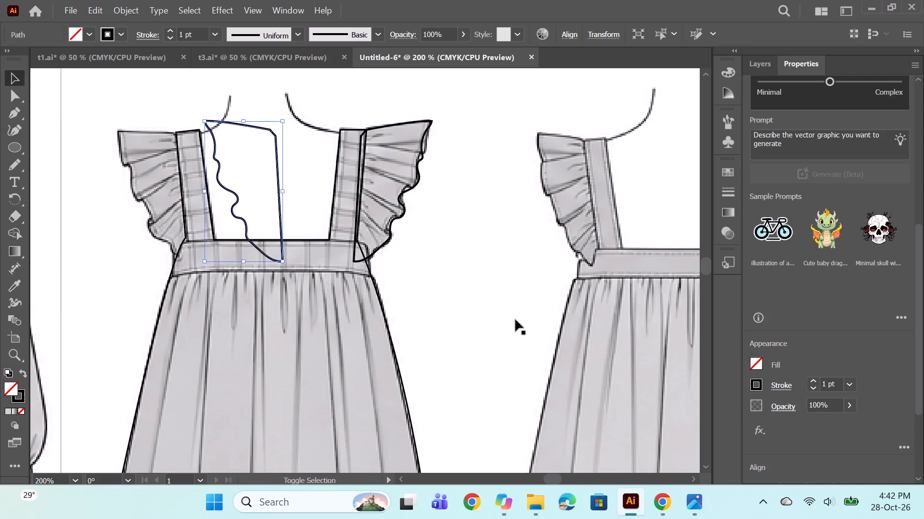
{"action": "key", "text": "shift+Left"}
{"action": "key", "text": "shift+Left"}
{"action": "key", "text": "shift+Left"}
{"action": "key", "text": "shift+Left"}
{"action": "key", "text": "shift+Right"}
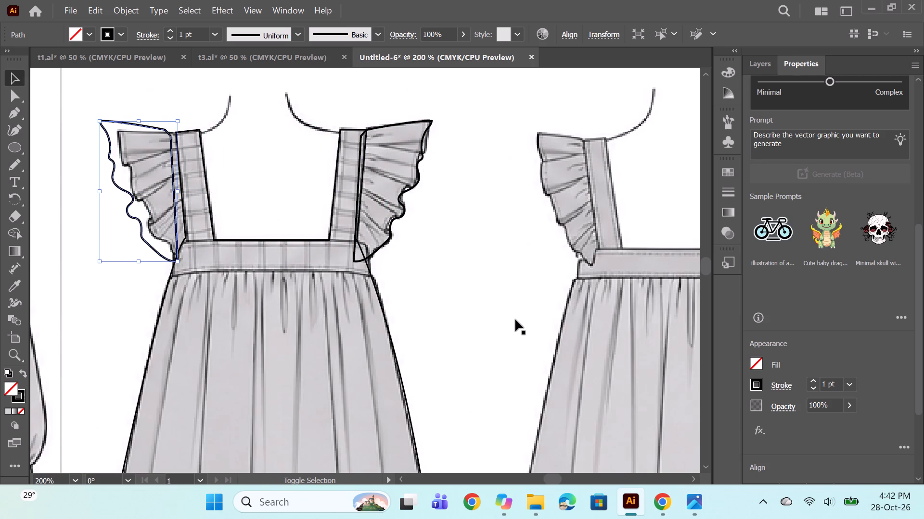
{"action": "key", "text": "Left"}
{"action": "key", "text": "Left"}
{"action": "key", "text": "Left"}
{"action": "key", "text": "Left"}
{"action": "key", "text": "Left"}
{"action": "key", "text": "Down"}
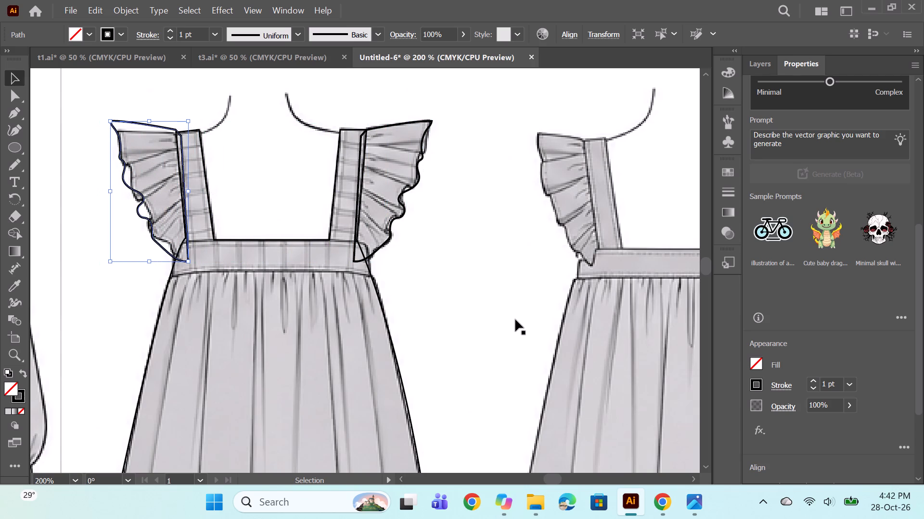
{"action": "key", "text": "Right"}
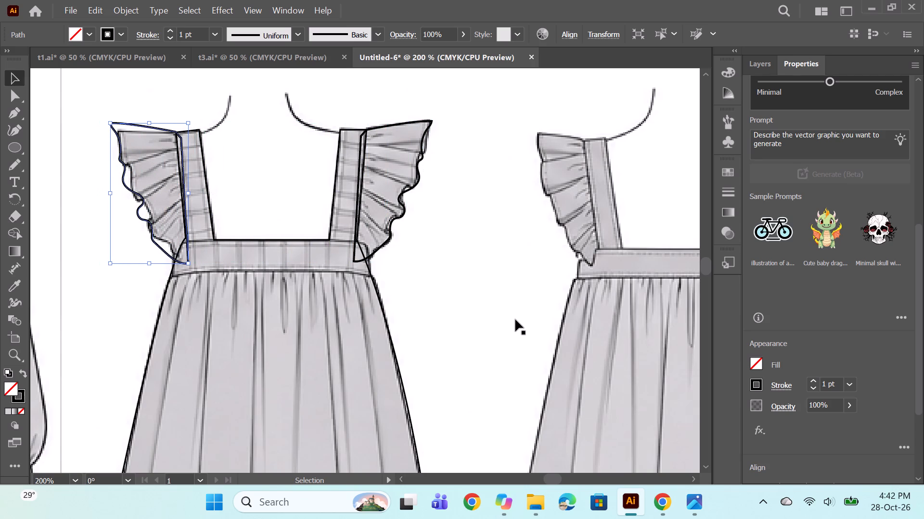
{"action": "left_click", "coordinate": [451, 290], "text": "ctrl"}
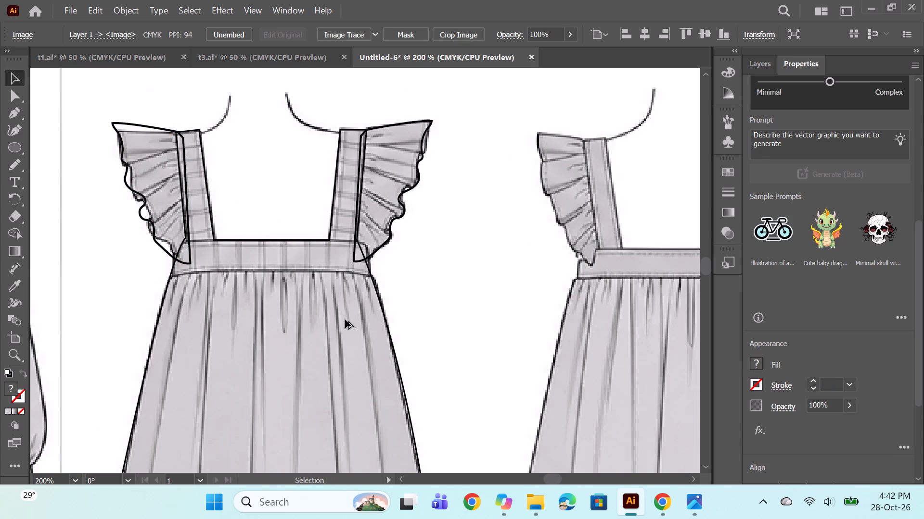
Hide the reference image.
{"action": "scroll", "coordinate": [345, 320], "scroll_direction": "down", "scroll_amount": 2, "text": "alt"}
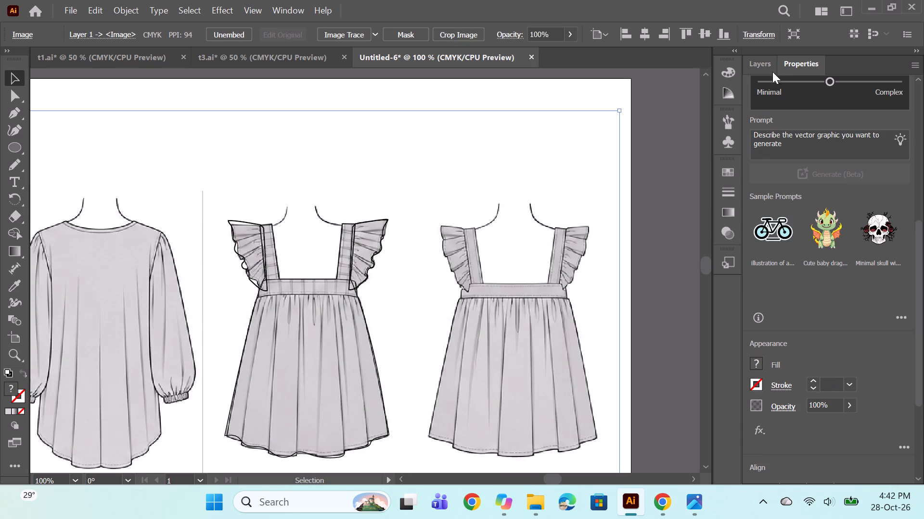
{"action": "left_click", "coordinate": [768, 59]}
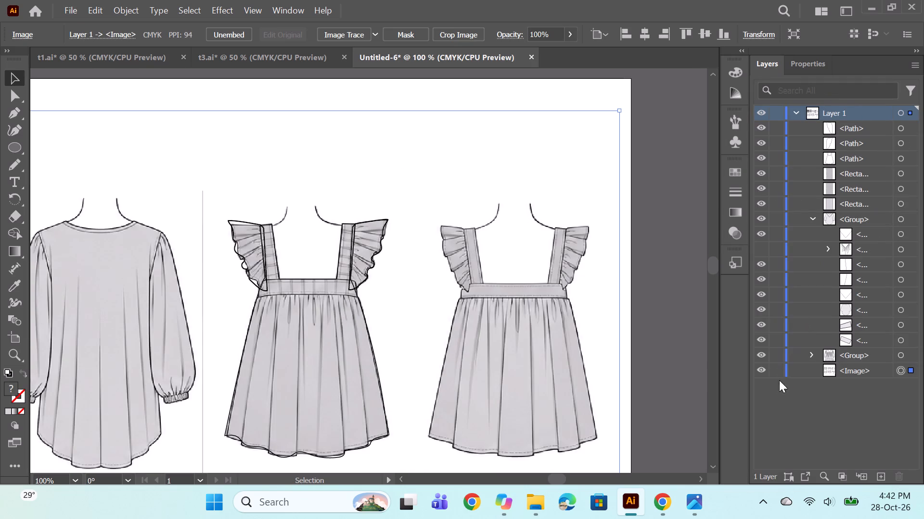
{"action": "left_click", "coordinate": [766, 369]}
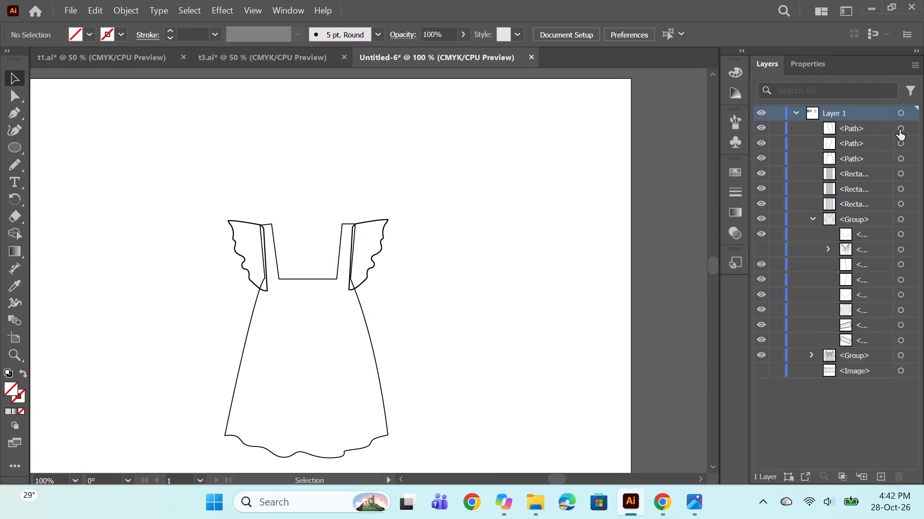
Fill the body outline and both shoulder ruffles with a light grey swatch.
{"action": "left_click", "coordinate": [899, 130]}
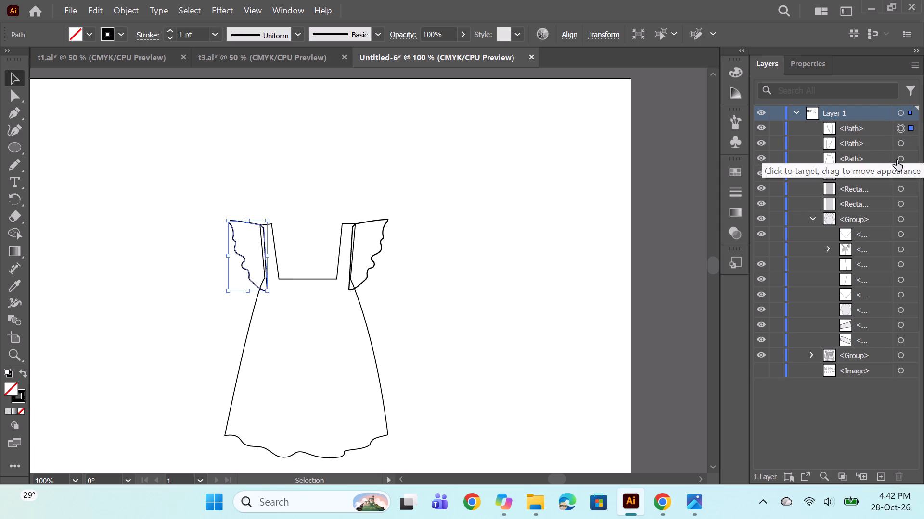
{"action": "left_click", "coordinate": [901, 161], "text": "shift"}
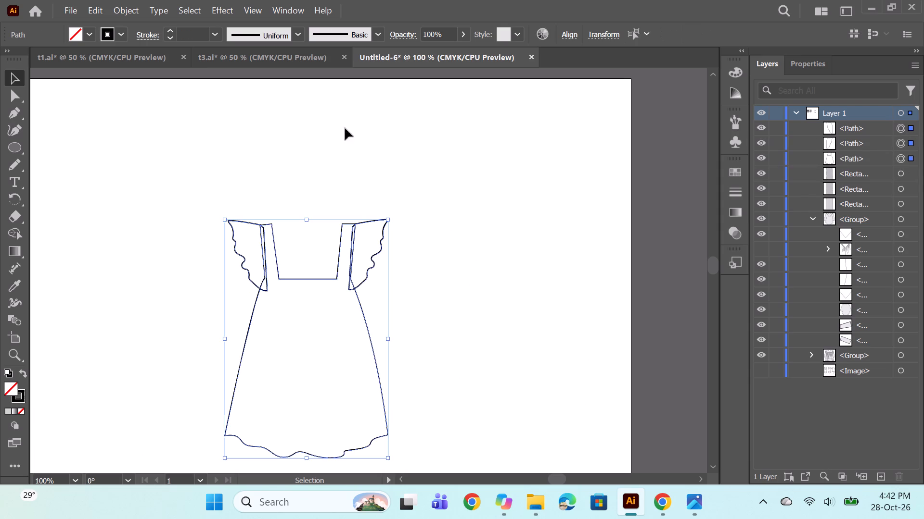
{"action": "left_click", "coordinate": [90, 35]}
{"action": "left_click", "coordinate": [110, 99]}
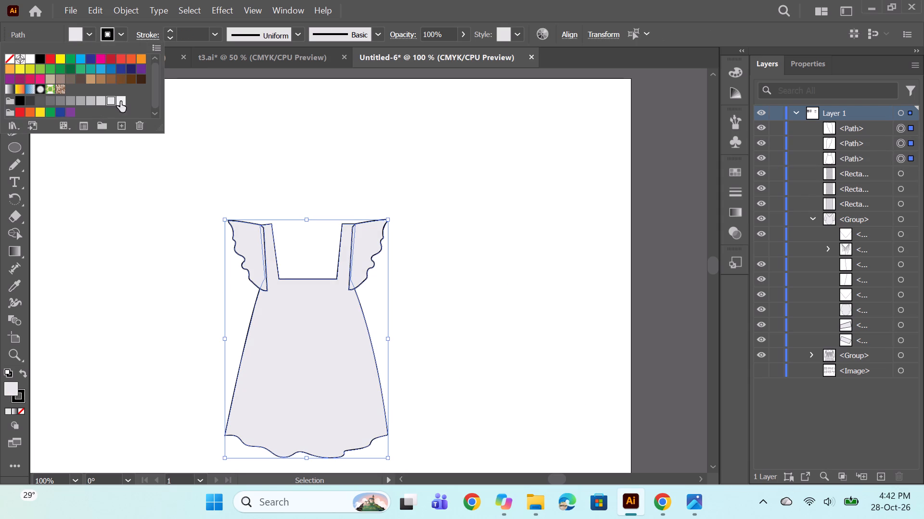
Reorder the paths so the body outline is stacked above both shoulder ruffles.
{"action": "left_click_drag", "start_coordinate": [857, 126], "coordinate": [855, 164]}
{"action": "left_click_drag", "start_coordinate": [855, 127], "coordinate": [850, 164]}
{"action": "left_click_drag", "start_coordinate": [856, 124], "coordinate": [856, 150]}
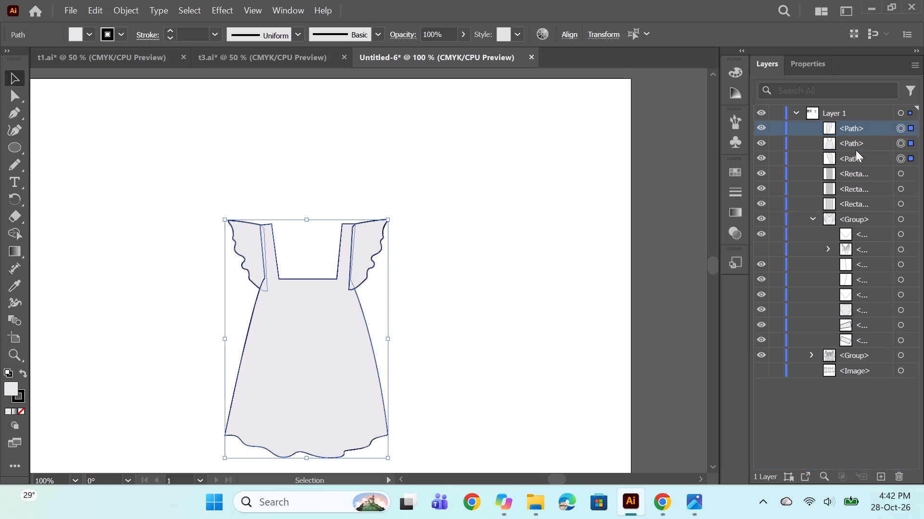
Move the three loose rectangles into the expanded group directly below them in the stacking order.
{"action": "left_click", "coordinate": [902, 172]}
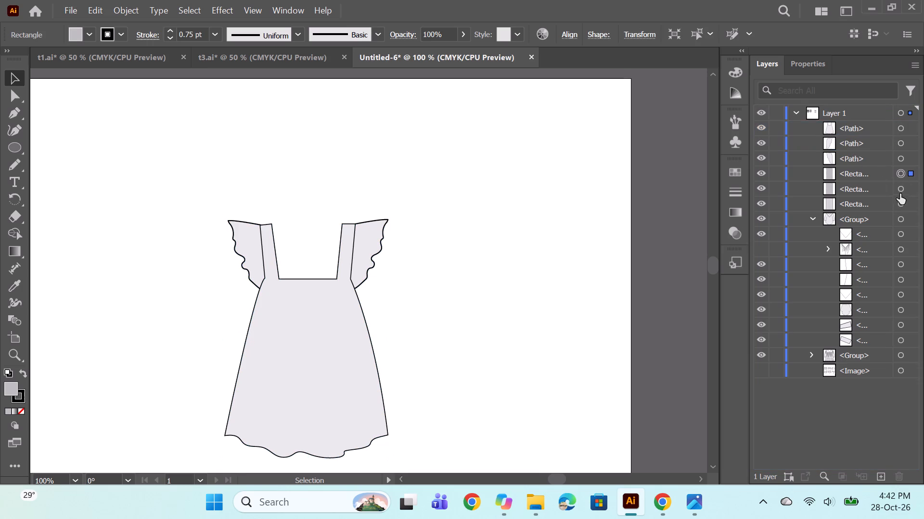
{"action": "left_click", "coordinate": [901, 203], "text": "shift"}
{"action": "left_click", "coordinate": [865, 173]}
{"action": "left_click", "coordinate": [867, 203], "text": "shift"}
{"action": "left_click_drag", "start_coordinate": [871, 187], "coordinate": [869, 194]}
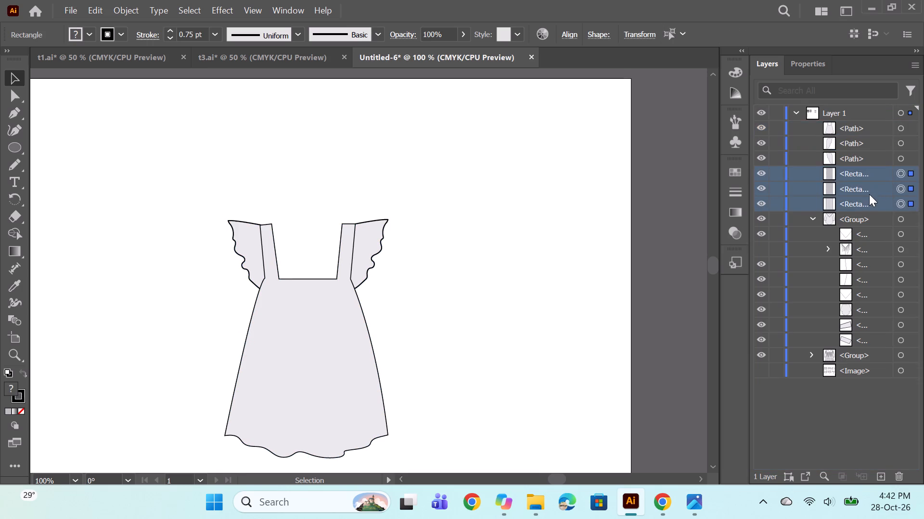
{"action": "left_click_drag", "start_coordinate": [869, 194], "coordinate": [864, 219]}
{"action": "left_click", "coordinate": [867, 454]}
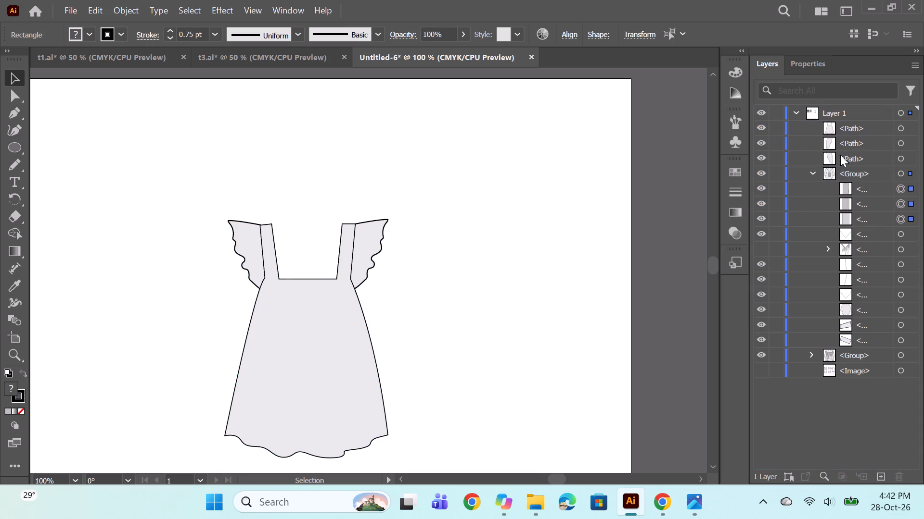
Draw a dashed stitch line with the Pen tool just outside the square neckline, down the left strap, across, and up the right strap.
{"action": "scroll", "coordinate": [416, 246], "scroll_direction": "down", "scroll_amount": 2, "text": "alt"}
{"action": "scroll", "coordinate": [425, 264], "scroll_direction": "up", "scroll_amount": 1, "text": "alt"}
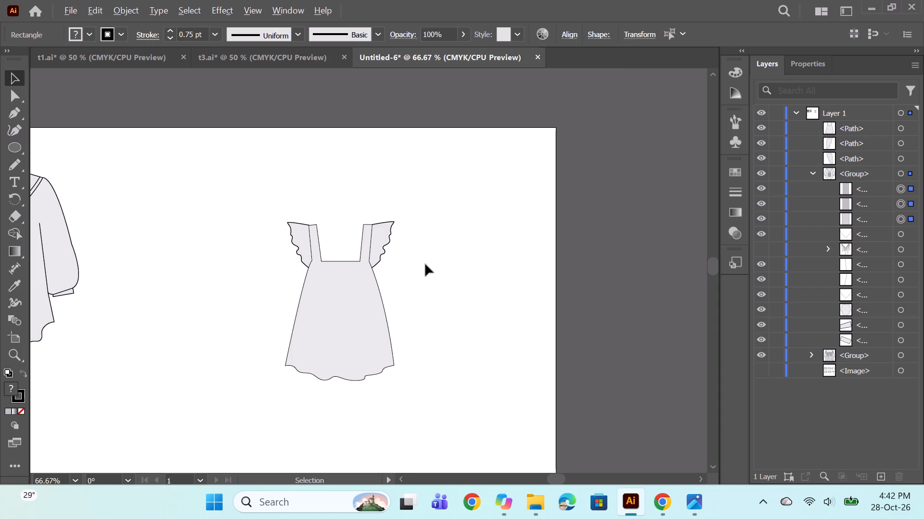
{"action": "scroll", "coordinate": [423, 255], "scroll_direction": "up", "scroll_amount": 1, "text": "alt"}
{"action": "left_click", "coordinate": [9, 113]}
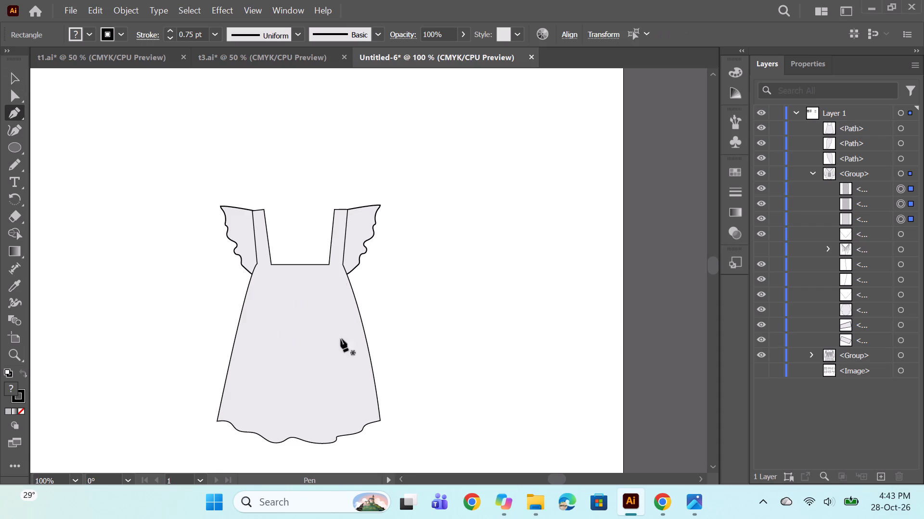
{"action": "scroll", "coordinate": [265, 311], "scroll_direction": "up", "scroll_amount": 1, "text": "alt"}
{"action": "scroll", "coordinate": [274, 291], "scroll_direction": "down", "scroll_amount": 3, "text": "alt"}
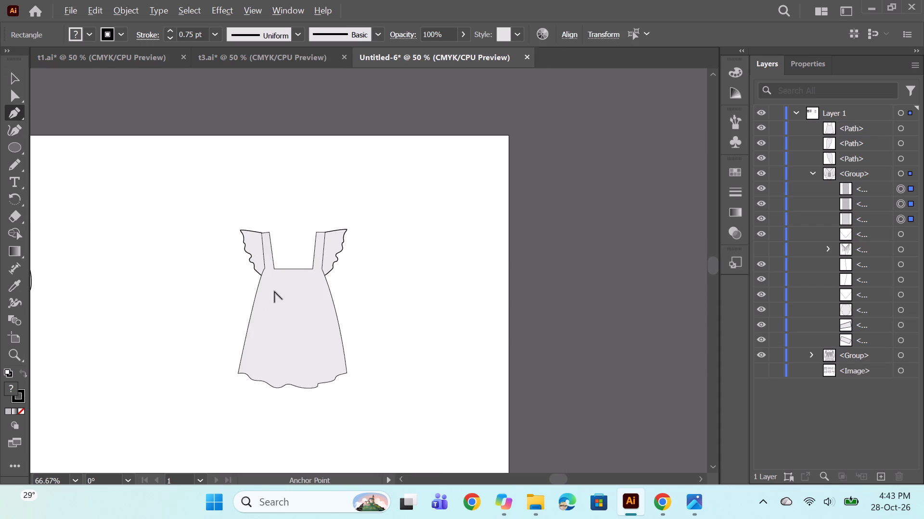
{"action": "scroll", "coordinate": [307, 262], "scroll_direction": "up", "scroll_amount": 3, "text": "alt"}
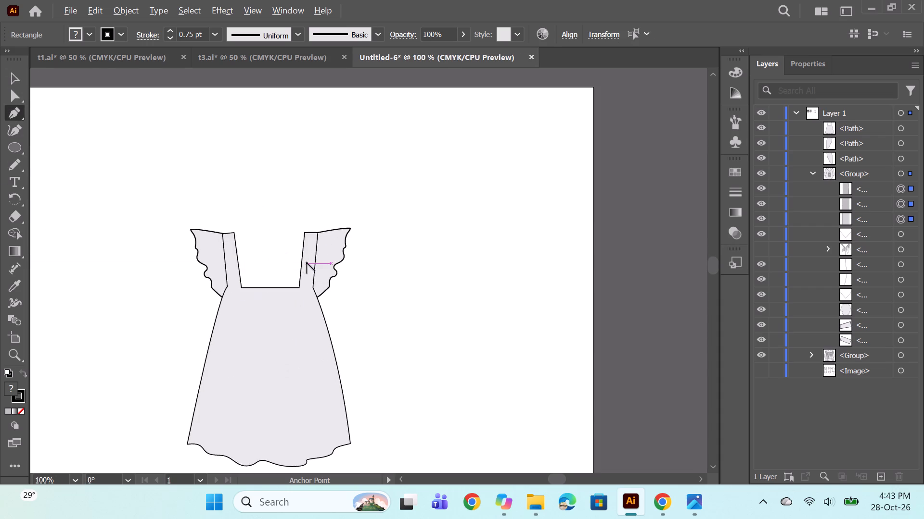
{"action": "scroll", "coordinate": [298, 210], "scroll_direction": "up", "scroll_amount": 1, "text": "alt"}
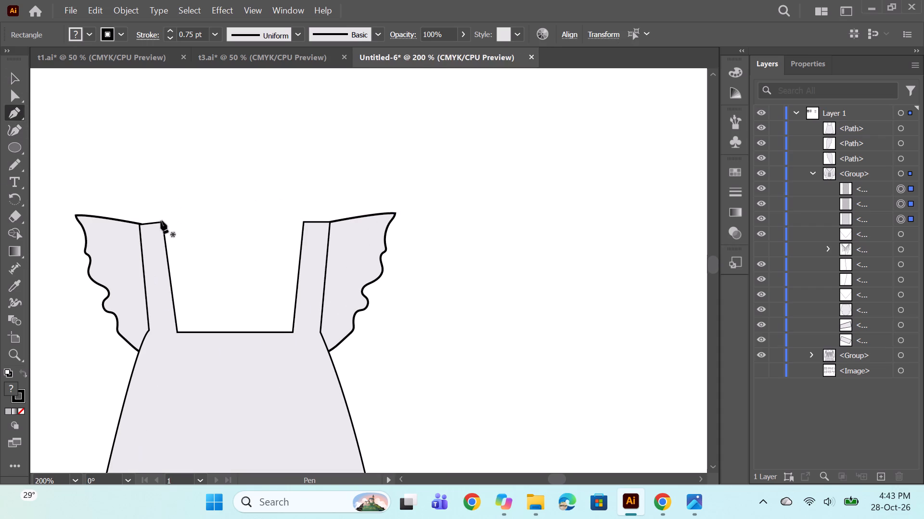
{"action": "left_click", "coordinate": [156, 222]}
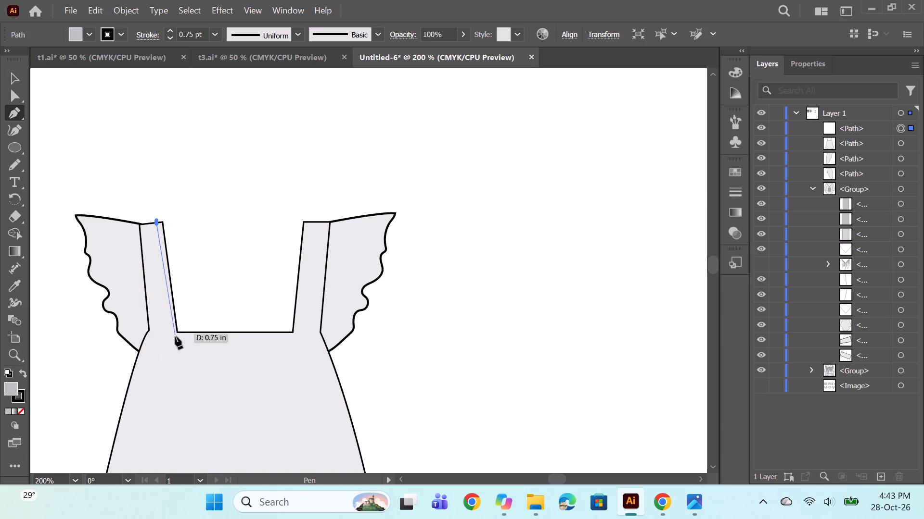
{"action": "left_click", "coordinate": [170, 337]}
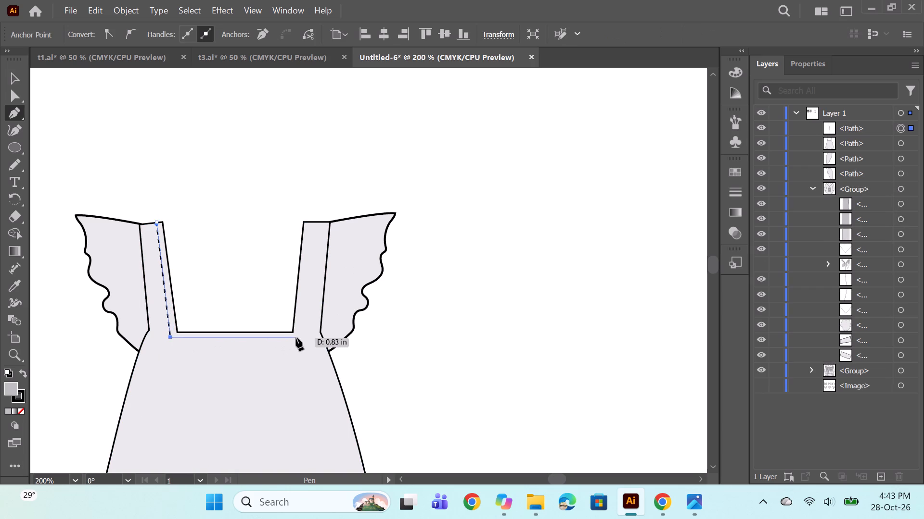
{"action": "left_click", "coordinate": [297, 341]}
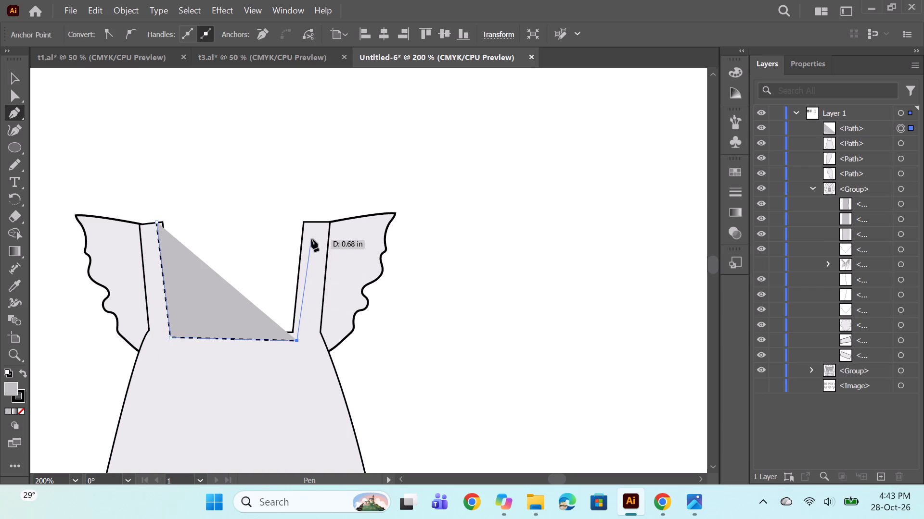
{"action": "left_click", "coordinate": [310, 221]}
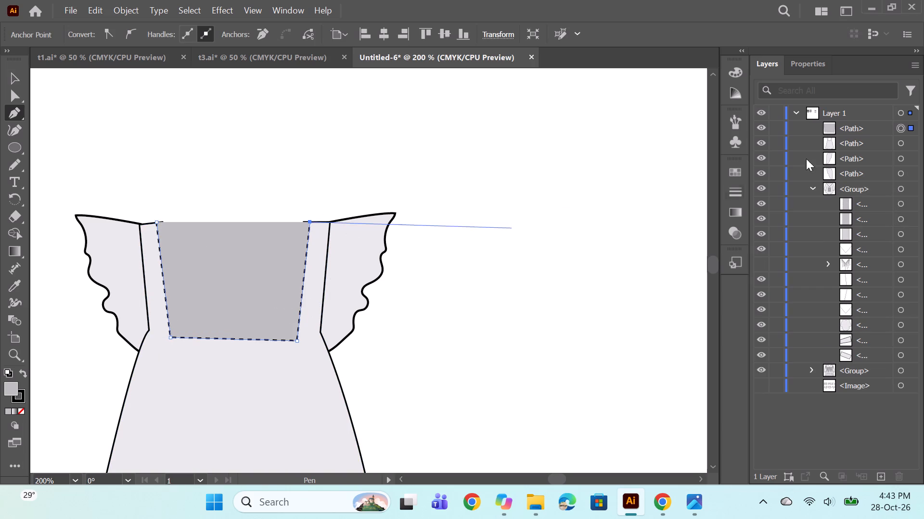
Remove the grey fill from the dashed neckline stitch line so it has no fill.
{"action": "left_click", "coordinate": [815, 59]}
{"action": "left_click", "coordinate": [755, 358]}
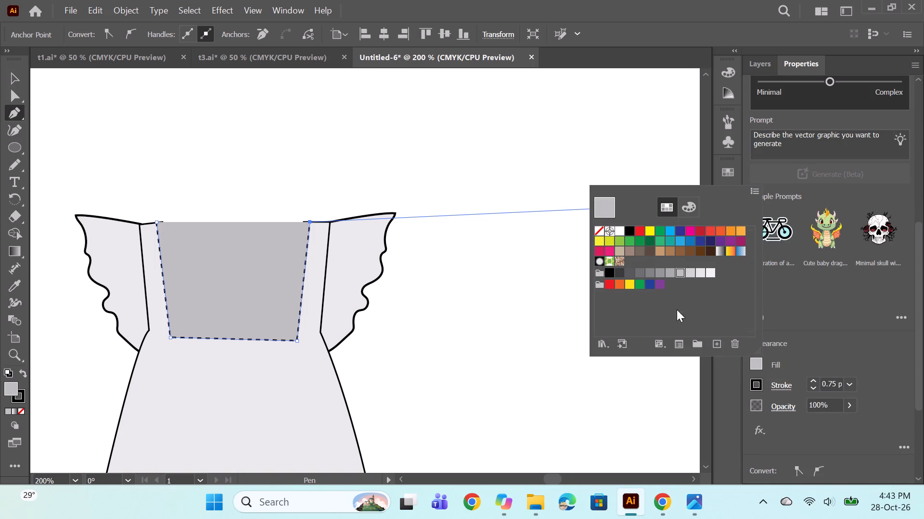
{"action": "left_click", "coordinate": [601, 229]}
{"action": "left_click", "coordinate": [464, 276], "text": "ctrl"}
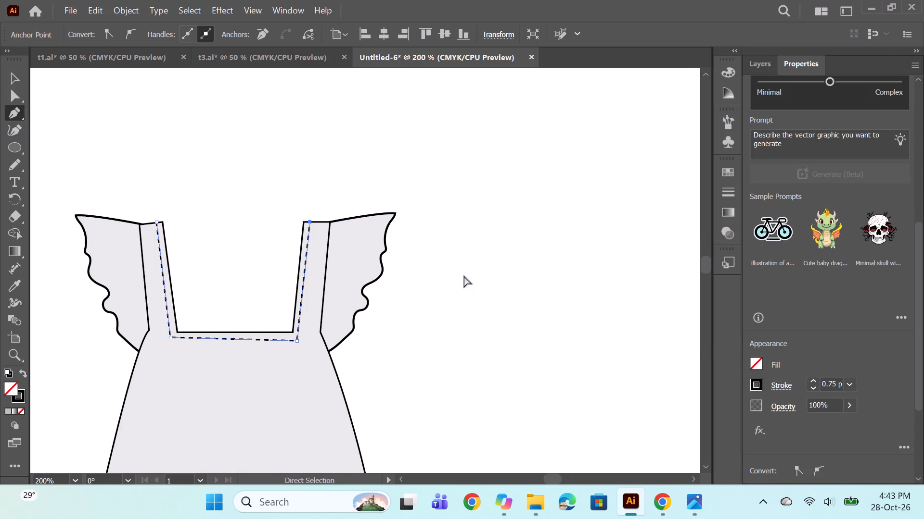
{"action": "left_click", "coordinate": [210, 192], "text": "ctrl"}
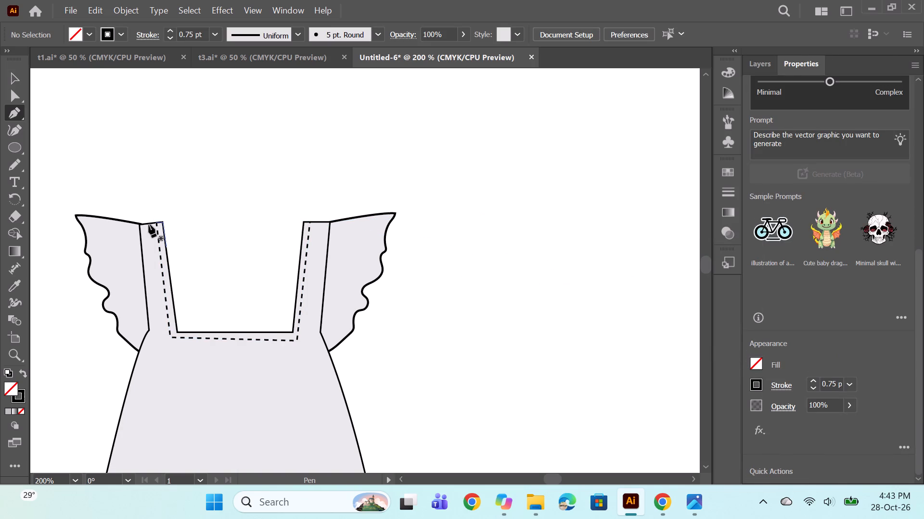
Draw a second dashed stitch line with the Pen tool, parallel to and just outside the first one around the square neckline.
{"action": "left_click", "coordinate": [152, 223]}
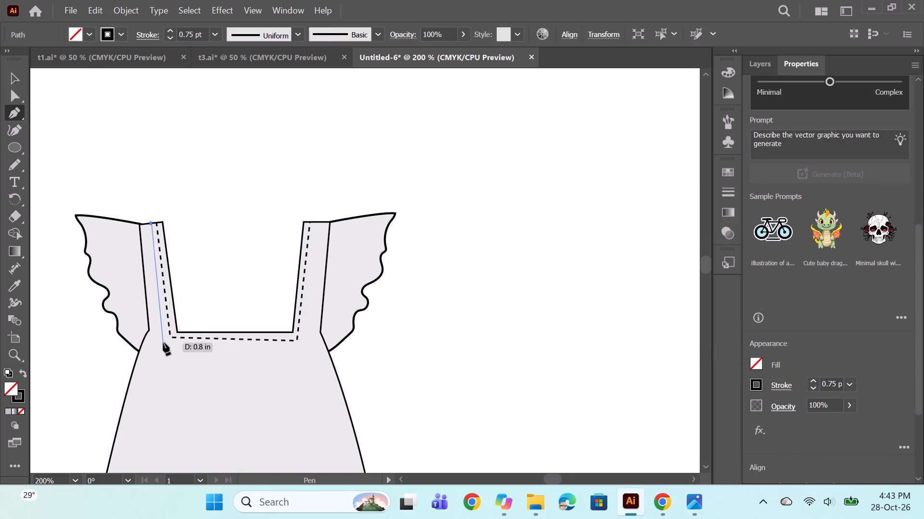
{"action": "left_click", "coordinate": [164, 343]}
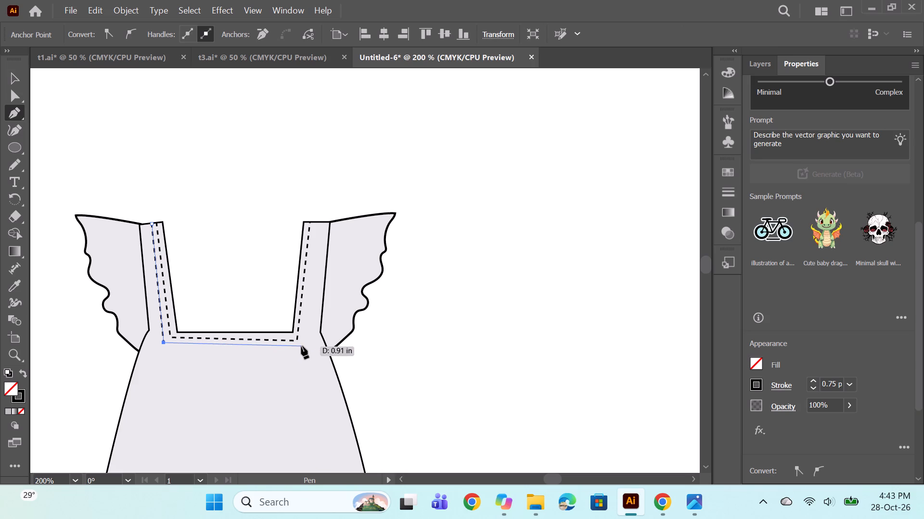
{"action": "left_click", "coordinate": [302, 346]}
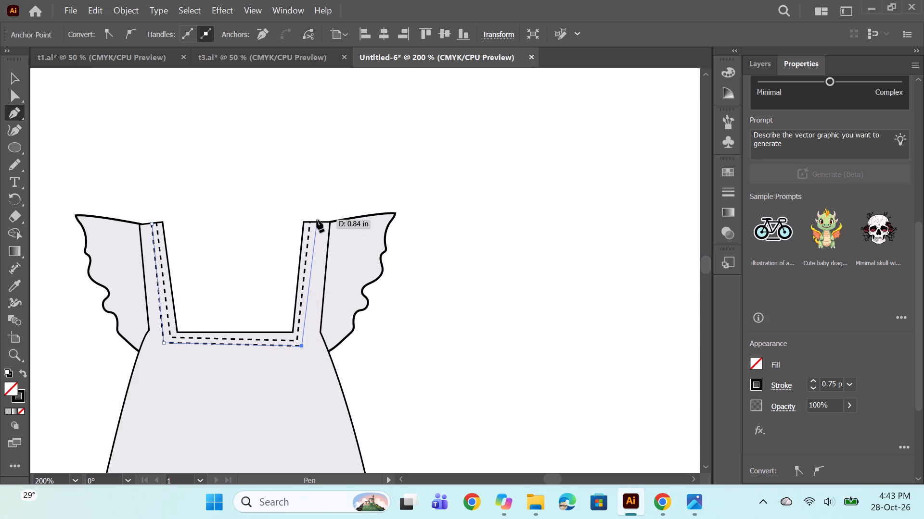
{"action": "left_click", "coordinate": [316, 221]}
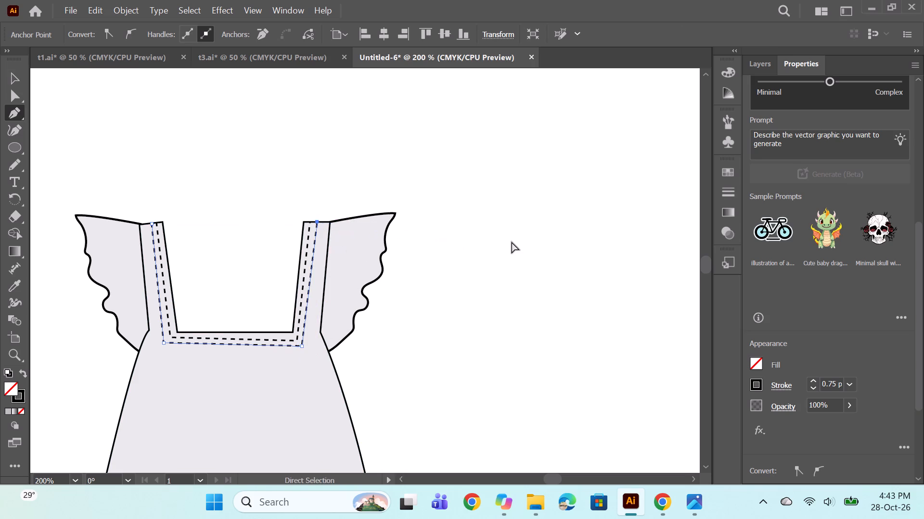
{"action": "left_click", "coordinate": [512, 242], "text": "ctrl"}
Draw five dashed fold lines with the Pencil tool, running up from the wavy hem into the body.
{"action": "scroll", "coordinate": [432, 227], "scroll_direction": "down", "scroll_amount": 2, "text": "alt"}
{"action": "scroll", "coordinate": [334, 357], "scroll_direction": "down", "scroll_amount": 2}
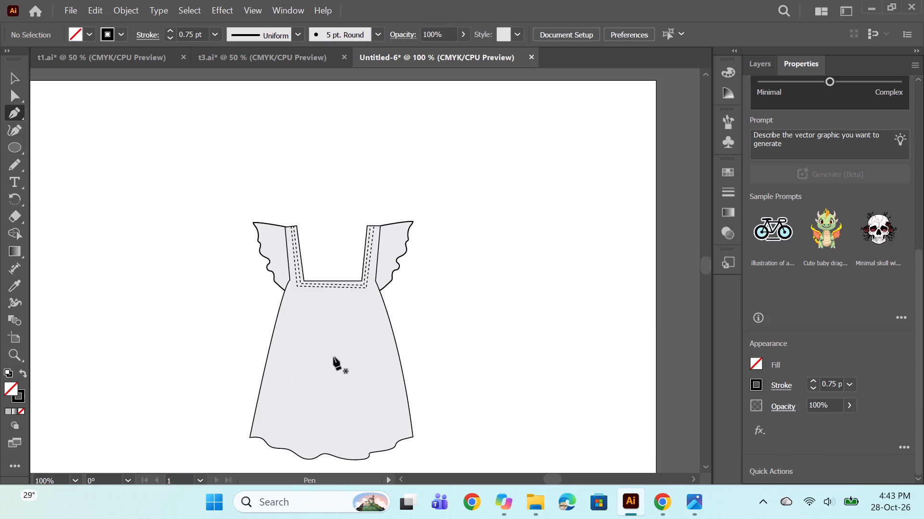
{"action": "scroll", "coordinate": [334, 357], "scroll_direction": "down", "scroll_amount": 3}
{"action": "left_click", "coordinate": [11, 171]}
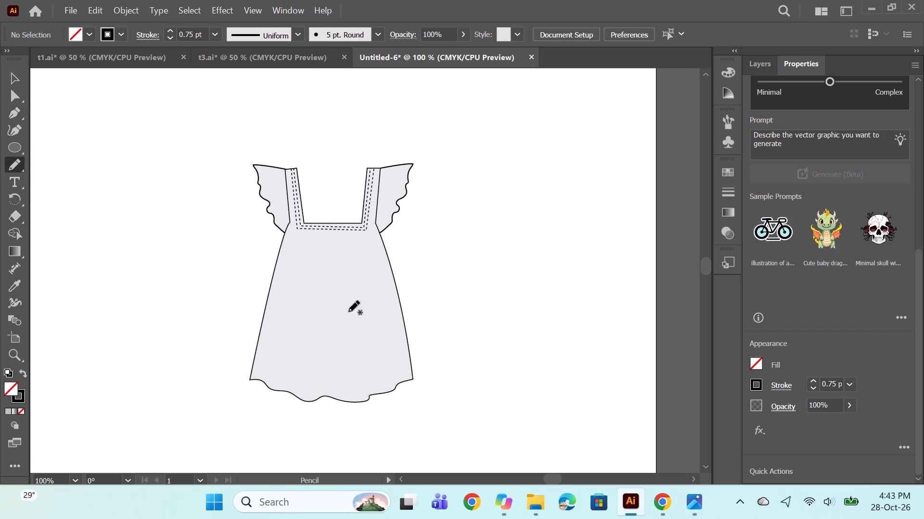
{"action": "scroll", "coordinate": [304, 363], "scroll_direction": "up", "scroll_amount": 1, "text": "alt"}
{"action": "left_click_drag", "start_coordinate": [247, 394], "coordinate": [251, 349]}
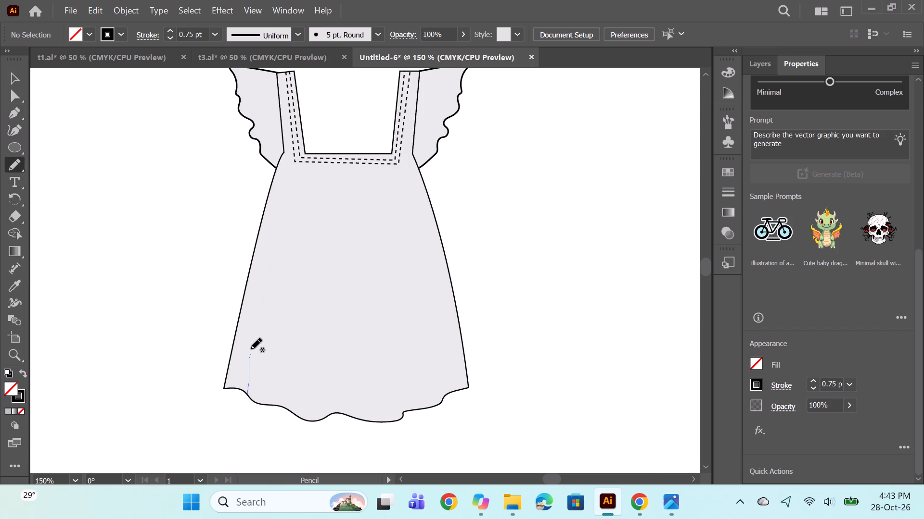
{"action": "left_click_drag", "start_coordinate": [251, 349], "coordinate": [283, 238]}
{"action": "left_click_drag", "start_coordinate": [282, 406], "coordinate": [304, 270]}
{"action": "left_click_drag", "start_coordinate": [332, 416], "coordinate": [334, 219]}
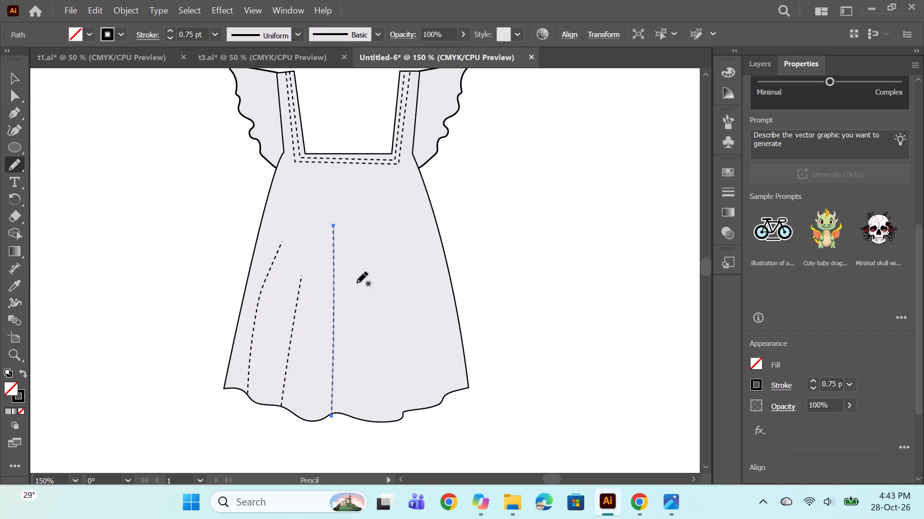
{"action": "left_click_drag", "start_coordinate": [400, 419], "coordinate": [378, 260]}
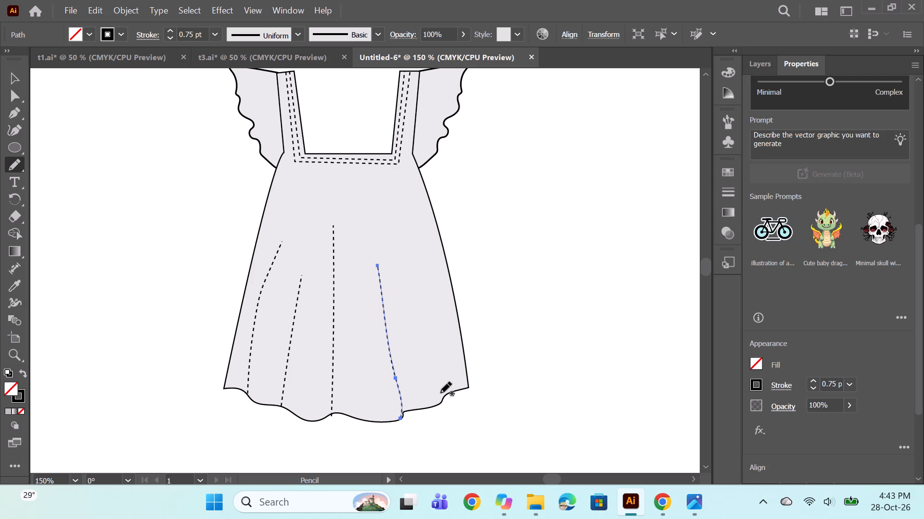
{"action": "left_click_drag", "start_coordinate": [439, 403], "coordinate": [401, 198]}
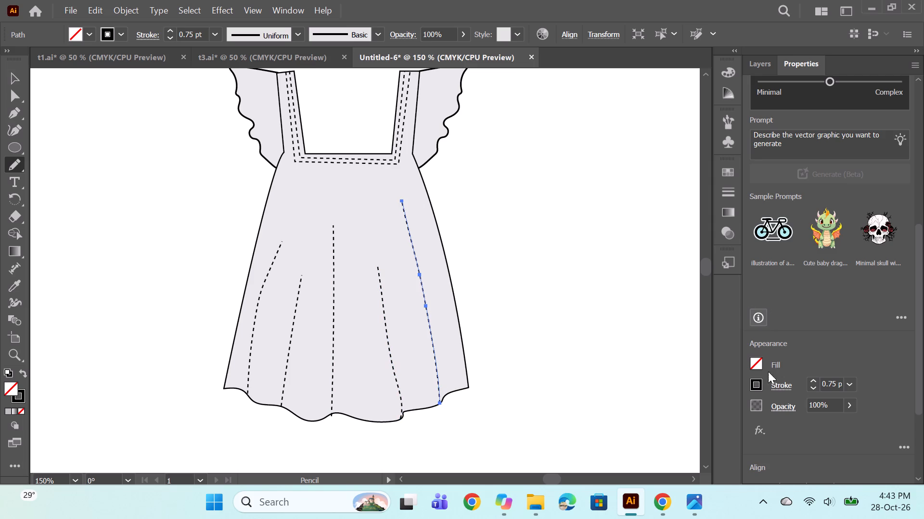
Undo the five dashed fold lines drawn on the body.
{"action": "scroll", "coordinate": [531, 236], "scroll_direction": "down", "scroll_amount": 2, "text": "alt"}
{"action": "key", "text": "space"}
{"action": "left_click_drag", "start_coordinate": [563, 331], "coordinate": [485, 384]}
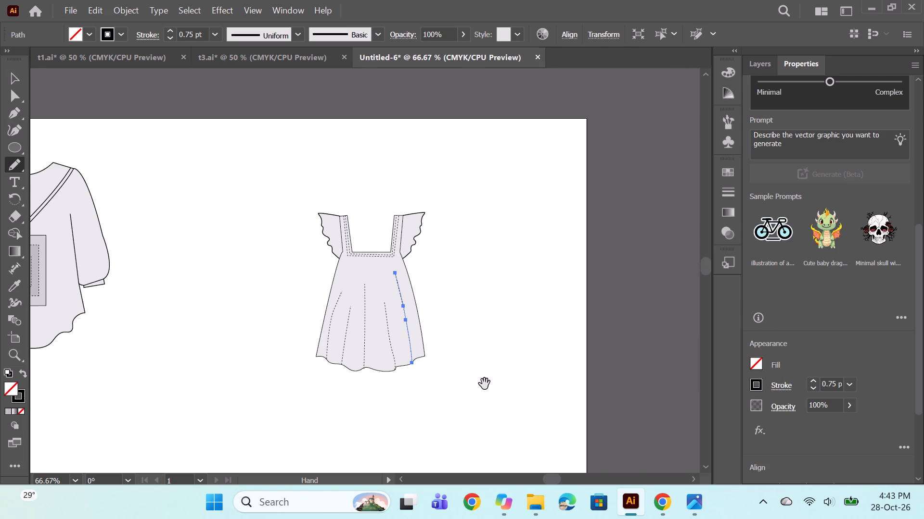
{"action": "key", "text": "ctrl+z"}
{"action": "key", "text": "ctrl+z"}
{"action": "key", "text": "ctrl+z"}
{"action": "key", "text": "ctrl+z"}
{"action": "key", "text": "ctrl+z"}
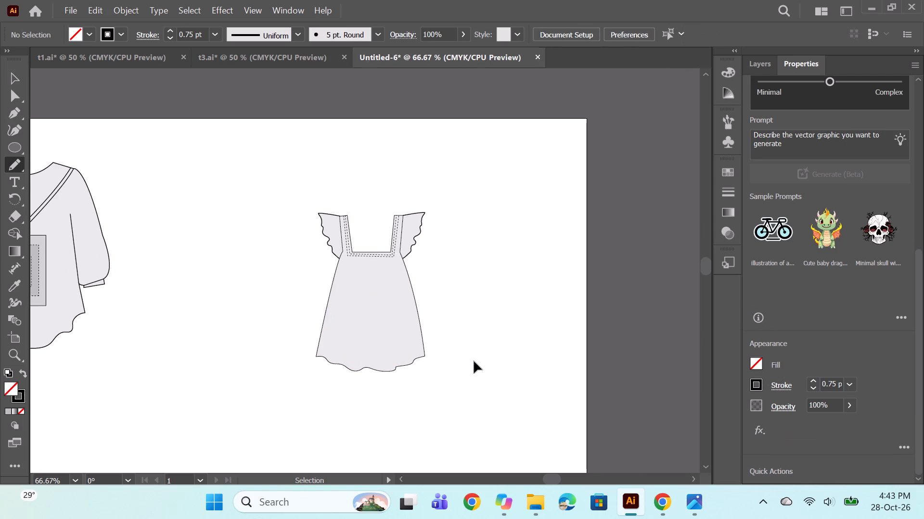
Draw a slightly curved seam line with the Pen tool between the outer base points of both straps, with the dashed stroke turned off.
{"action": "scroll", "coordinate": [407, 218], "scroll_direction": "down", "scroll_amount": 1, "text": "alt"}
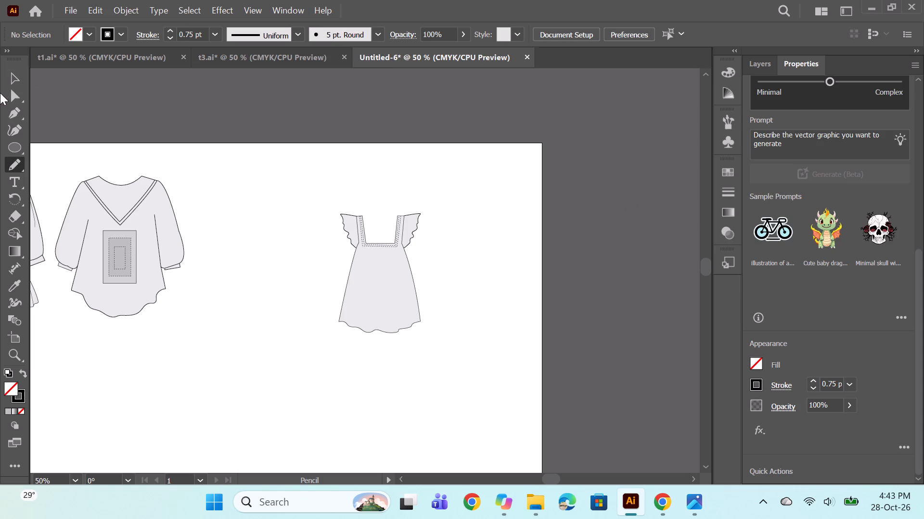
{"action": "left_click", "coordinate": [10, 79]}
{"action": "left_click", "coordinate": [753, 66]}
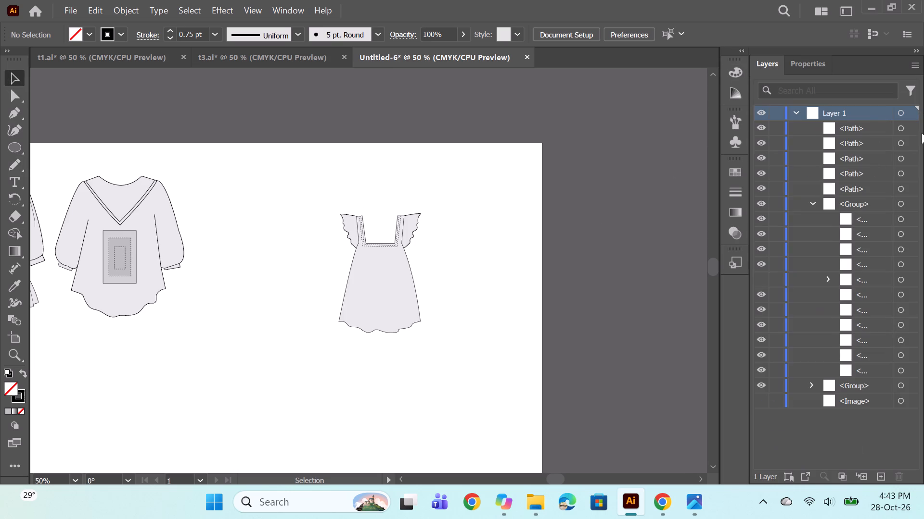
{"action": "left_click", "coordinate": [899, 126]}
{"action": "scroll", "coordinate": [371, 235], "scroll_direction": "up", "scroll_amount": 2, "text": "alt"}
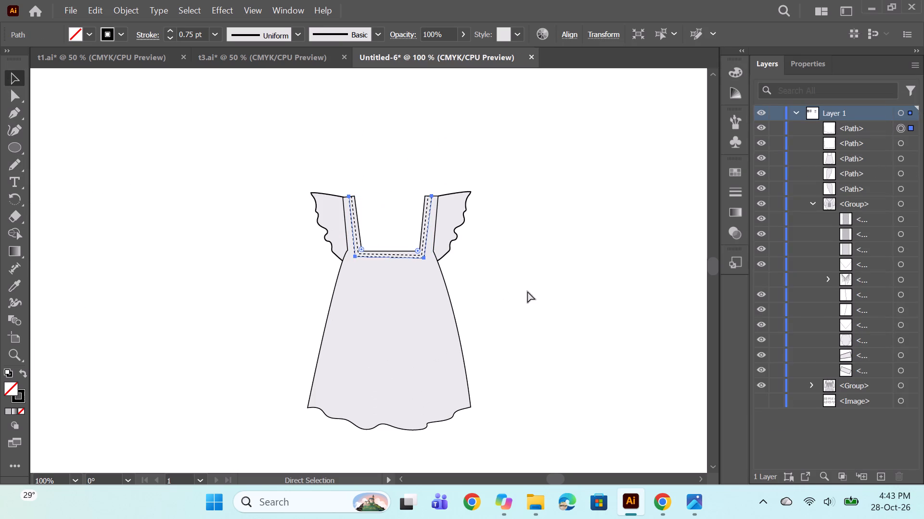
{"action": "left_click", "coordinate": [11, 117]}
{"action": "left_click", "coordinate": [583, 229], "text": "ctrl"}
{"action": "scroll", "coordinate": [444, 256], "scroll_direction": "up", "scroll_amount": 2, "text": "alt"}
{"action": "scroll", "coordinate": [261, 247], "scroll_direction": "up", "scroll_amount": 1, "text": "alt"}
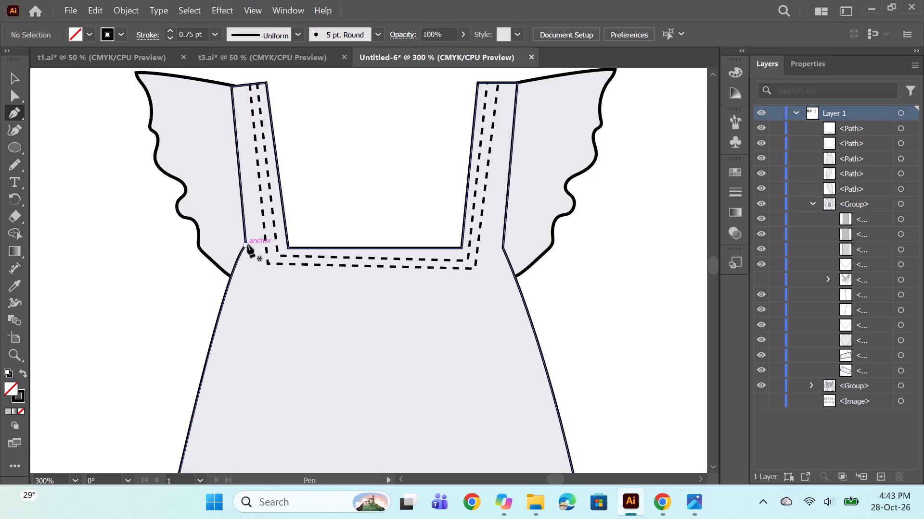
{"action": "left_click", "coordinate": [247, 245]}
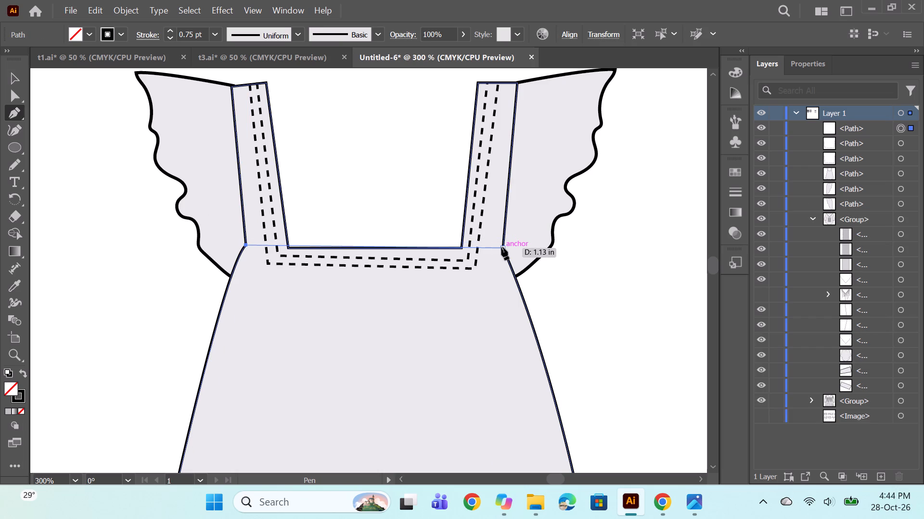
{"action": "left_click_drag", "start_coordinate": [501, 247], "coordinate": [542, 255]}
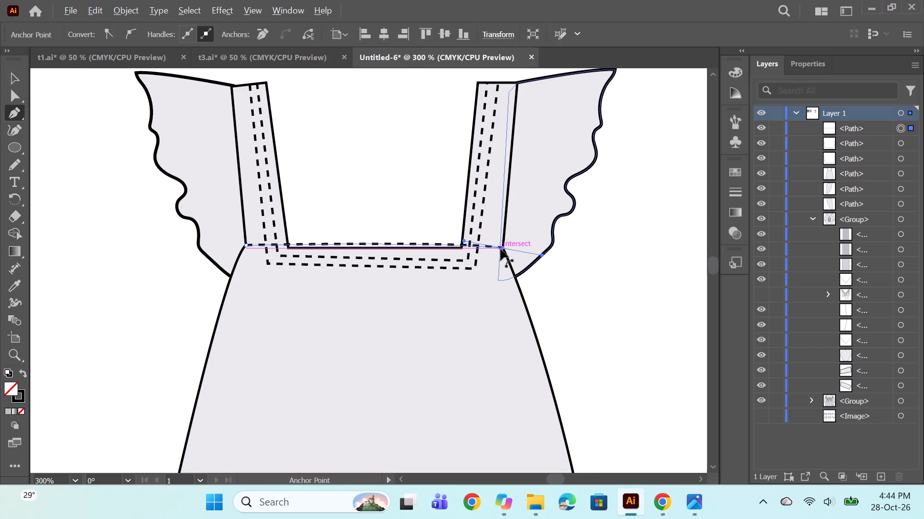
{"action": "left_click", "coordinate": [502, 247], "text": "alt"}
{"action": "left_click", "coordinate": [734, 198]}
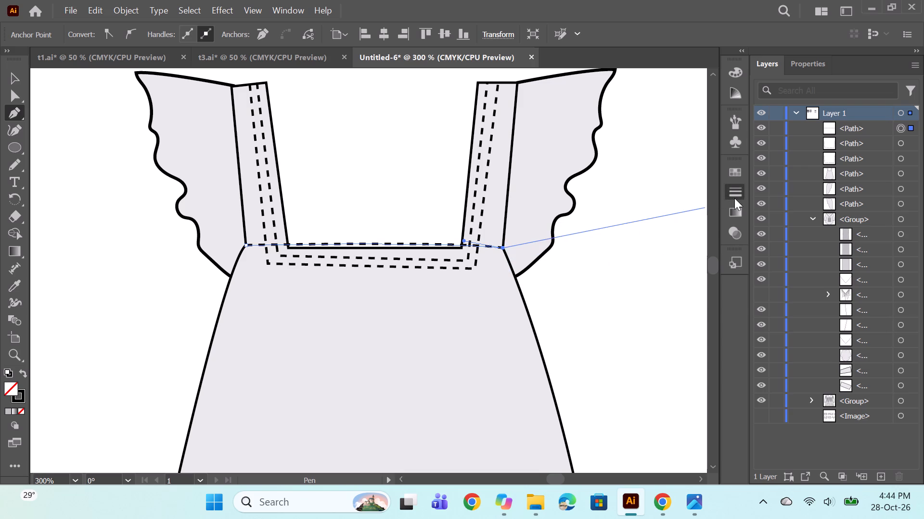
{"action": "left_click", "coordinate": [564, 270]}
{"action": "left_click", "coordinate": [593, 330], "text": "ctrl"}
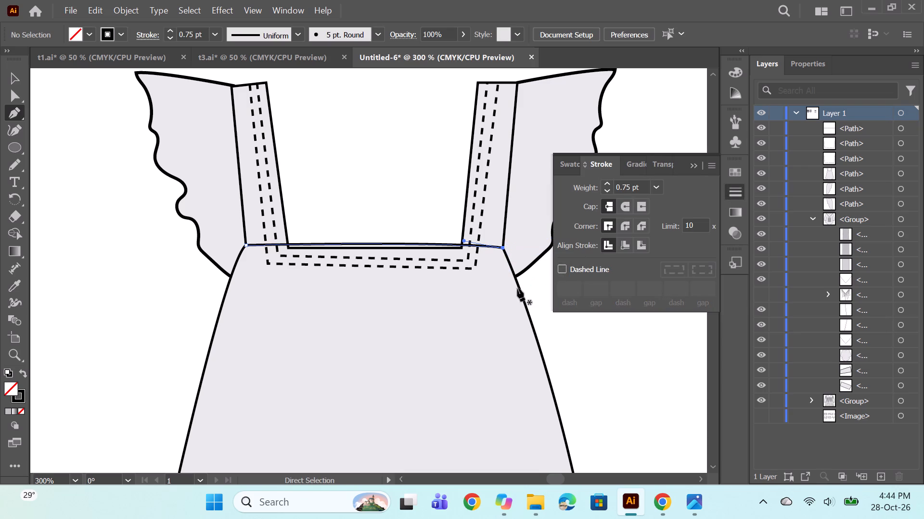
Draw a second solid, upward-curved seam line across the body from side edge to side edge, just below the ruffle ends.
{"action": "left_click", "coordinate": [228, 282]}
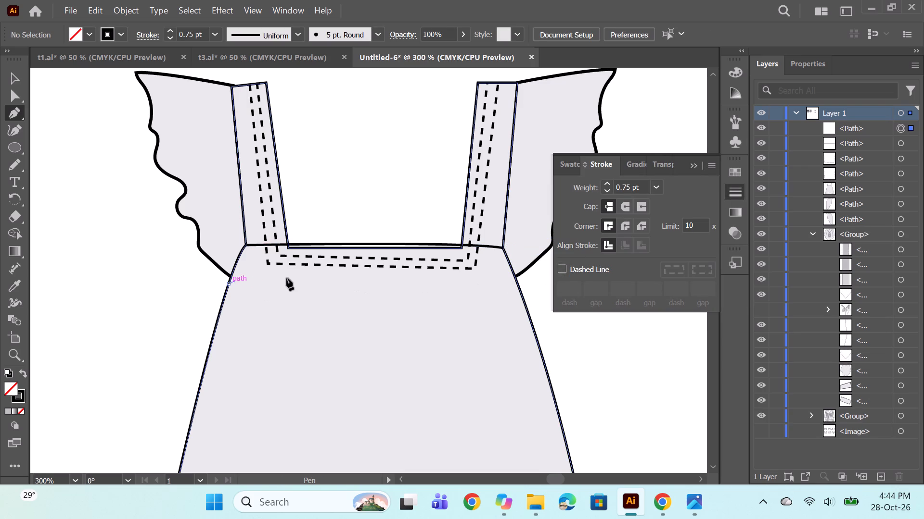
{"action": "left_click_drag", "start_coordinate": [518, 287], "coordinate": [519, 289]}
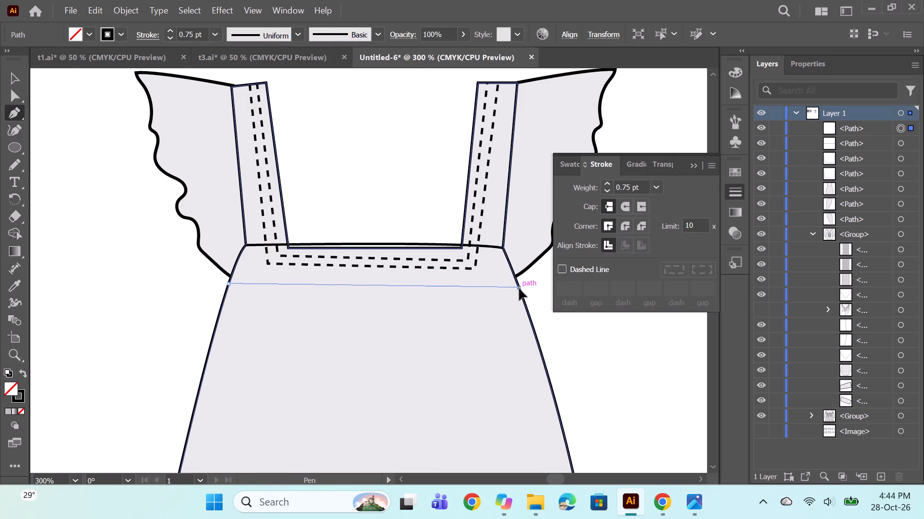
{"action": "left_click_drag", "start_coordinate": [519, 289], "coordinate": [598, 299]}
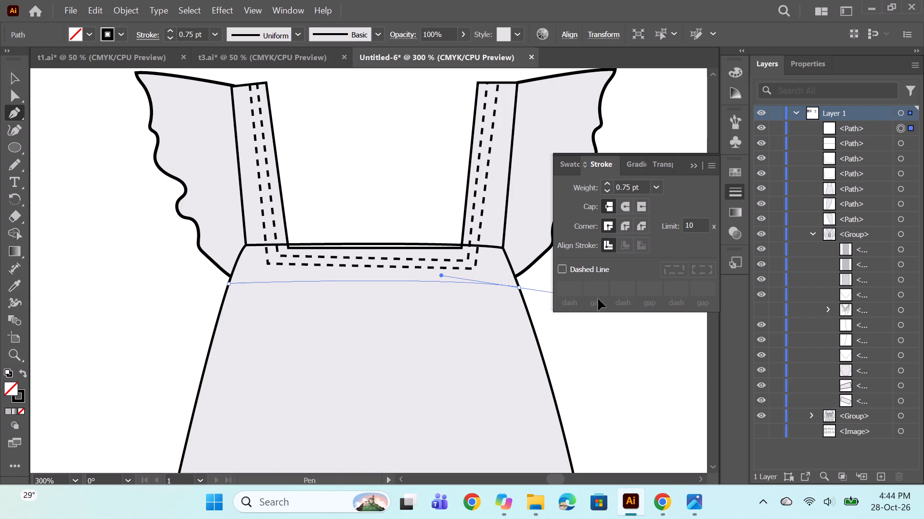
{"action": "left_click_drag", "start_coordinate": [598, 299], "coordinate": [621, 301]}
{"action": "left_click", "coordinate": [629, 339], "text": "alt"}
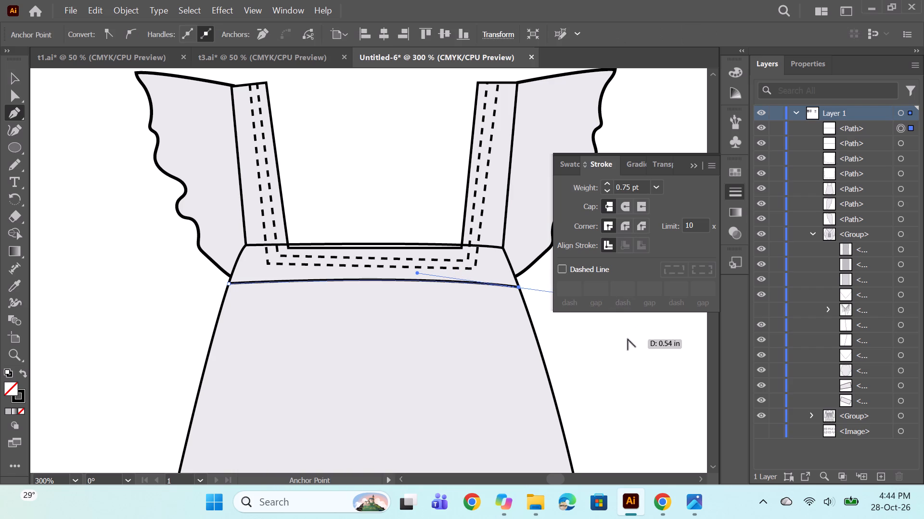
Move the body outline's left neckline corner anchor up onto the seam line between the strap bases.
{"action": "scroll", "coordinate": [400, 268], "scroll_direction": "up", "scroll_amount": 1, "text": "alt"}
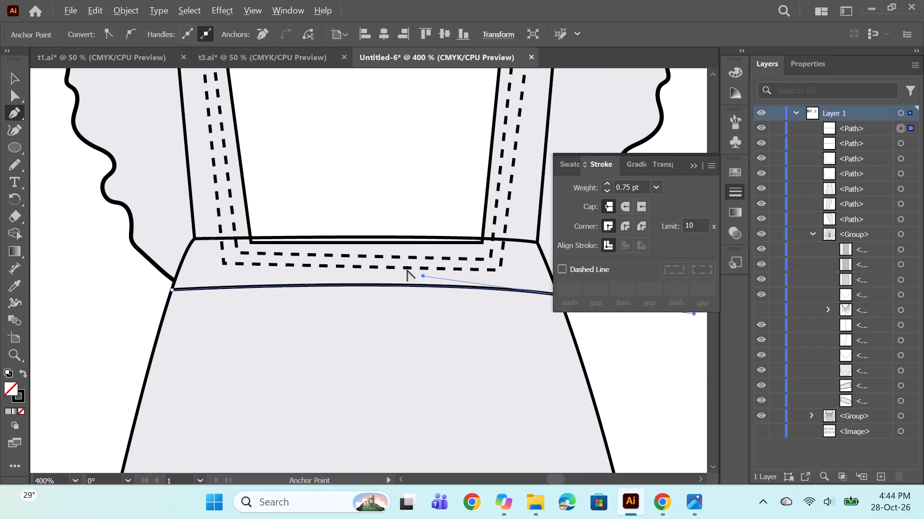
{"action": "double_click", "coordinate": [252, 245], "text": "ctrl"}
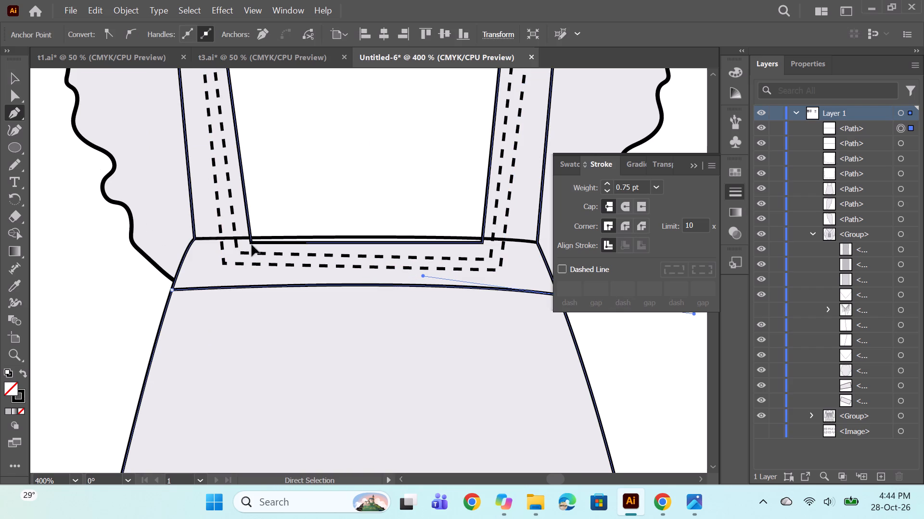
{"action": "left_click_drag", "start_coordinate": [251, 245], "coordinate": [250, 239], "text": "ctrl"}
{"action": "key", "text": "ctrl+z"}
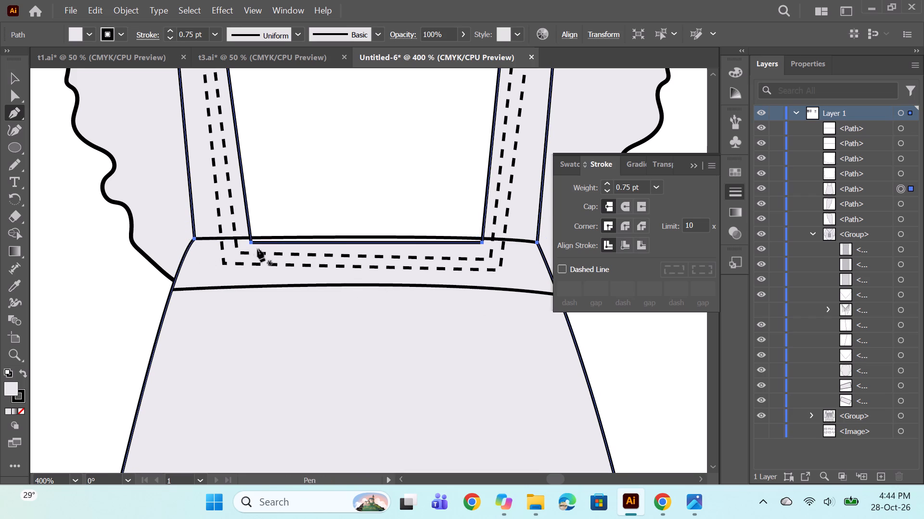
{"action": "scroll", "coordinate": [262, 247], "scroll_direction": "up", "scroll_amount": 1, "text": "alt"}
{"action": "left_click", "coordinate": [245, 245], "text": "ctrl"}
{"action": "left_click_drag", "start_coordinate": [246, 245], "coordinate": [244, 238], "text": "ctrl"}
Raise the right neckline corner anchor onto the same seam line and nudge the left corner anchor to meet it.
{"action": "scroll", "coordinate": [292, 267], "scroll_direction": "down", "scroll_amount": 1, "text": "alt"}
{"action": "key", "text": "space"}
{"action": "left_click_drag", "start_coordinate": [322, 307], "coordinate": [247, 321]}
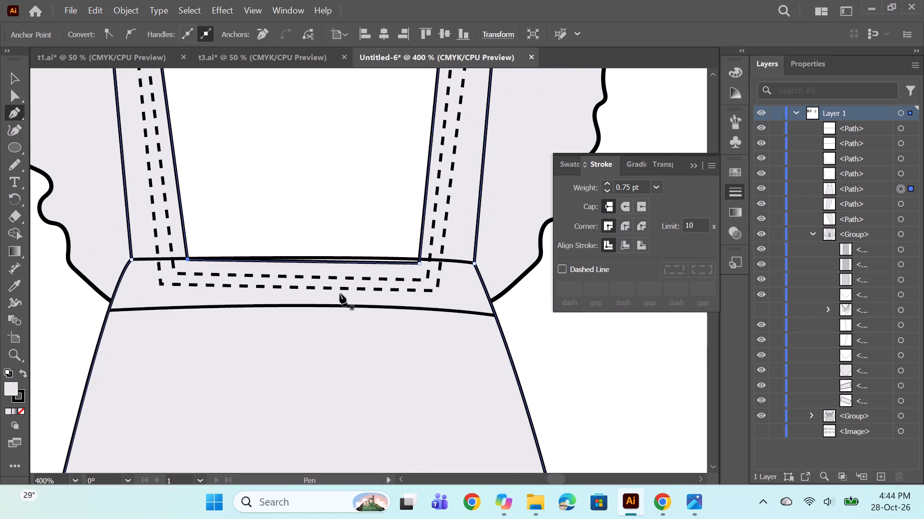
{"action": "scroll", "coordinate": [378, 267], "scroll_direction": "up", "scroll_amount": 1, "text": "alt"}
{"action": "left_click", "coordinate": [442, 260], "text": "ctrl"}
{"action": "left_click_drag", "start_coordinate": [442, 260], "coordinate": [441, 260], "text": "ctrl"}
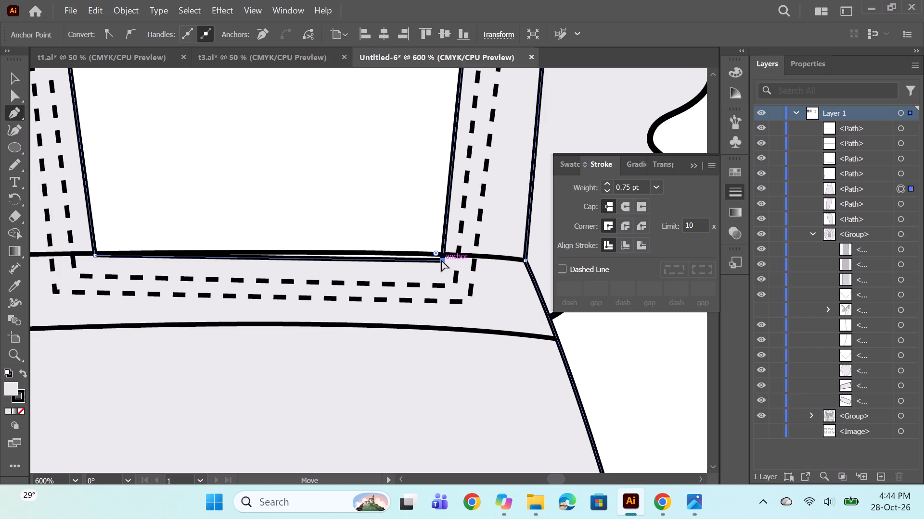
{"action": "left_click_drag", "start_coordinate": [441, 260], "coordinate": [441, 253], "text": "ctrl"}
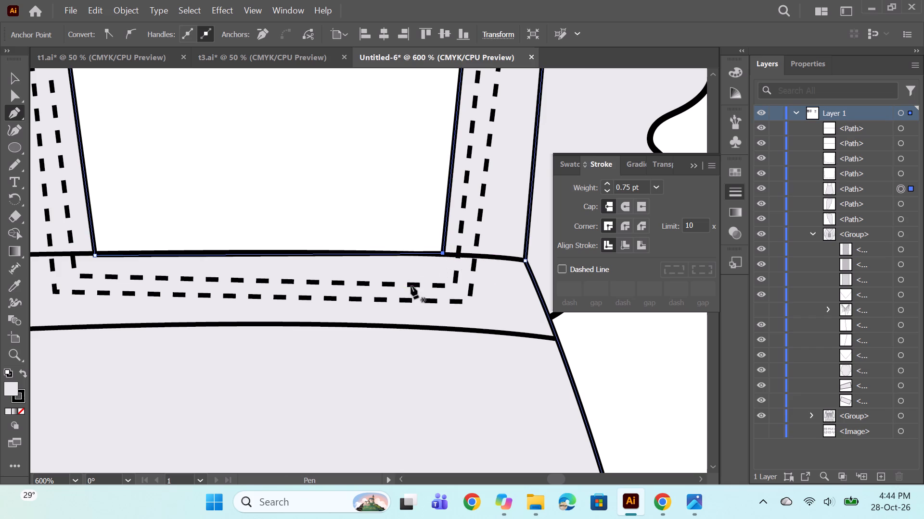
{"action": "scroll", "coordinate": [266, 279], "scroll_direction": "down", "scroll_amount": 1, "text": "alt"}
{"action": "scroll", "coordinate": [136, 263], "scroll_direction": "up", "scroll_amount": 1, "text": "alt"}
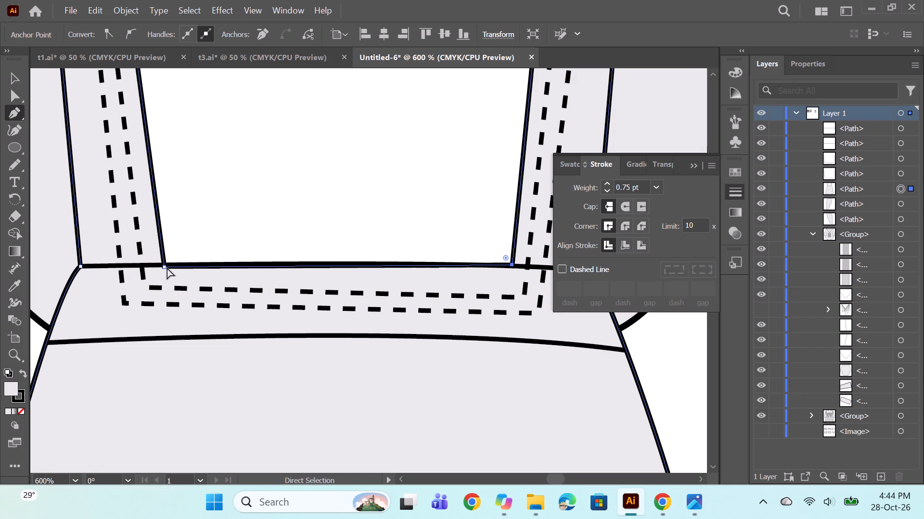
{"action": "left_click", "coordinate": [167, 268], "text": "ctrl"}
{"action": "left_click", "coordinate": [165, 266], "text": "ctrl"}
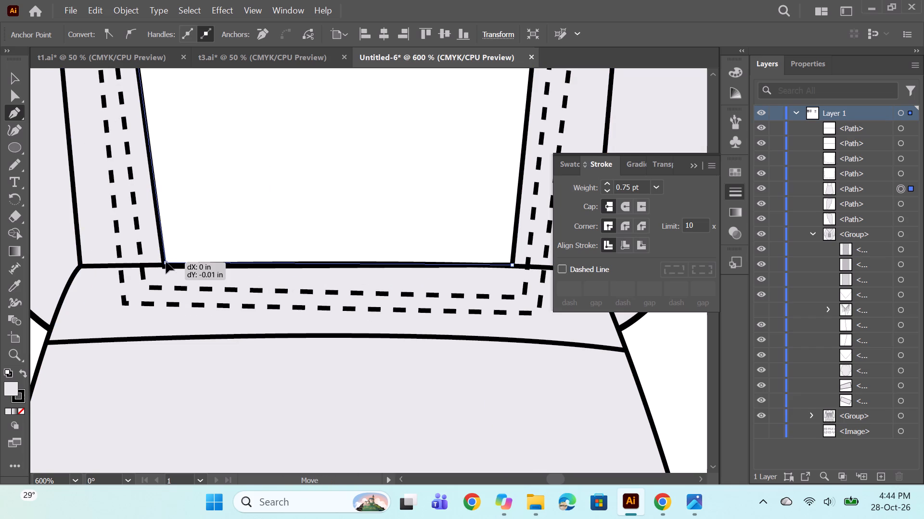
{"action": "left_click", "coordinate": [318, 211], "text": "ctrl"}
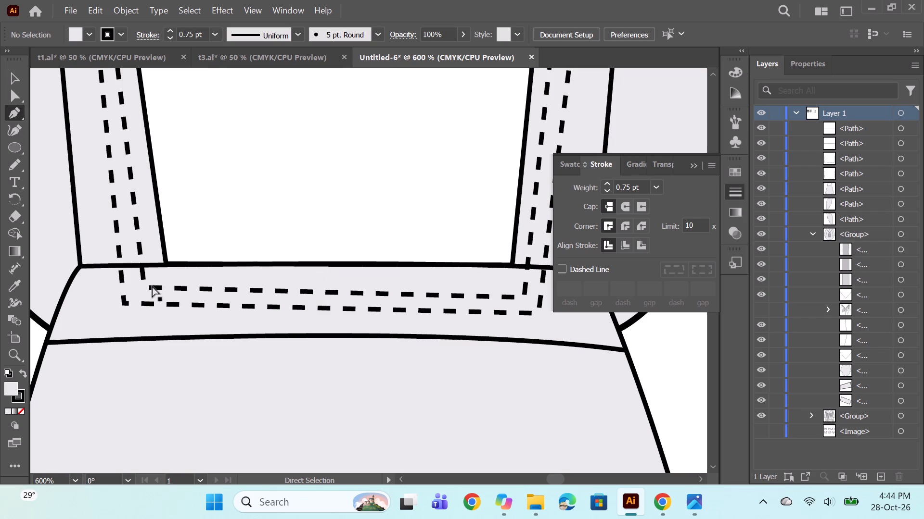
Move both bottom corners of the inner dashed stitch line up so it runs parallel just below the neckline edge.
{"action": "left_click", "coordinate": [148, 287], "text": "ctrl"}
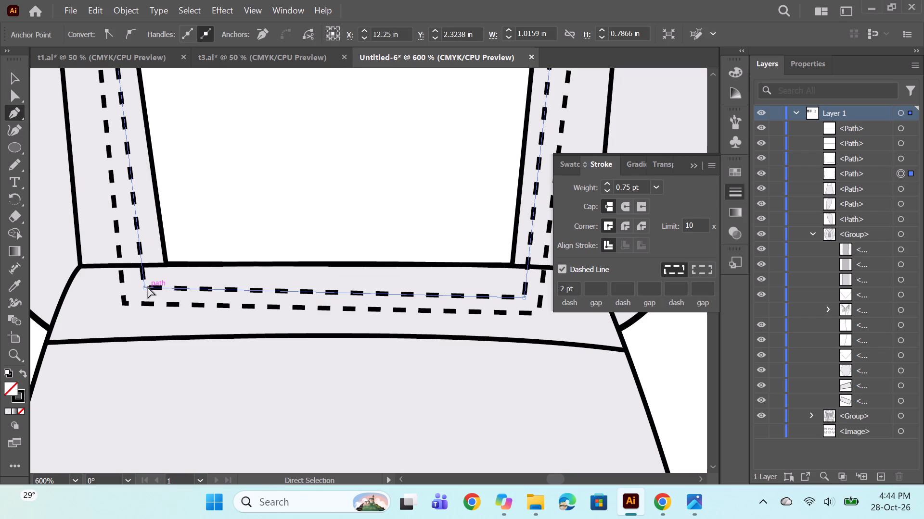
{"action": "left_click", "coordinate": [147, 287], "text": "ctrl"}
{"action": "left_click", "coordinate": [145, 286], "text": "ctrl"}
{"action": "left_click_drag", "start_coordinate": [145, 286], "coordinate": [149, 280], "text": "ctrl"}
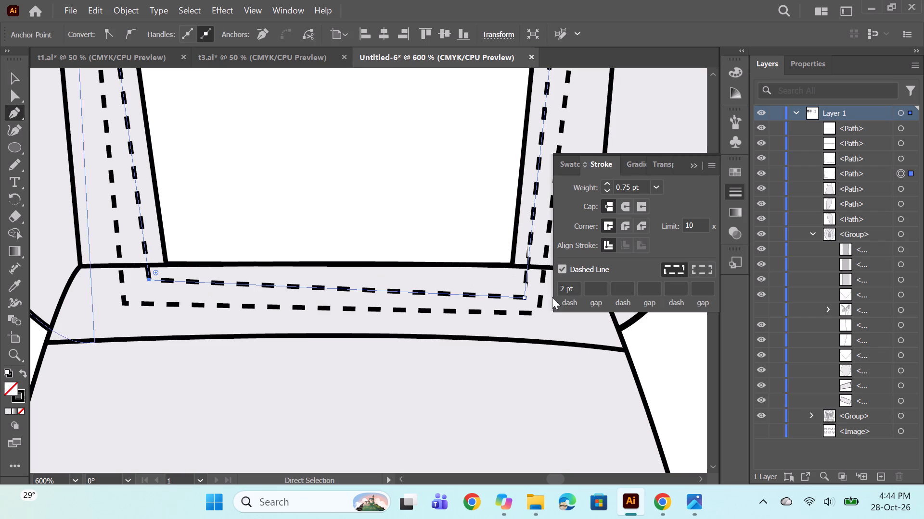
{"action": "left_click", "coordinate": [523, 298], "text": "ctrl"}
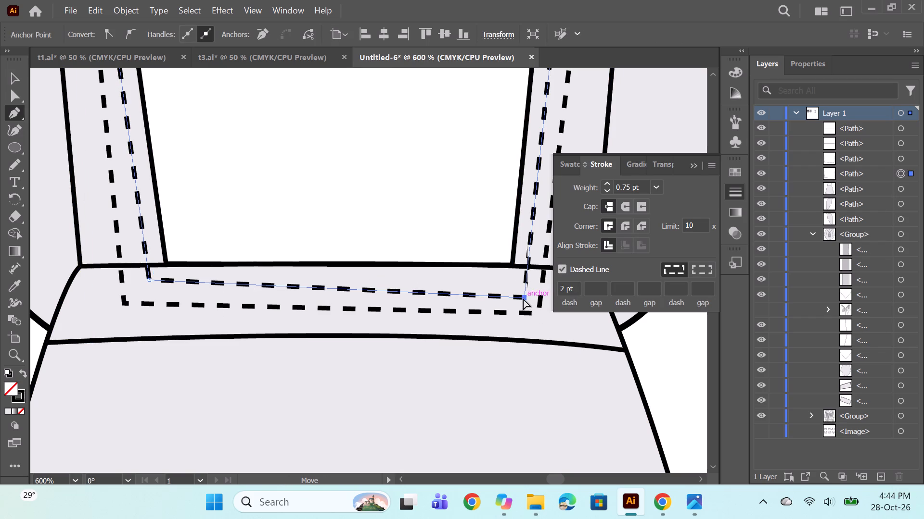
{"action": "left_click_drag", "start_coordinate": [523, 298], "coordinate": [520, 280], "text": "ctrl"}
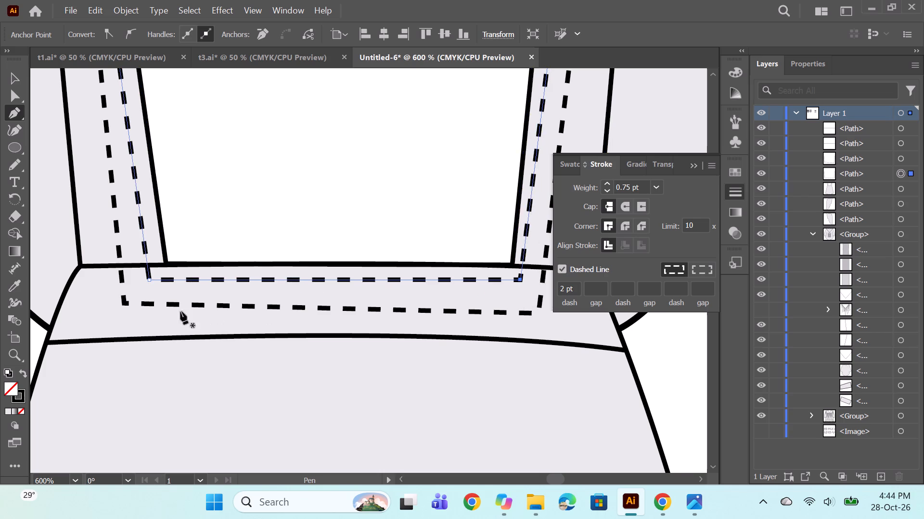
Move both bottom corners of the outer dashed stitch line up and inward, close beneath the inner stitch line, and collapse the stroke settings.
{"action": "left_click", "coordinate": [124, 302], "text": "ctrl"}
{"action": "left_click_drag", "start_coordinate": [124, 302], "coordinate": [138, 290], "text": "ctrl"}
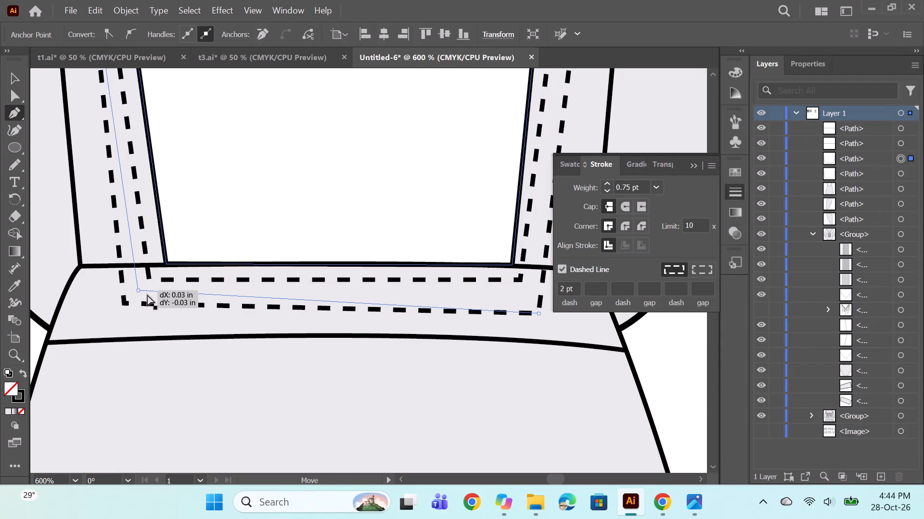
{"action": "left_click", "coordinate": [539, 311], "text": "ctrl"}
{"action": "left_click_drag", "start_coordinate": [539, 311], "coordinate": [533, 297], "text": "ctrl"}
{"action": "scroll", "coordinate": [528, 275], "scroll_direction": "down", "scroll_amount": 4, "text": "alt"}
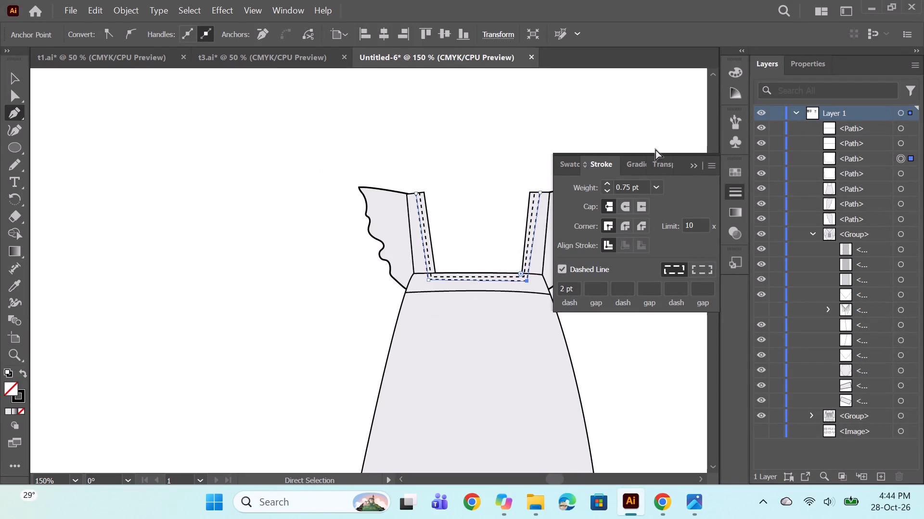
{"action": "left_click", "coordinate": [694, 170]}
{"action": "left_click", "coordinate": [649, 137], "text": "ctrl"}
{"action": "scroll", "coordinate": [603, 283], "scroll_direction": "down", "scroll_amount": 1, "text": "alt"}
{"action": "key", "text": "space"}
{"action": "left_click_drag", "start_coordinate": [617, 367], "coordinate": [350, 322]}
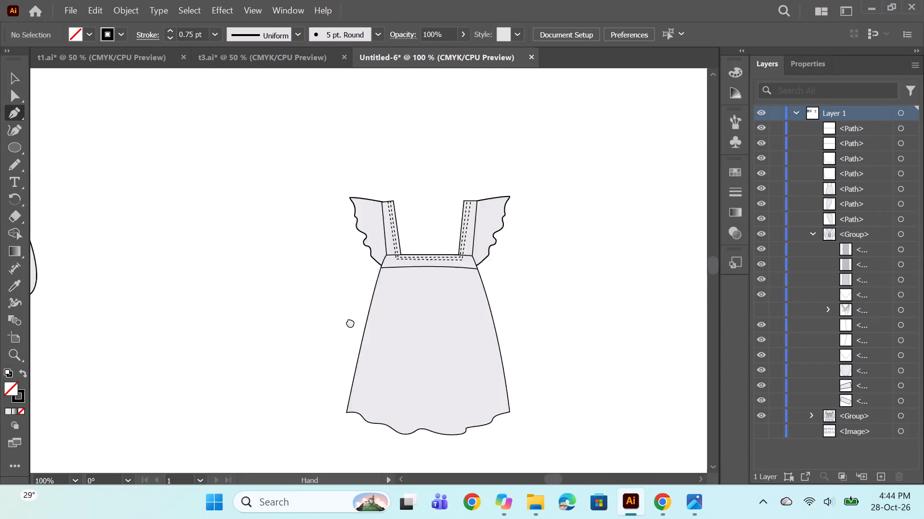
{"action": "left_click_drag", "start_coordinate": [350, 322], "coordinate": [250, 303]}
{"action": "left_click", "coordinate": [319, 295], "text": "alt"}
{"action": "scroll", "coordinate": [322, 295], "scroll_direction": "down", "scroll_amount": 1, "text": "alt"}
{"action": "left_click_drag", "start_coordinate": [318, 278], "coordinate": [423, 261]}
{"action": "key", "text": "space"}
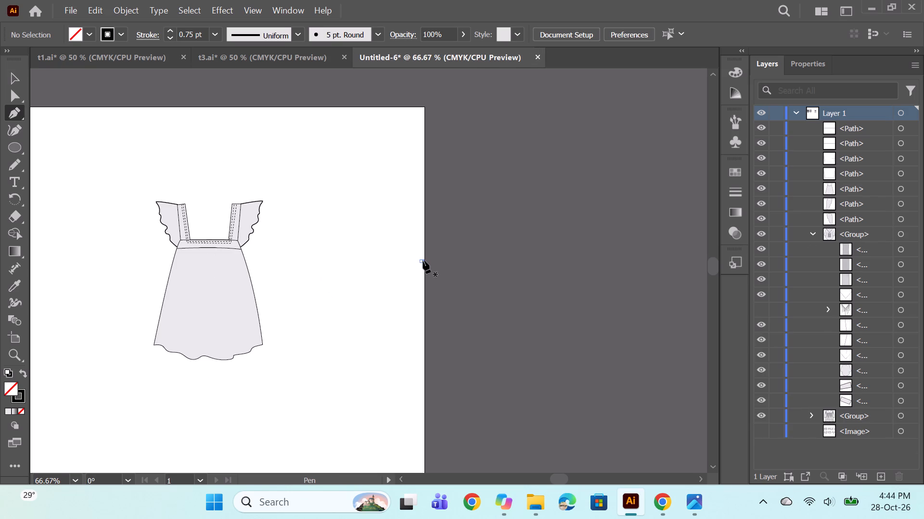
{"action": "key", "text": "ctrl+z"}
Select all paths of the Ruffle Strap Check Top front and group them.
{"action": "key", "text": "space"}
{"action": "key", "text": "space"}
{"action": "key", "text": "space"}
{"action": "key", "text": "space"}
{"action": "key", "text": "space"}
{"action": "key", "text": "space"}
{"action": "key", "text": "space"}
{"action": "key", "text": "space"}
{"action": "key", "text": "space"}
{"action": "key", "text": "space"}
{"action": "key", "text": "space"}
{"action": "left_click_drag", "start_coordinate": [313, 288], "coordinate": [416, 274]}
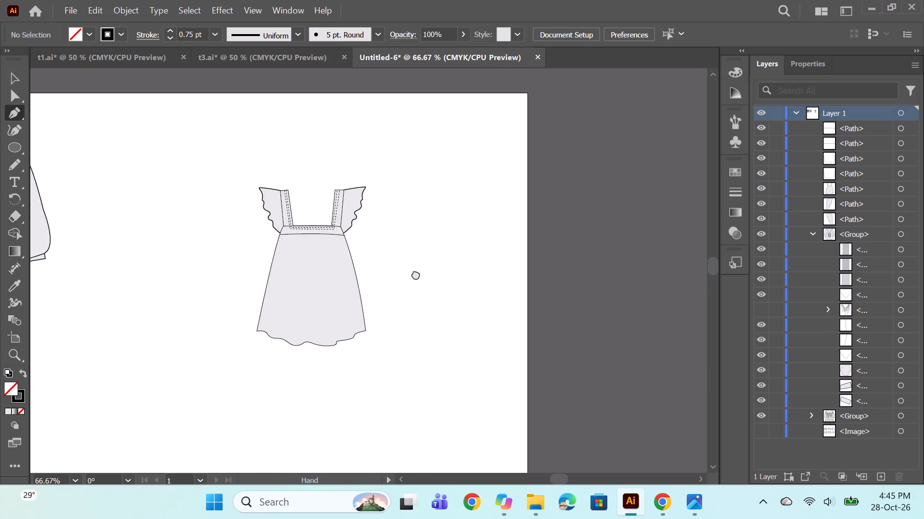
{"action": "left_click_drag", "start_coordinate": [416, 274], "coordinate": [486, 268]}
{"action": "left_click", "coordinate": [14, 74]}
{"action": "left_click_drag", "start_coordinate": [285, 153], "coordinate": [473, 358]}
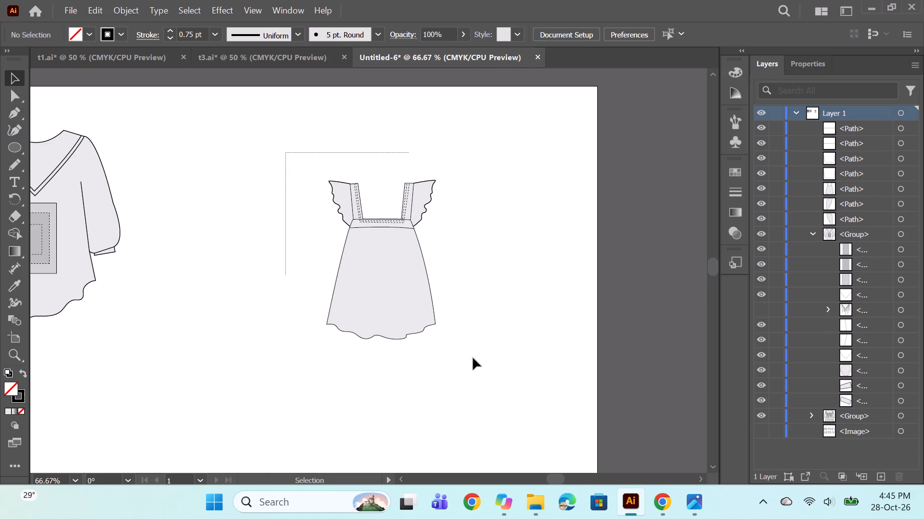
{"action": "left_click_drag", "start_coordinate": [473, 358], "coordinate": [508, 445]}
{"action": "key", "text": "ctrl+g"}
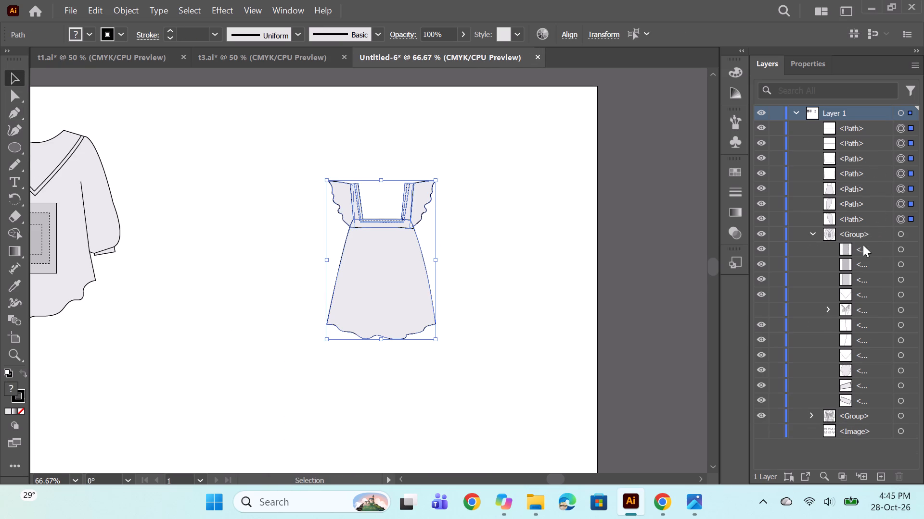
Enlarge the grouped ruffle strap top and stretch it slightly wider.
{"action": "scroll", "coordinate": [486, 284], "scroll_direction": "down", "scroll_amount": 1, "text": "alt"}
{"action": "left_click_drag", "start_coordinate": [450, 323], "coordinate": [480, 341], "text": "alt+shift"}
{"action": "left_click", "coordinate": [458, 262]}
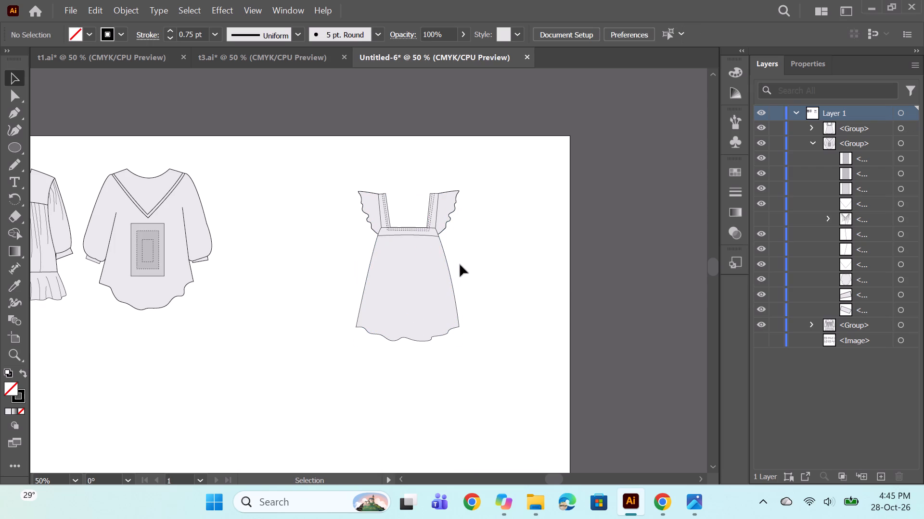
{"action": "left_click", "coordinate": [444, 273]}
{"action": "left_click_drag", "start_coordinate": [462, 265], "coordinate": [476, 265]}
Move the ruffle strap top group beside the V-yoke top, leaving a small gap between them.
{"action": "left_click_drag", "start_coordinate": [429, 292], "coordinate": [422, 292]}
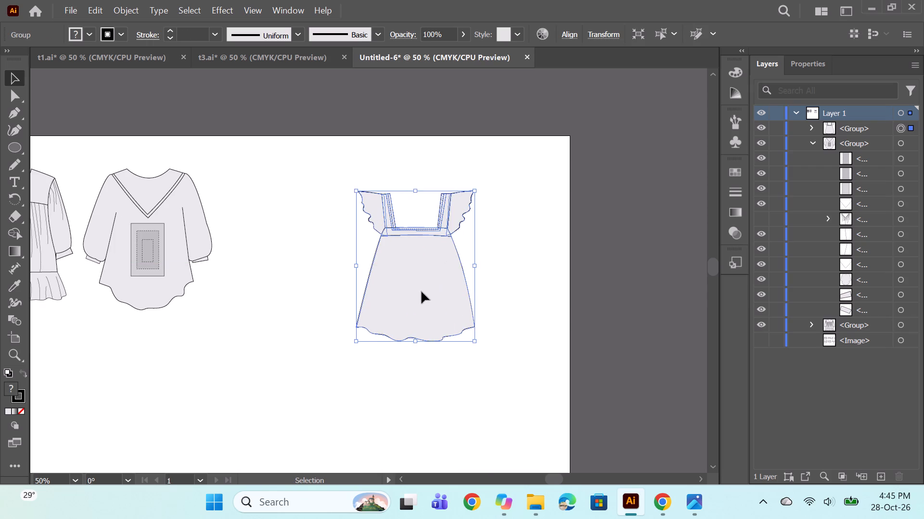
{"action": "left_click_drag", "start_coordinate": [422, 292], "coordinate": [301, 273]}
{"action": "left_click", "coordinate": [487, 284]}
{"action": "scroll", "coordinate": [453, 260], "scroll_direction": "down", "scroll_amount": 1, "text": "alt"}
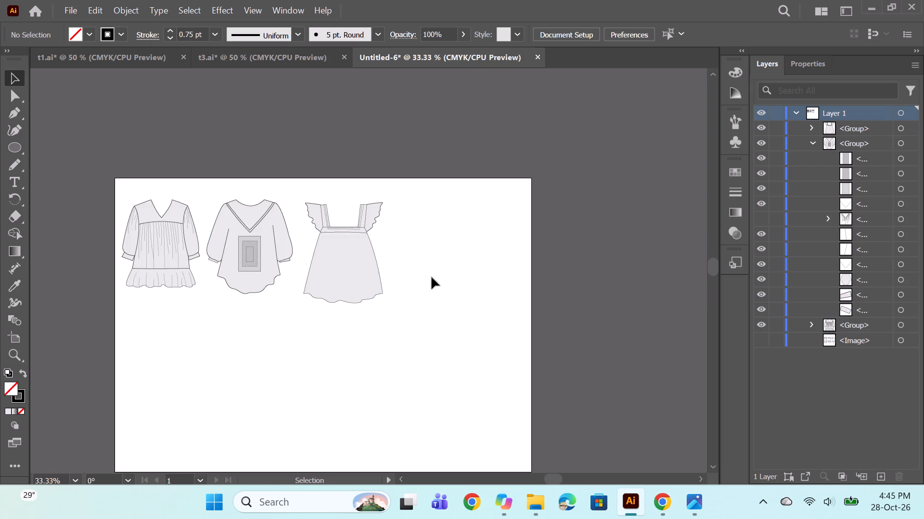
{"action": "key", "text": "space"}
{"action": "left_click_drag", "start_coordinate": [432, 279], "coordinate": [467, 272]}
{"action": "left_click_drag", "start_coordinate": [371, 266], "coordinate": [377, 263]}
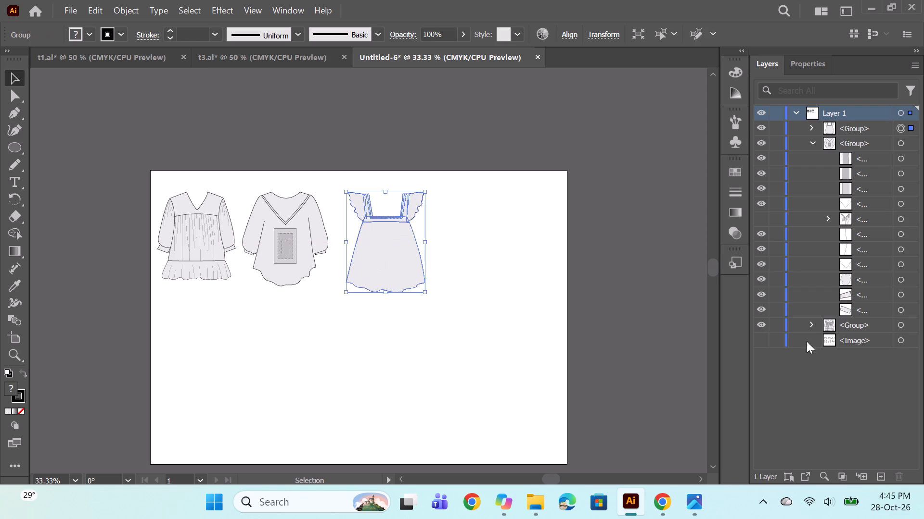
Turn the hidden reference image's visibility back on.
{"action": "left_click", "coordinate": [754, 344]}
{"action": "left_click", "coordinate": [760, 342]}
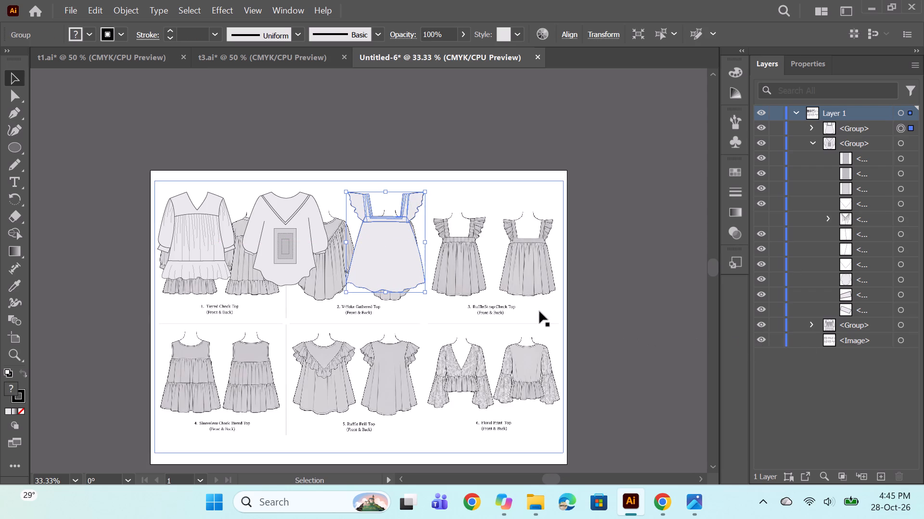
{"action": "left_click", "coordinate": [539, 311]}
Delete the ruffle strap top group from the artboard.
{"action": "scroll", "coordinate": [376, 323], "scroll_direction": "down", "scroll_amount": 3}
{"action": "scroll", "coordinate": [243, 347], "scroll_direction": "up", "scroll_amount": 1, "text": "alt"}
{"action": "scroll", "coordinate": [243, 347], "scroll_direction": "down", "scroll_amount": 1, "text": "alt"}
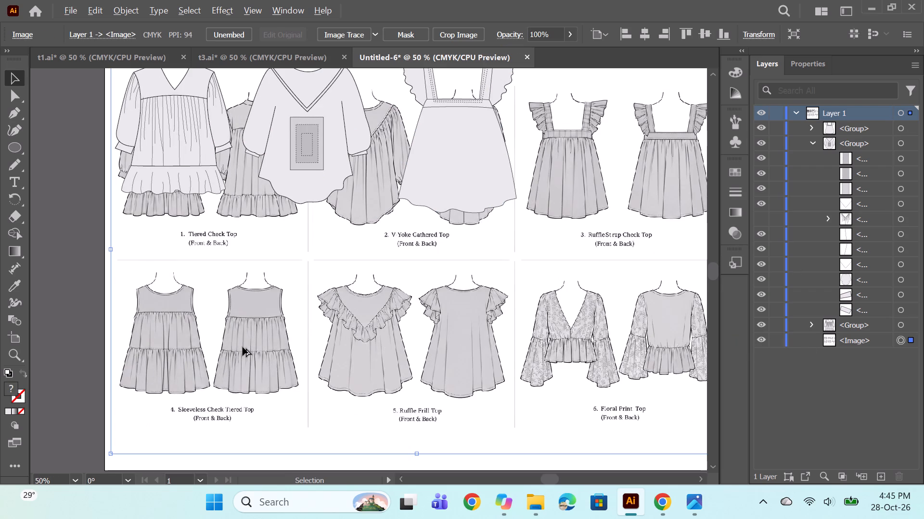
{"action": "left_click", "coordinate": [371, 212]}
{"action": "key", "text": "BackSpace"}
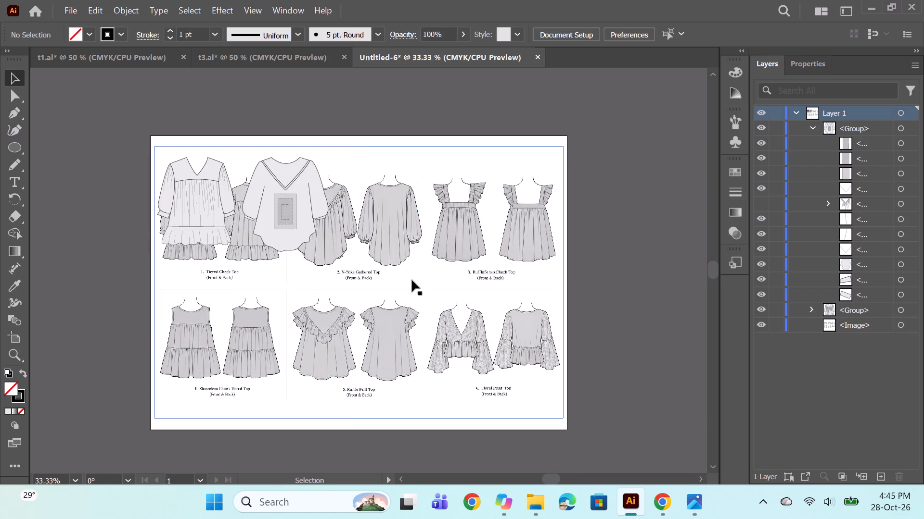
Examine the Sleeveless Check Tiered Top front and back sketches in the reference image.
{"action": "scroll", "coordinate": [233, 360], "scroll_direction": "up", "scroll_amount": 1, "text": "alt"}
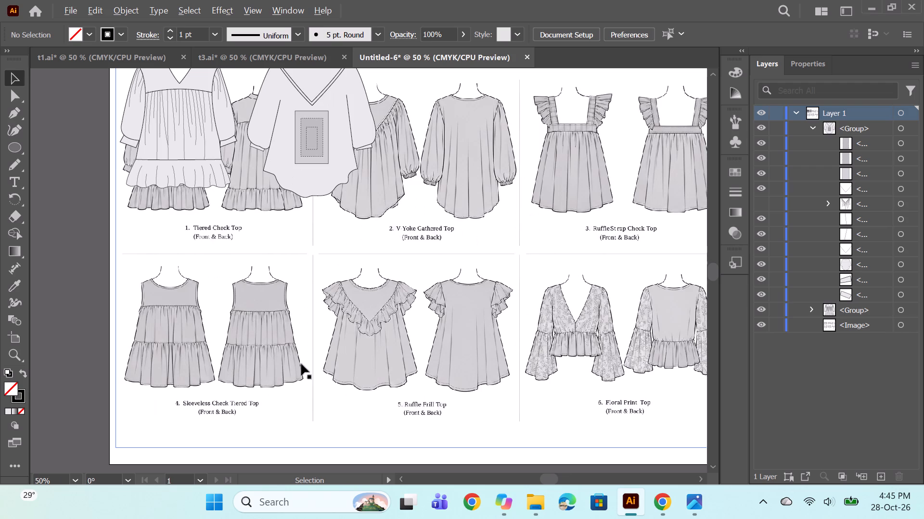
{"action": "key", "text": "space"}
{"action": "key", "text": "space"}
{"action": "key", "text": "space"}
{"action": "key", "text": "space"}
{"action": "key", "text": "space"}
{"action": "key", "text": "space"}
{"action": "key", "text": "space"}
{"action": "key", "text": "space"}
{"action": "key", "text": "space"}
{"action": "left_click_drag", "start_coordinate": [298, 308], "coordinate": [499, 274]}
{"action": "scroll", "coordinate": [392, 285], "scroll_direction": "up", "scroll_amount": 1, "text": "alt"}
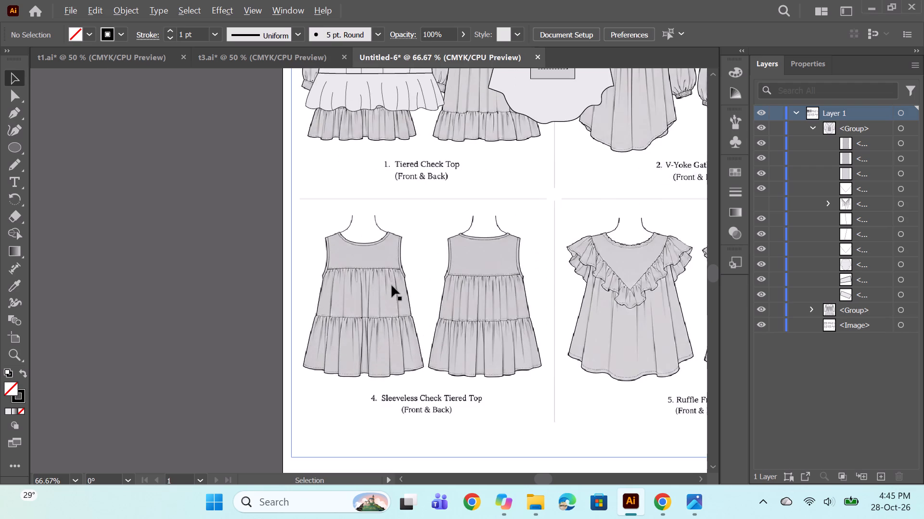
Duplicate the reference image with a small offset to the left of the original.
{"action": "scroll", "coordinate": [392, 285], "scroll_direction": "down", "scroll_amount": 1, "text": "alt"}
{"action": "key", "text": "space"}
{"action": "left_click_drag", "start_coordinate": [493, 371], "coordinate": [408, 389]}
{"action": "scroll", "coordinate": [439, 289], "scroll_direction": "down", "scroll_amount": 2, "text": "alt"}
{"action": "left_click_drag", "start_coordinate": [504, 324], "coordinate": [485, 324], "text": "alt"}
{"action": "scroll", "coordinate": [372, 284], "scroll_direction": "up", "scroll_amount": 3, "text": "alt"}
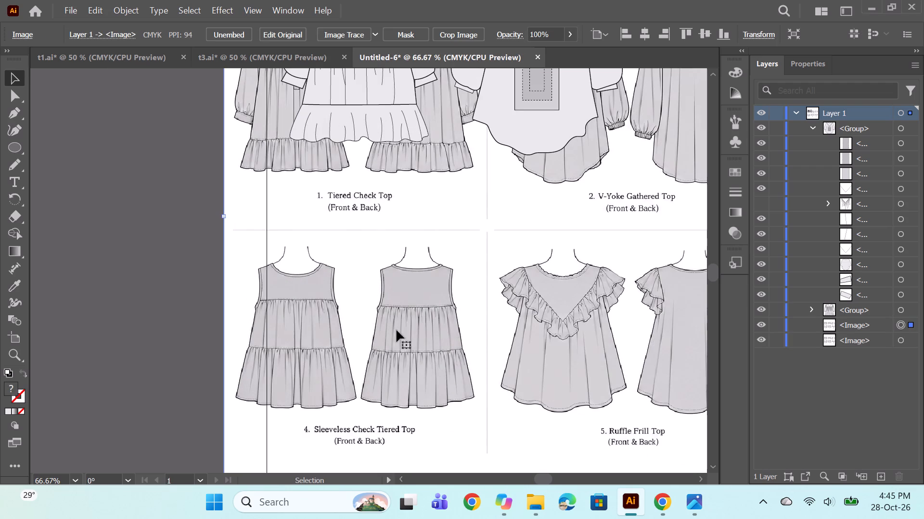
Get the Pen tool ready at the Sleeveless Check Tiered Top front sketch for tracing.
{"action": "left_click", "coordinate": [11, 112]}
{"action": "scroll", "coordinate": [302, 258], "scroll_direction": "up", "scroll_amount": 1, "text": "alt"}
{"action": "scroll", "coordinate": [332, 273], "scroll_direction": "down", "scroll_amount": 3}
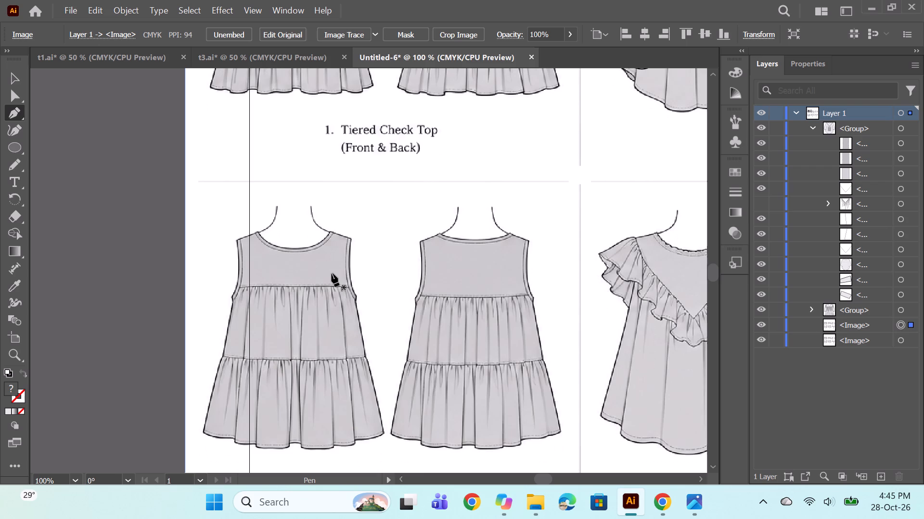
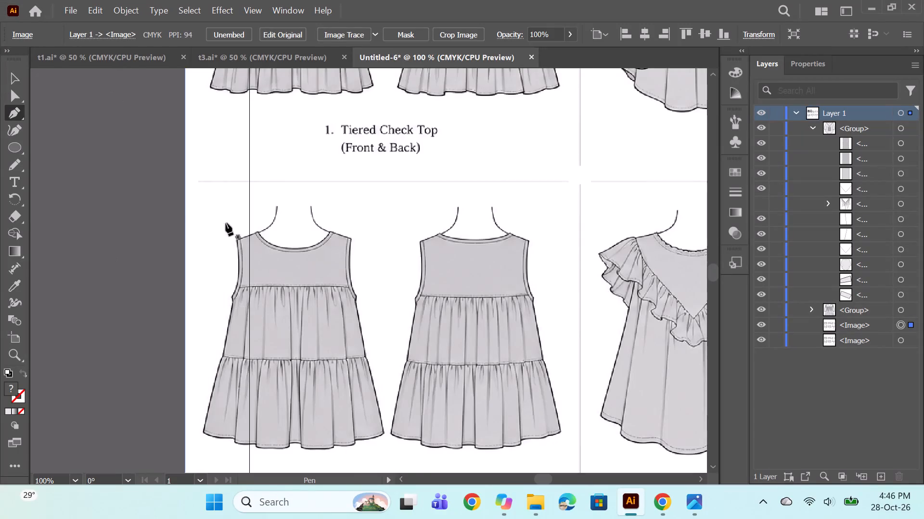
Shift the duplicated reference image to the right, clear of the vertical guide line.
{"action": "scroll", "coordinate": [243, 228], "scroll_direction": "down", "scroll_amount": 2}
{"action": "left_click", "coordinate": [15, 76]}
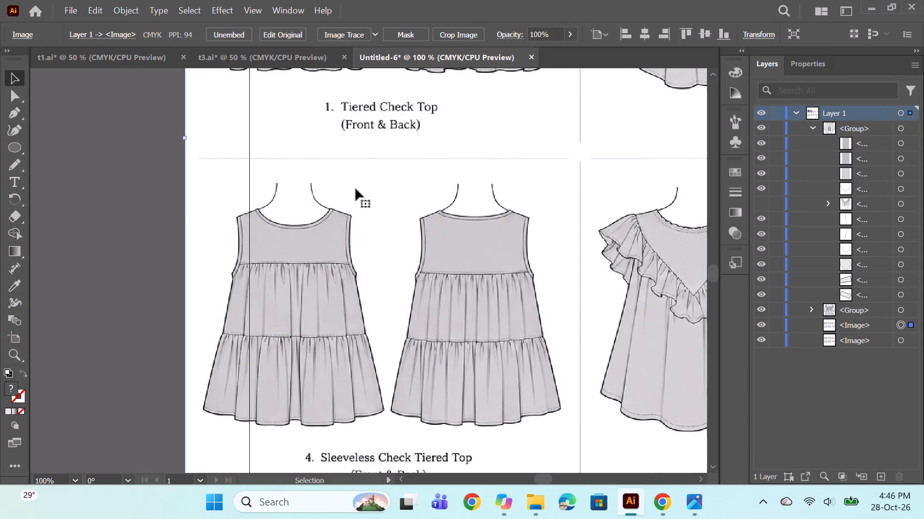
{"action": "left_click_drag", "start_coordinate": [356, 189], "coordinate": [430, 189]}
With the Pen tool, trace the front neckline of the Sleeveless Check Tiered Top from one shoulder point to the other as one curve.
{"action": "left_click", "coordinate": [16, 110]}
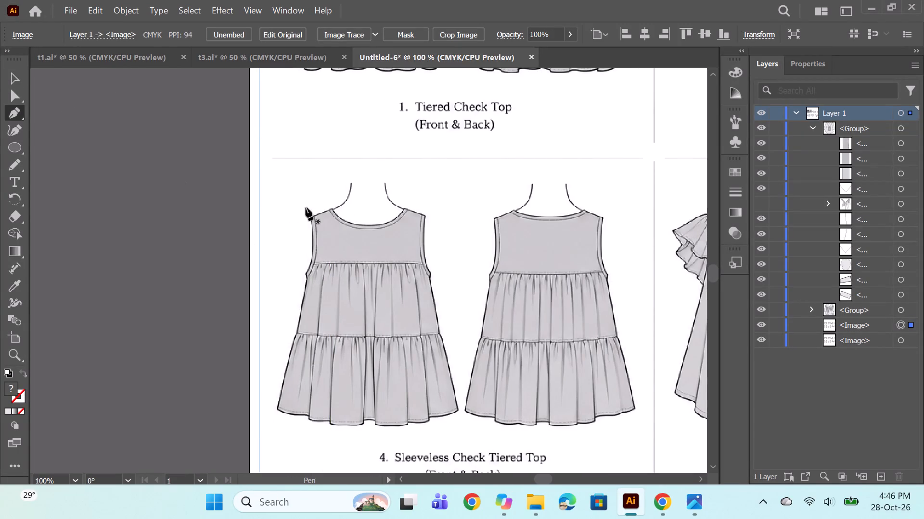
{"action": "scroll", "coordinate": [345, 212], "scroll_direction": "up", "scroll_amount": 2, "text": "alt"}
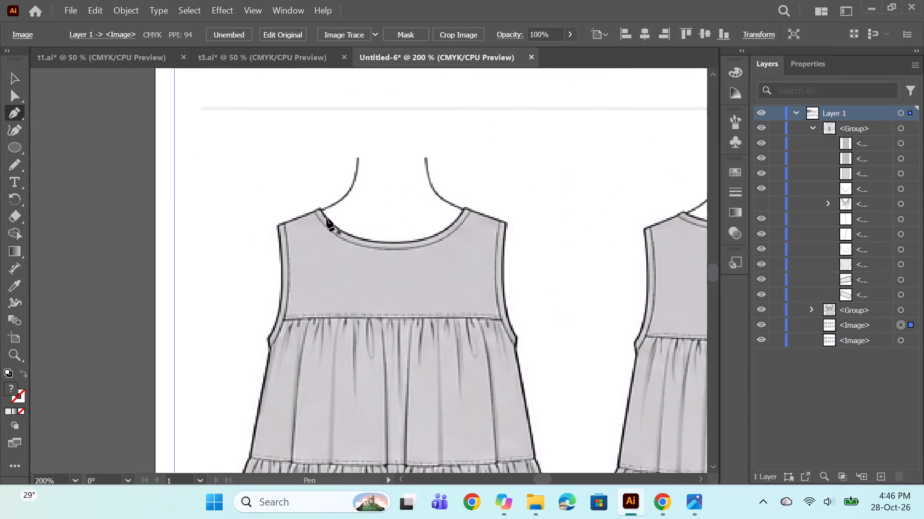
{"action": "left_click", "coordinate": [320, 208]}
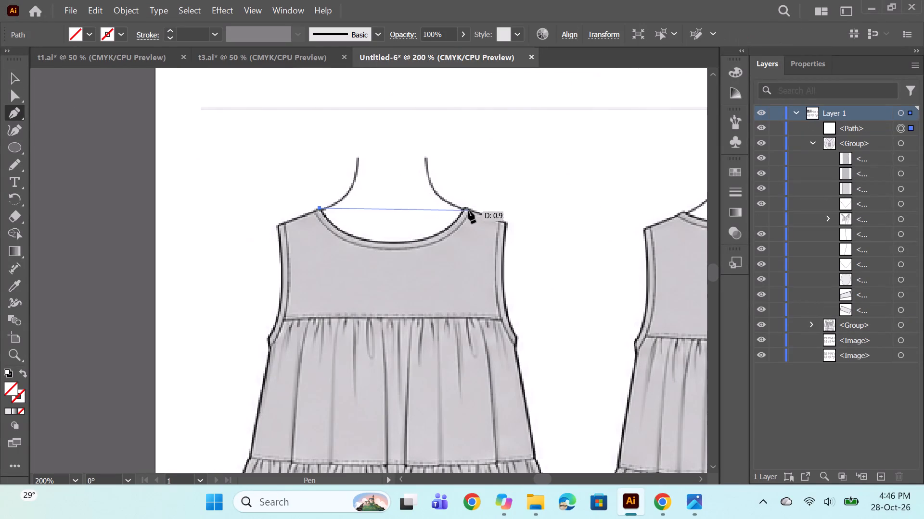
{"action": "left_click_drag", "start_coordinate": [462, 209], "coordinate": [478, 198]}
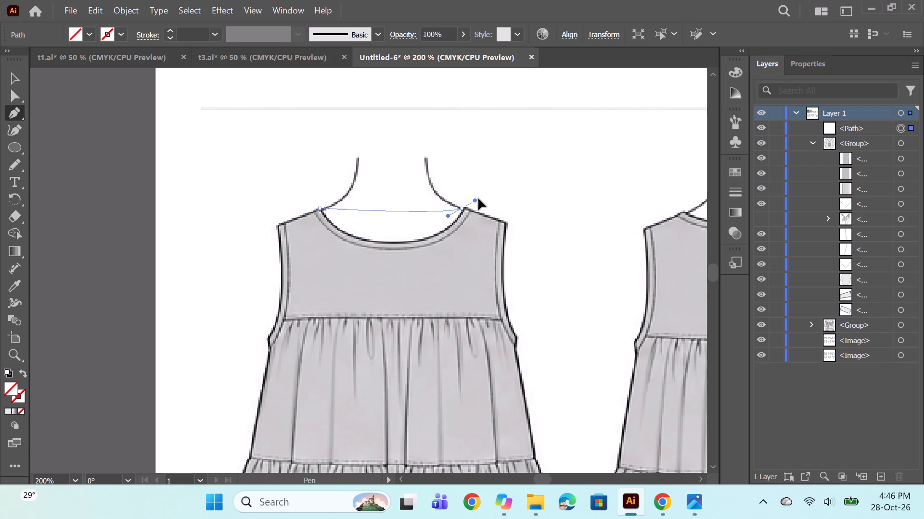
{"action": "left_click_drag", "start_coordinate": [478, 198], "coordinate": [522, 130]}
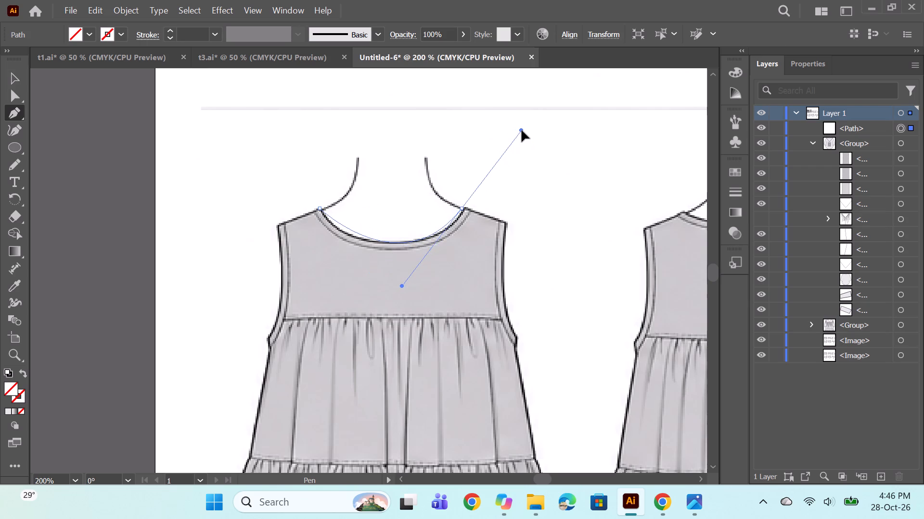
{"action": "left_click_drag", "start_coordinate": [522, 130], "coordinate": [529, 132]}
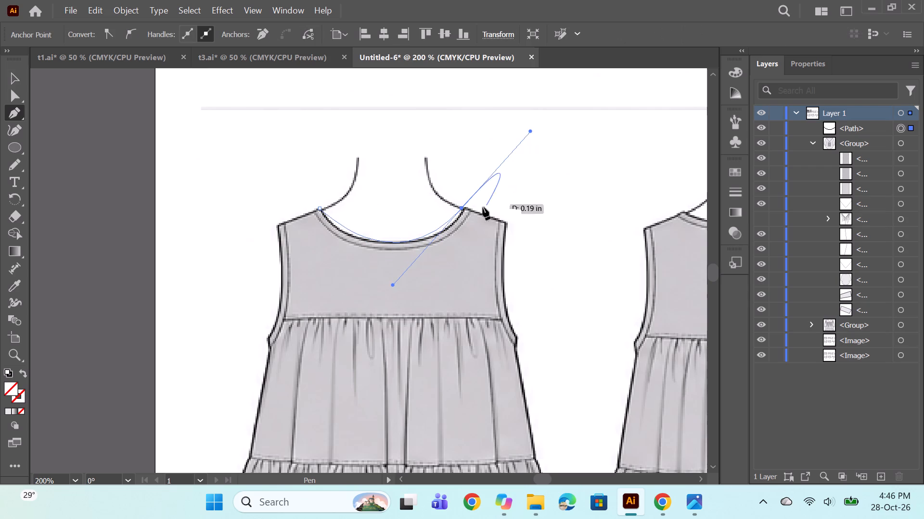
{"action": "left_click", "coordinate": [464, 208], "text": "alt"}
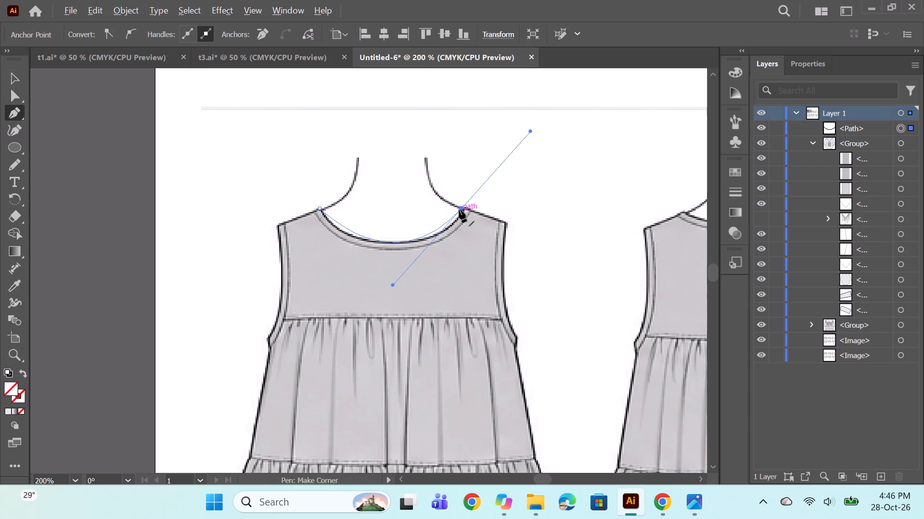
{"action": "left_click", "coordinate": [460, 208], "text": "alt"}
Continue the front outline along the right shoulder, armhole and side seam, with an anchor at the tier seam, down to the hem corner.
{"action": "left_click", "coordinate": [505, 223]}
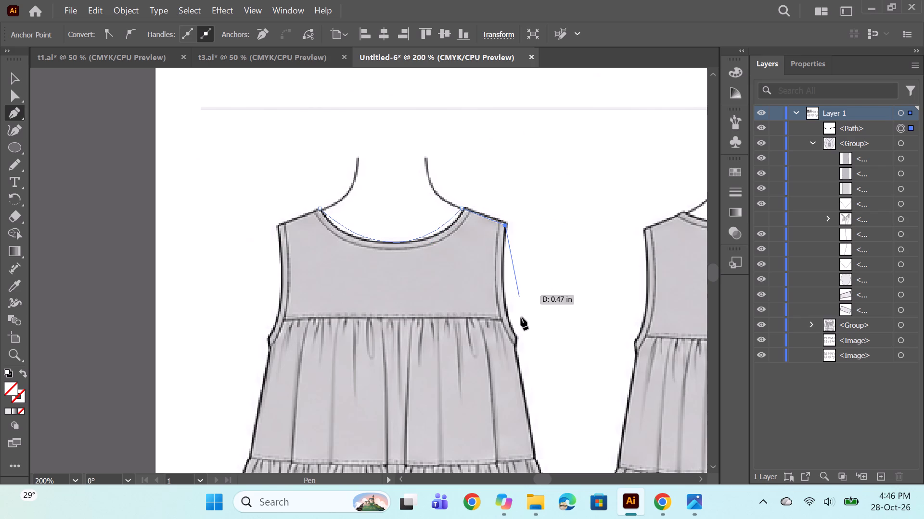
{"action": "left_click_drag", "start_coordinate": [516, 336], "coordinate": [539, 352]}
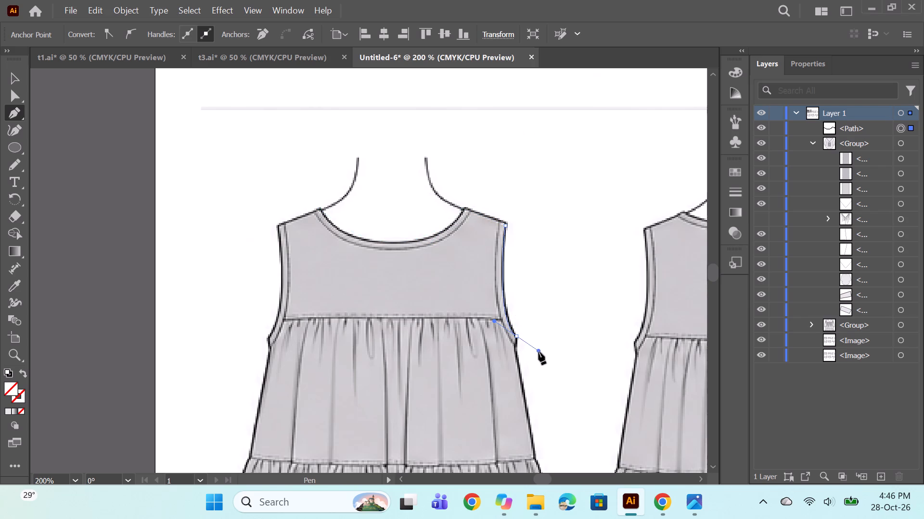
{"action": "left_click_drag", "start_coordinate": [539, 352], "coordinate": [539, 351]}
{"action": "left_click", "coordinate": [515, 335], "text": "alt"}
{"action": "scroll", "coordinate": [533, 320], "scroll_direction": "down", "scroll_amount": 13}
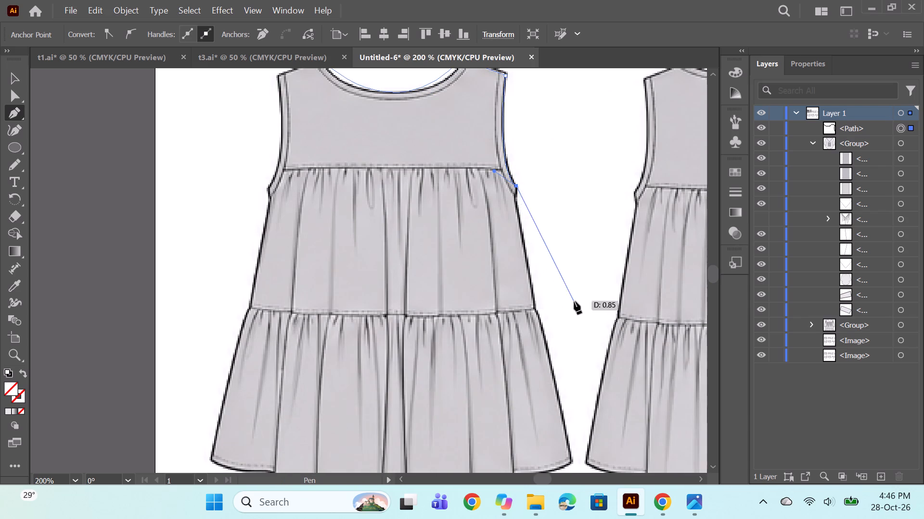
{"action": "scroll", "coordinate": [548, 330], "scroll_direction": "down", "scroll_amount": 1, "text": "alt"}
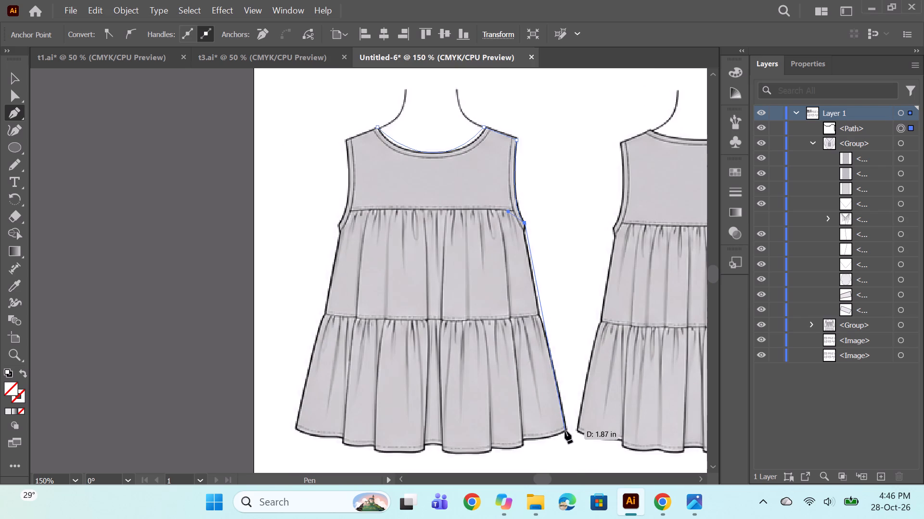
{"action": "left_click", "coordinate": [539, 315]}
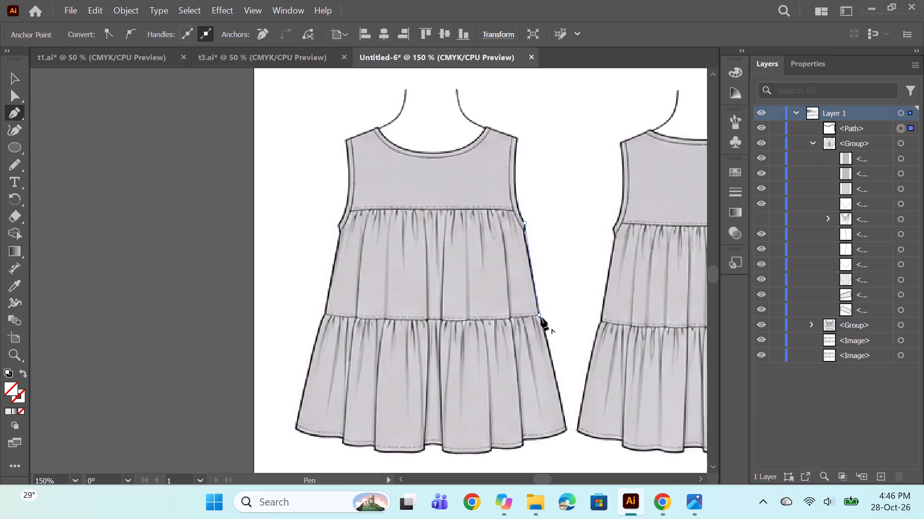
{"action": "left_click_drag", "start_coordinate": [566, 430], "coordinate": [568, 446]}
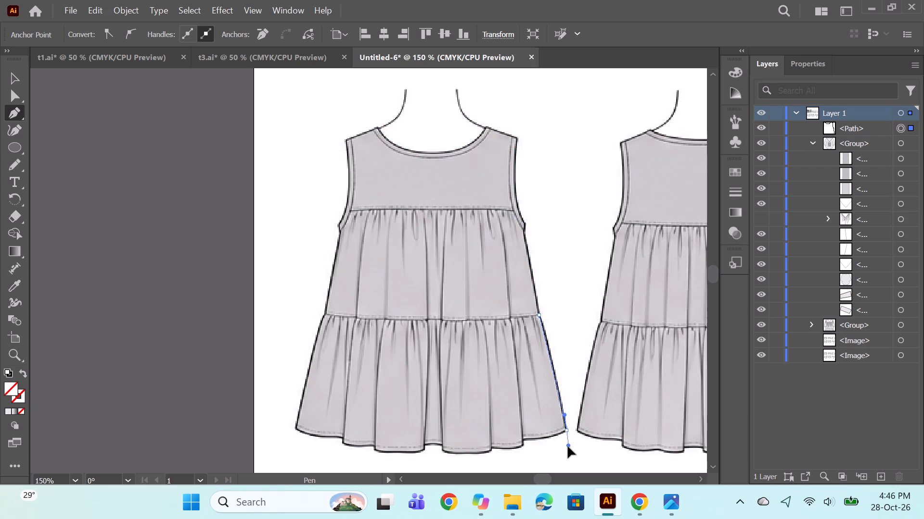
{"action": "left_click_drag", "start_coordinate": [568, 446], "coordinate": [566, 452]}
{"action": "left_click", "coordinate": [567, 430], "text": "alt"}
Trace the wavy front hem from the right corner to the centre fold, with corner anchors at each fold.
{"action": "scroll", "coordinate": [603, 394], "scroll_direction": "down", "scroll_amount": 3}
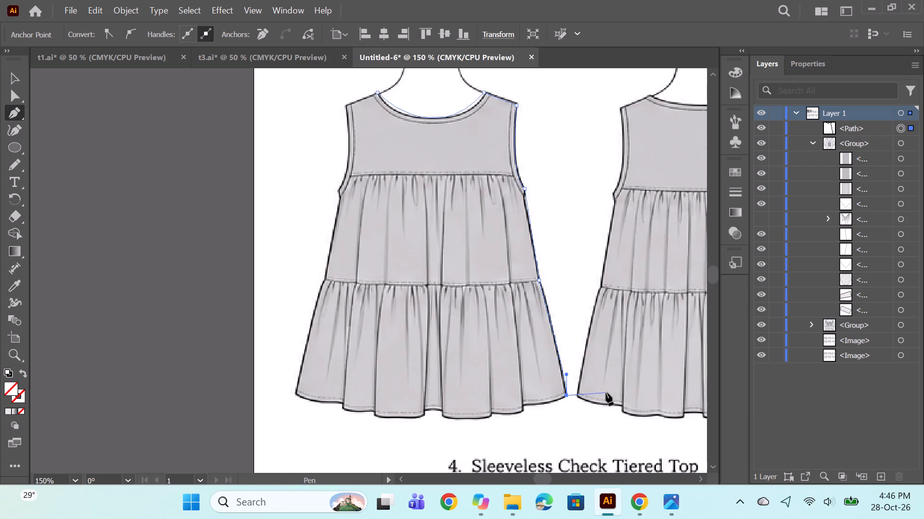
{"action": "scroll", "coordinate": [560, 414], "scroll_direction": "up", "scroll_amount": 1, "text": "alt"}
{"action": "left_click_drag", "start_coordinate": [510, 402], "coordinate": [469, 401]}
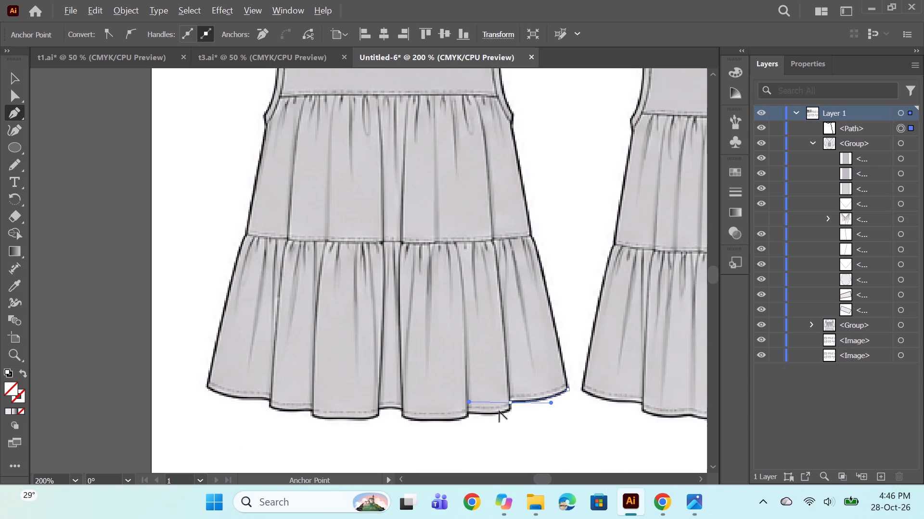
{"action": "left_click", "coordinate": [510, 402], "text": "alt"}
{"action": "left_click_drag", "start_coordinate": [467, 412], "coordinate": [446, 404]}
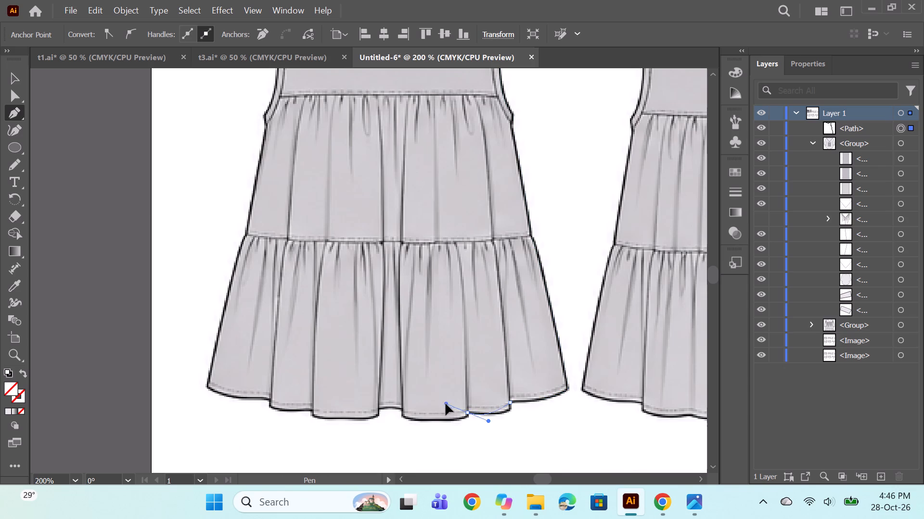
{"action": "left_click_drag", "start_coordinate": [446, 404], "coordinate": [419, 406]}
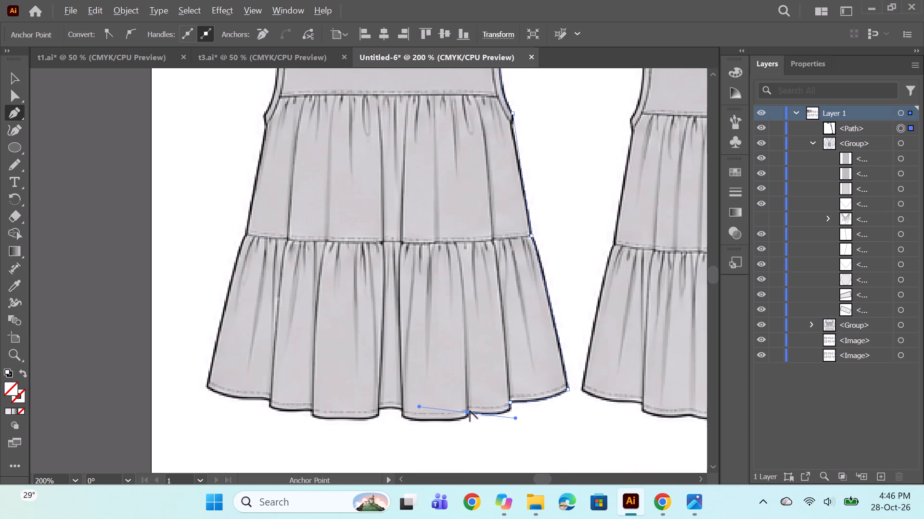
{"action": "left_click", "coordinate": [466, 413], "text": "alt"}
{"action": "left_click_drag", "start_coordinate": [402, 416], "coordinate": [366, 399]}
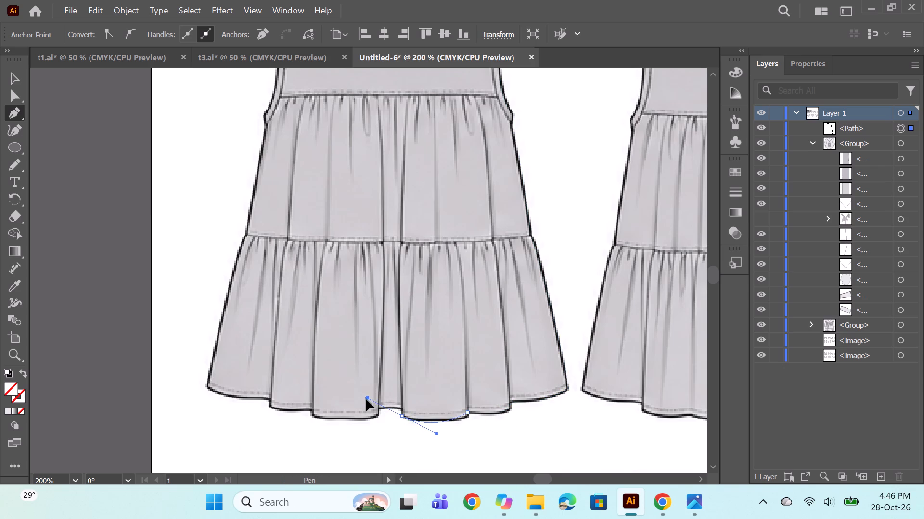
{"action": "left_click_drag", "start_coordinate": [366, 399], "coordinate": [361, 403]}
{"action": "left_click", "coordinate": [403, 416], "text": "alt"}
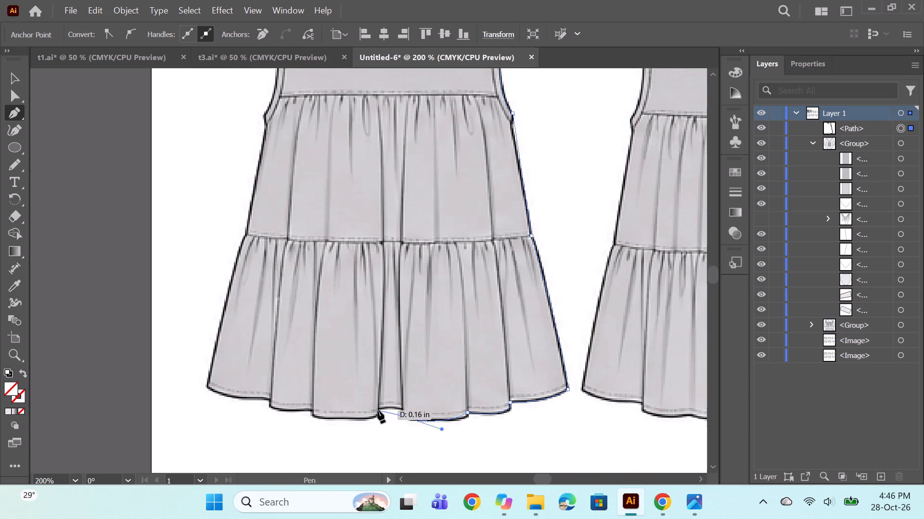
{"action": "left_click_drag", "start_coordinate": [379, 408], "coordinate": [351, 408]}
{"action": "left_click", "coordinate": [380, 408], "text": "alt"}
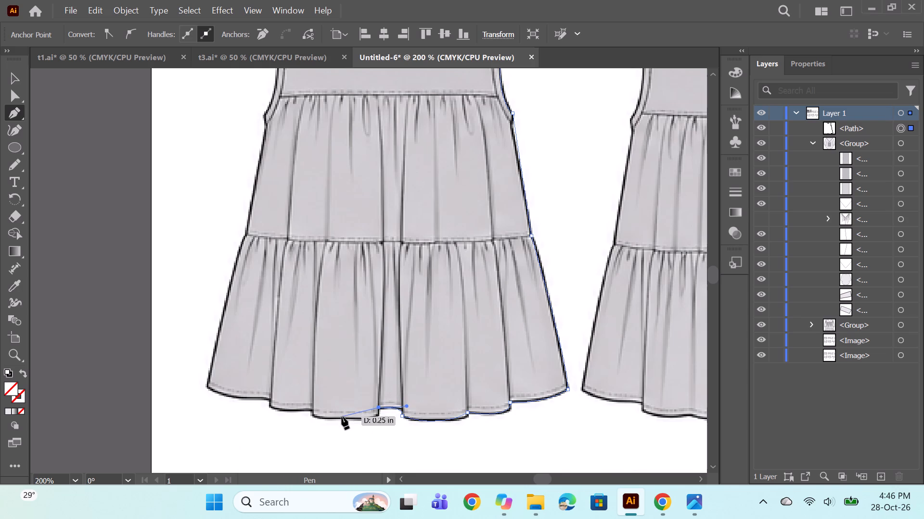
Trace the rest of the wavy front hem from the centre fold to the left hem corner.
{"action": "left_click_drag", "start_coordinate": [340, 419], "coordinate": [274, 406]}
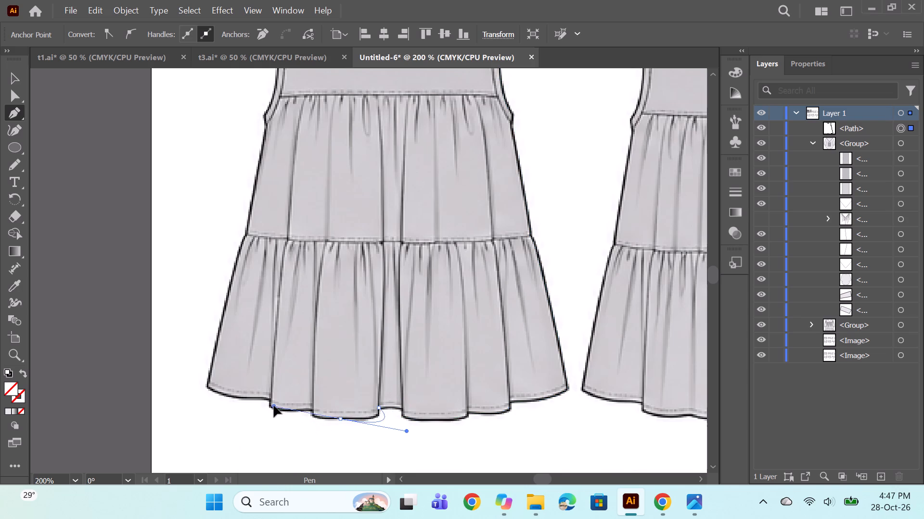
{"action": "left_click_drag", "start_coordinate": [274, 406], "coordinate": [295, 410]}
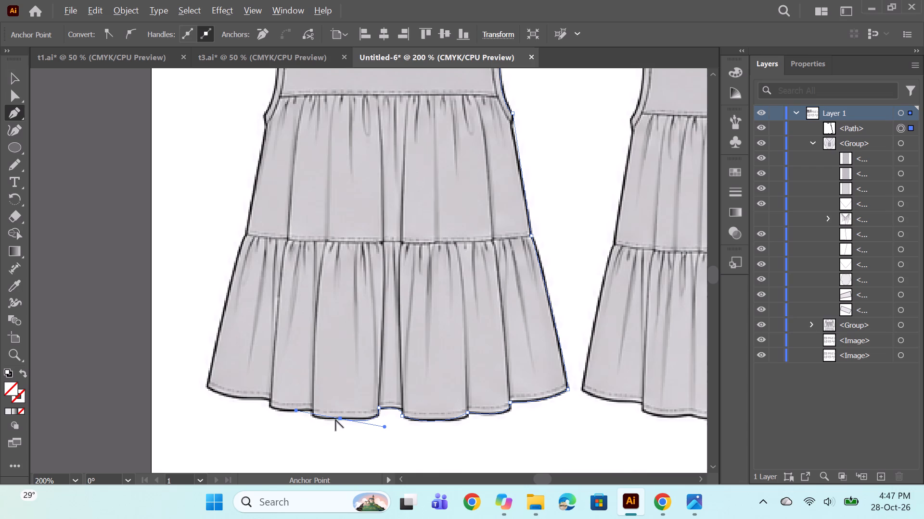
{"action": "left_click", "coordinate": [341, 418], "text": "alt"}
{"action": "scroll", "coordinate": [345, 425], "scroll_direction": "up", "scroll_amount": 3, "text": "alt"}
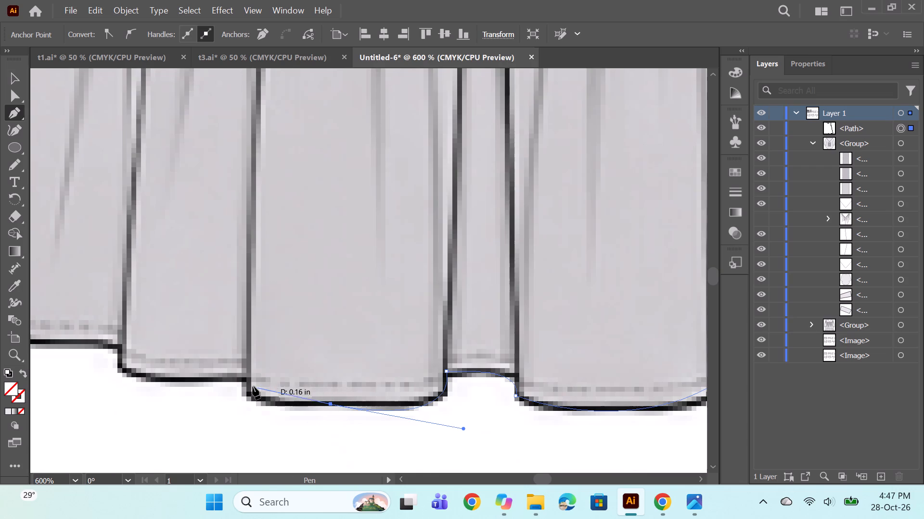
{"action": "left_click_drag", "start_coordinate": [247, 380], "coordinate": [254, 349]}
{"action": "left_click", "coordinate": [247, 380], "text": "alt"}
{"action": "scroll", "coordinate": [344, 354], "scroll_direction": "down", "scroll_amount": 1, "text": "alt"}
{"action": "key", "text": "space"}
{"action": "left_click_drag", "start_coordinate": [295, 340], "coordinate": [429, 368]}
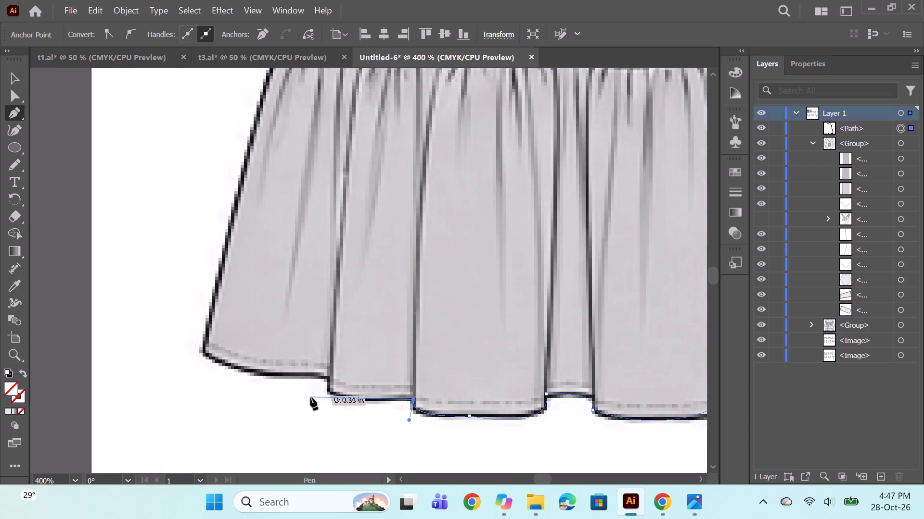
{"action": "left_click_drag", "start_coordinate": [330, 380], "coordinate": [345, 347]}
{"action": "left_click", "coordinate": [330, 378], "text": "alt"}
{"action": "left_click_drag", "start_coordinate": [201, 354], "coordinate": [190, 336]}
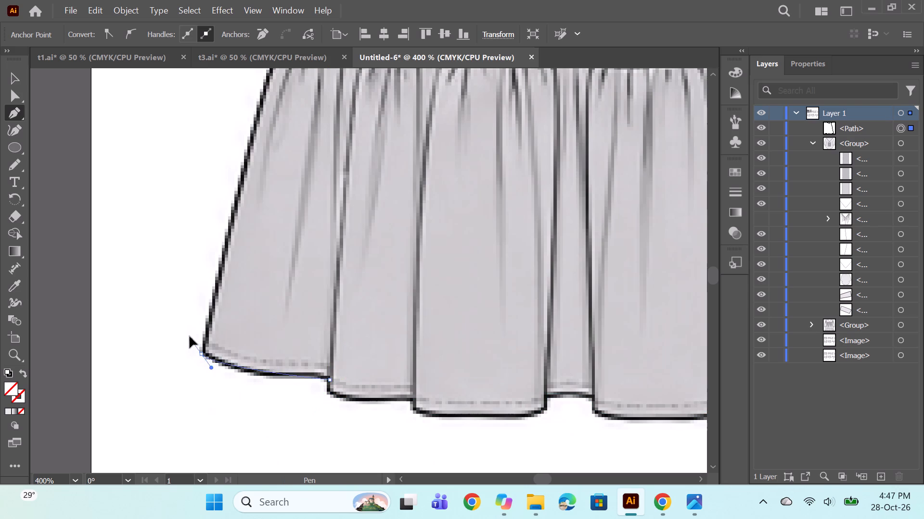
{"action": "left_click_drag", "start_coordinate": [190, 336], "coordinate": [187, 332]}
{"action": "left_click", "coordinate": [203, 355], "text": "alt"}
Continue the front outline up the left edge of the bottom tier to the tier seam.
{"action": "scroll", "coordinate": [271, 323], "scroll_direction": "down", "scroll_amount": 2, "text": "alt"}
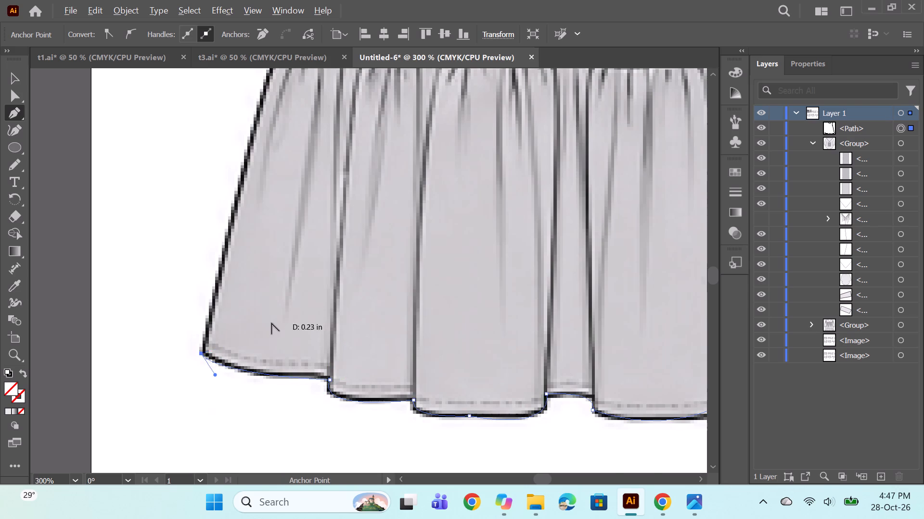
{"action": "scroll", "coordinate": [282, 286], "scroll_direction": "up", "scroll_amount": 4}
{"action": "left_click_drag", "start_coordinate": [277, 232], "coordinate": [287, 218]}
{"action": "left_click", "coordinate": [276, 231], "text": "alt"}
{"action": "scroll", "coordinate": [296, 219], "scroll_direction": "up", "scroll_amount": 4}
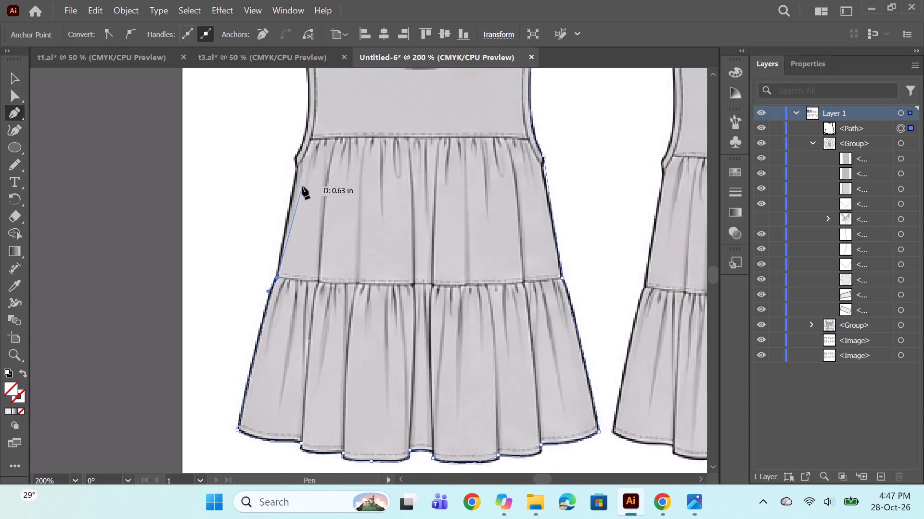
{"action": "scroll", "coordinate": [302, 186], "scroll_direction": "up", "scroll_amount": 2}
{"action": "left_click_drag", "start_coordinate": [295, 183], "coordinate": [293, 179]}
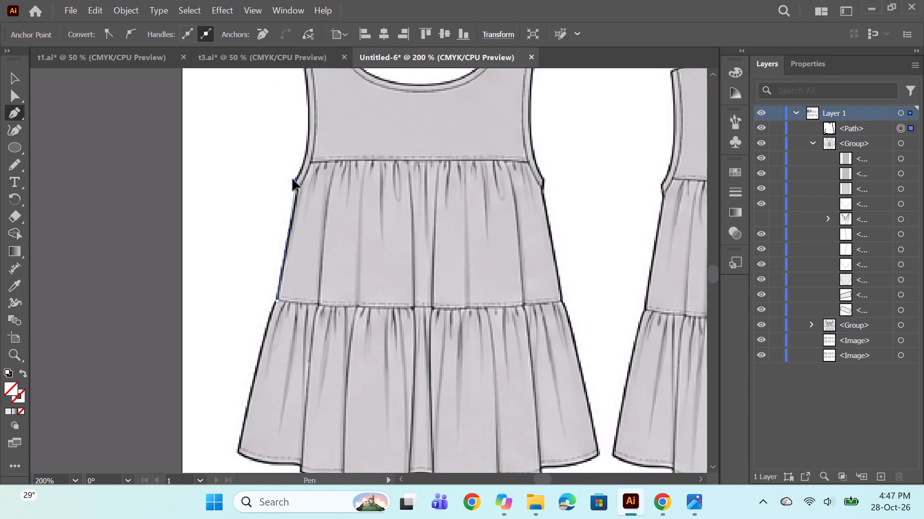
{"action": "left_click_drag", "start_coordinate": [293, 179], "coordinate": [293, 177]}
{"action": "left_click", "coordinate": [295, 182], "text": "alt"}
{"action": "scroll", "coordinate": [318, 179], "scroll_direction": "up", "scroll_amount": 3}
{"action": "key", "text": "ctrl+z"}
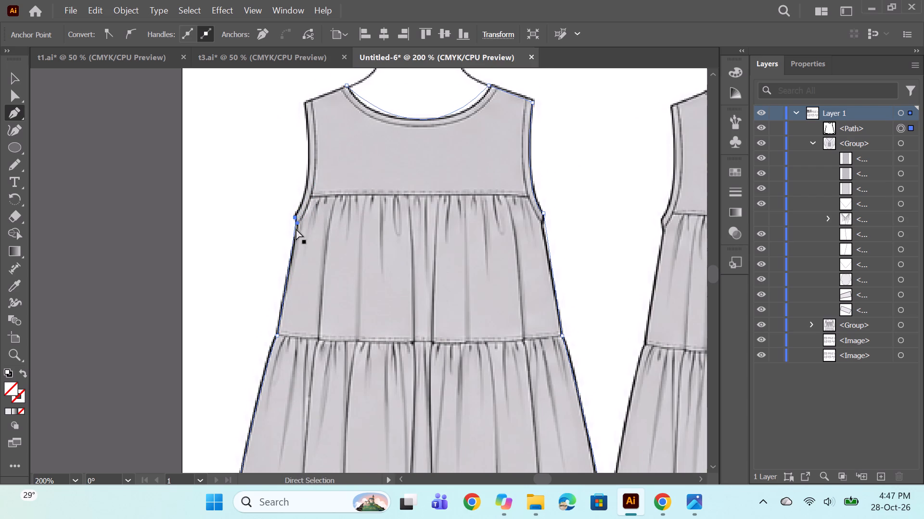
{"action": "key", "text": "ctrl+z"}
Trace the upper left side seam, armhole and shoulder, closing the front outline at the neckline's starting point.
{"action": "left_click", "coordinate": [295, 217]}
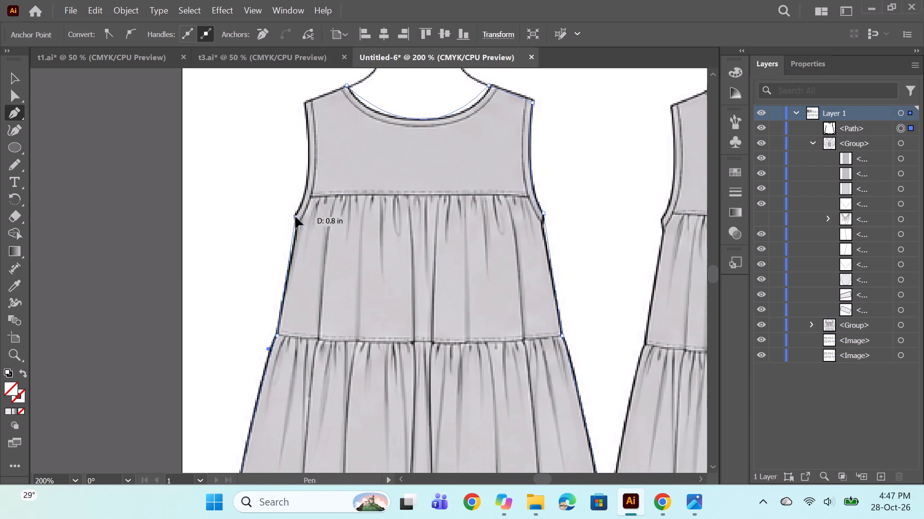
{"action": "left_click_drag", "start_coordinate": [303, 102], "coordinate": [302, 88]}
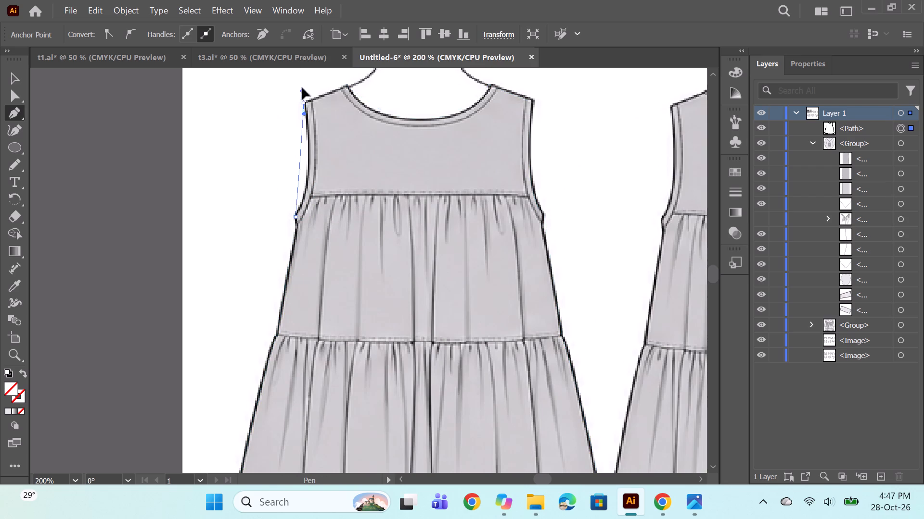
{"action": "left_click_drag", "start_coordinate": [302, 88], "coordinate": [295, 156]}
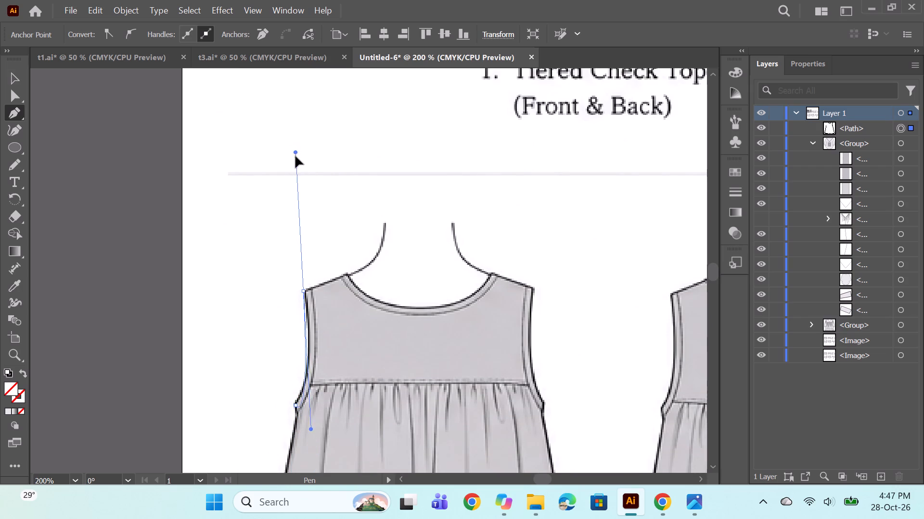
{"action": "left_click_drag", "start_coordinate": [295, 156], "coordinate": [289, 195]}
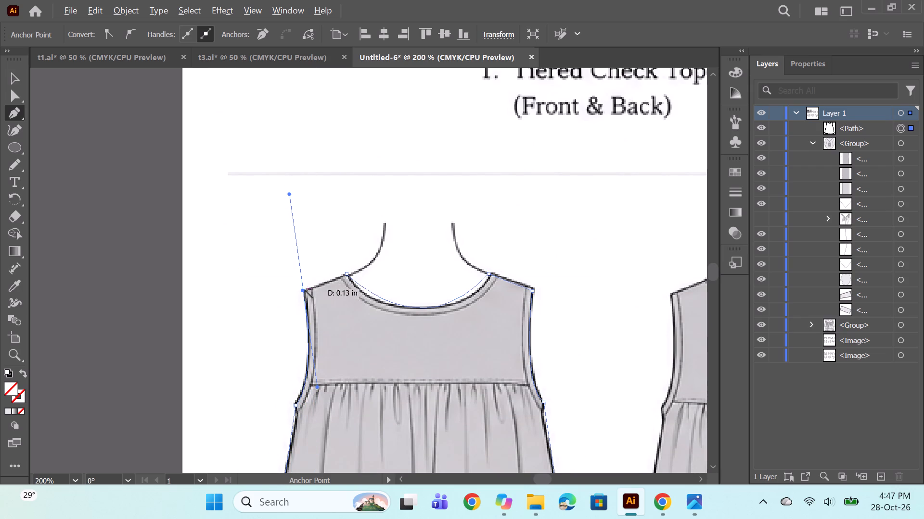
{"action": "left_click", "coordinate": [302, 290], "text": "alt"}
{"action": "left_click", "coordinate": [346, 272]}
{"action": "scroll", "coordinate": [524, 322], "scroll_direction": "down", "scroll_amount": 2, "text": "alt"}
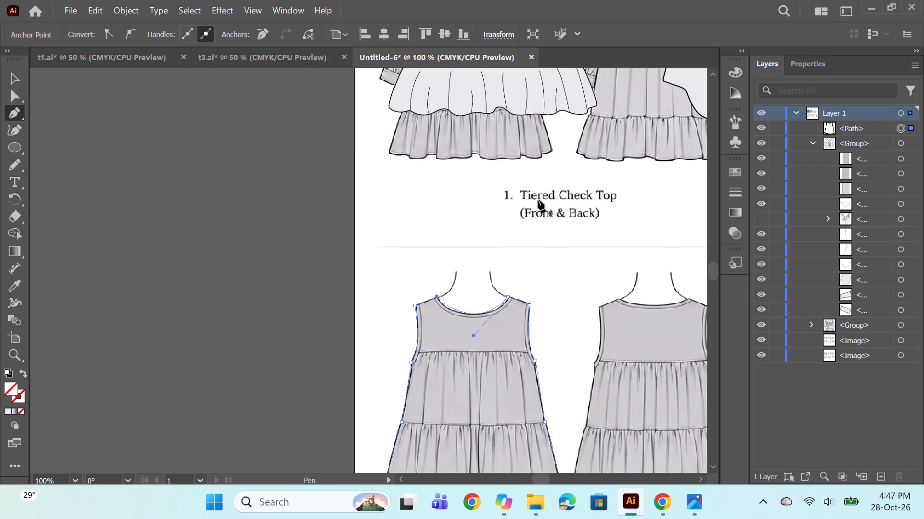
Set the stroke of the closed front outline to 1 pt.
{"action": "scroll", "coordinate": [886, 198], "scroll_direction": "down", "scroll_amount": 1}
{"action": "left_click", "coordinate": [809, 67]}
{"action": "scroll", "coordinate": [804, 288], "scroll_direction": "down", "scroll_amount": 4}
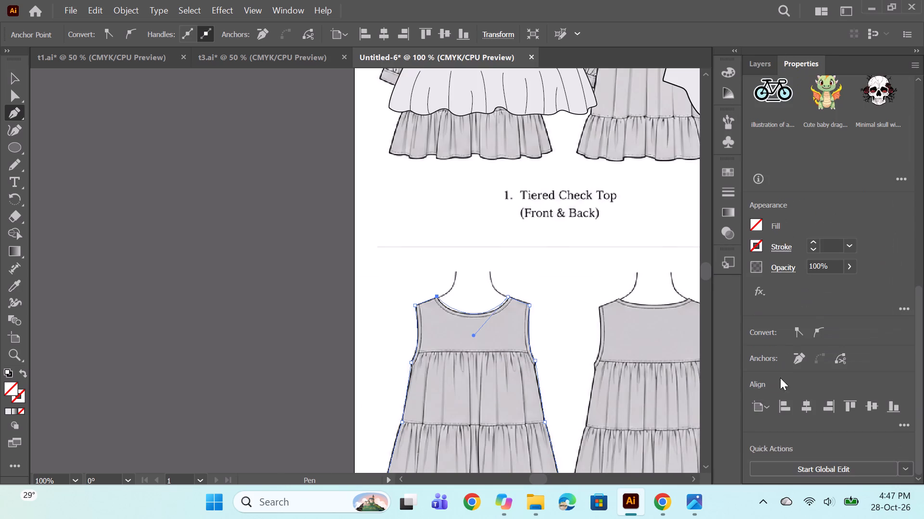
{"action": "triple_click", "coordinate": [812, 240]}
{"action": "left_click", "coordinate": [812, 240]}
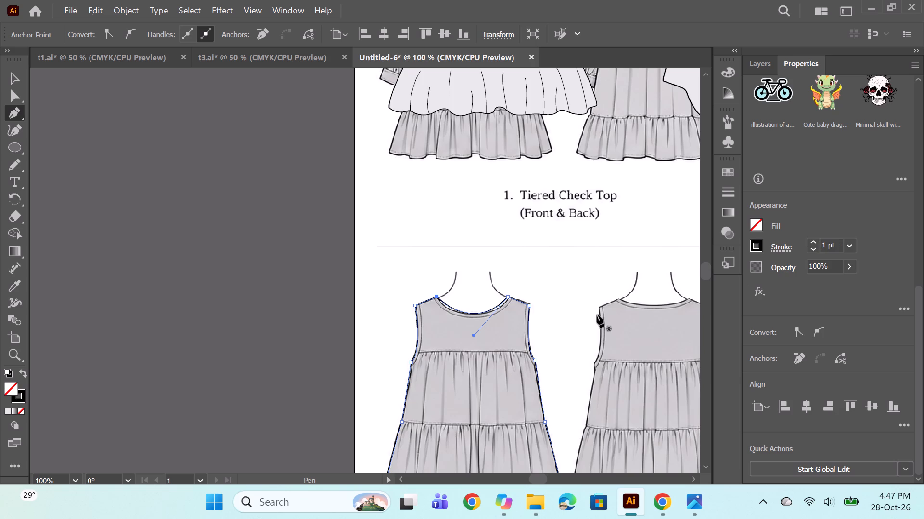
Add an anchor point to the front outline on the left shoulder line, just inside the armhole corner, and deselect the outline.
{"action": "left_click", "coordinate": [589, 307], "text": "alt"}
{"action": "key", "text": "space"}
{"action": "key", "text": "space"}
{"action": "key", "text": "space"}
{"action": "key", "text": "space"}
{"action": "key", "text": "space"}
{"action": "key", "text": "space"}
{"action": "key", "text": "space"}
{"action": "key", "text": "space"}
{"action": "key", "text": "space"}
{"action": "key", "text": "space"}
{"action": "key", "text": "space"}
{"action": "key", "text": "space"}
{"action": "key", "text": "space"}
{"action": "scroll", "coordinate": [561, 333], "scroll_direction": "down", "scroll_amount": 1}
{"action": "left_click_drag", "start_coordinate": [561, 333], "coordinate": [459, 271]}
{"action": "scroll", "coordinate": [323, 266], "scroll_direction": "up", "scroll_amount": 1, "text": "alt"}
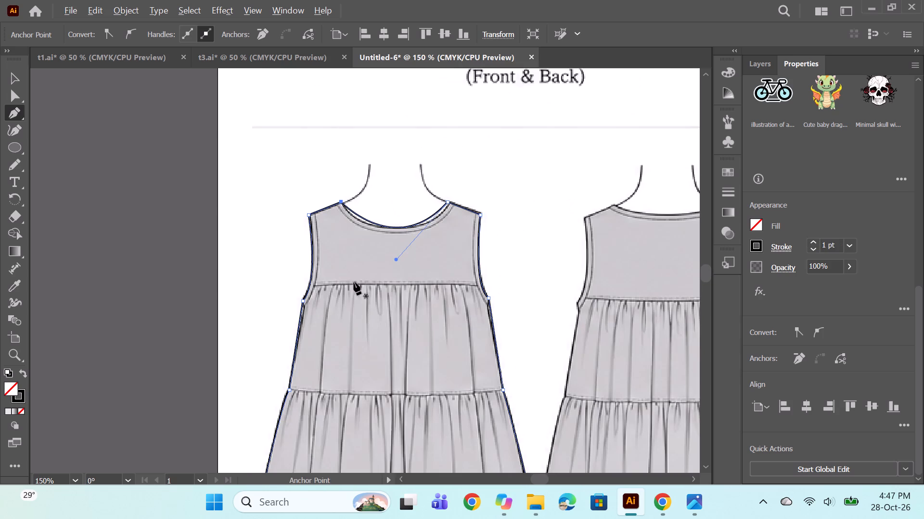
{"action": "scroll", "coordinate": [325, 244], "scroll_direction": "up", "scroll_amount": 2, "text": "alt"}
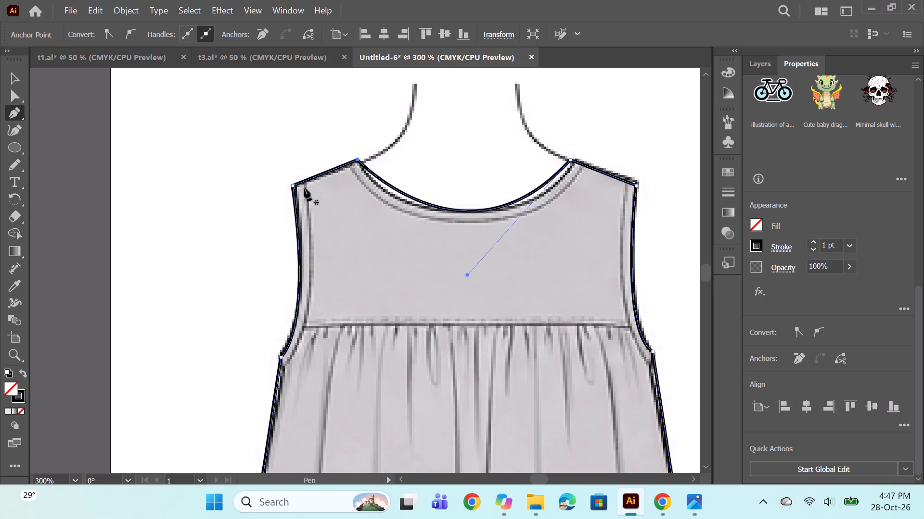
{"action": "left_click", "coordinate": [304, 179]}
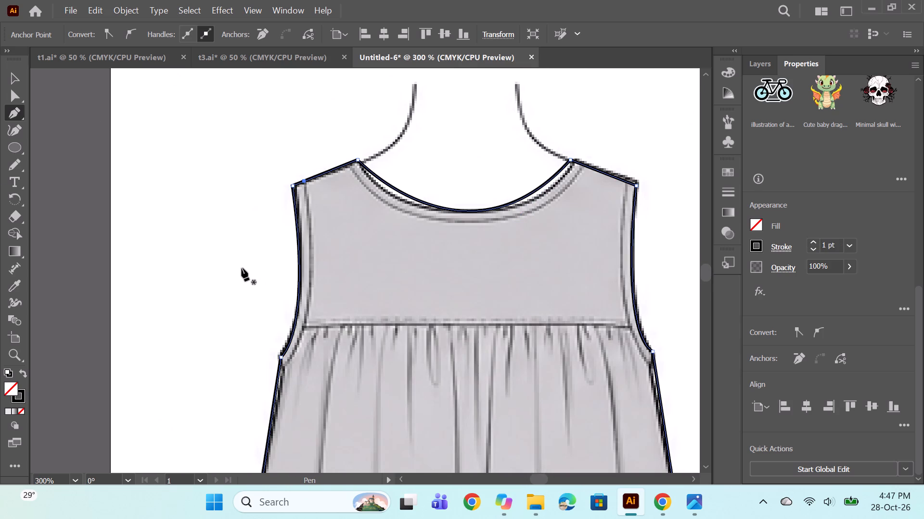
{"action": "left_click", "coordinate": [242, 267], "text": "ctrl"}
Draw the yoke seam across the front from the left armhole to the right armhole with a 0.75 pt black stroke.
{"action": "left_click", "coordinate": [294, 328]}
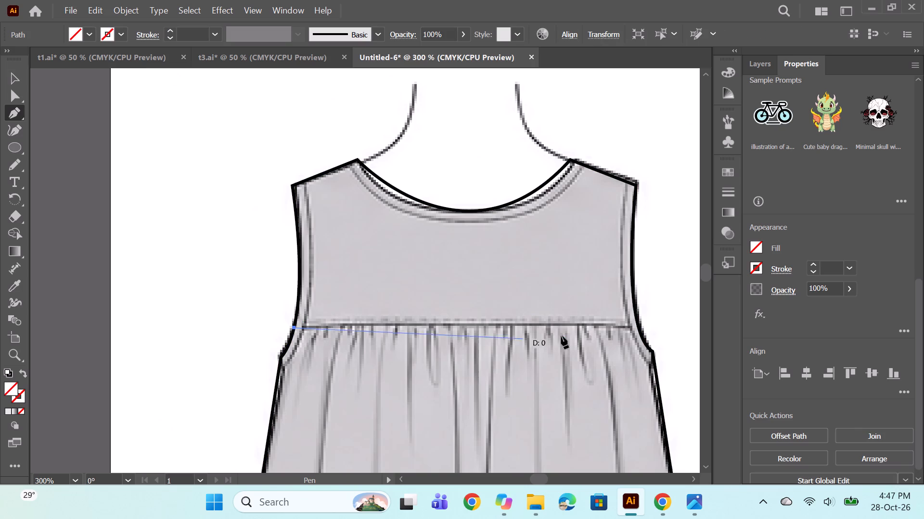
{"action": "left_click_drag", "start_coordinate": [638, 327], "coordinate": [666, 337]}
{"action": "triple_click", "coordinate": [810, 261]}
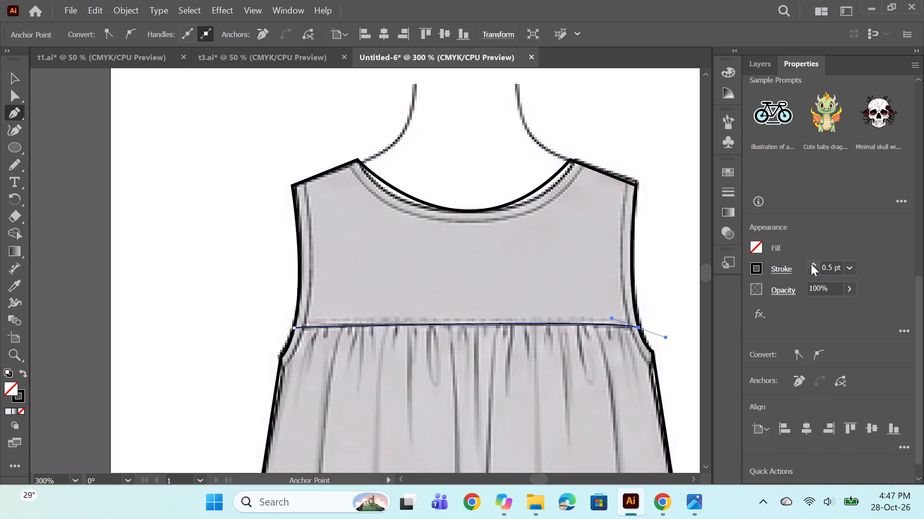
{"action": "left_click", "coordinate": [811, 264]}
{"action": "left_click", "coordinate": [695, 243], "text": "alt"}
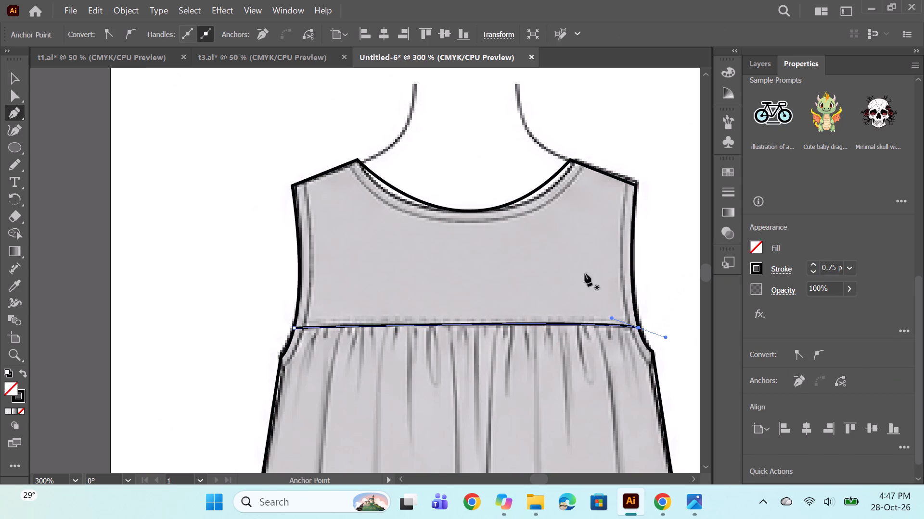
Draw the curved seam between the middle and bottom tiers from the left side edge to the right side edge.
{"action": "scroll", "coordinate": [553, 242], "scroll_direction": "down", "scroll_amount": 17}
{"action": "key", "text": "space"}
{"action": "left_click_drag", "start_coordinate": [466, 401], "coordinate": [398, 303]}
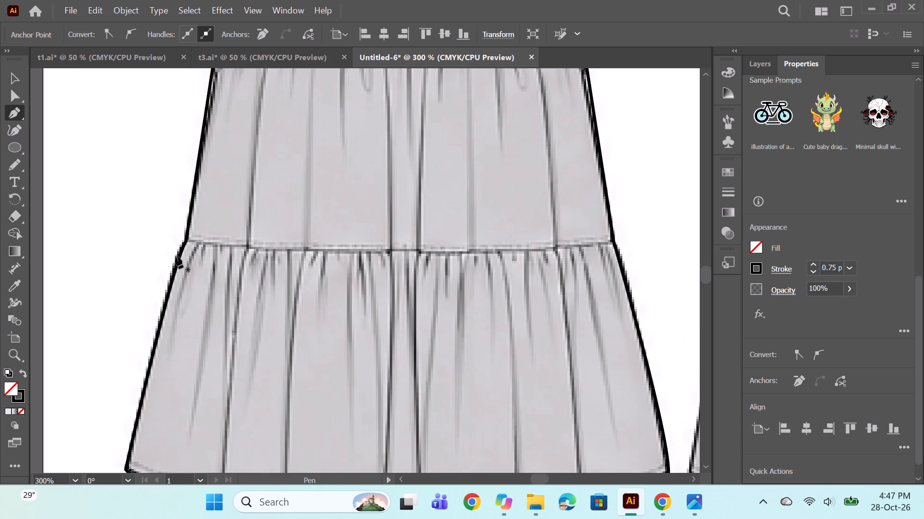
{"action": "left_click", "coordinate": [187, 241]}
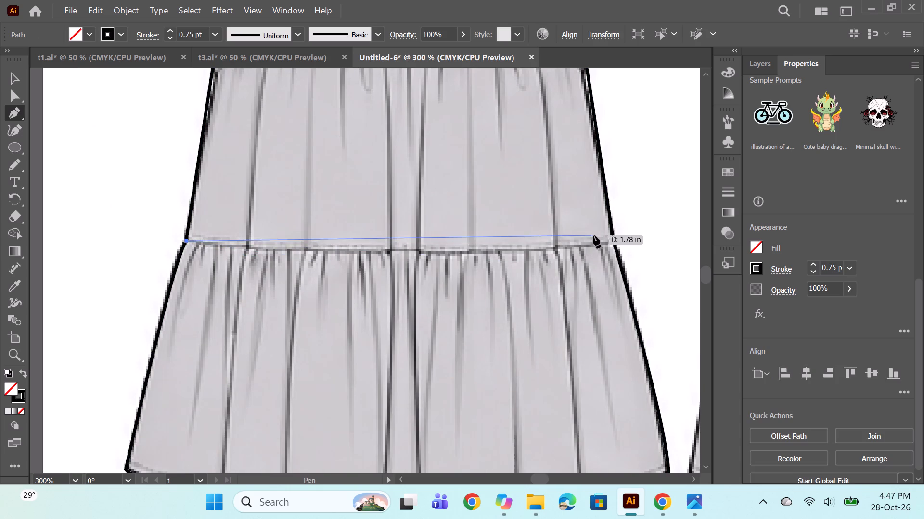
{"action": "left_click_drag", "start_coordinate": [613, 241], "coordinate": [590, 240]}
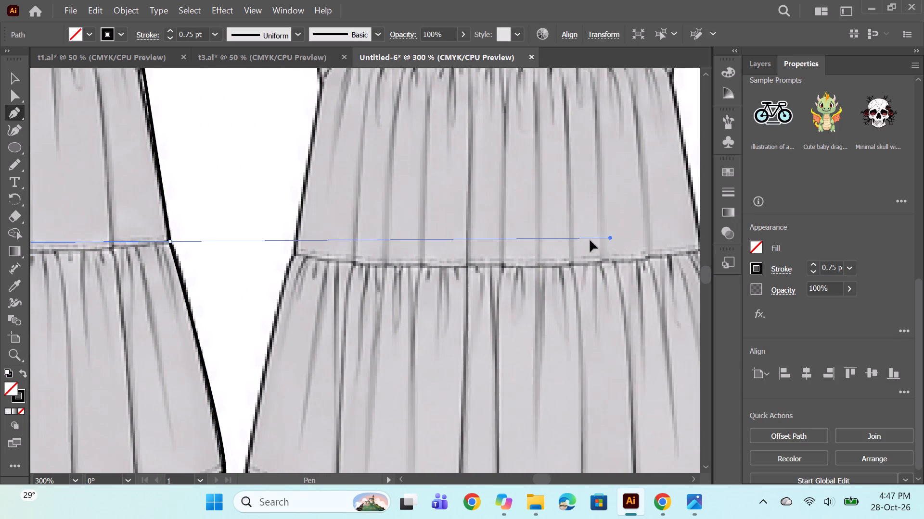
{"action": "left_click_drag", "start_coordinate": [590, 240], "coordinate": [469, 212]}
{"action": "key", "text": "space"}
{"action": "key", "text": "space"}
{"action": "key", "text": "space"}
{"action": "key", "text": "space"}
{"action": "key", "text": "space"}
{"action": "key", "text": "space"}
{"action": "key", "text": "space"}
{"action": "key", "text": "space"}
{"action": "key", "text": "space"}
{"action": "left_click_drag", "start_coordinate": [348, 318], "coordinate": [678, 284]}
{"action": "left_click", "coordinate": [569, 190], "text": "alt"}
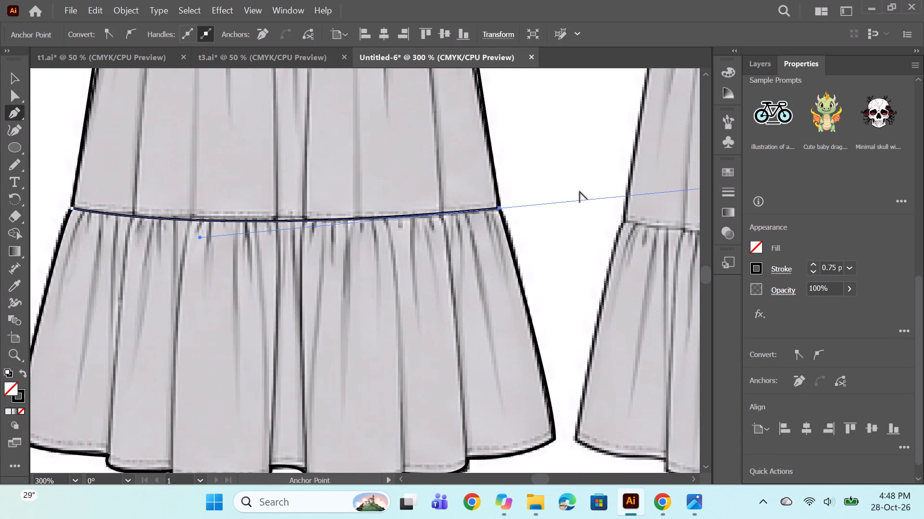
{"action": "left_click", "coordinate": [552, 243], "text": "alt"}
{"action": "scroll", "coordinate": [552, 243], "scroll_direction": "down", "scroll_amount": 5, "text": "alt"}
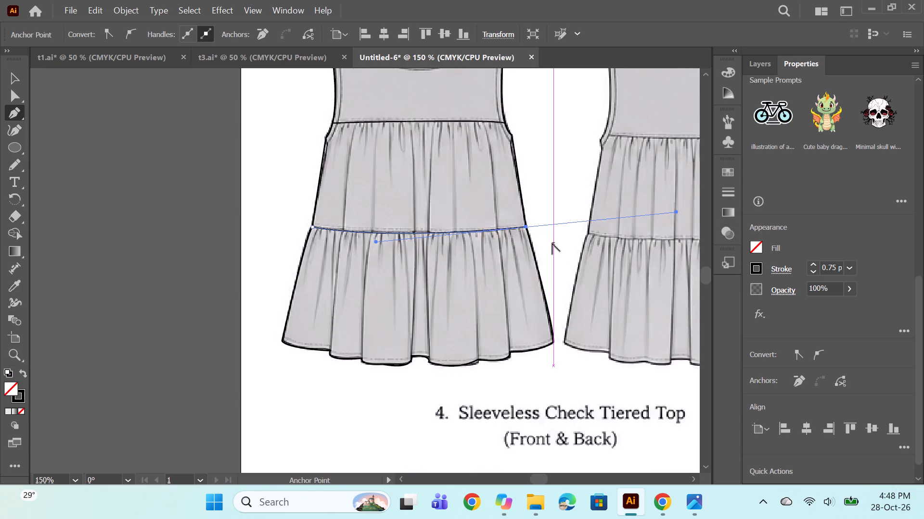
Increase the stroke weight of the lower tier seam and the yoke seam by one increment each.
{"action": "left_click", "coordinate": [406, 215], "text": "ctrl"}
{"action": "scroll", "coordinate": [610, 229], "scroll_direction": "up", "scroll_amount": 3, "text": "alt"}
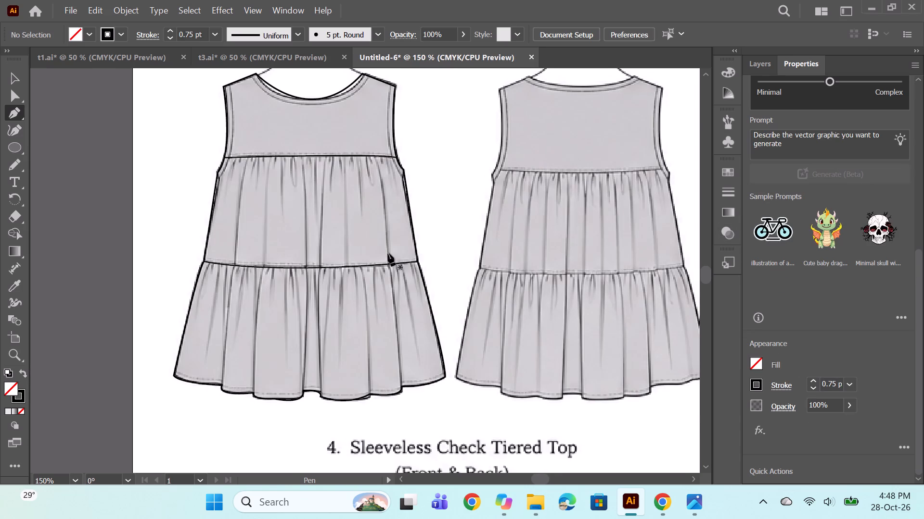
{"action": "left_click", "coordinate": [340, 267], "text": "ctrl"}
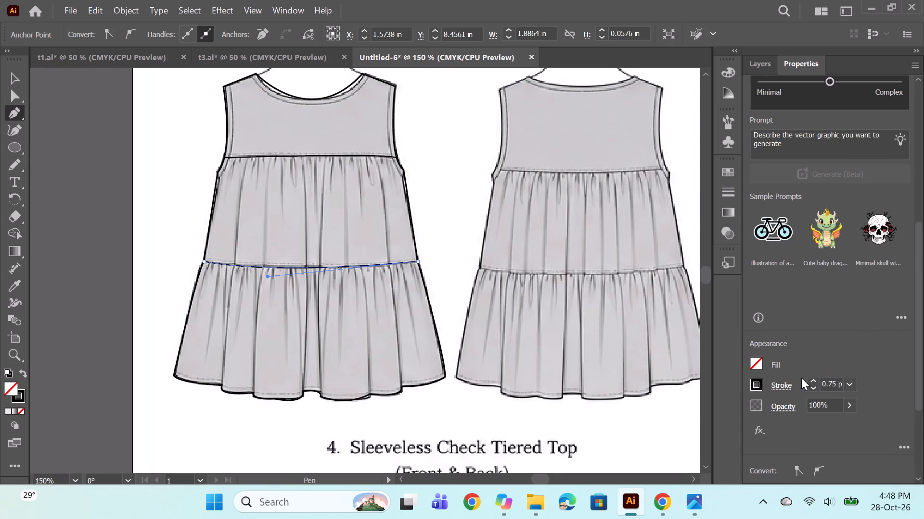
{"action": "left_click", "coordinate": [814, 379]}
{"action": "left_click", "coordinate": [484, 221], "text": "ctrl"}
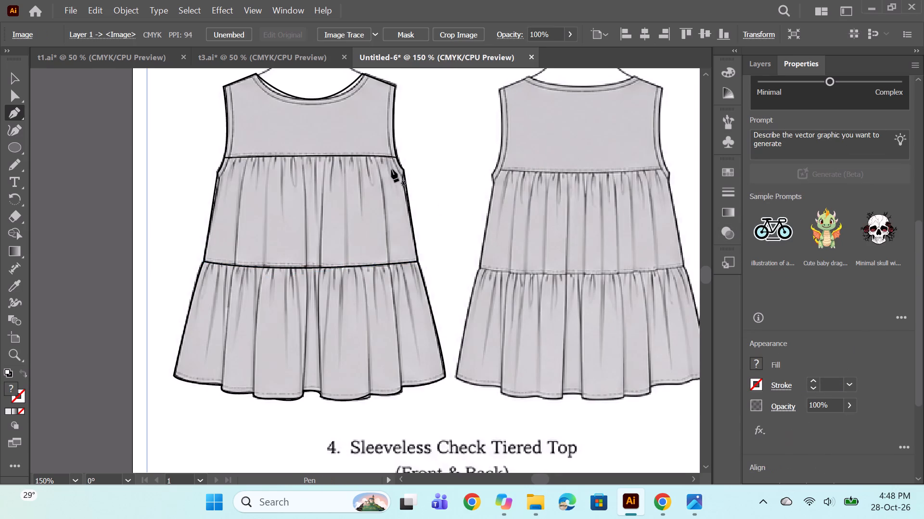
{"action": "left_click", "coordinate": [359, 155], "text": "ctrl"}
{"action": "left_click", "coordinate": [816, 382]}
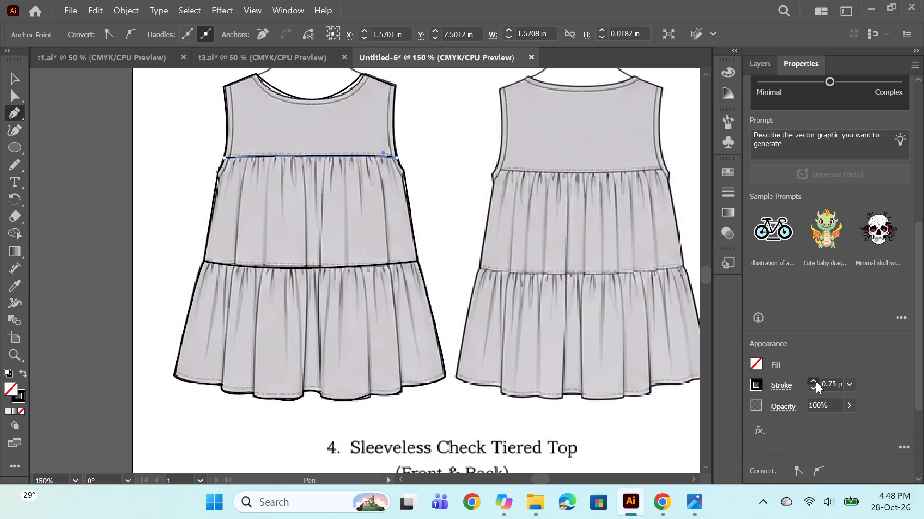
{"action": "left_click", "coordinate": [463, 150], "text": "ctrl"}
With the Pencil tool, trace the middle tier's leftmost gathers and the first long fold down to the lower seam.
{"action": "key", "text": "space"}
{"action": "left_click_drag", "start_coordinate": [458, 200], "coordinate": [552, 205]}
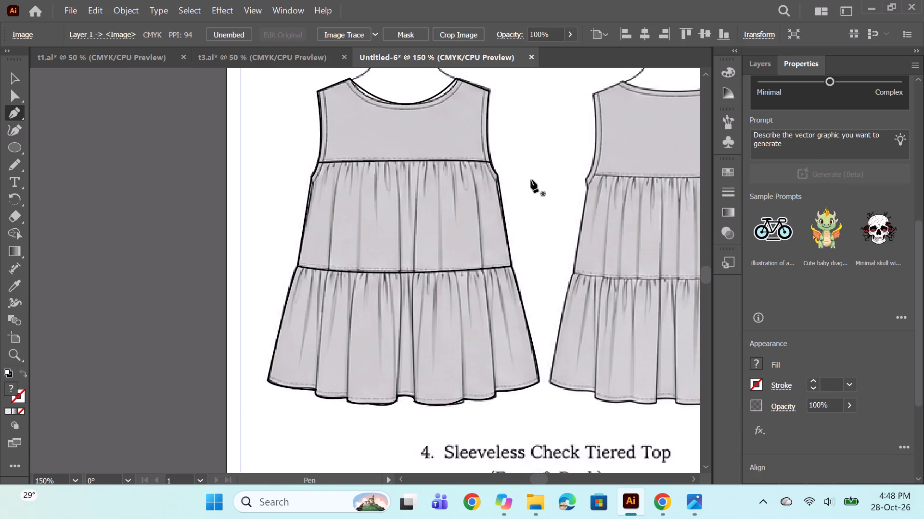
{"action": "scroll", "coordinate": [514, 189], "scroll_direction": "up", "scroll_amount": 1}
{"action": "left_click", "coordinate": [19, 159]}
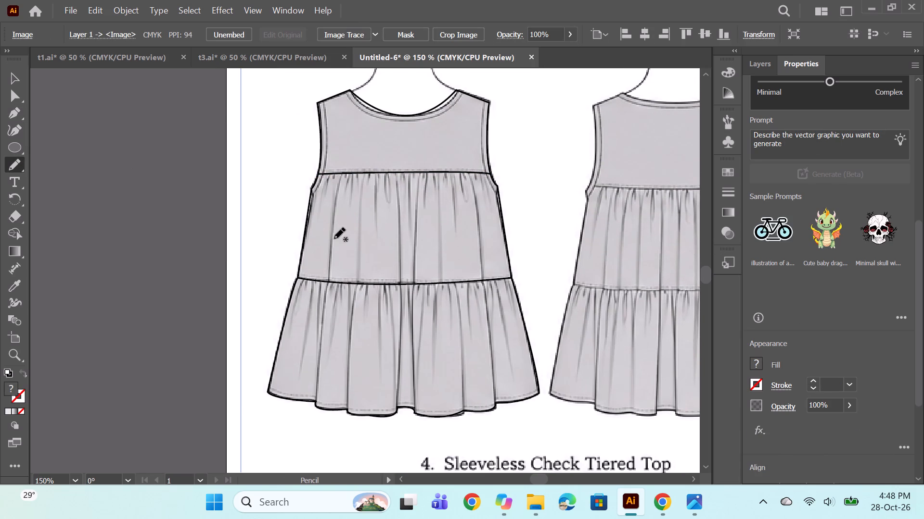
{"action": "scroll", "coordinate": [355, 196], "scroll_direction": "up", "scroll_amount": 2, "text": "alt"}
{"action": "left_click_drag", "start_coordinate": [304, 152], "coordinate": [297, 161]}
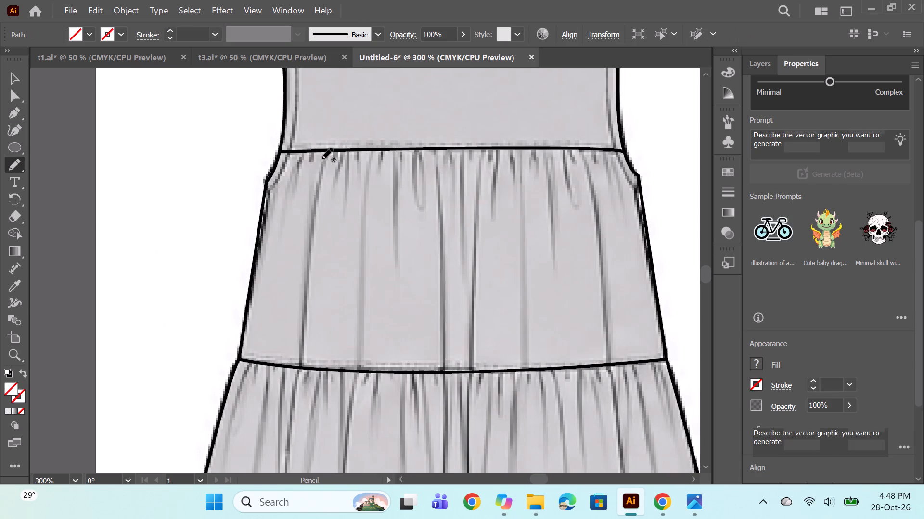
{"action": "left_click_drag", "start_coordinate": [310, 154], "coordinate": [310, 173]}
{"action": "left_click_drag", "start_coordinate": [331, 151], "coordinate": [313, 181]}
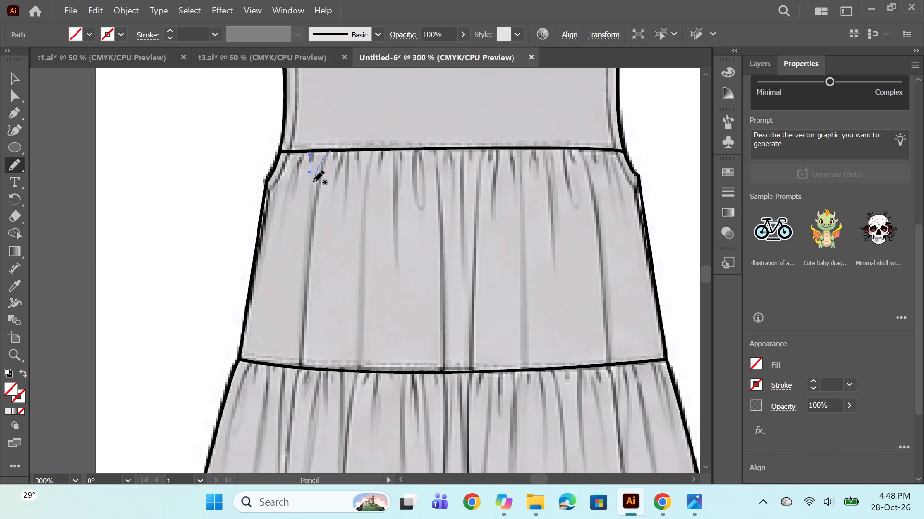
{"action": "left_click_drag", "start_coordinate": [313, 181], "coordinate": [303, 338]}
{"action": "left_click_drag", "start_coordinate": [303, 338], "coordinate": [302, 368]}
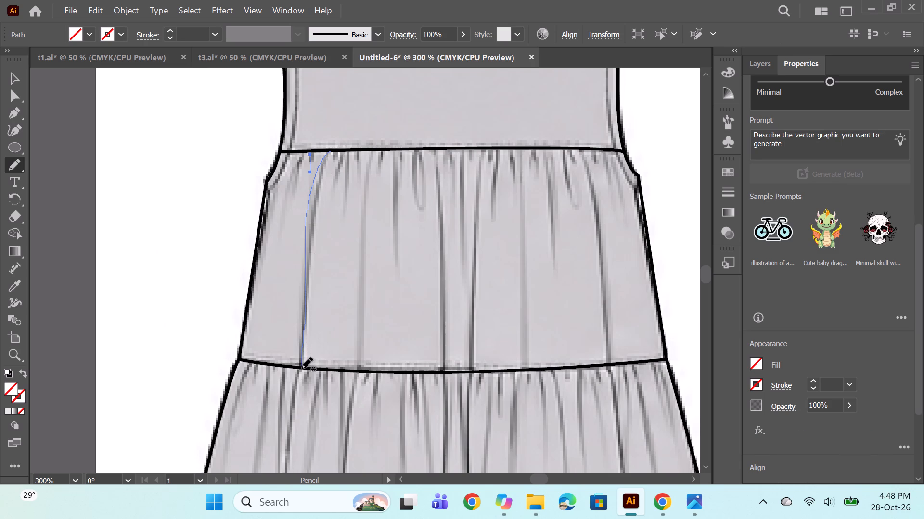
{"action": "left_click_drag", "start_coordinate": [302, 368], "coordinate": [302, 369]}
Trace the middle tier's left-half gathers past the first long fold, including the second fold that reaches the lower seam.
{"action": "left_click_drag", "start_coordinate": [333, 152], "coordinate": [333, 169]}
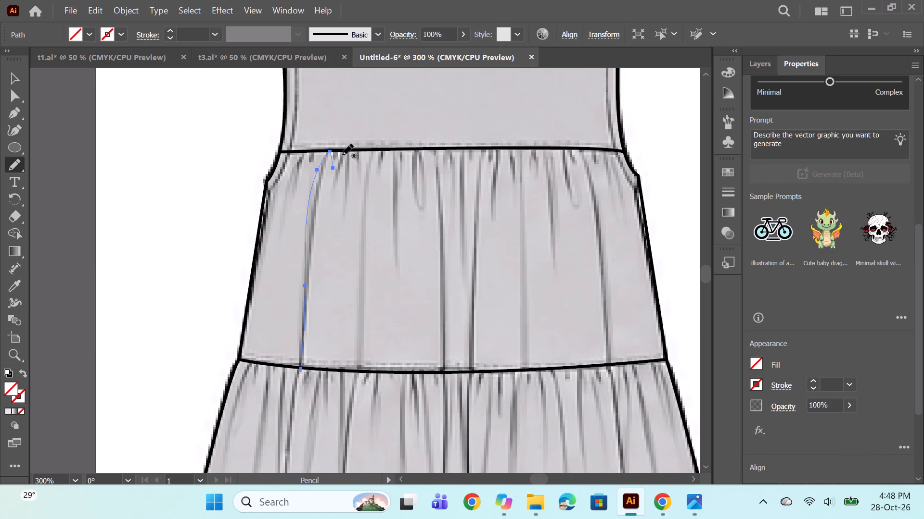
{"action": "left_click_drag", "start_coordinate": [343, 152], "coordinate": [336, 181]}
{"action": "left_click_drag", "start_coordinate": [348, 150], "coordinate": [337, 225]}
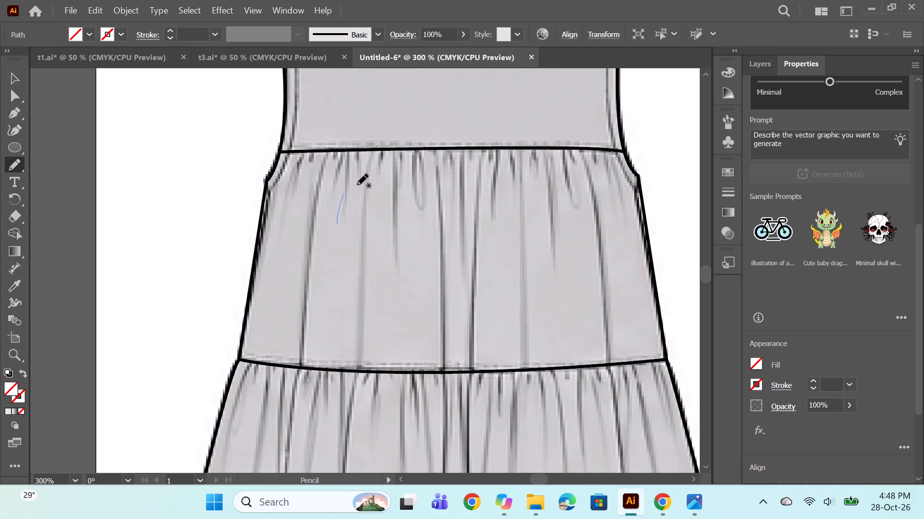
{"action": "left_click_drag", "start_coordinate": [356, 154], "coordinate": [359, 166]}
{"action": "left_click_drag", "start_coordinate": [366, 152], "coordinate": [360, 266]}
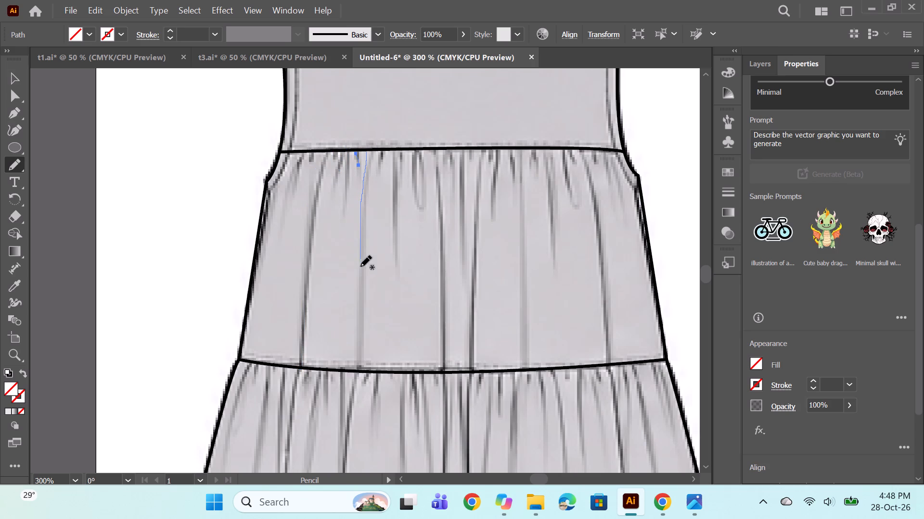
{"action": "left_click_drag", "start_coordinate": [360, 266], "coordinate": [357, 368]}
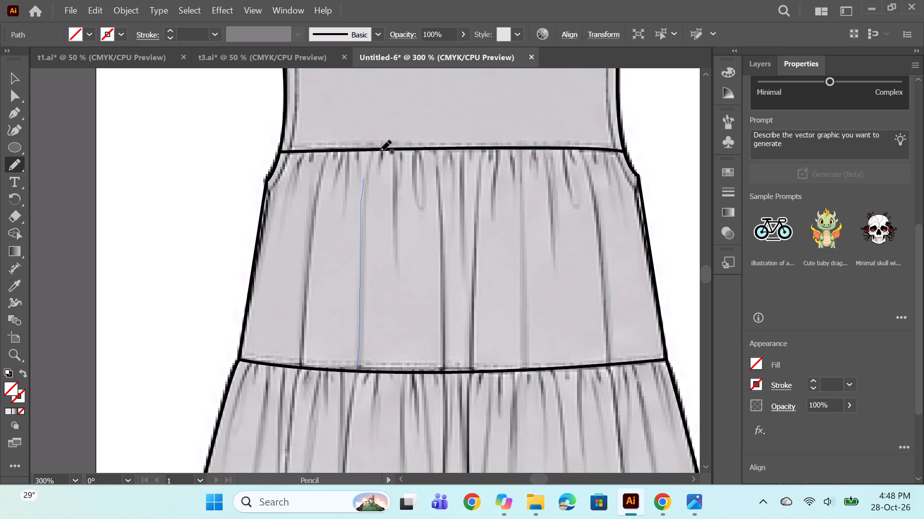
{"action": "left_click_drag", "start_coordinate": [380, 151], "coordinate": [380, 175]}
{"action": "left_click_drag", "start_coordinate": [396, 149], "coordinate": [398, 275]}
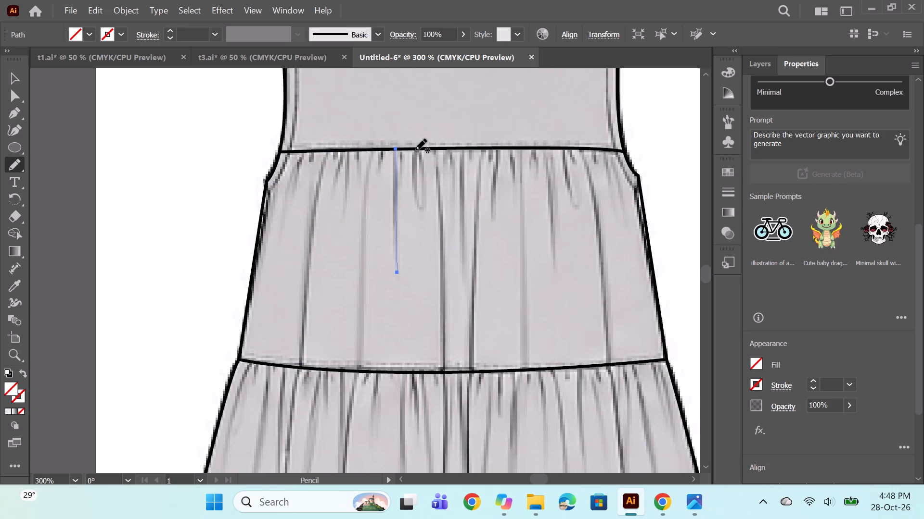
Trace the middle tier's central gathers, including the two long centre folds running down to the lower seam.
{"action": "left_click_drag", "start_coordinate": [415, 153], "coordinate": [414, 215]}
{"action": "left_click_drag", "start_coordinate": [424, 148], "coordinate": [425, 185]}
{"action": "left_click_drag", "start_coordinate": [436, 149], "coordinate": [440, 371]}
{"action": "left_click_drag", "start_coordinate": [451, 151], "coordinate": [452, 170]}
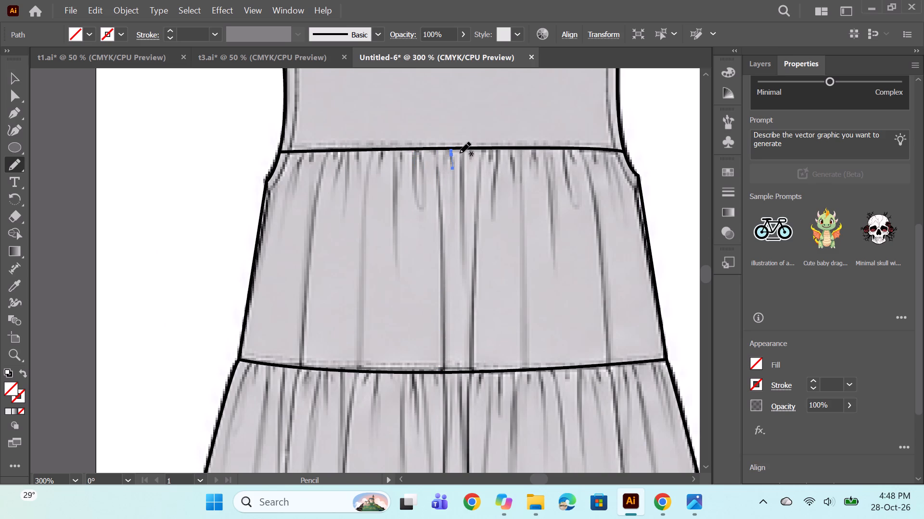
{"action": "left_click_drag", "start_coordinate": [460, 153], "coordinate": [455, 249]}
{"action": "left_click_drag", "start_coordinate": [469, 150], "coordinate": [473, 170]}
{"action": "left_click_drag", "start_coordinate": [482, 154], "coordinate": [480, 172]}
{"action": "left_click_drag", "start_coordinate": [480, 172], "coordinate": [467, 371]}
Trace the middle tier's right-half gathers from the centre folds to the right armhole, including its two long folds.
{"action": "left_click_drag", "start_coordinate": [492, 150], "coordinate": [492, 164]}
{"action": "left_click_drag", "start_coordinate": [500, 149], "coordinate": [490, 241]}
{"action": "left_click_drag", "start_coordinate": [512, 151], "coordinate": [513, 178]}
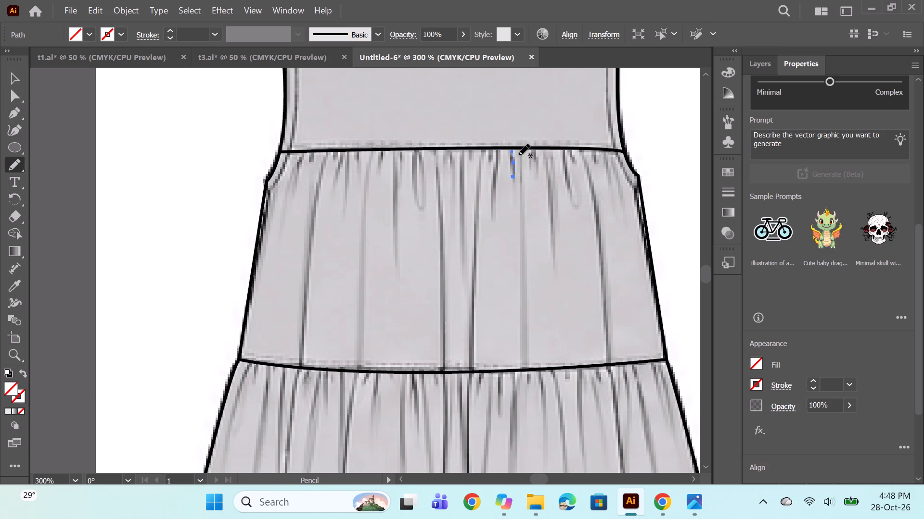
{"action": "left_click_drag", "start_coordinate": [520, 152], "coordinate": [516, 354]}
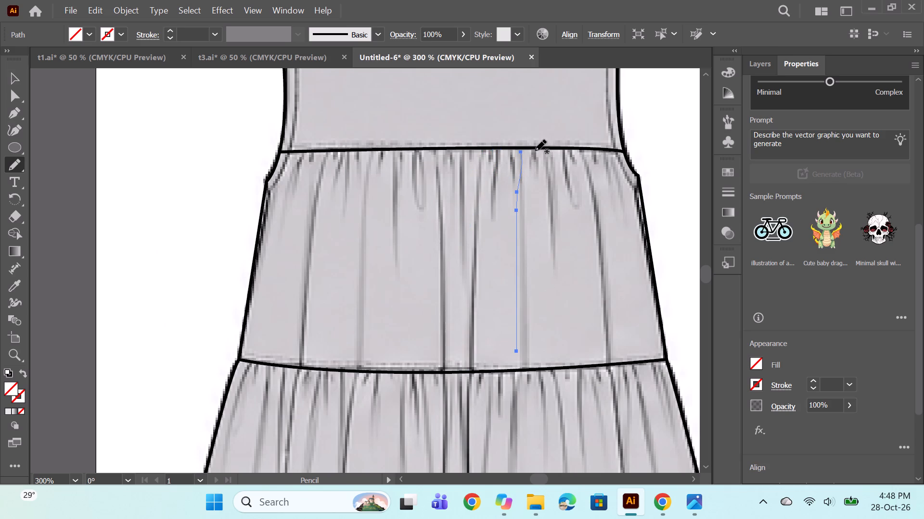
{"action": "left_click_drag", "start_coordinate": [535, 150], "coordinate": [534, 173]}
{"action": "left_click_drag", "start_coordinate": [548, 152], "coordinate": [555, 254]}
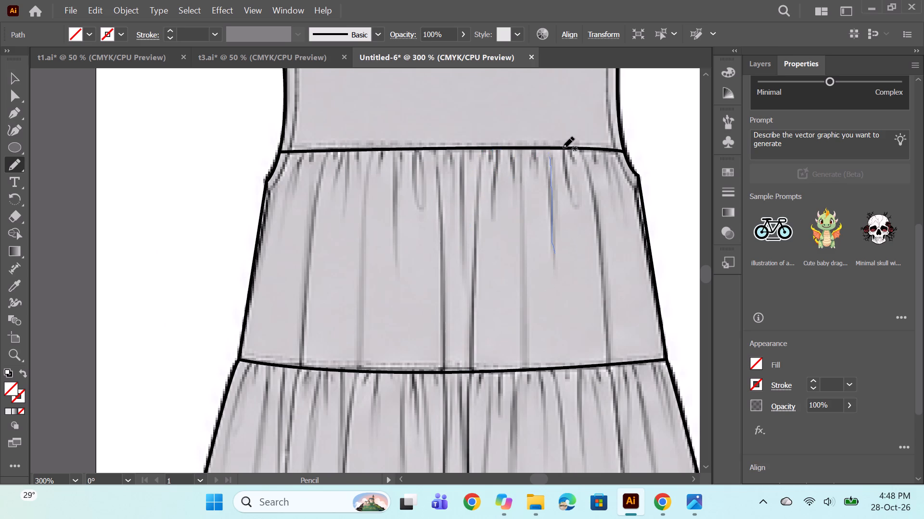
{"action": "left_click_drag", "start_coordinate": [563, 148], "coordinate": [567, 203]}
{"action": "left_click_drag", "start_coordinate": [571, 147], "coordinate": [579, 167]}
{"action": "left_click_drag", "start_coordinate": [579, 152], "coordinate": [600, 363]}
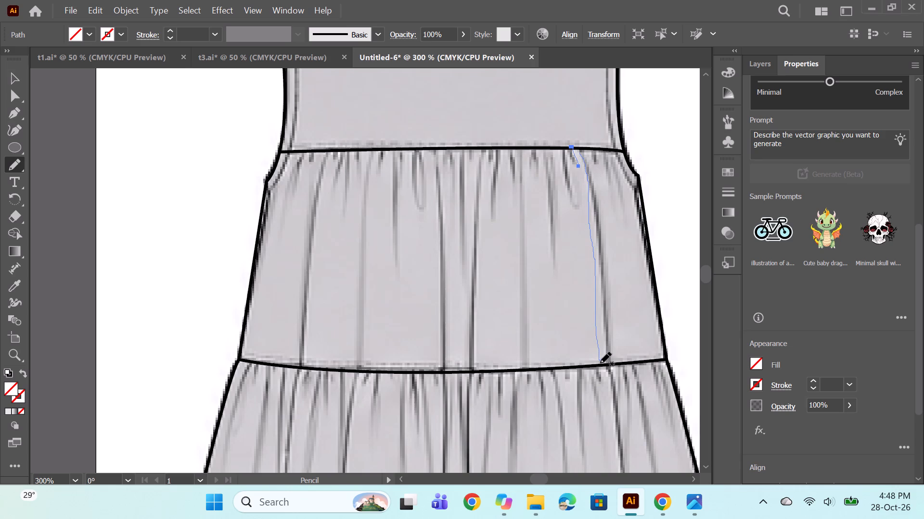
{"action": "left_click_drag", "start_coordinate": [600, 363], "coordinate": [600, 367]}
{"action": "left_click_drag", "start_coordinate": [592, 148], "coordinate": [600, 166]}
{"action": "left_click_drag", "start_coordinate": [607, 151], "coordinate": [618, 213]}
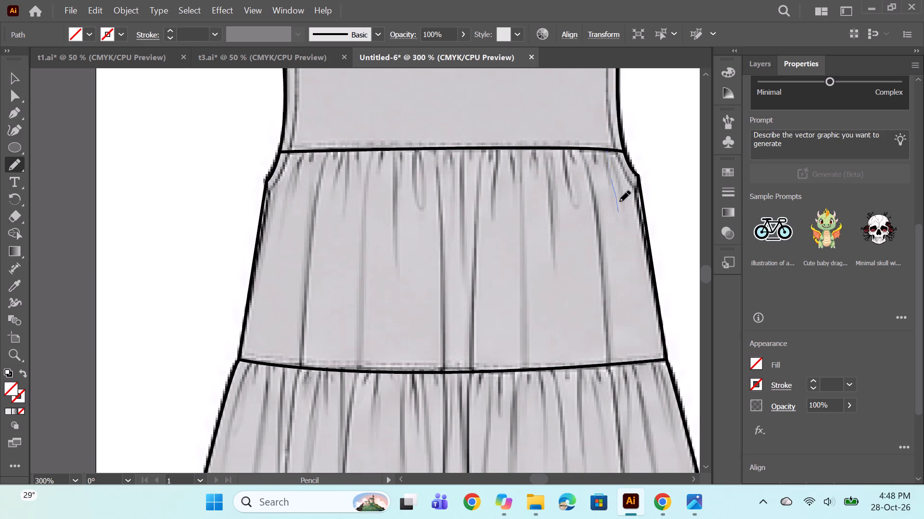
Trace the middle tier's last gather beside the right armhole with the Pencil tool.
{"action": "left_click_drag", "start_coordinate": [618, 150], "coordinate": [629, 265]}
Trace the bottom tier's leftmost gathers from the left side edge up to the first long fold with the Pencil tool.
{"action": "scroll", "coordinate": [435, 160], "scroll_direction": "down", "scroll_amount": 3}
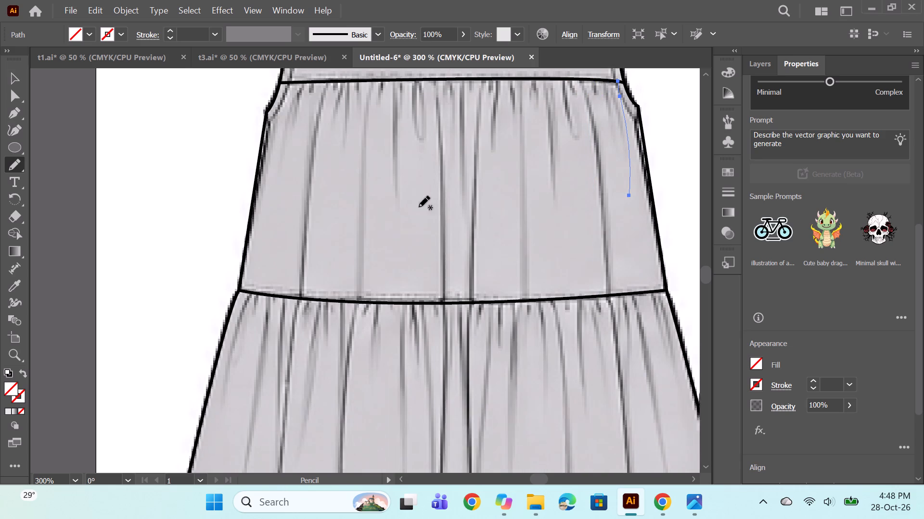
{"action": "scroll", "coordinate": [419, 207], "scroll_direction": "down", "scroll_amount": 11}
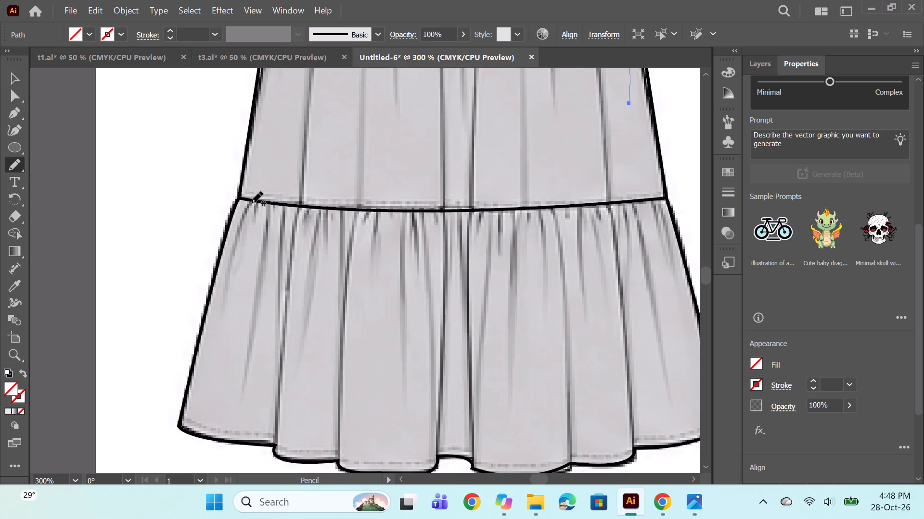
{"action": "left_click_drag", "start_coordinate": [252, 202], "coordinate": [223, 297]}
{"action": "left_click_drag", "start_coordinate": [257, 200], "coordinate": [258, 220]}
{"action": "left_click_drag", "start_coordinate": [267, 207], "coordinate": [247, 367]}
{"action": "left_click_drag", "start_coordinate": [276, 203], "coordinate": [276, 213]}
{"action": "left_click_drag", "start_coordinate": [282, 210], "coordinate": [283, 218]}
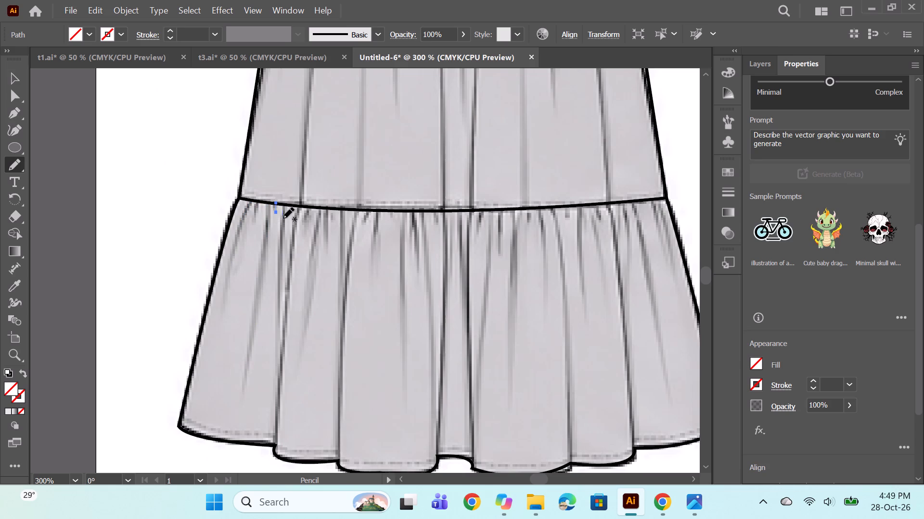
{"action": "left_click_drag", "start_coordinate": [283, 218], "coordinate": [277, 367]}
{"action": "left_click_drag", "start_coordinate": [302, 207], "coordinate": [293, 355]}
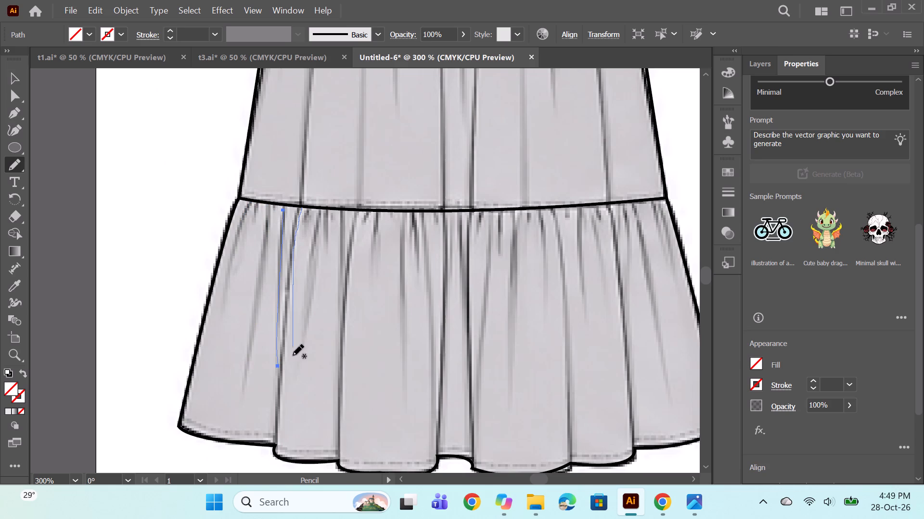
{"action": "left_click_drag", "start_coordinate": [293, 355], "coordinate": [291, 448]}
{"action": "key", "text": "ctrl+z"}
Trace the bottom tier's first and second long folds from the seam down to the hem, with the shorter gathers between them.
{"action": "left_click_drag", "start_coordinate": [303, 207], "coordinate": [280, 420]}
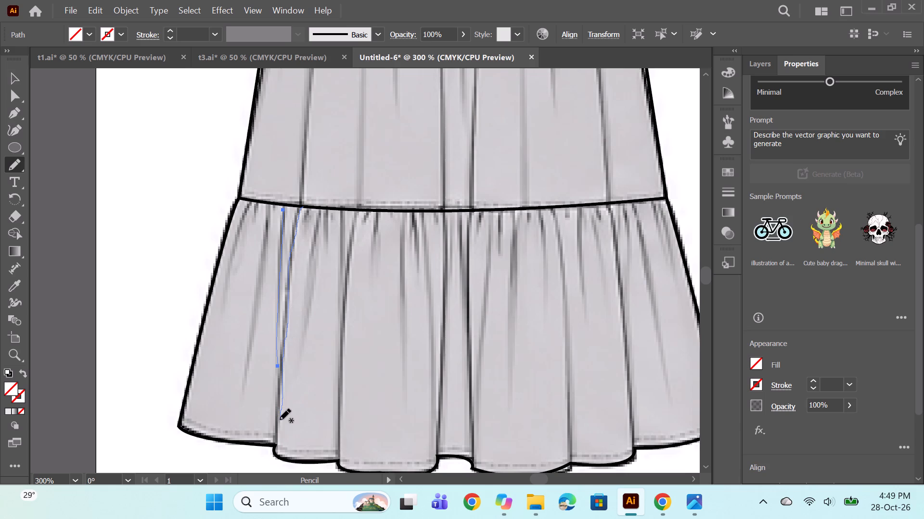
{"action": "left_click_drag", "start_coordinate": [280, 420], "coordinate": [275, 445]}
{"action": "left_click_drag", "start_coordinate": [311, 210], "coordinate": [309, 214]}
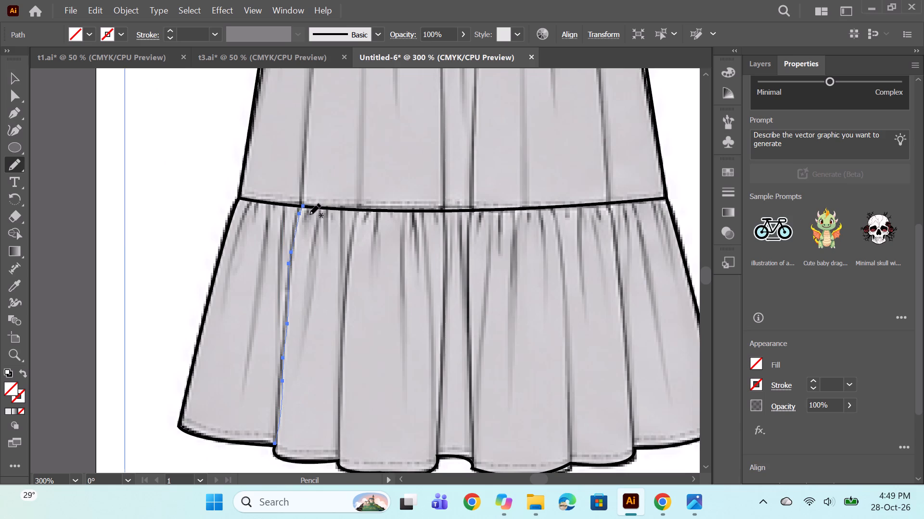
{"action": "left_click_drag", "start_coordinate": [309, 214], "coordinate": [309, 217]}
{"action": "left_click_drag", "start_coordinate": [319, 211], "coordinate": [304, 330]}
{"action": "left_click_drag", "start_coordinate": [327, 202], "coordinate": [325, 241]}
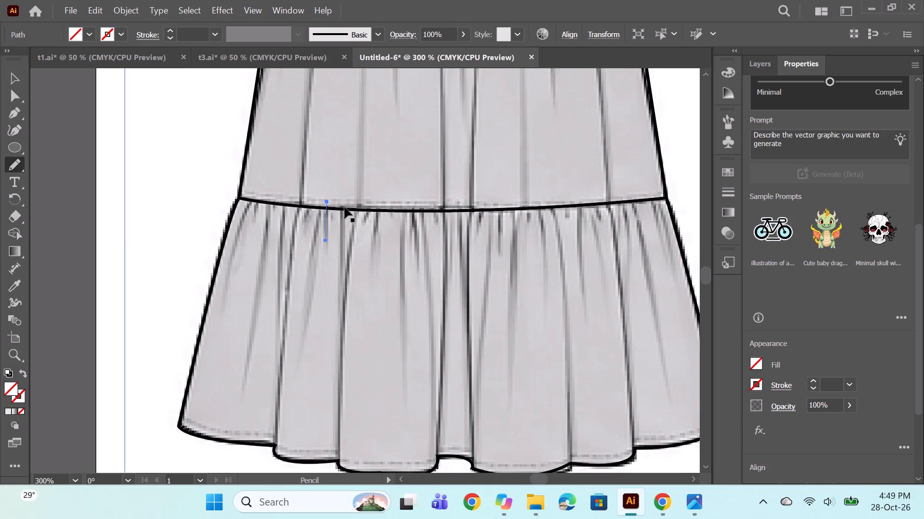
{"action": "key", "text": "ctrl+z"}
{"action": "left_click_drag", "start_coordinate": [331, 208], "coordinate": [328, 236]}
{"action": "left_click_drag", "start_coordinate": [343, 211], "coordinate": [342, 243]}
{"action": "left_click_drag", "start_coordinate": [342, 243], "coordinate": [334, 305]}
{"action": "left_click_drag", "start_coordinate": [358, 210], "coordinate": [343, 390]}
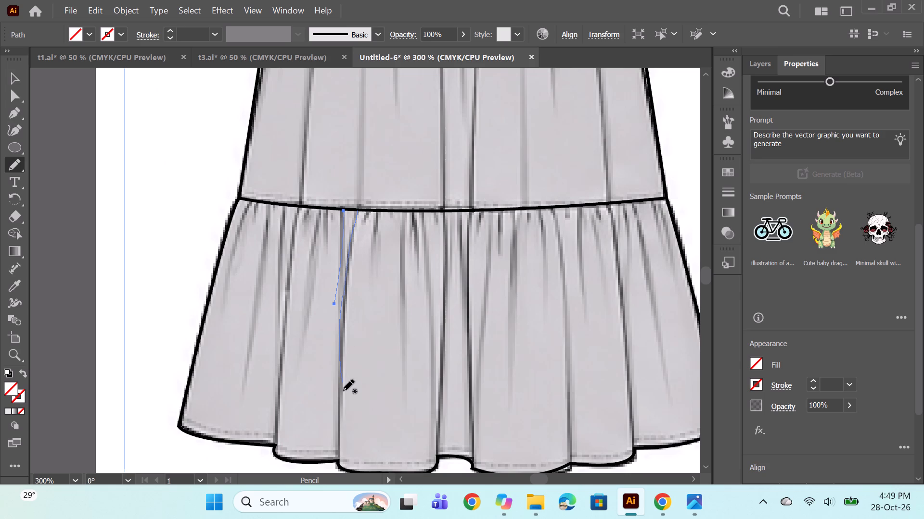
{"action": "left_click_drag", "start_coordinate": [343, 390], "coordinate": [339, 461]}
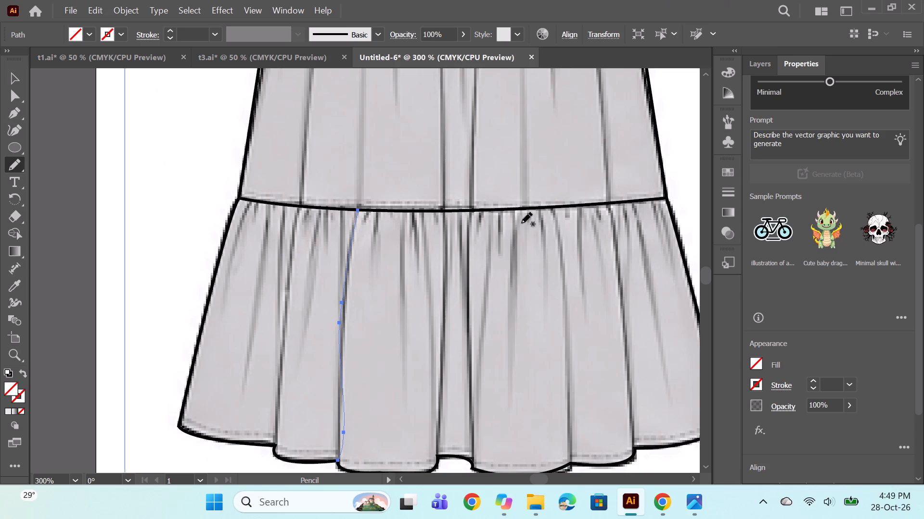
Trace the bottom tier's central gathers, including the two long centre folds running from the seam down to the hem.
{"action": "left_click_drag", "start_coordinate": [367, 210], "coordinate": [369, 228]}
{"action": "left_click_drag", "start_coordinate": [376, 213], "coordinate": [379, 243]}
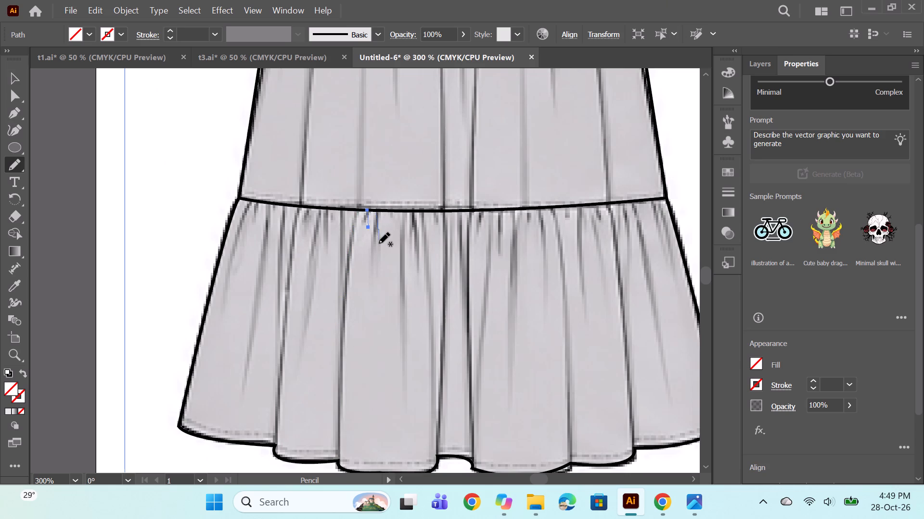
{"action": "left_click_drag", "start_coordinate": [379, 243], "coordinate": [379, 244]}
{"action": "left_click_drag", "start_coordinate": [394, 211], "coordinate": [394, 222]}
{"action": "left_click_drag", "start_coordinate": [406, 209], "coordinate": [398, 371]}
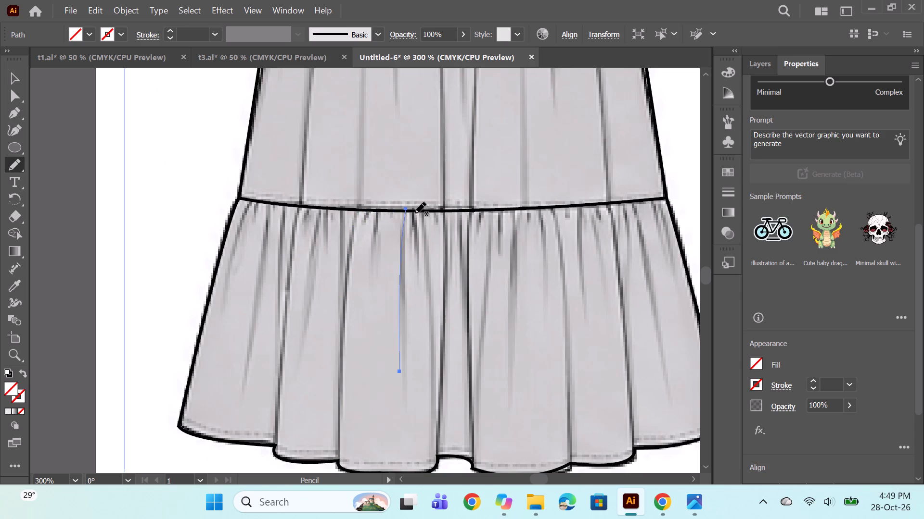
{"action": "left_click_drag", "start_coordinate": [413, 214], "coordinate": [423, 255]}
{"action": "left_click_drag", "start_coordinate": [425, 214], "coordinate": [434, 429]}
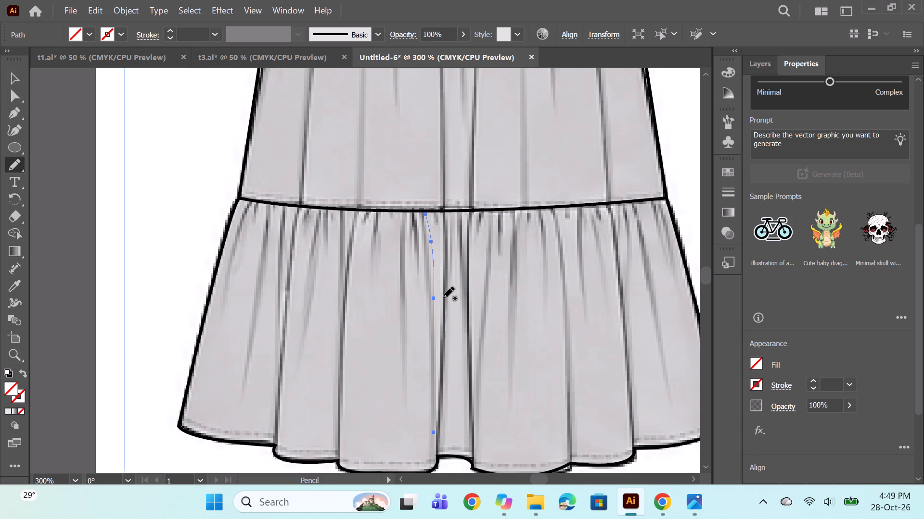
{"action": "left_click_drag", "start_coordinate": [445, 211], "coordinate": [438, 450]}
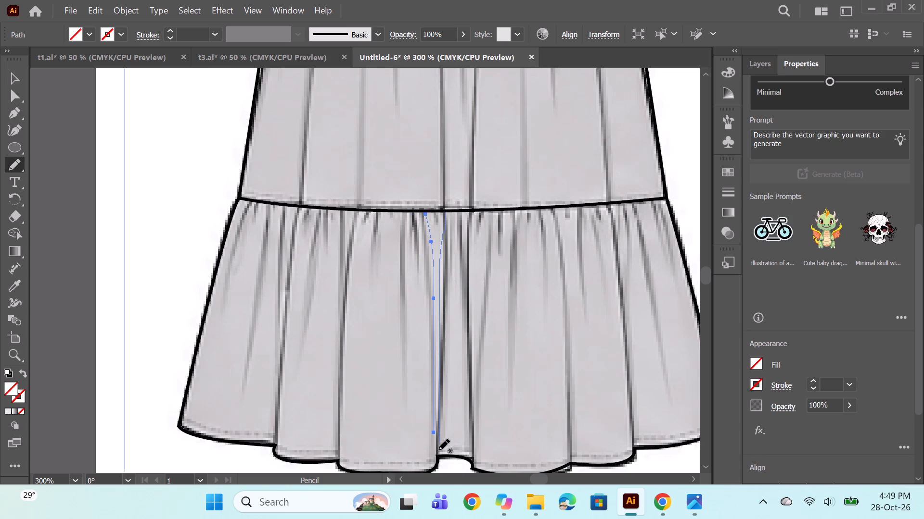
{"action": "left_click_drag", "start_coordinate": [438, 450], "coordinate": [438, 457]}
{"action": "left_click_drag", "start_coordinate": [453, 211], "coordinate": [452, 248]}
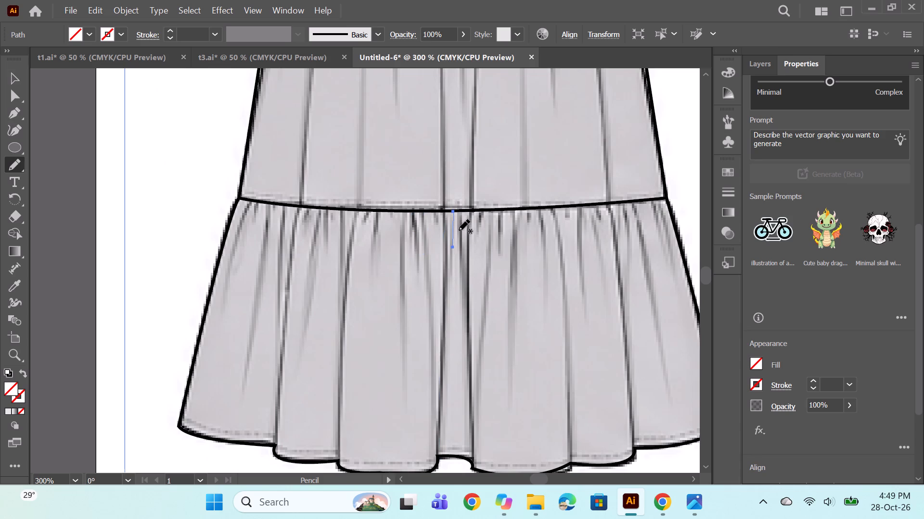
{"action": "left_click_drag", "start_coordinate": [465, 214], "coordinate": [463, 259]}
{"action": "left_click_drag", "start_coordinate": [471, 209], "coordinate": [474, 261]}
{"action": "left_click_drag", "start_coordinate": [474, 261], "coordinate": [470, 468]}
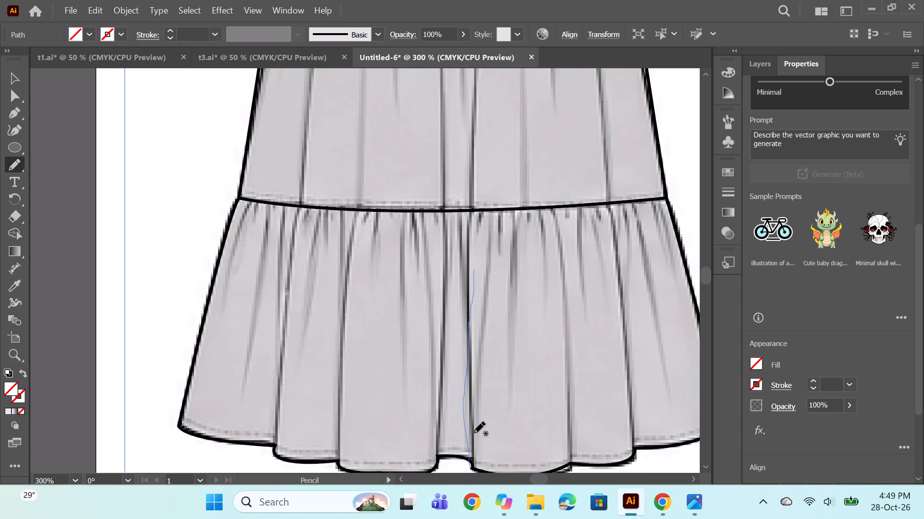
Trace the bottom tier's gathers right of the centre folds, up to and including the next long fold that reaches the hem.
{"action": "scroll", "coordinate": [487, 363], "scroll_direction": "down", "scroll_amount": 3}
{"action": "left_click_drag", "start_coordinate": [491, 178], "coordinate": [493, 274]}
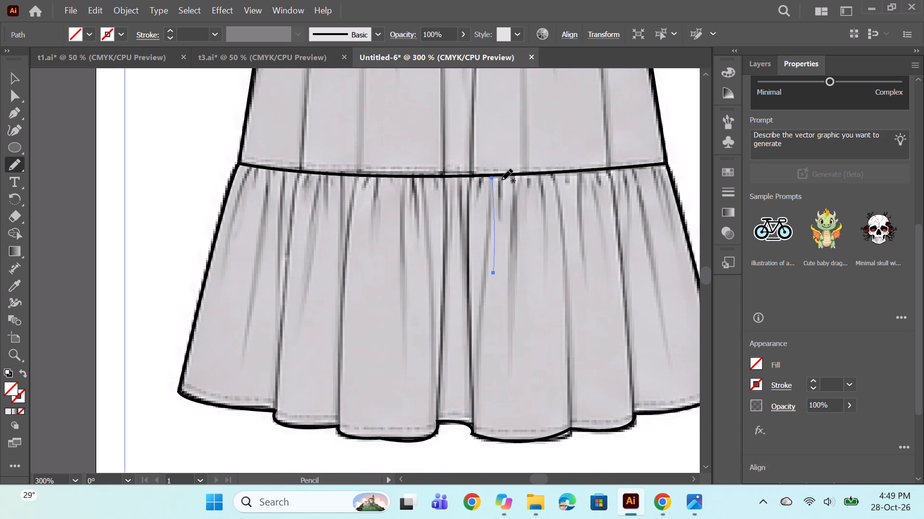
{"action": "left_click_drag", "start_coordinate": [501, 179], "coordinate": [503, 205]}
{"action": "left_click_drag", "start_coordinate": [512, 180], "coordinate": [513, 334]}
{"action": "left_click_drag", "start_coordinate": [520, 175], "coordinate": [521, 186]}
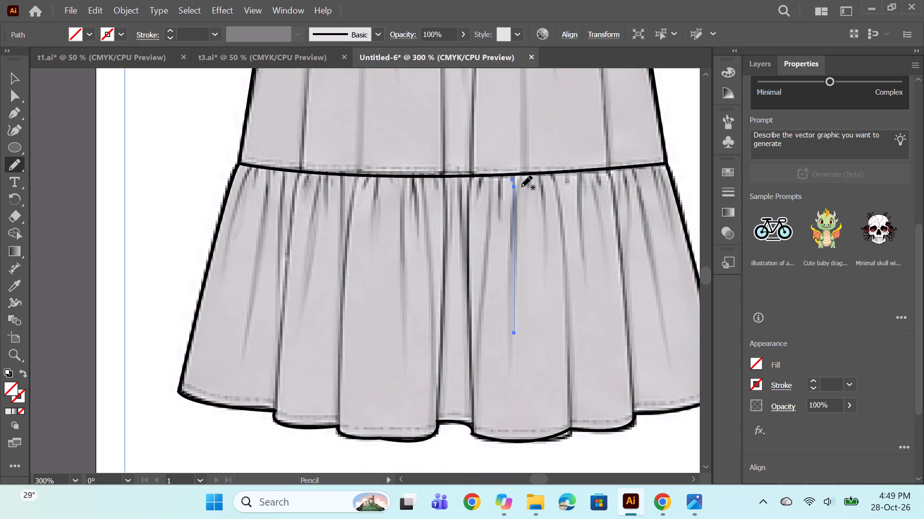
{"action": "left_click_drag", "start_coordinate": [521, 186], "coordinate": [522, 187]}
{"action": "left_click_drag", "start_coordinate": [528, 178], "coordinate": [528, 202]}
{"action": "left_click_drag", "start_coordinate": [538, 178], "coordinate": [542, 271]}
{"action": "left_click_drag", "start_coordinate": [550, 176], "coordinate": [557, 189]}
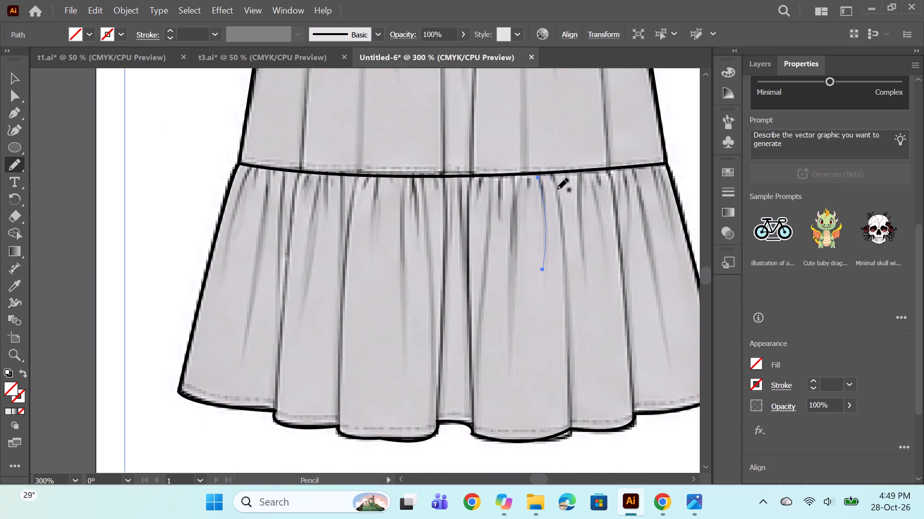
{"action": "left_click_drag", "start_coordinate": [557, 189], "coordinate": [570, 428]}
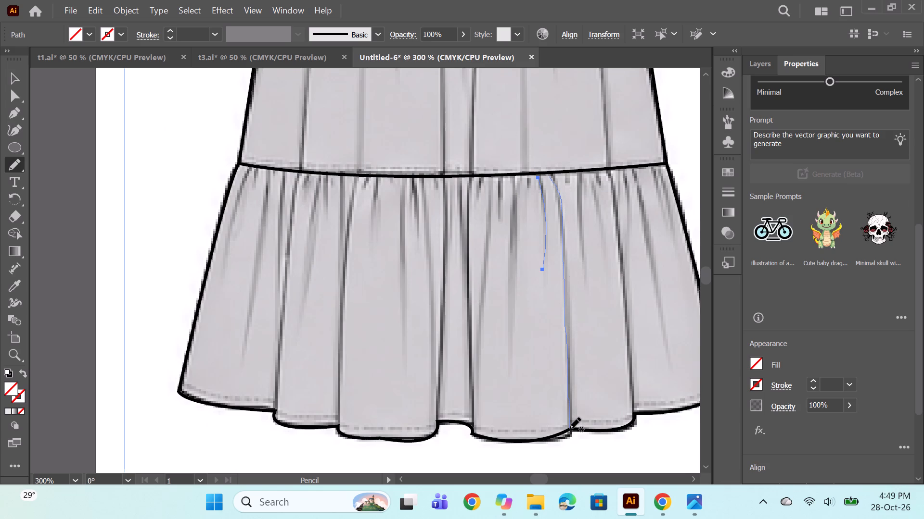
{"action": "left_click_drag", "start_coordinate": [570, 428], "coordinate": [570, 428]}
Trace the bottom tier's remaining gathers out to the right side edge, including the last long fold down to the hem.
{"action": "left_click_drag", "start_coordinate": [565, 173], "coordinate": [568, 184]}
{"action": "left_click_drag", "start_coordinate": [578, 168], "coordinate": [579, 285]}
{"action": "left_click_drag", "start_coordinate": [592, 171], "coordinate": [599, 212]}
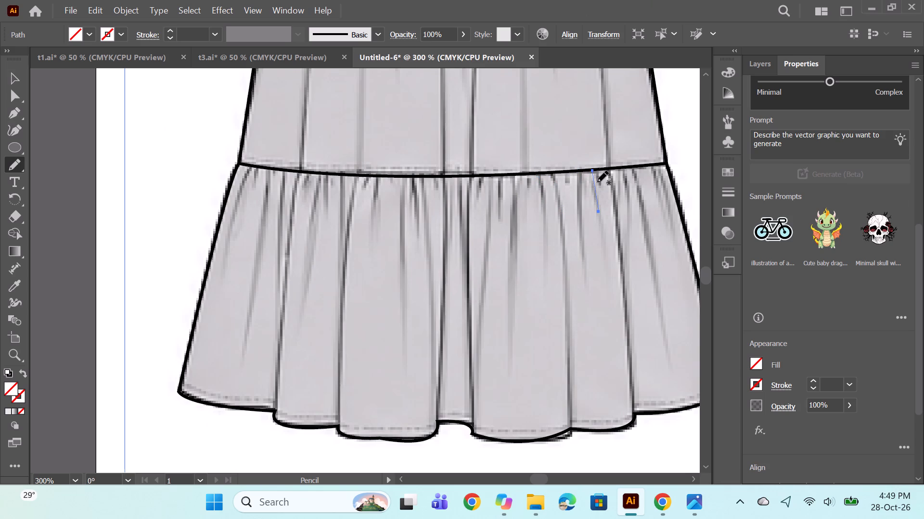
{"action": "left_click_drag", "start_coordinate": [599, 168], "coordinate": [603, 193]}
{"action": "left_click_drag", "start_coordinate": [609, 173], "coordinate": [628, 332]}
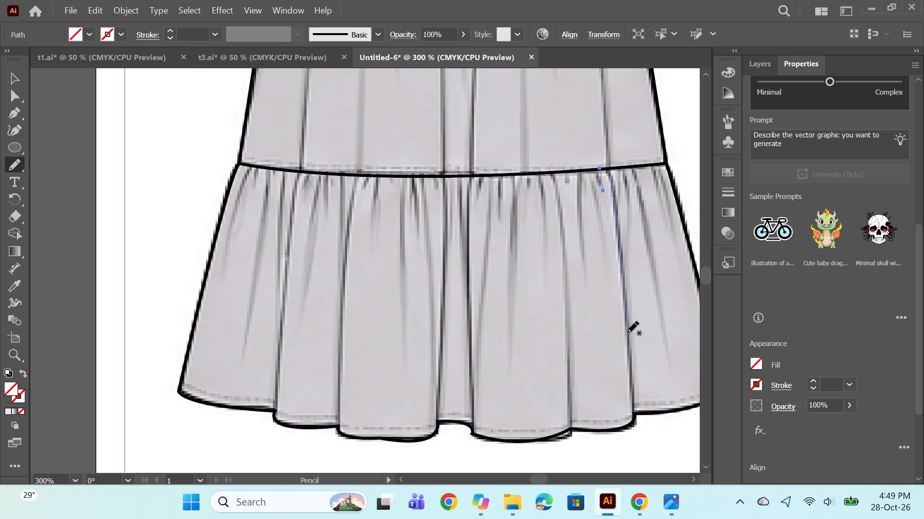
{"action": "left_click_drag", "start_coordinate": [628, 332], "coordinate": [633, 419]}
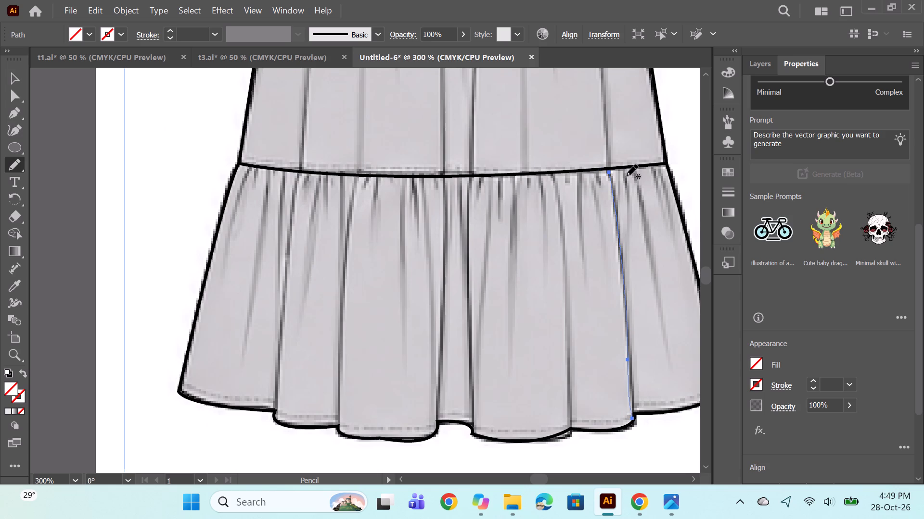
{"action": "left_click_drag", "start_coordinate": [619, 168], "coordinate": [626, 201]}
{"action": "left_click_drag", "start_coordinate": [629, 167], "coordinate": [634, 226]}
{"action": "left_click_drag", "start_coordinate": [633, 167], "coordinate": [652, 321]}
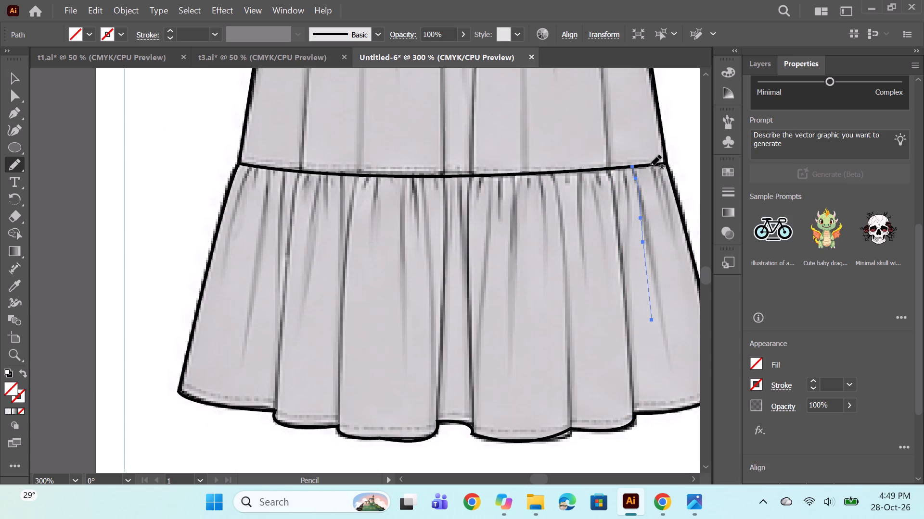
{"action": "left_click_drag", "start_coordinate": [650, 166], "coordinate": [664, 210]}
{"action": "left_click_drag", "start_coordinate": [659, 162], "coordinate": [682, 289]}
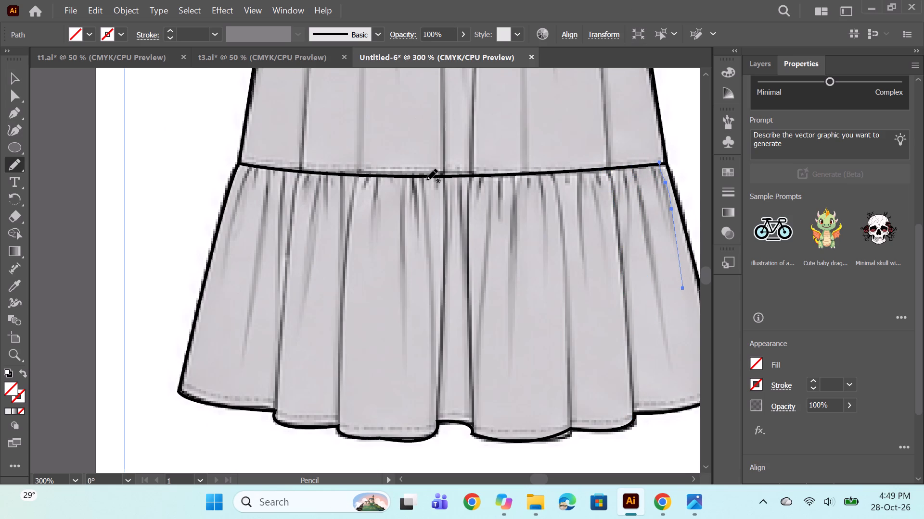
Select all traced gather and fold lines in both tiers of the sleeveless top and give them a thin stroke.
{"action": "scroll", "coordinate": [426, 182], "scroll_direction": "down", "scroll_amount": 4, "text": "alt"}
{"action": "left_click", "coordinate": [753, 67]}
{"action": "scroll", "coordinate": [827, 136], "scroll_direction": "up", "scroll_amount": 3}
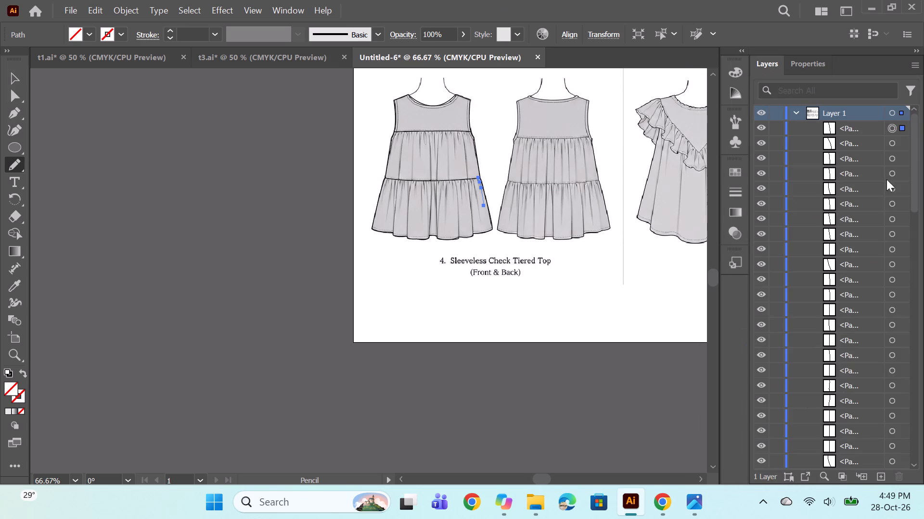
{"action": "left_click", "coordinate": [893, 133]}
{"action": "scroll", "coordinate": [866, 205], "scroll_direction": "down", "scroll_amount": 17}
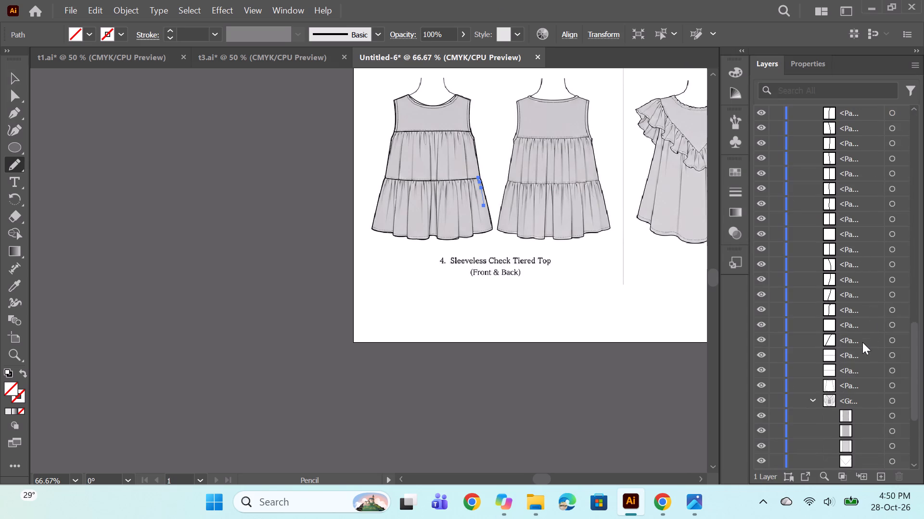
{"action": "scroll", "coordinate": [862, 344], "scroll_direction": "down", "scroll_amount": 1}
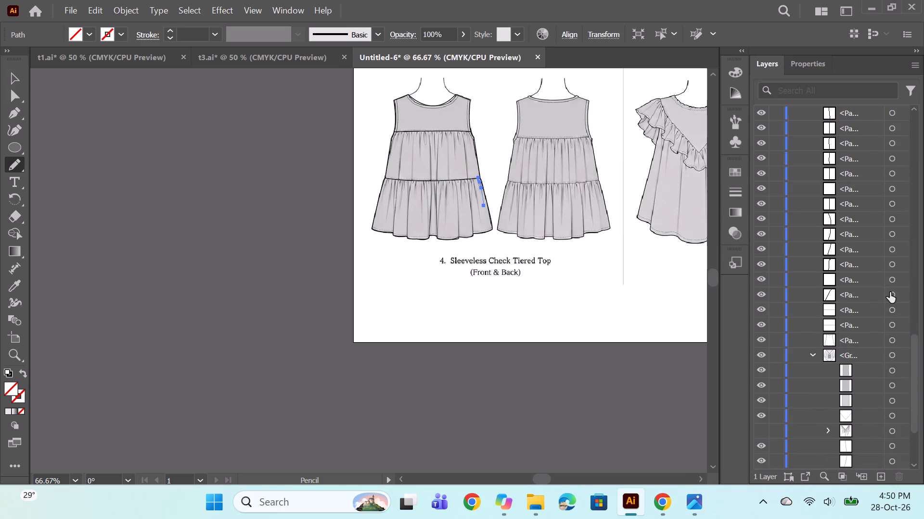
{"action": "left_click", "coordinate": [892, 267], "text": "shift"}
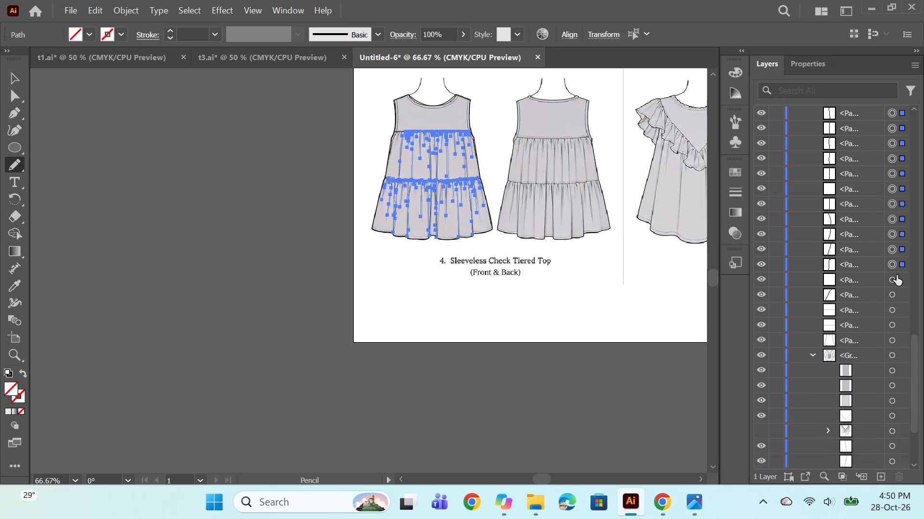
{"action": "left_click", "coordinate": [893, 293], "text": "shift"}
{"action": "left_click", "coordinate": [741, 195]}
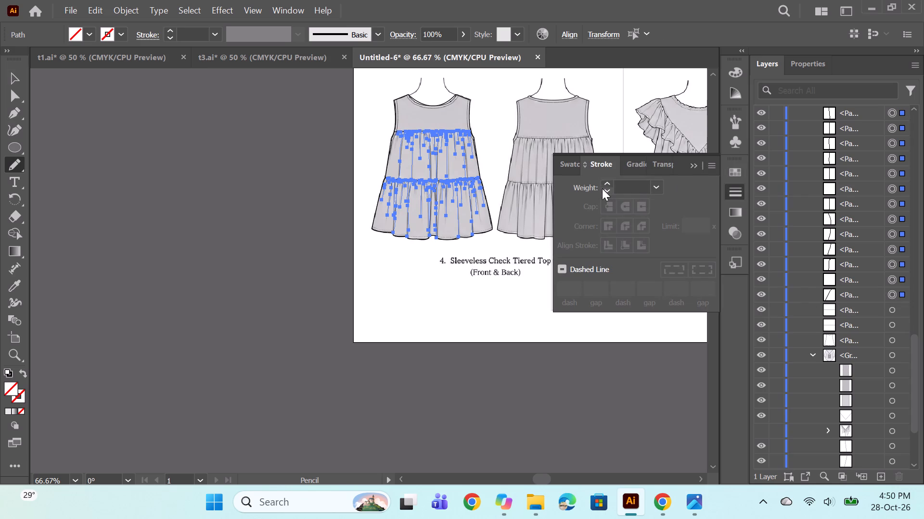
{"action": "double_click", "coordinate": [603, 185]}
{"action": "left_click", "coordinate": [454, 272], "text": "ctrl"}
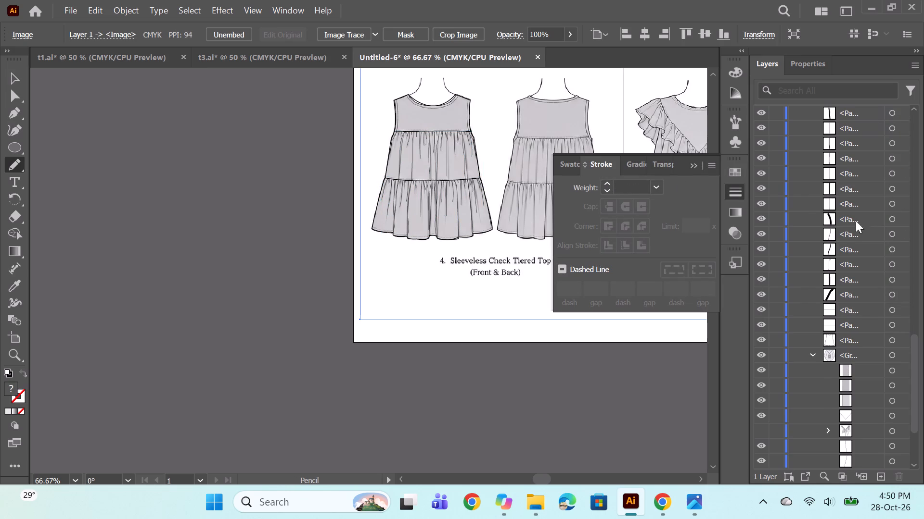
Hide both reference images at the bottom of the layer stack.
{"action": "scroll", "coordinate": [856, 220], "scroll_direction": "up", "scroll_amount": 5}
{"action": "scroll", "coordinate": [847, 197], "scroll_direction": "down", "scroll_amount": 15}
{"action": "left_click", "coordinate": [763, 459]}
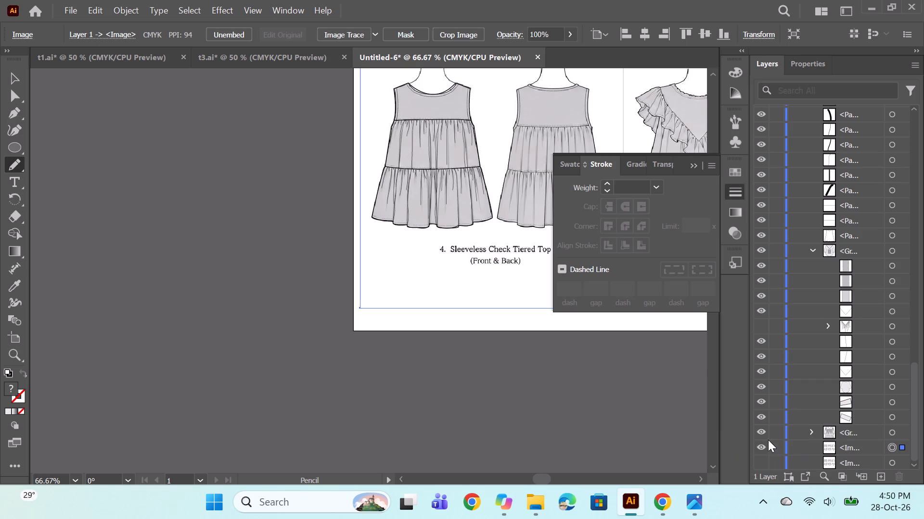
{"action": "left_click", "coordinate": [764, 443]}
Draw a curved stitch line with the Pen tool just below the front neckline, running from one shoulder to the other.
{"action": "scroll", "coordinate": [503, 220], "scroll_direction": "down", "scroll_amount": 1, "text": "alt"}
{"action": "key", "text": "space"}
{"action": "key", "text": "space"}
{"action": "left_click_drag", "start_coordinate": [488, 263], "coordinate": [387, 316]}
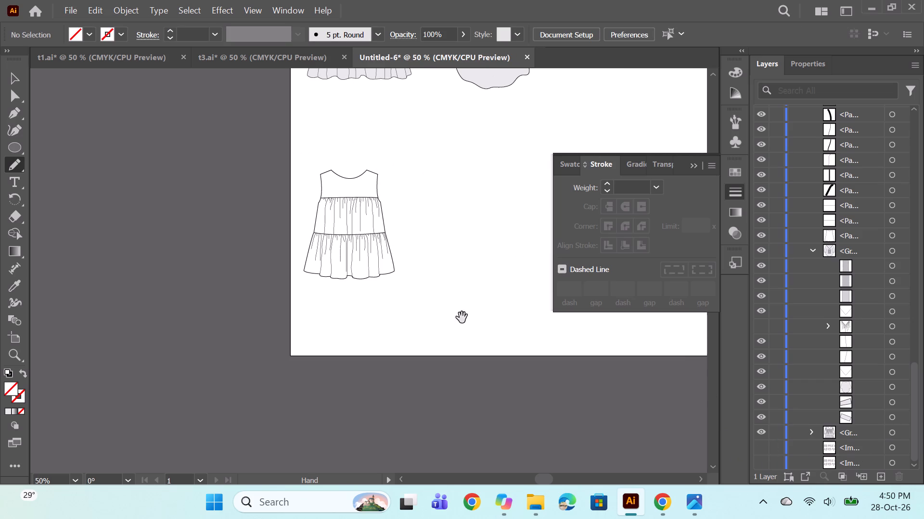
{"action": "scroll", "coordinate": [255, 208], "scroll_direction": "down", "scroll_amount": 1, "text": "alt"}
{"action": "scroll", "coordinate": [408, 189], "scroll_direction": "up", "scroll_amount": 1, "text": "alt"}
{"action": "scroll", "coordinate": [251, 195], "scroll_direction": "up", "scroll_amount": 2, "text": "alt"}
{"action": "key", "text": "space"}
{"action": "key", "text": "space"}
{"action": "left_click_drag", "start_coordinate": [305, 155], "coordinate": [362, 184]}
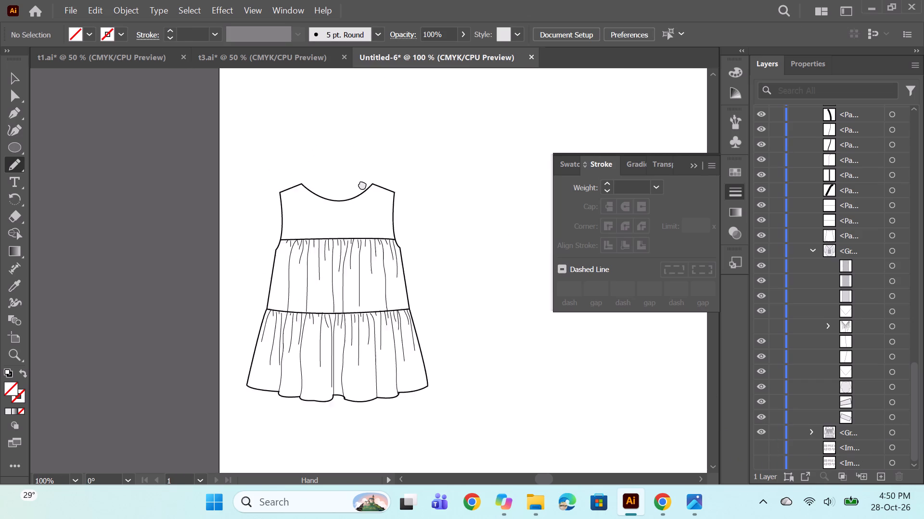
{"action": "left_click_drag", "start_coordinate": [362, 184], "coordinate": [363, 185]}
{"action": "left_click", "coordinate": [11, 117]}
{"action": "scroll", "coordinate": [351, 195], "scroll_direction": "up", "scroll_amount": 2, "text": "alt"}
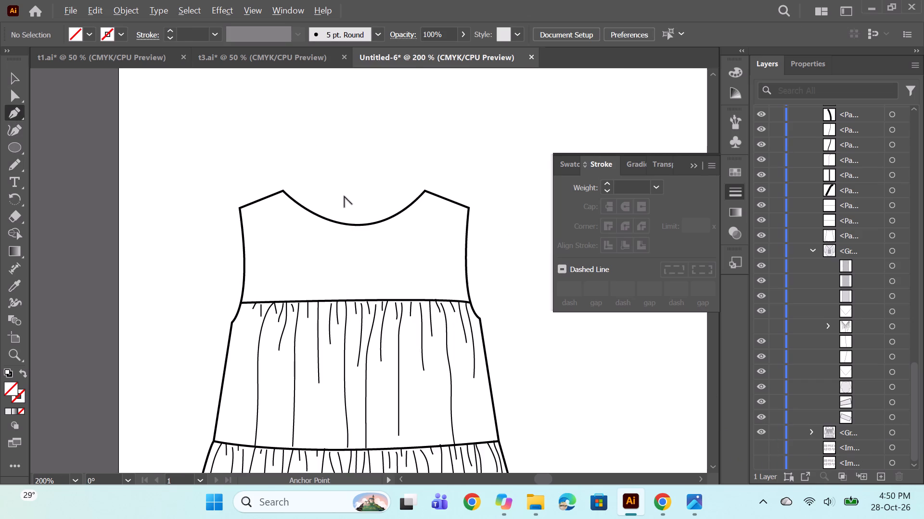
{"action": "scroll", "coordinate": [344, 196], "scroll_direction": "up", "scroll_amount": 1, "text": "alt"}
{"action": "left_click", "coordinate": [244, 191]}
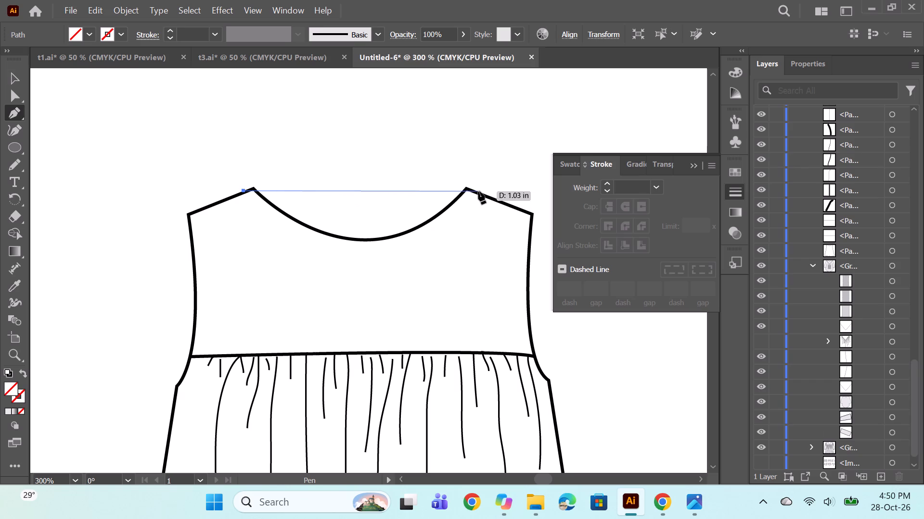
{"action": "left_click_drag", "start_coordinate": [478, 191], "coordinate": [596, 223]}
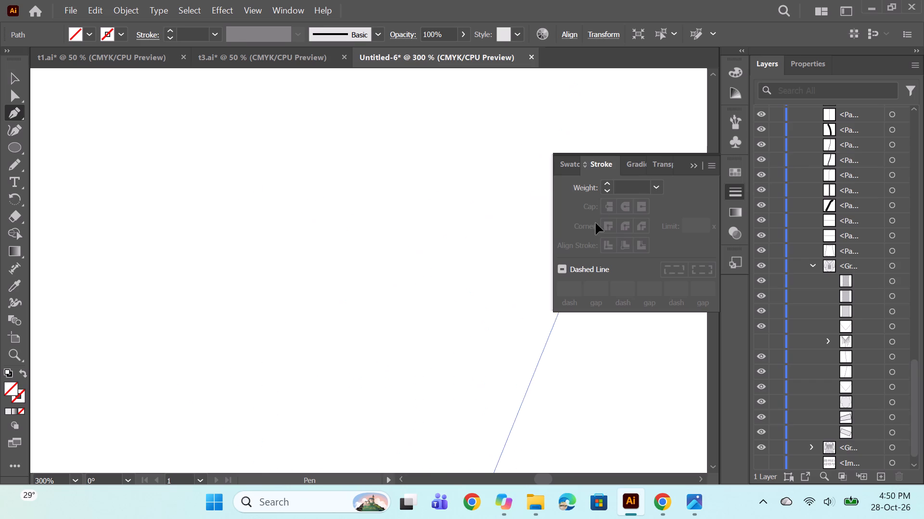
{"action": "left_click_drag", "start_coordinate": [596, 223], "coordinate": [595, 223]}
{"action": "scroll", "coordinate": [417, 182], "scroll_direction": "down", "scroll_amount": 20}
{"action": "scroll", "coordinate": [417, 182], "scroll_direction": "down", "scroll_amount": 6}
{"action": "scroll", "coordinate": [457, 318], "scroll_direction": "down", "scroll_amount": 6}
{"action": "scroll", "coordinate": [424, 263], "scroll_direction": "down", "scroll_amount": 2, "text": "alt"}
{"action": "left_click_drag", "start_coordinate": [391, 350], "coordinate": [391, 326], "text": "alt"}
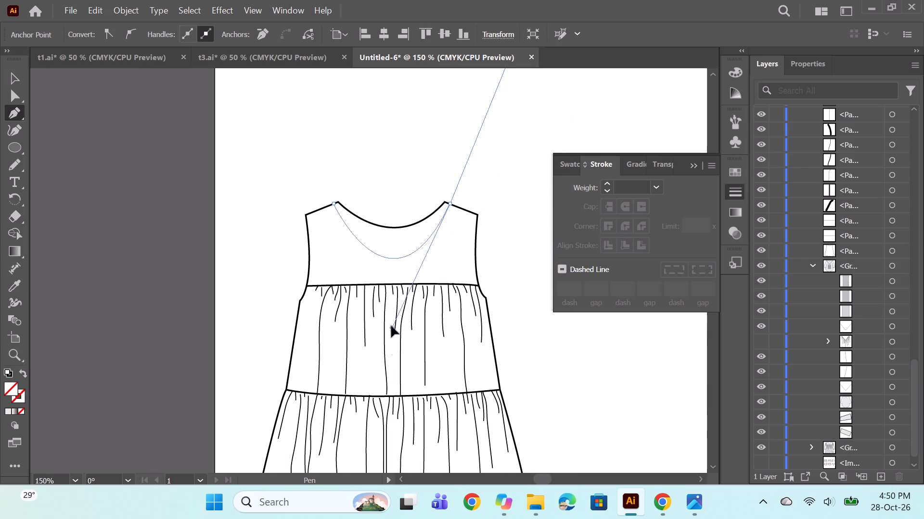
{"action": "left_click_drag", "start_coordinate": [391, 326], "coordinate": [389, 272], "text": "alt"}
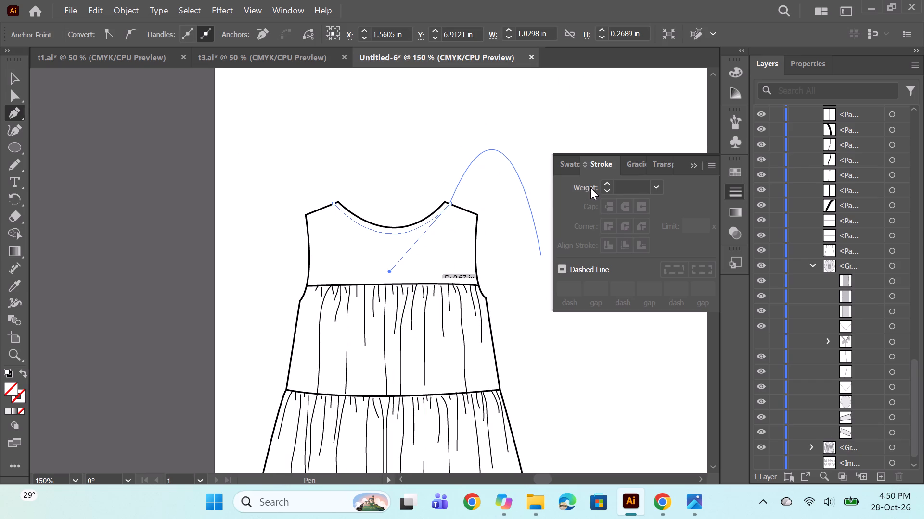
Style the neckline stitch curve as a 0.5 pt dashed line with 2 pt dashes.
{"action": "double_click", "coordinate": [610, 181]}
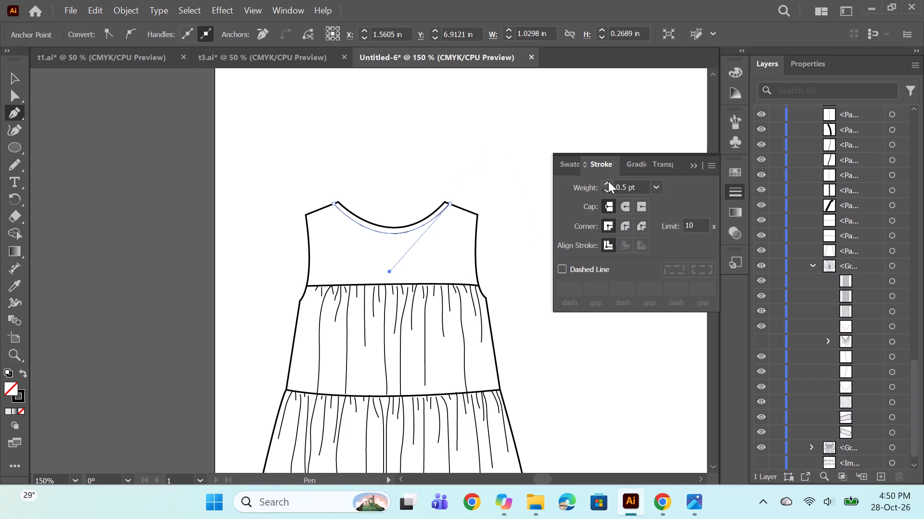
{"action": "left_click", "coordinate": [558, 267]}
{"action": "left_click", "coordinate": [526, 184], "text": "ctrl"}
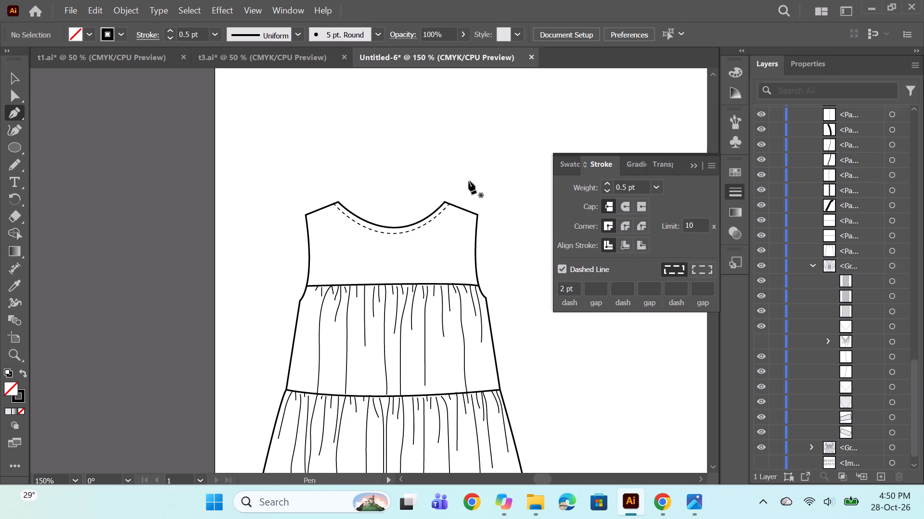
{"action": "scroll", "coordinate": [368, 238], "scroll_direction": "down", "scroll_amount": 2}
{"action": "scroll", "coordinate": [368, 238], "scroll_direction": "down", "scroll_amount": 1, "text": "alt"}
{"action": "scroll", "coordinate": [507, 284], "scroll_direction": "down", "scroll_amount": 1, "text": "alt"}
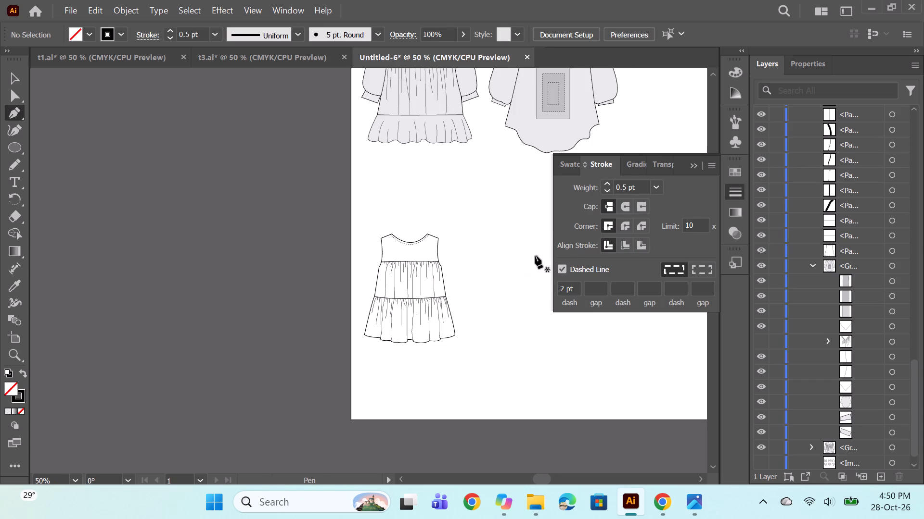
{"action": "left_click", "coordinate": [696, 164]}
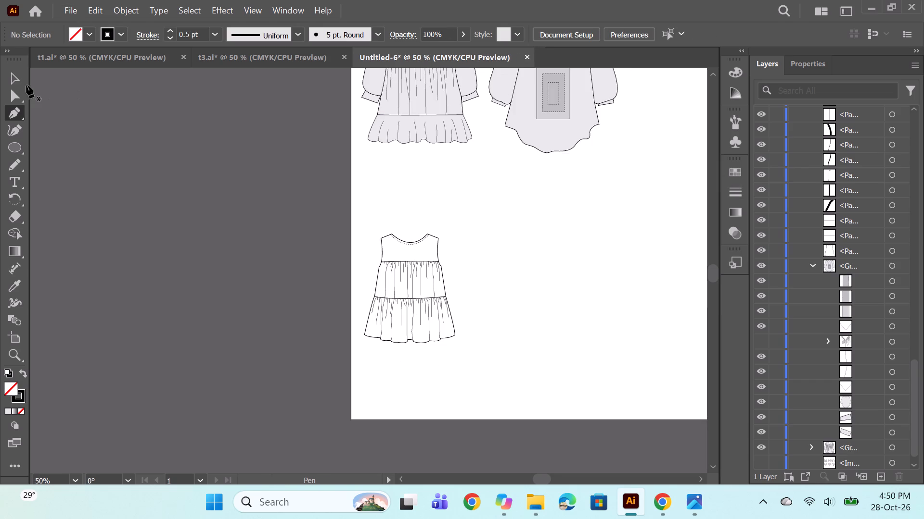
Select all the paths of the sleeveless tiered top and group them.
{"action": "left_click", "coordinate": [6, 76]}
{"action": "scroll", "coordinate": [854, 190], "scroll_direction": "up", "scroll_amount": 3}
{"action": "left_click_drag", "start_coordinate": [333, 200], "coordinate": [470, 260]}
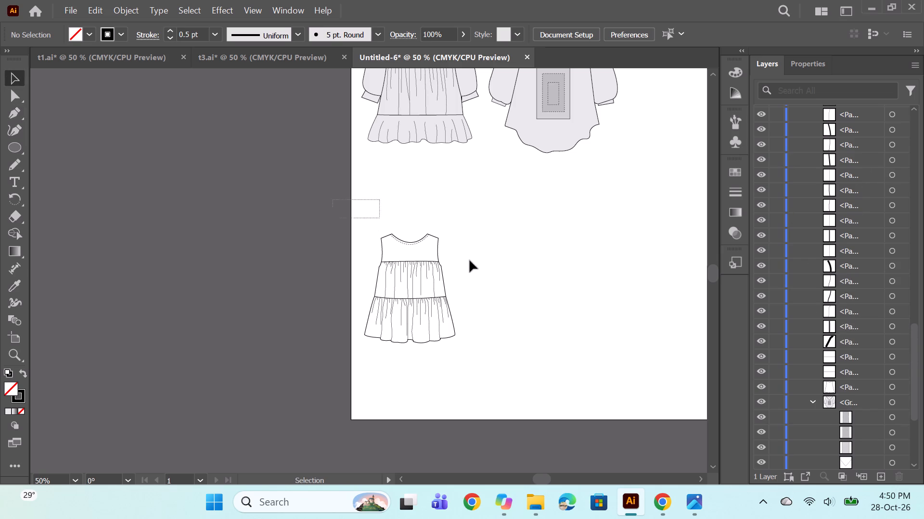
{"action": "left_click_drag", "start_coordinate": [470, 260], "coordinate": [559, 375]}
{"action": "key", "text": "ctrl+g"}
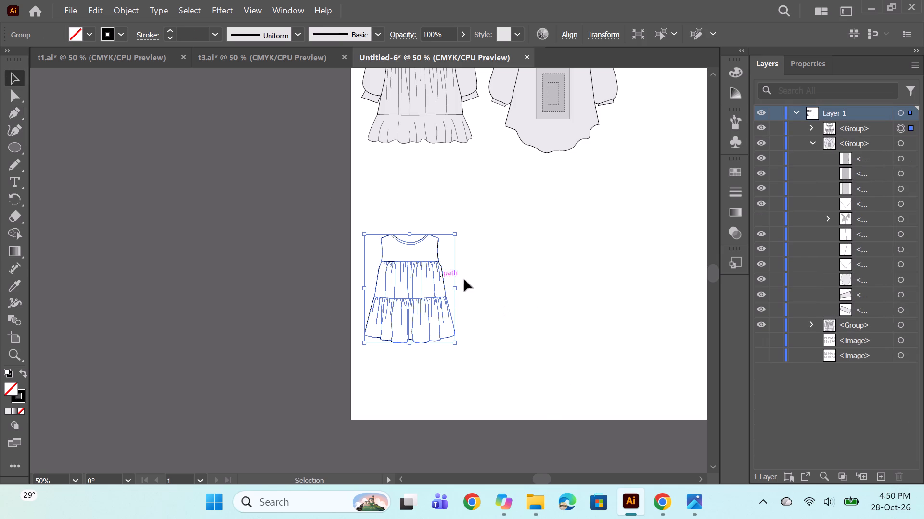
Enlarge the grouped sleeveless top about its centre, then stretch it slightly wider.
{"action": "left_click_drag", "start_coordinate": [456, 345], "coordinate": [506, 362], "text": "alt+shift"}
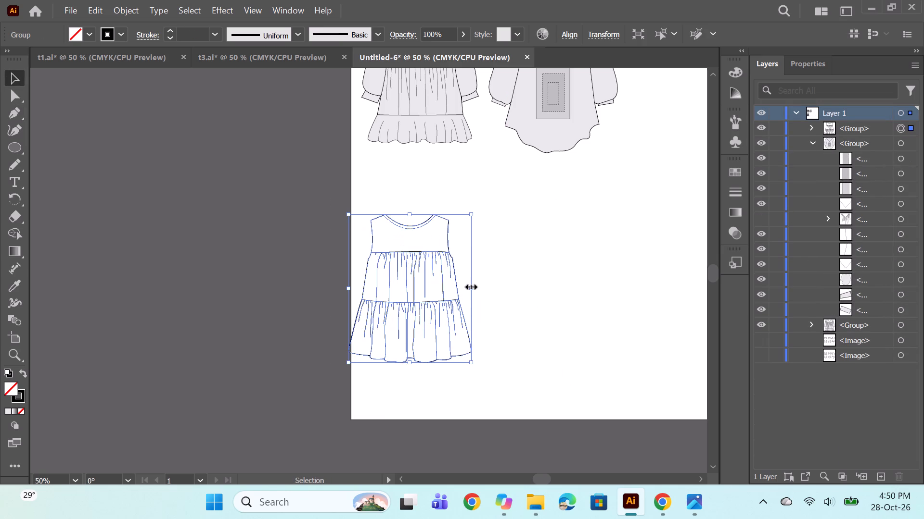
{"action": "left_click_drag", "start_coordinate": [470, 285], "coordinate": [491, 290]}
Move the sleeveless top group up into the top row, beside the V-neck back view.
{"action": "scroll", "coordinate": [557, 285], "scroll_direction": "down", "scroll_amount": 1, "text": "alt"}
{"action": "key", "text": "space"}
{"action": "left_click_drag", "start_coordinate": [630, 323], "coordinate": [525, 366]}
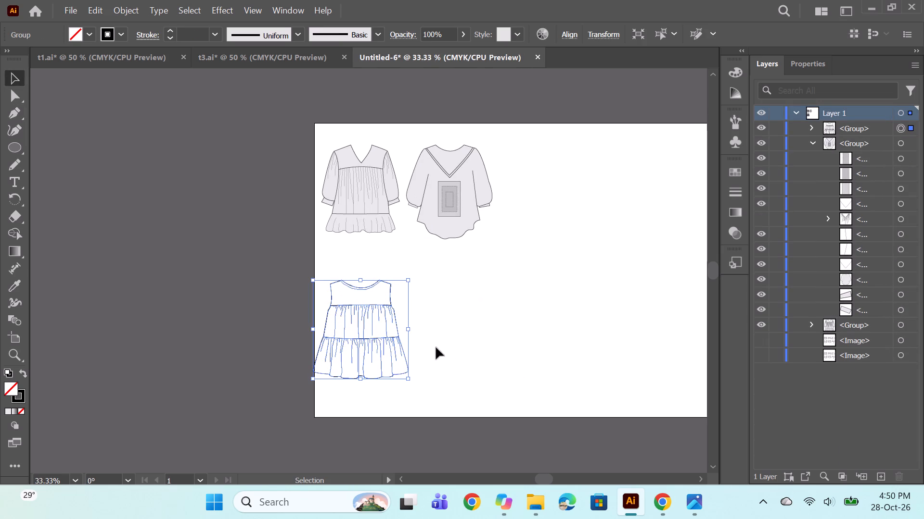
{"action": "left_click_drag", "start_coordinate": [367, 335], "coordinate": [552, 212]}
{"action": "left_click", "coordinate": [596, 327]}
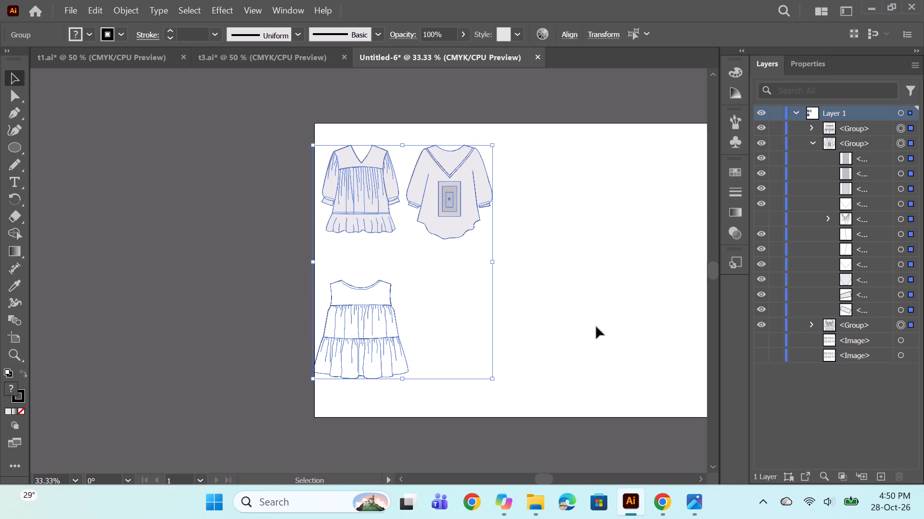
{"action": "left_click", "coordinate": [376, 349]}
{"action": "left_click_drag", "start_coordinate": [372, 347], "coordinate": [555, 210]}
{"action": "left_click", "coordinate": [610, 312]}
Delete the lowest of the two reference images in the layer stack and make the remaining one visible.
{"action": "left_click", "coordinate": [758, 355]}
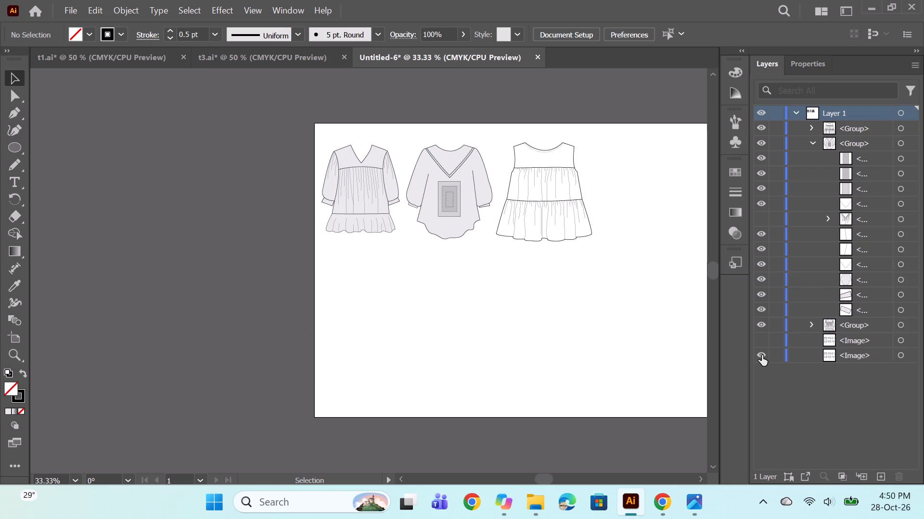
{"action": "left_click", "coordinate": [898, 361]}
{"action": "left_click", "coordinate": [900, 361]}
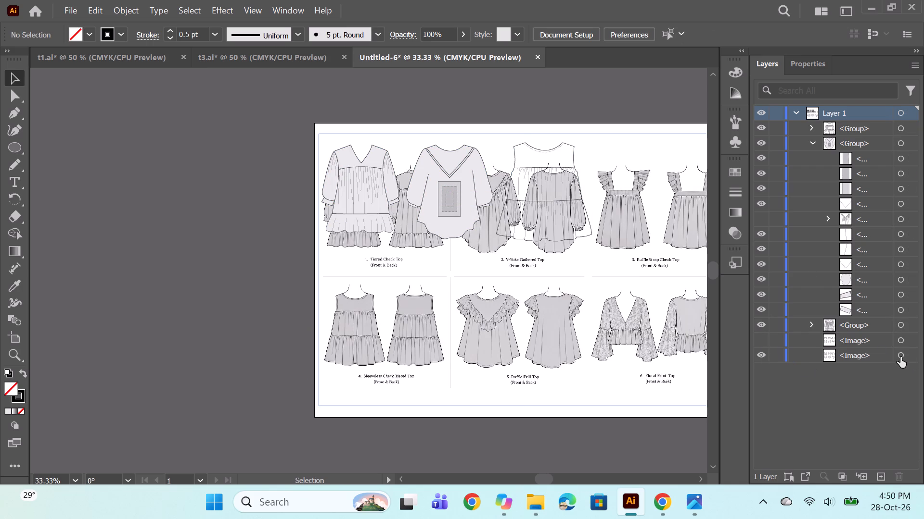
{"action": "left_click", "coordinate": [900, 357]}
{"action": "key", "text": "BackSpace"}
{"action": "left_click", "coordinate": [754, 339]}
{"action": "left_click", "coordinate": [758, 341]}
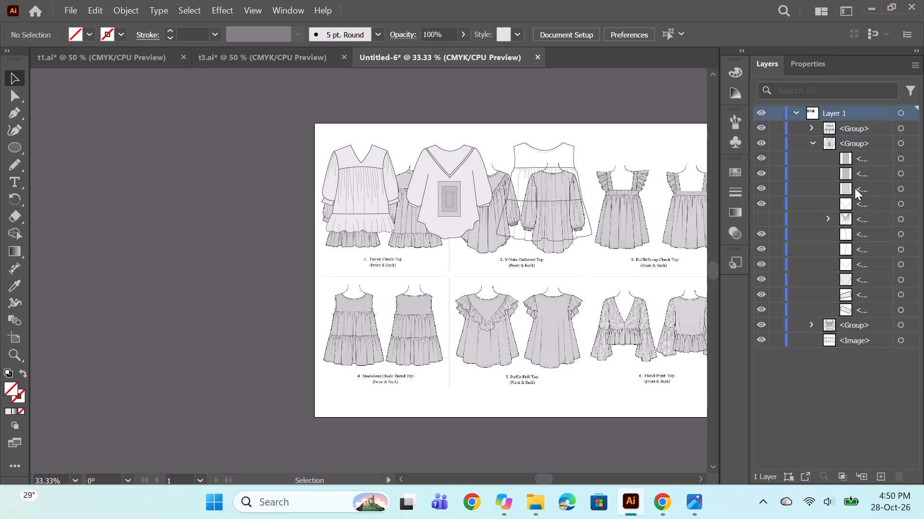
Fill the outer body outline inside the sleeveless top group with light grey to match the finished tops.
{"action": "left_click", "coordinate": [849, 128]}
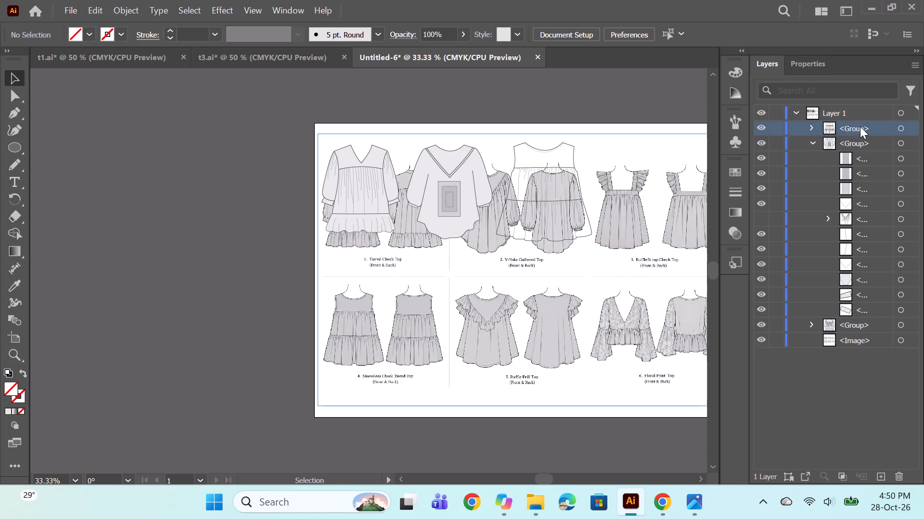
{"action": "left_click", "coordinate": [899, 125]}
{"action": "left_click", "coordinate": [806, 125]}
{"action": "left_click", "coordinate": [809, 125]}
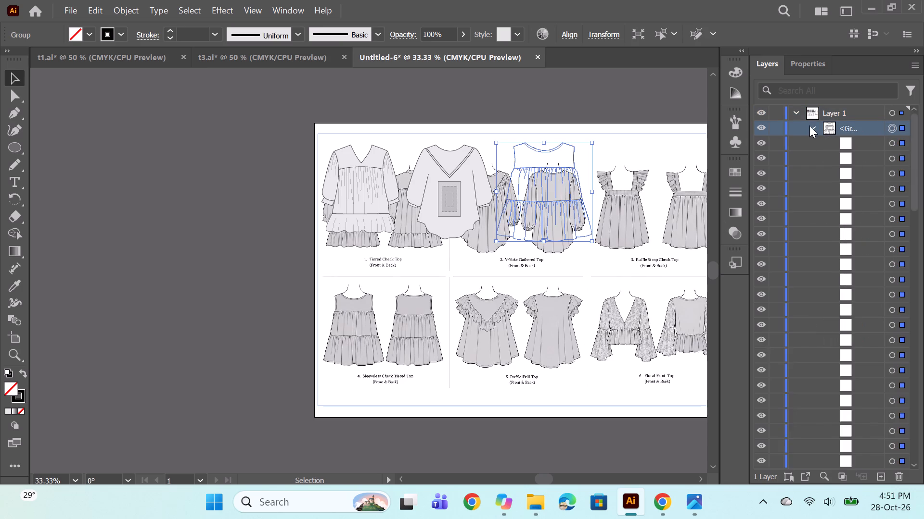
{"action": "scroll", "coordinate": [830, 357], "scroll_direction": "down", "scroll_amount": 6}
{"action": "left_click", "coordinate": [899, 280], "text": "ctrl"}
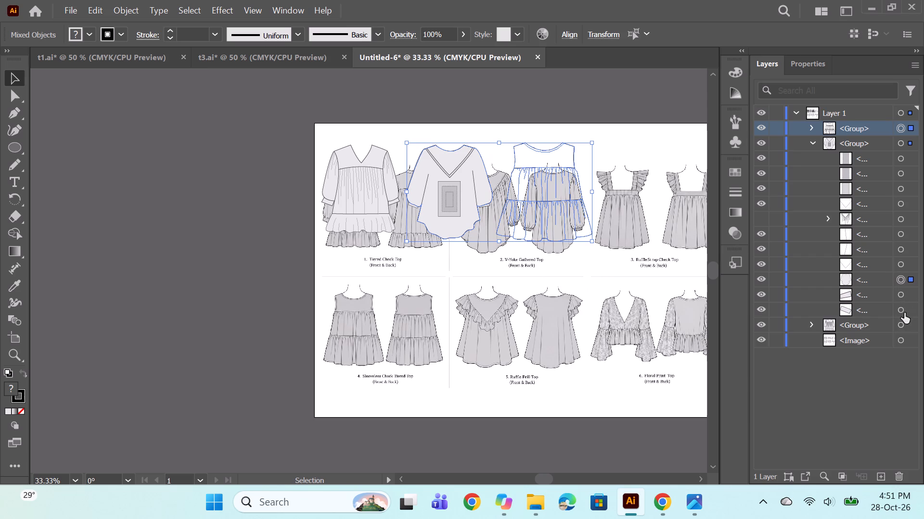
{"action": "left_click", "coordinate": [811, 139]}
{"action": "left_click", "coordinate": [809, 128]}
{"action": "scroll", "coordinate": [853, 220], "scroll_direction": "down", "scroll_amount": 2}
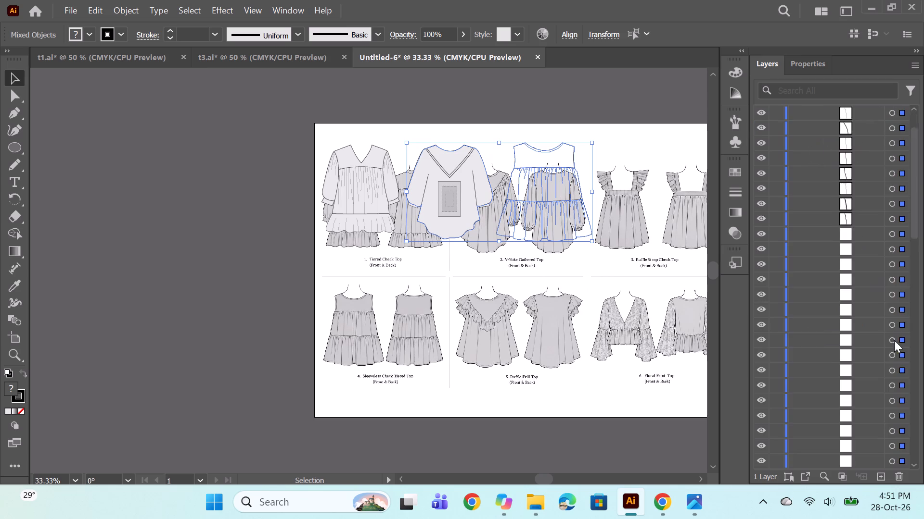
{"action": "scroll", "coordinate": [894, 340], "scroll_direction": "down", "scroll_amount": 20}
{"action": "scroll", "coordinate": [894, 340], "scroll_direction": "down", "scroll_amount": 4}
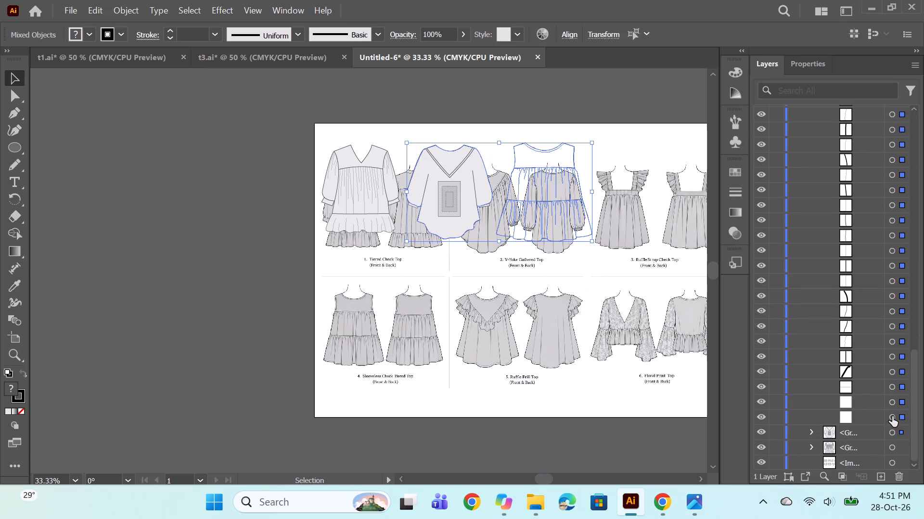
{"action": "left_click", "coordinate": [893, 417], "text": "ctrl"}
{"action": "left_click", "coordinate": [892, 419]}
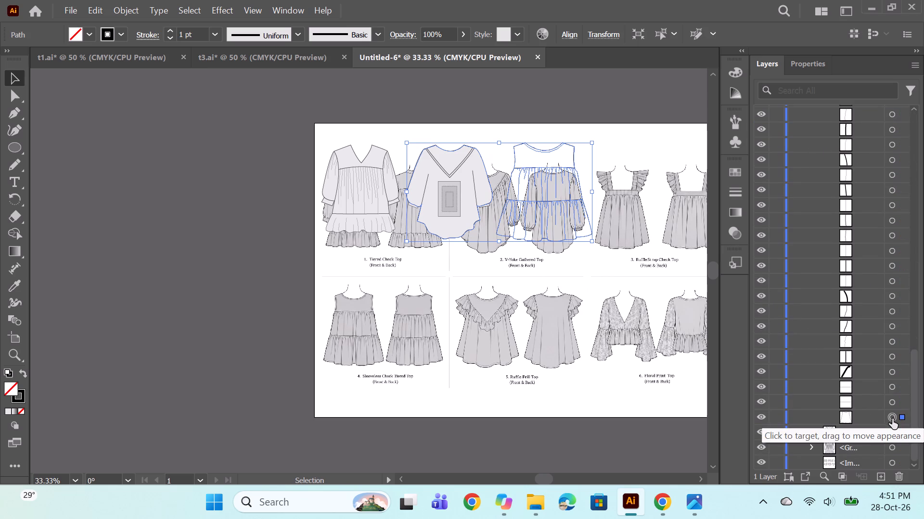
{"action": "left_click", "coordinate": [88, 27]}
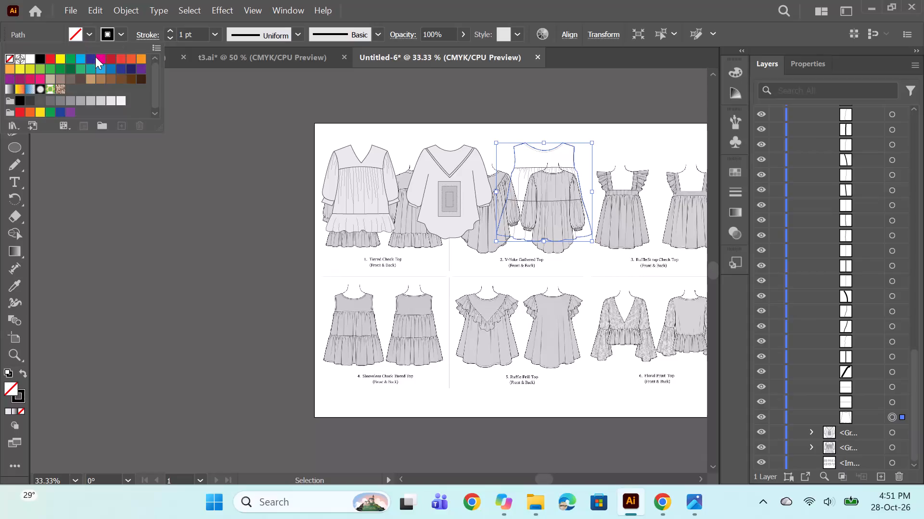
{"action": "left_click", "coordinate": [112, 104]}
{"action": "left_click", "coordinate": [257, 292], "text": "ctrl"}
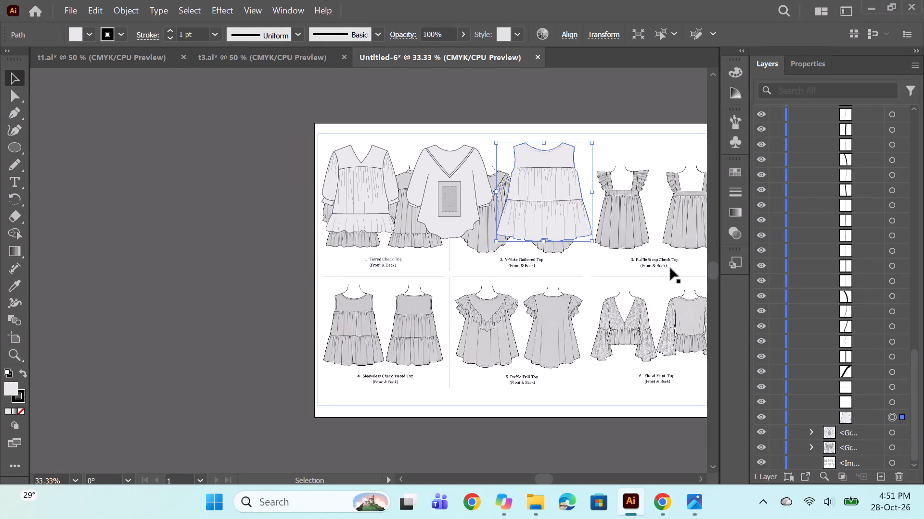
Trace the V-neckline of the Floral Print Top front view with the Pen tool, from shoulder point to shoulder point with a sharp centre corner.
{"action": "left_click", "coordinate": [238, 270], "text": "ctrl"}
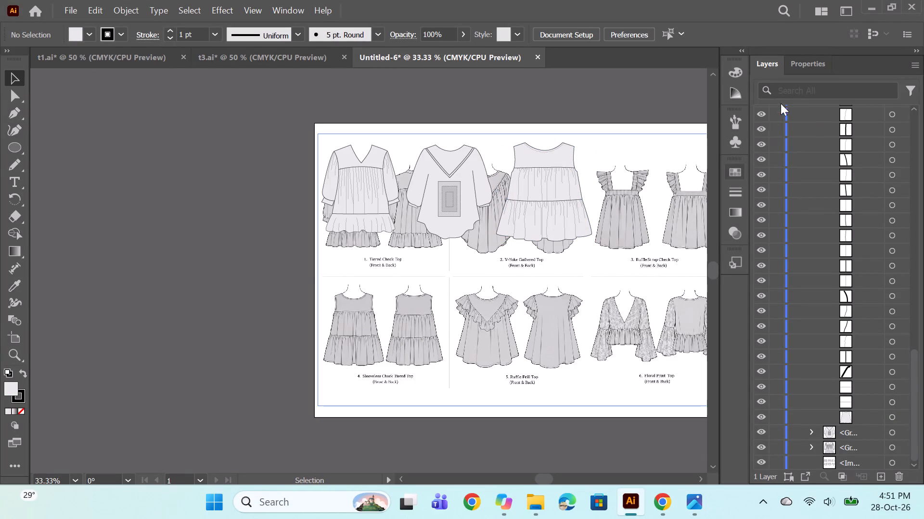
{"action": "key", "text": "space"}
{"action": "left_click_drag", "start_coordinate": [577, 398], "coordinate": [492, 365]}
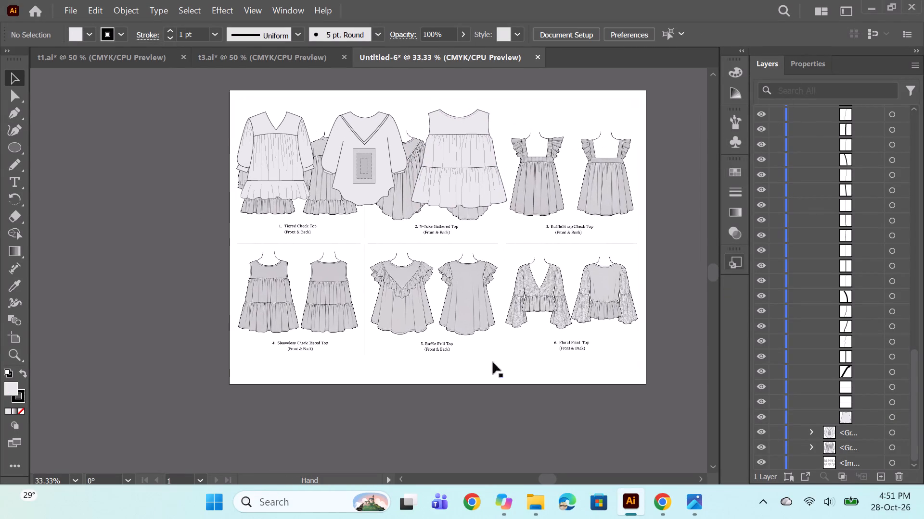
{"action": "scroll", "coordinate": [591, 299], "scroll_direction": "up", "scroll_amount": 3, "text": "alt"}
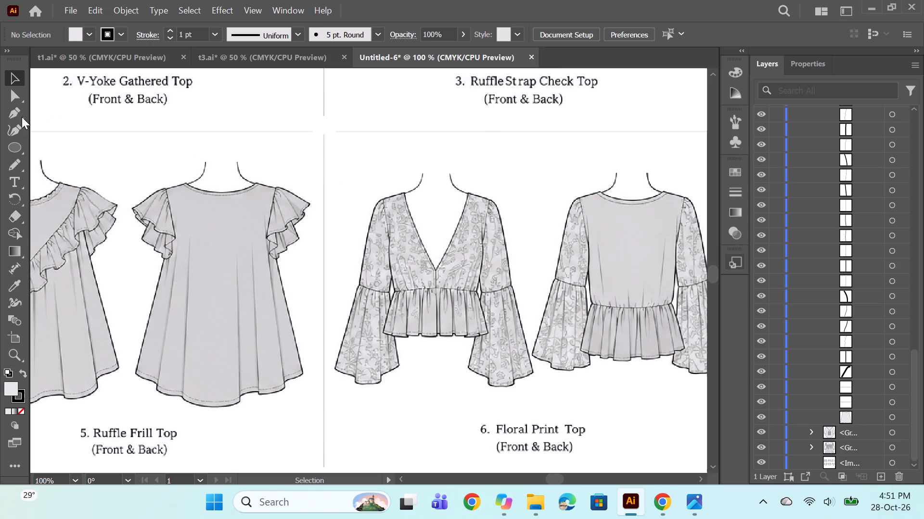
{"action": "left_click", "coordinate": [17, 111]}
{"action": "scroll", "coordinate": [452, 211], "scroll_direction": "up", "scroll_amount": 1, "text": "alt"}
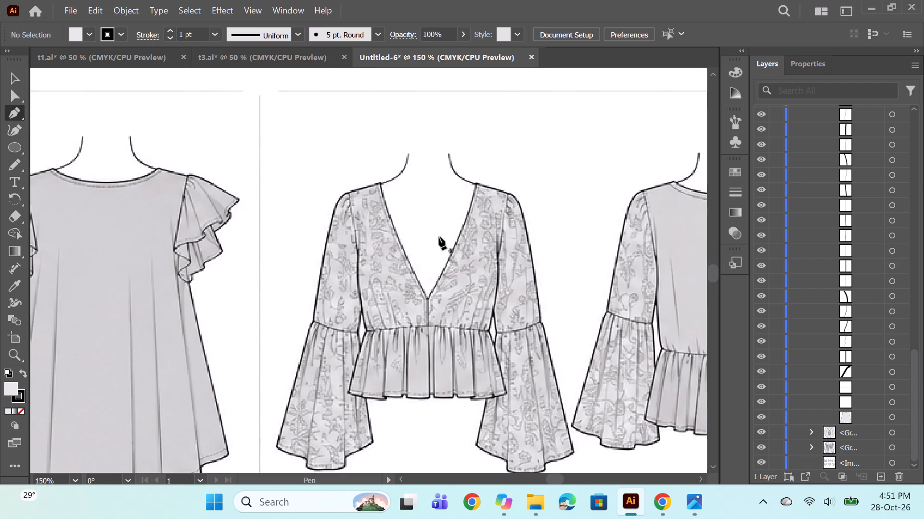
{"action": "scroll", "coordinate": [343, 229], "scroll_direction": "down", "scroll_amount": 2, "text": "alt"}
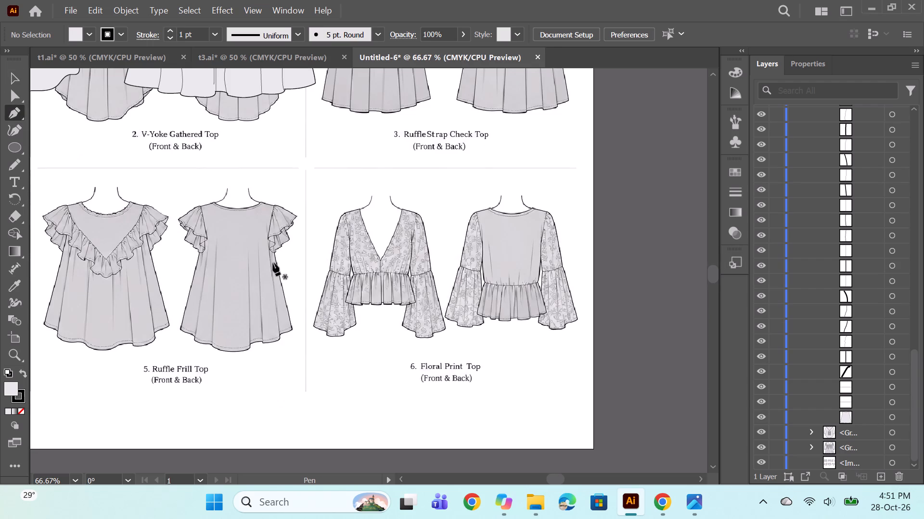
{"action": "key", "text": "space"}
{"action": "key", "text": "space"}
{"action": "key", "text": "space"}
{"action": "key", "text": "space"}
{"action": "key", "text": "space"}
{"action": "key", "text": "space"}
{"action": "key", "text": "space"}
{"action": "key", "text": "space"}
{"action": "key", "text": "space"}
{"action": "key", "text": "space"}
{"action": "key", "text": "space"}
{"action": "key", "text": "space"}
{"action": "key", "text": "space"}
{"action": "key", "text": "space"}
{"action": "key", "text": "space"}
{"action": "key", "text": "space"}
{"action": "key", "text": "space"}
{"action": "key", "text": "space"}
{"action": "key", "text": "space"}
{"action": "key", "text": "space"}
{"action": "left_click_drag", "start_coordinate": [307, 273], "coordinate": [548, 280]}
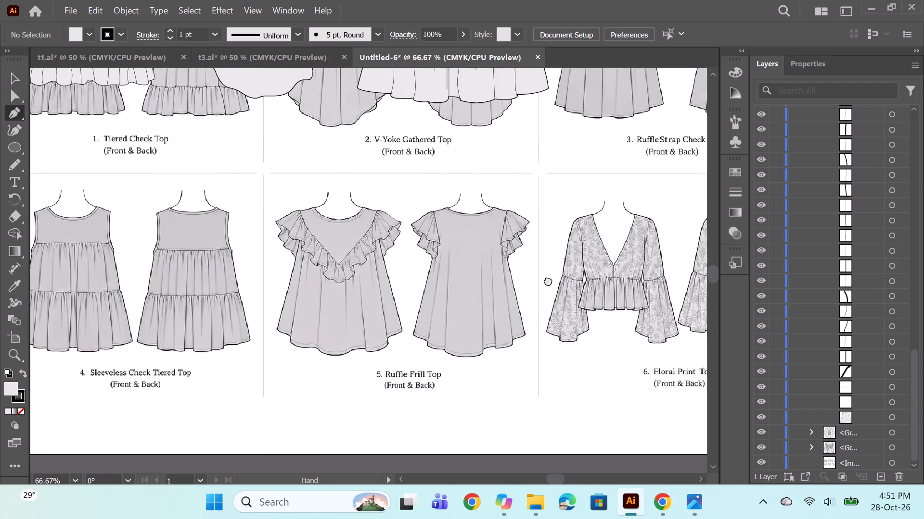
{"action": "left_click_drag", "start_coordinate": [548, 280], "coordinate": [299, 247]}
{"action": "scroll", "coordinate": [346, 232], "scroll_direction": "up", "scroll_amount": 3, "text": "alt"}
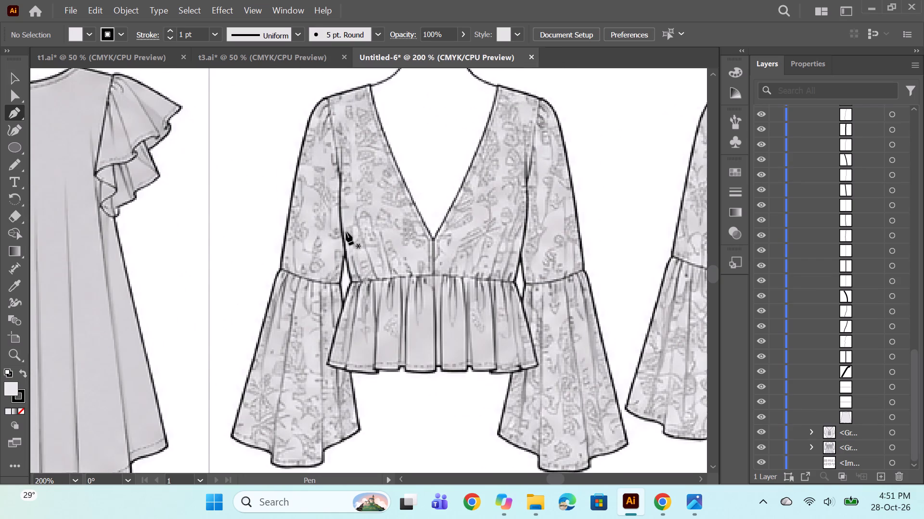
{"action": "scroll", "coordinate": [416, 151], "scroll_direction": "up", "scroll_amount": 3}
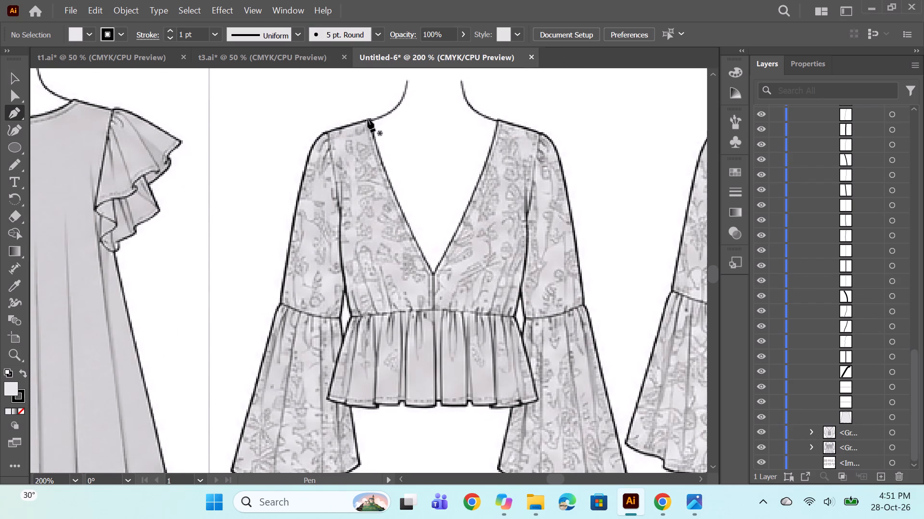
{"action": "left_click", "coordinate": [371, 117]}
{"action": "left_click_drag", "start_coordinate": [433, 274], "coordinate": [481, 324]}
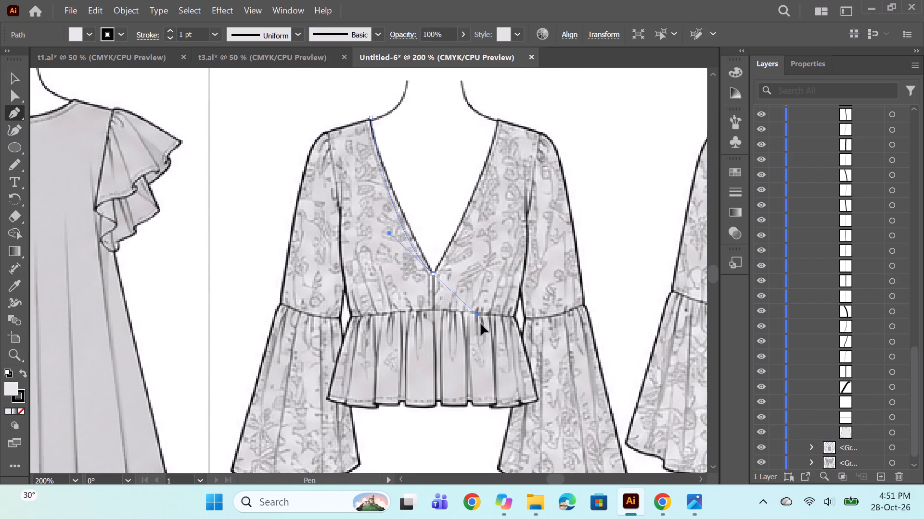
{"action": "left_click_drag", "start_coordinate": [481, 324], "coordinate": [484, 365]}
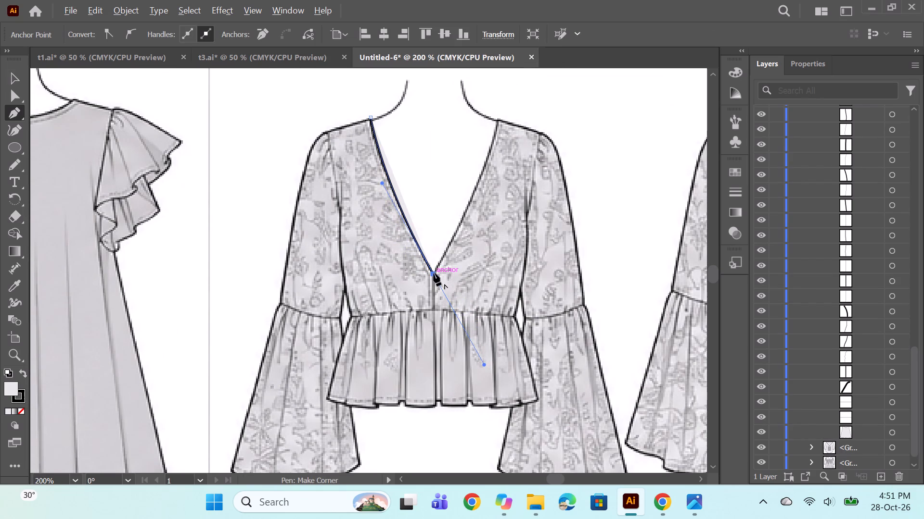
{"action": "left_click", "coordinate": [434, 273], "text": "alt"}
{"action": "left_click_drag", "start_coordinate": [498, 119], "coordinate": [519, 73]}
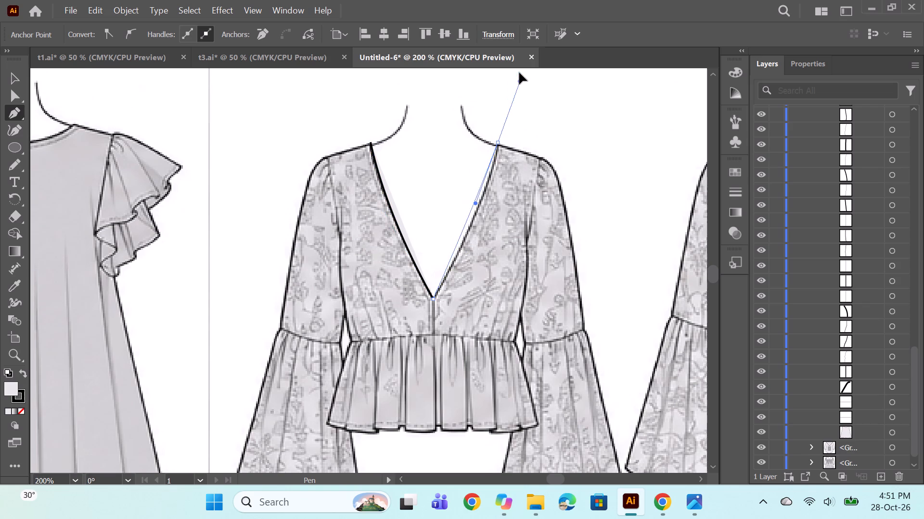
{"action": "left_click_drag", "start_coordinate": [519, 73], "coordinate": [517, 128]}
{"action": "left_click", "coordinate": [498, 212], "text": "alt"}
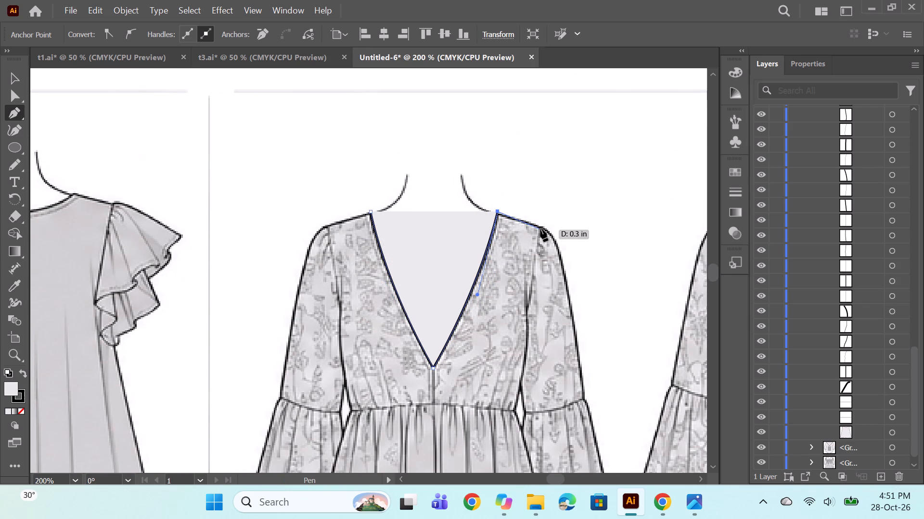
Continue the Floral Print Top outline along the right shoulder, down the armhole and side seam to the waist, ending at the peplum's hem corner.
{"action": "left_click", "coordinate": [540, 229]}
{"action": "scroll", "coordinate": [553, 300], "scroll_direction": "down", "scroll_amount": 3}
{"action": "scroll", "coordinate": [594, 354], "scroll_direction": "down", "scroll_amount": 2}
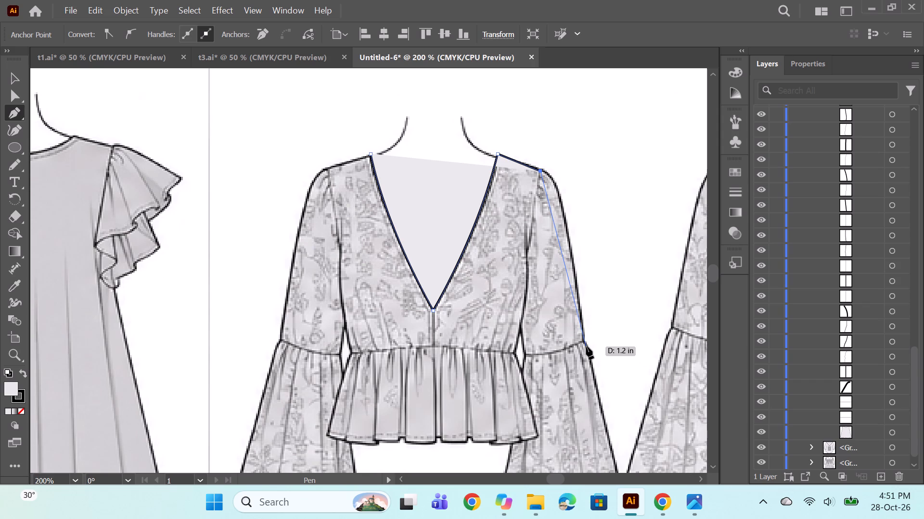
{"action": "scroll", "coordinate": [570, 297], "scroll_direction": "down", "scroll_amount": 2}
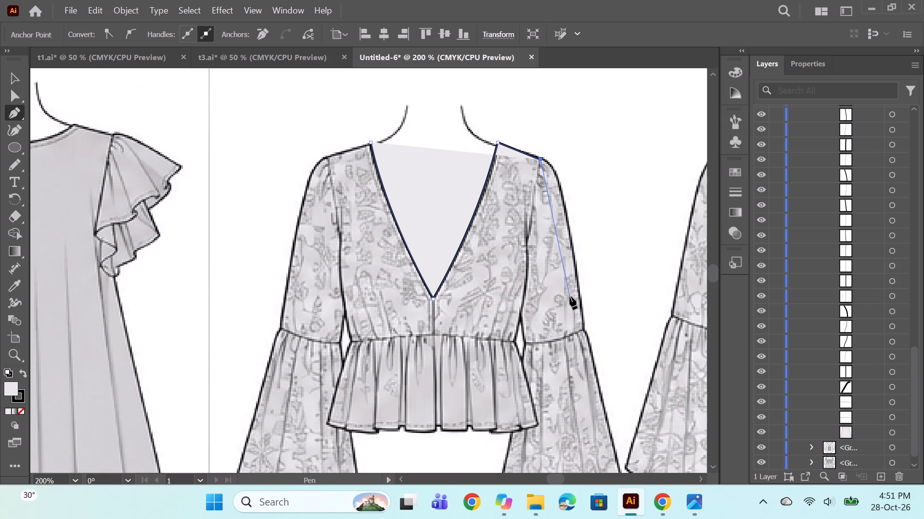
{"action": "scroll", "coordinate": [570, 297], "scroll_direction": "down", "scroll_amount": 3}
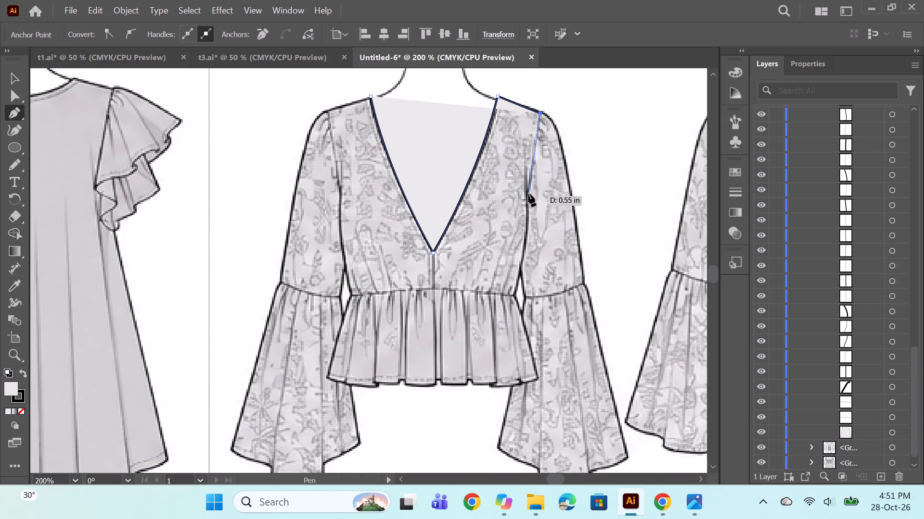
{"action": "left_click_drag", "start_coordinate": [528, 194], "coordinate": [530, 208]}
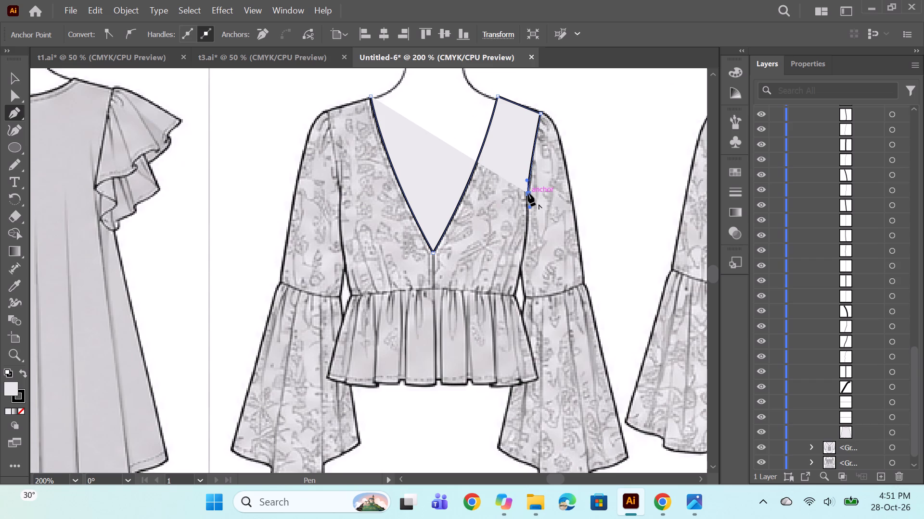
{"action": "left_click", "coordinate": [528, 193], "text": "alt"}
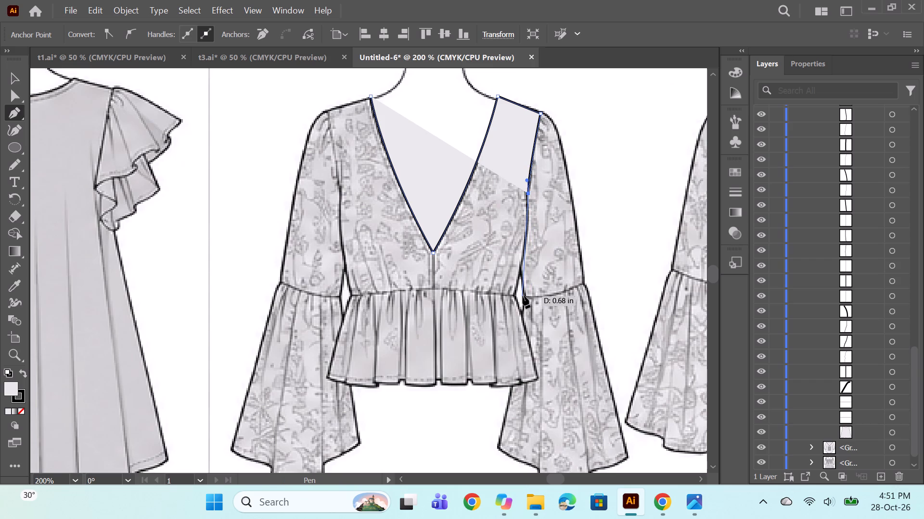
{"action": "left_click_drag", "start_coordinate": [514, 296], "coordinate": [502, 334]}
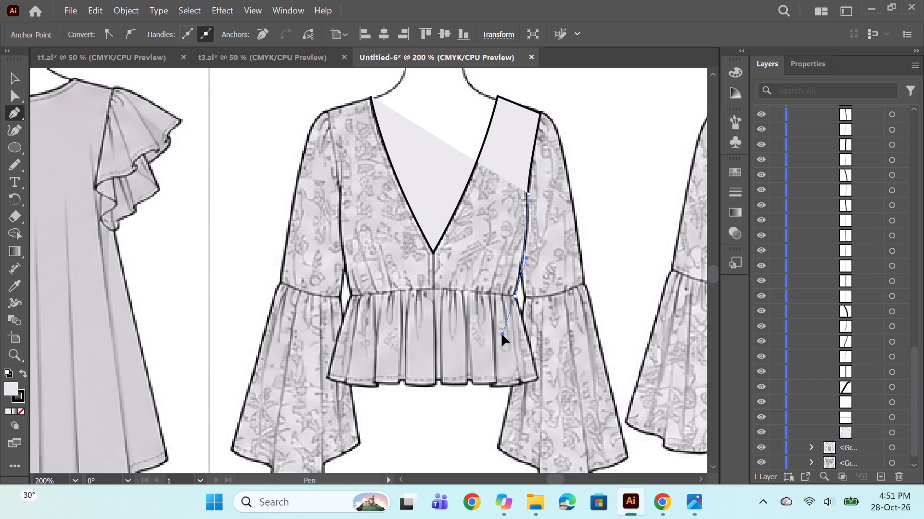
{"action": "left_click_drag", "start_coordinate": [502, 334], "coordinate": [503, 338]}
{"action": "left_click", "coordinate": [514, 295], "text": "alt"}
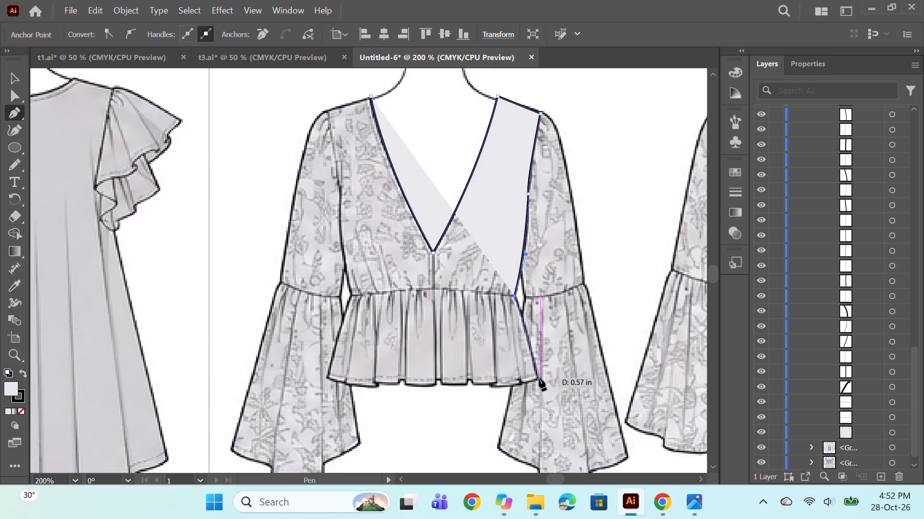
{"action": "left_click_drag", "start_coordinate": [538, 380], "coordinate": [539, 393]}
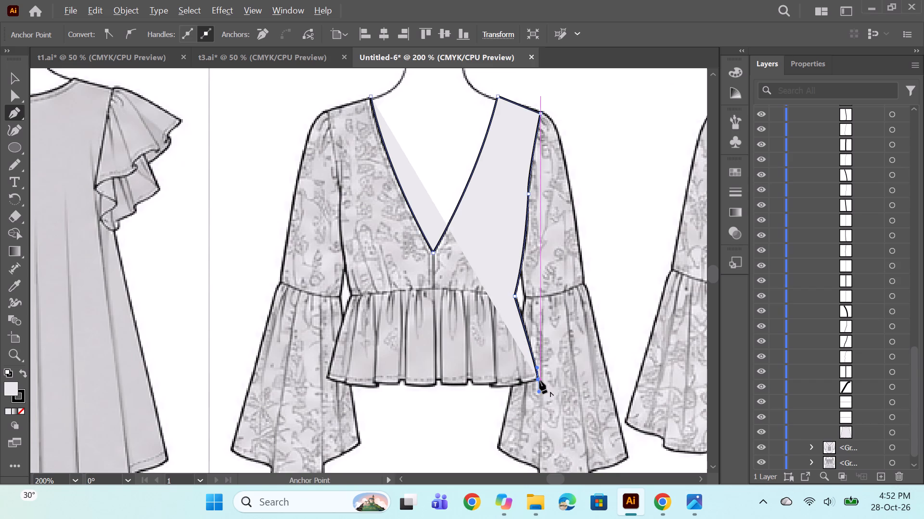
{"action": "left_click", "coordinate": [539, 381], "text": "alt"}
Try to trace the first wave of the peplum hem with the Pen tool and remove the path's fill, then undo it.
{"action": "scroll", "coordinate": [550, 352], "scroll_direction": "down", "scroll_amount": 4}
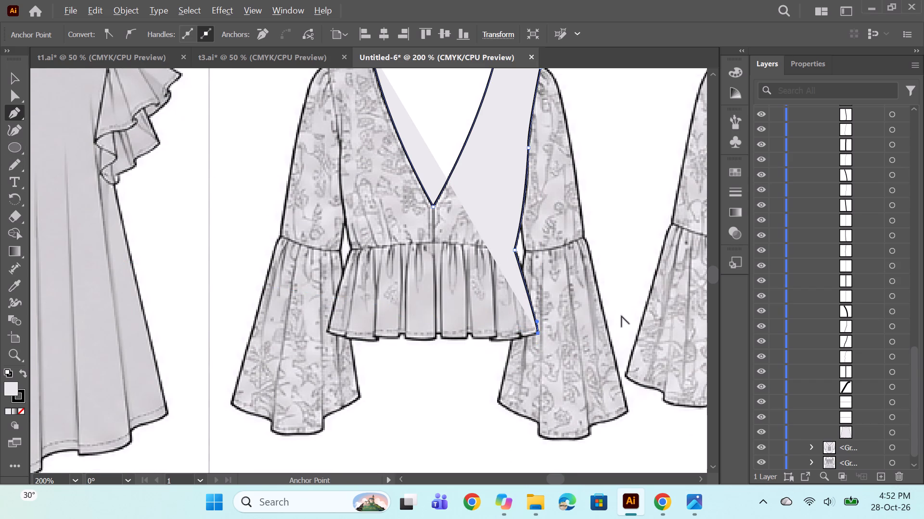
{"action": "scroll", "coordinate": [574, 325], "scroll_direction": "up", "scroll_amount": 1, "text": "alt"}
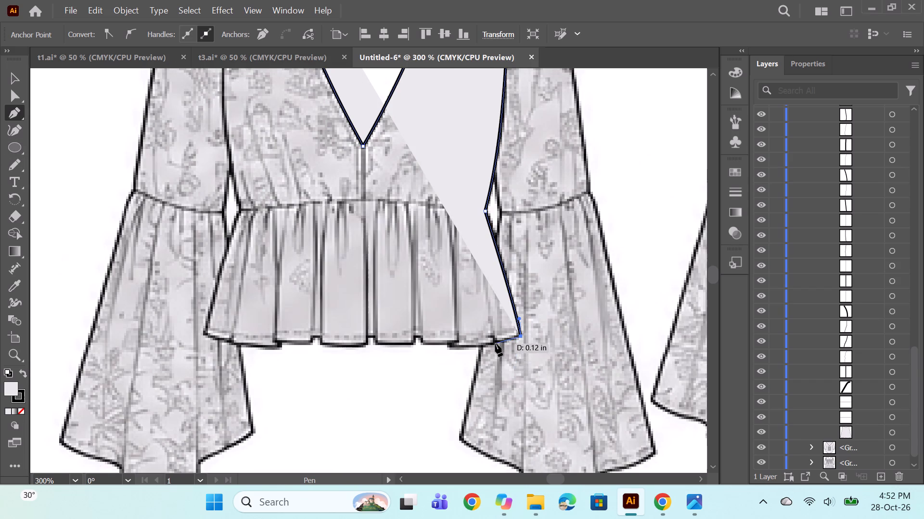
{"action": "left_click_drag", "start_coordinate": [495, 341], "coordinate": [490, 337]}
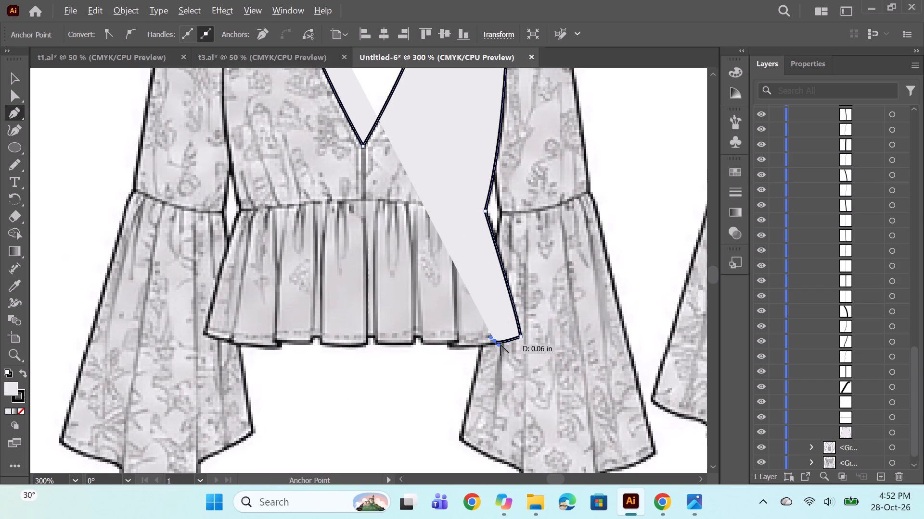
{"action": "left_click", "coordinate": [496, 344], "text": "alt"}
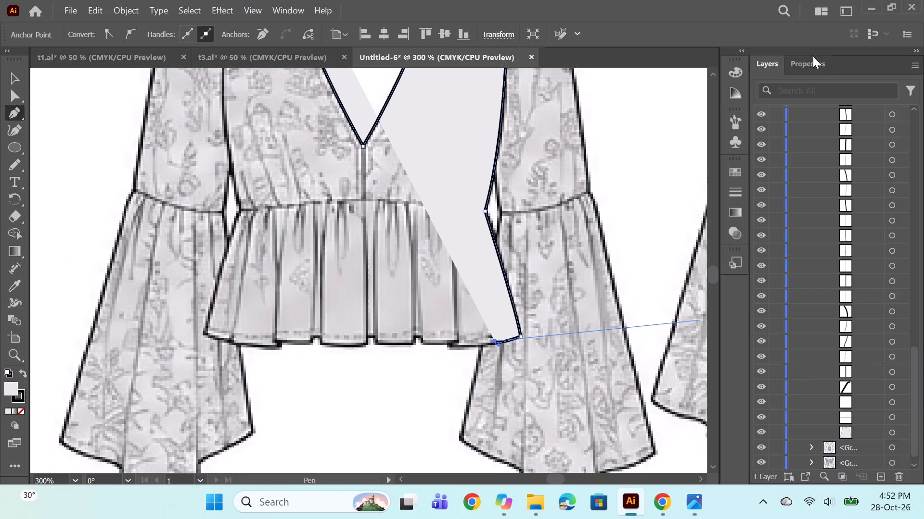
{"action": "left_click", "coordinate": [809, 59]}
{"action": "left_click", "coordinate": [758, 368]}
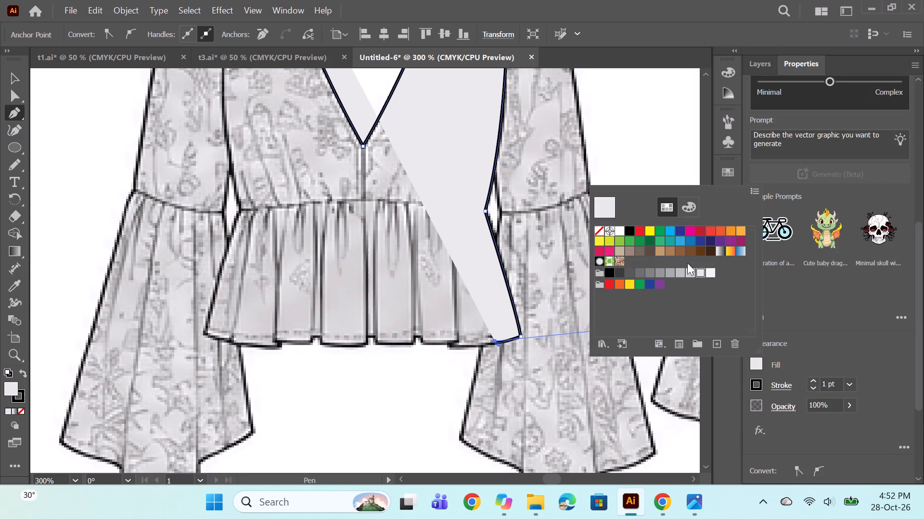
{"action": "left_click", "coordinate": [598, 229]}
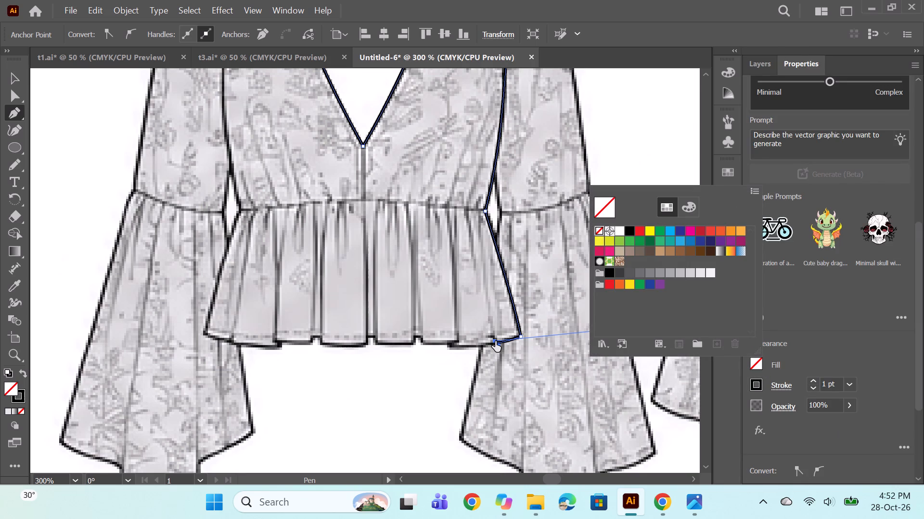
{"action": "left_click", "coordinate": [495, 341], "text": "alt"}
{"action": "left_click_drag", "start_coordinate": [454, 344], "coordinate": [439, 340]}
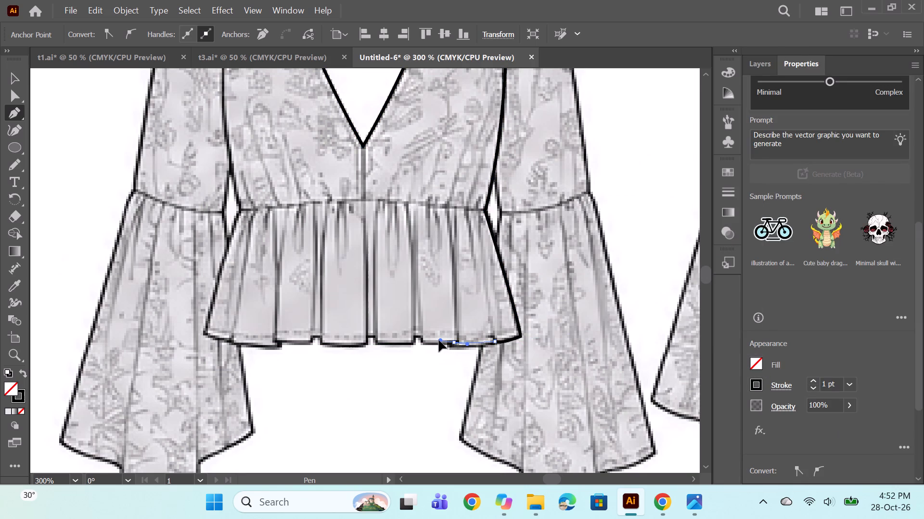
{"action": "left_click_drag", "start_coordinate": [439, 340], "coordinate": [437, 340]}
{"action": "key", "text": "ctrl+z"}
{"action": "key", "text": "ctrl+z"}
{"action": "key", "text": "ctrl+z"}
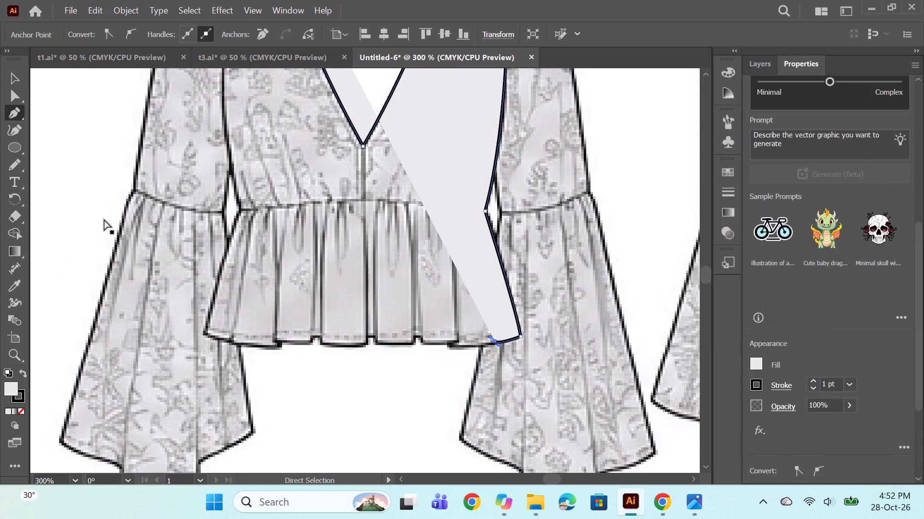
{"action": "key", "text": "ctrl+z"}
Set the fill of the open Floral Print Top outline to None.
{"action": "left_click", "coordinate": [759, 364]}
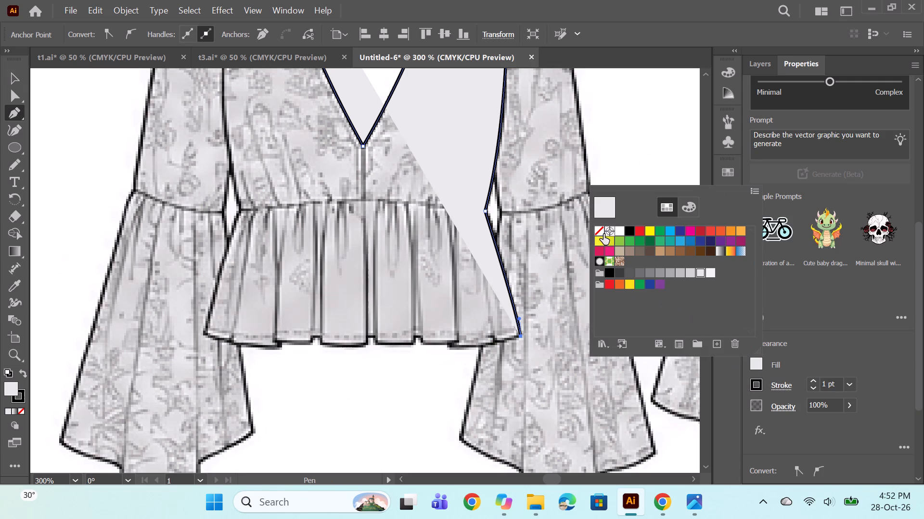
{"action": "left_click", "coordinate": [600, 226]}
{"action": "left_click", "coordinate": [599, 230]}
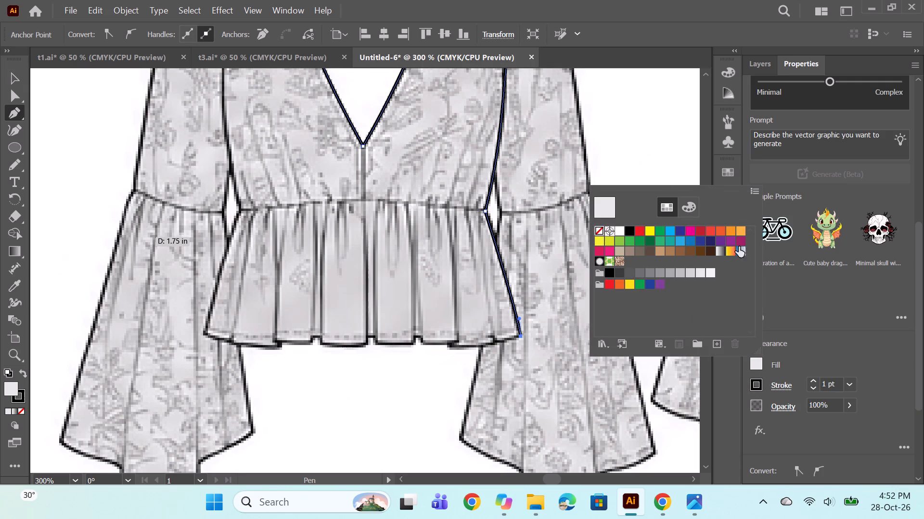
{"action": "left_click", "coordinate": [18, 166]}
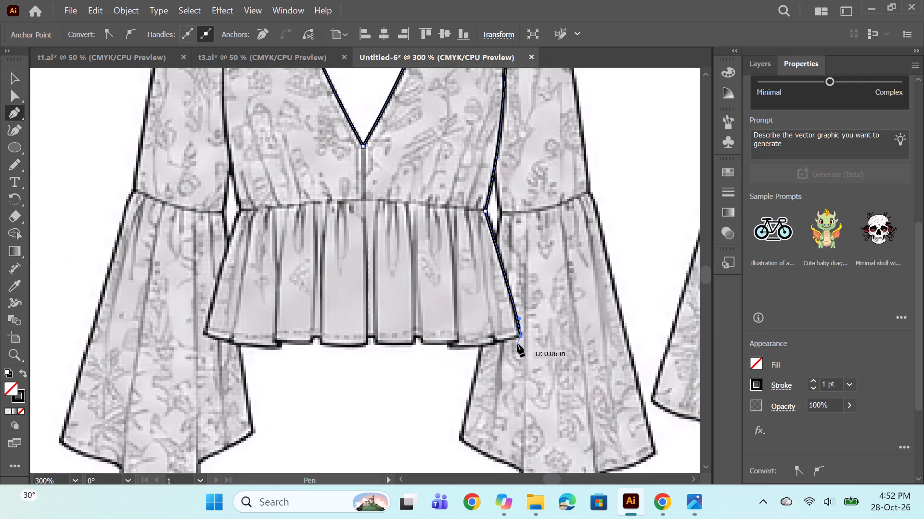
Trace the wavy peplum hem of the Floral Print Top front freehand with the Pencil tool, from the right hem corner to the left one.
{"action": "left_click", "coordinate": [14, 162]}
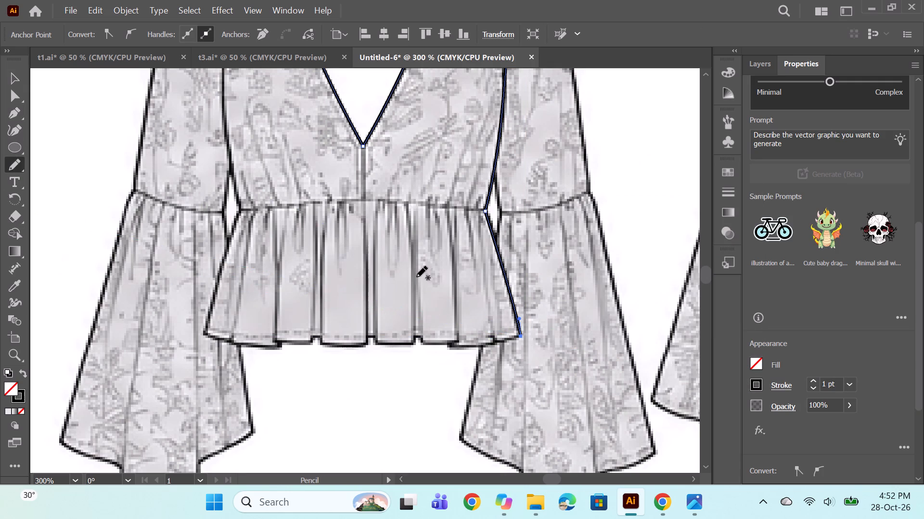
{"action": "left_click_drag", "start_coordinate": [521, 335], "coordinate": [490, 340]}
{"action": "left_click_drag", "start_coordinate": [490, 340], "coordinate": [417, 339]}
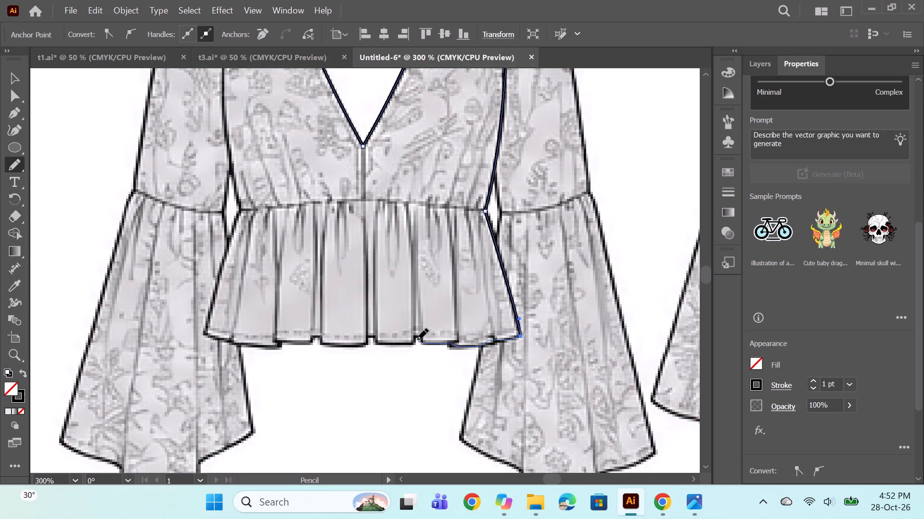
{"action": "left_click_drag", "start_coordinate": [417, 339], "coordinate": [372, 341]}
{"action": "left_click_drag", "start_coordinate": [372, 341], "coordinate": [309, 343]}
{"action": "left_click_drag", "start_coordinate": [309, 343], "coordinate": [203, 333]}
Continue the outline with the Pen tool from the left hem corner up the side seam and armhole, closing it across the shoulder at the neckline.
{"action": "left_click", "coordinate": [18, 111]}
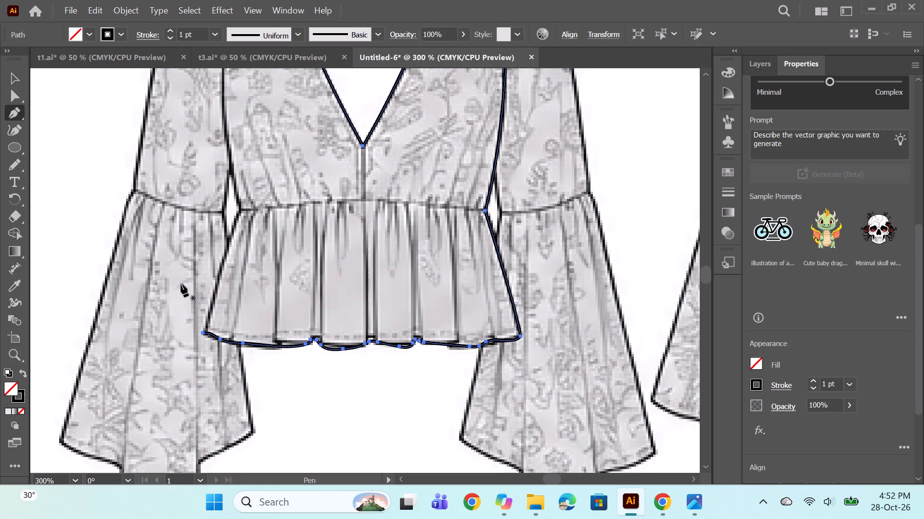
{"action": "left_click", "coordinate": [203, 334]}
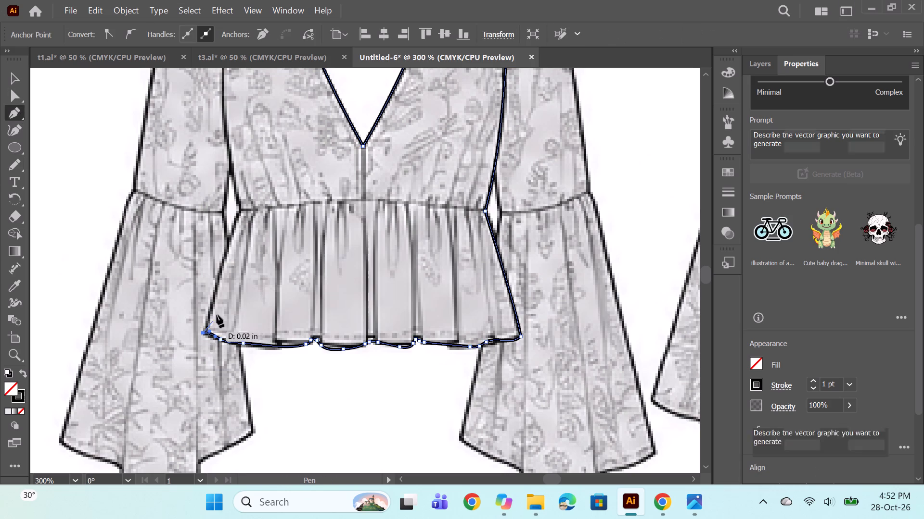
{"action": "scroll", "coordinate": [241, 264], "scroll_direction": "up", "scroll_amount": 3}
{"action": "left_click_drag", "start_coordinate": [239, 245], "coordinate": [249, 231]}
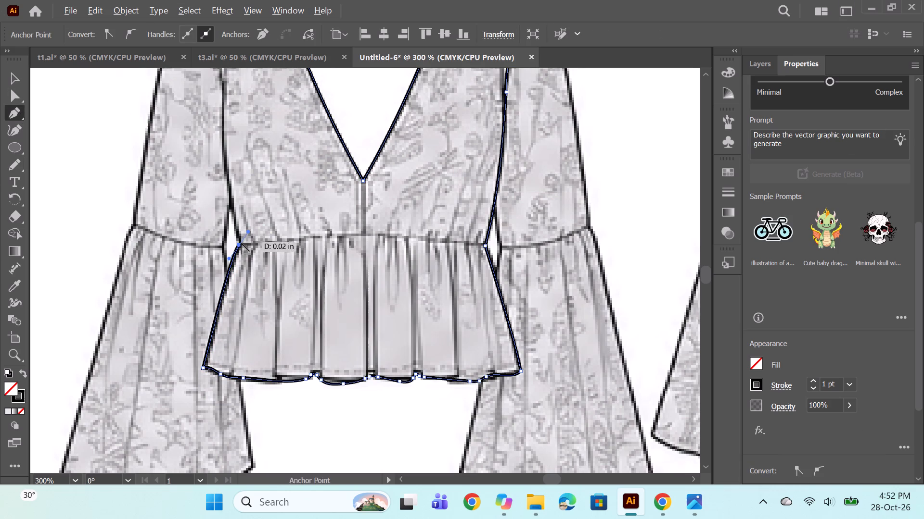
{"action": "left_click", "coordinate": [241, 246], "text": "alt"}
{"action": "scroll", "coordinate": [243, 205], "scroll_direction": "up", "scroll_amount": 7}
{"action": "left_click_drag", "start_coordinate": [222, 174], "coordinate": [228, 151]}
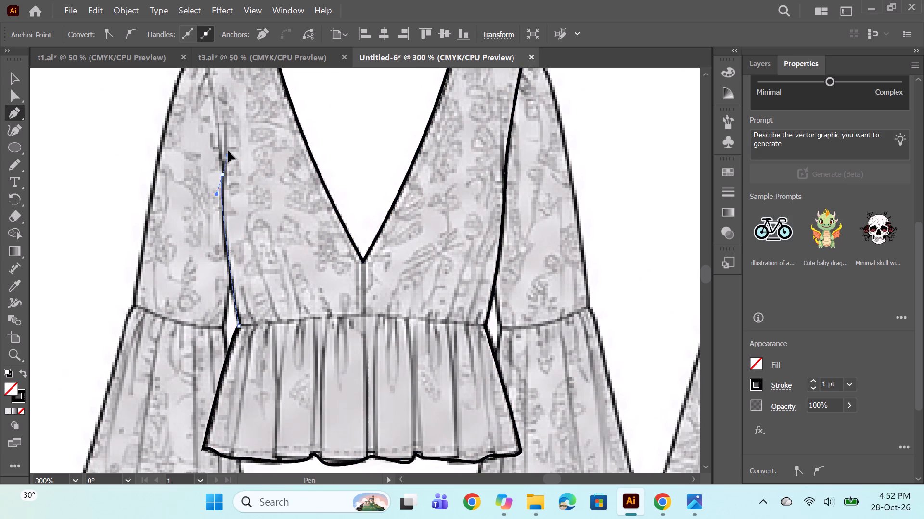
{"action": "left_click_drag", "start_coordinate": [228, 151], "coordinate": [228, 148]}
{"action": "left_click", "coordinate": [223, 175], "text": "alt"}
{"action": "scroll", "coordinate": [246, 169], "scroll_direction": "up", "scroll_amount": 8}
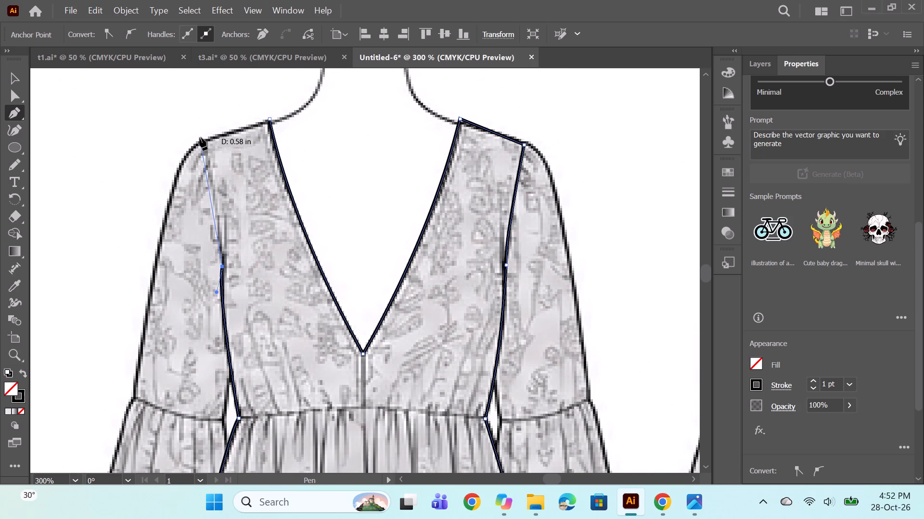
{"action": "left_click_drag", "start_coordinate": [204, 141], "coordinate": [201, 137]}
{"action": "left_click", "coordinate": [202, 143], "text": "alt"}
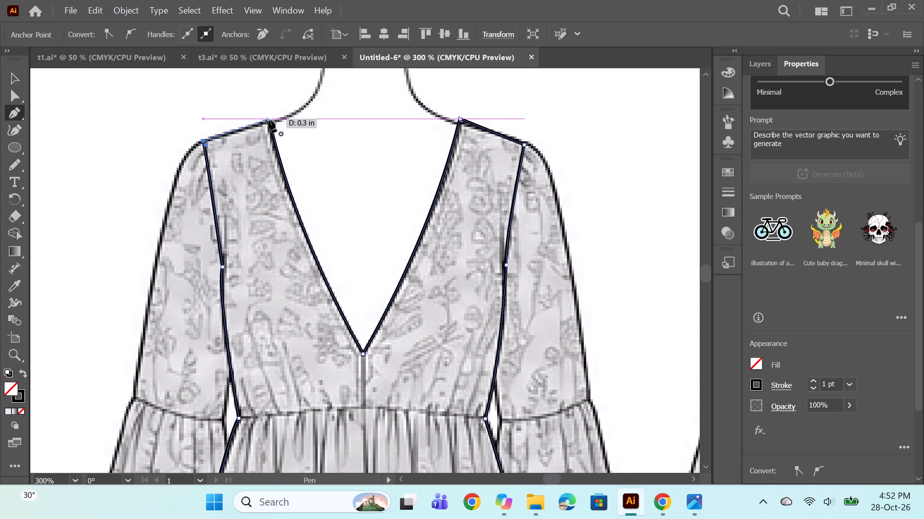
{"action": "left_click_drag", "start_coordinate": [269, 120], "coordinate": [294, 112]}
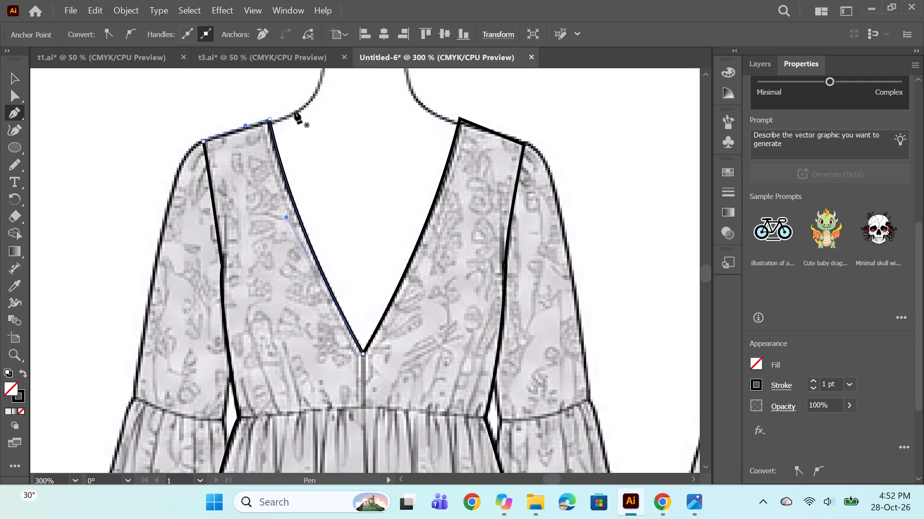
{"action": "scroll", "coordinate": [334, 154], "scroll_direction": "down", "scroll_amount": 1, "text": "alt"}
{"action": "left_click", "coordinate": [565, 185], "text": "ctrl"}
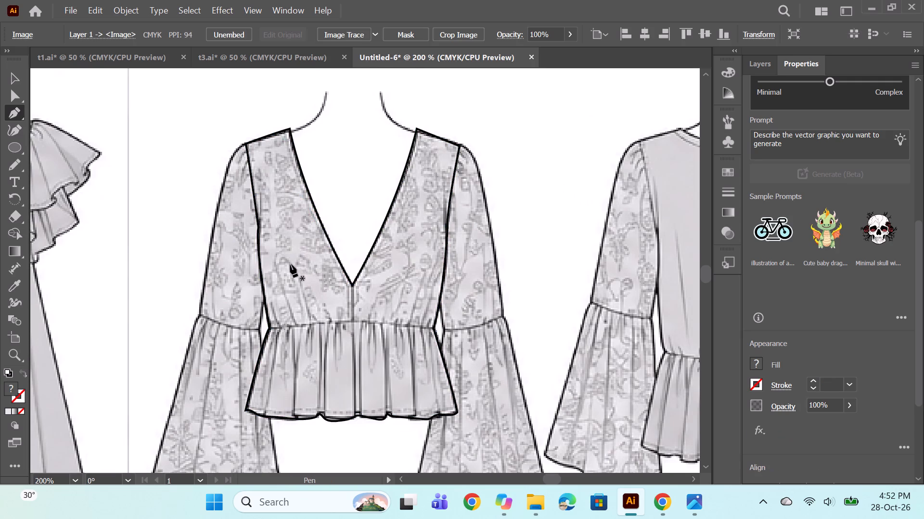
Draw the curved waist seam between the two side waist points with the Pen tool and give it a 0.75 pt stroke.
{"action": "scroll", "coordinate": [290, 264], "scroll_direction": "down", "scroll_amount": 4}
{"action": "left_click", "coordinate": [271, 284]}
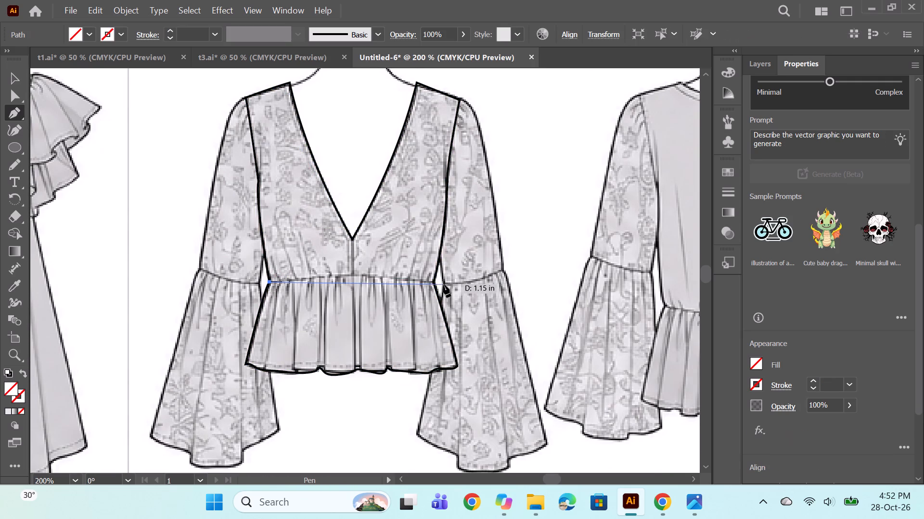
{"action": "left_click_drag", "start_coordinate": [433, 281], "coordinate": [512, 297]}
{"action": "left_click", "coordinate": [536, 233], "text": "ctrl"}
{"action": "left_click", "coordinate": [435, 283], "text": "ctrl"}
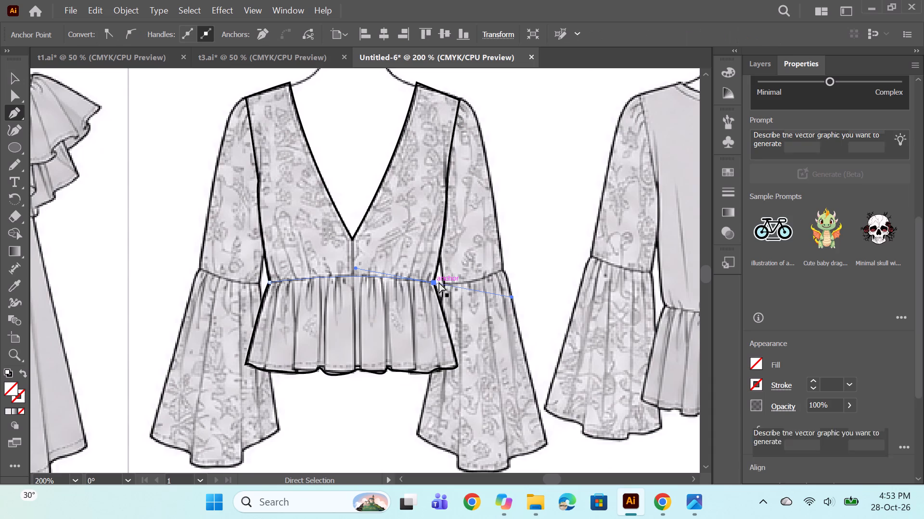
{"action": "double_click", "coordinate": [816, 384]}
{"action": "left_click", "coordinate": [816, 384]}
{"action": "left_click", "coordinate": [526, 248], "text": "ctrl"}
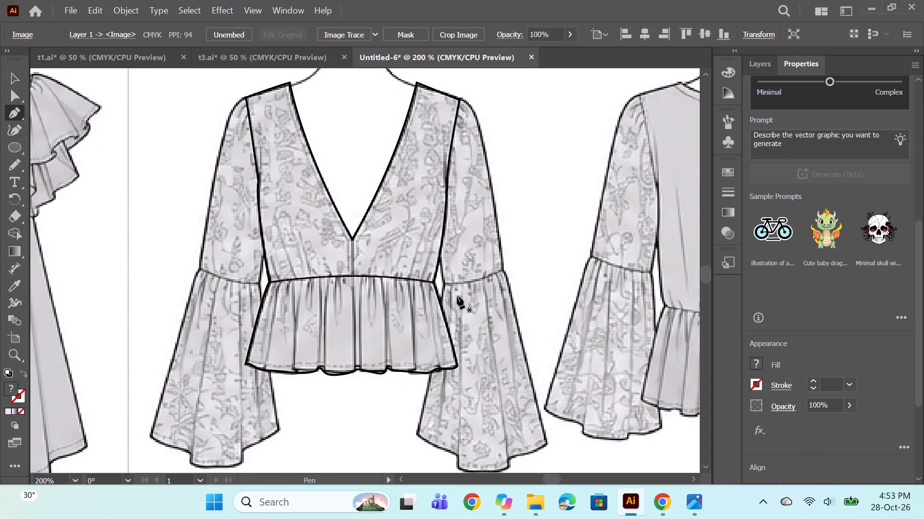
Round both waist corners of the body outline where the bodice meets the peplum.
{"action": "left_click", "coordinate": [456, 357], "text": "ctrl"}
{"action": "left_click", "coordinate": [433, 283], "text": "ctrl"}
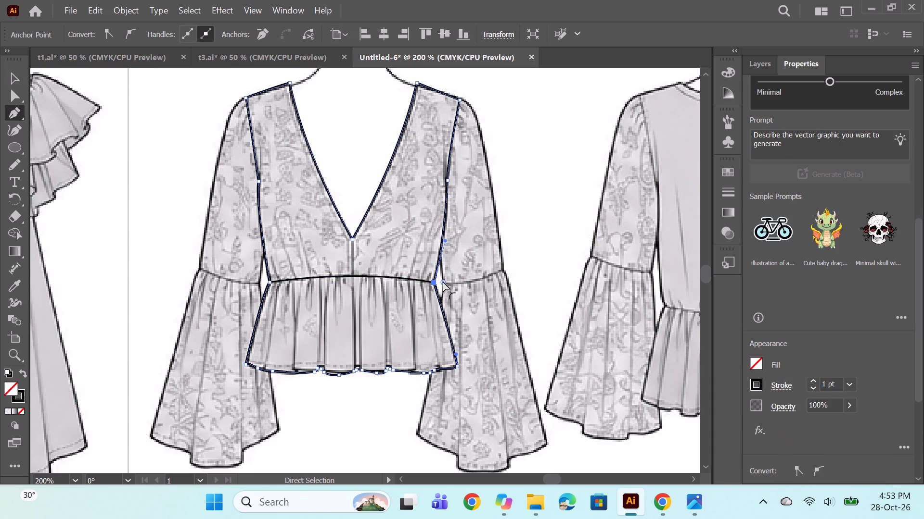
{"action": "left_click_drag", "start_coordinate": [443, 281], "coordinate": [540, 295], "text": "ctrl"}
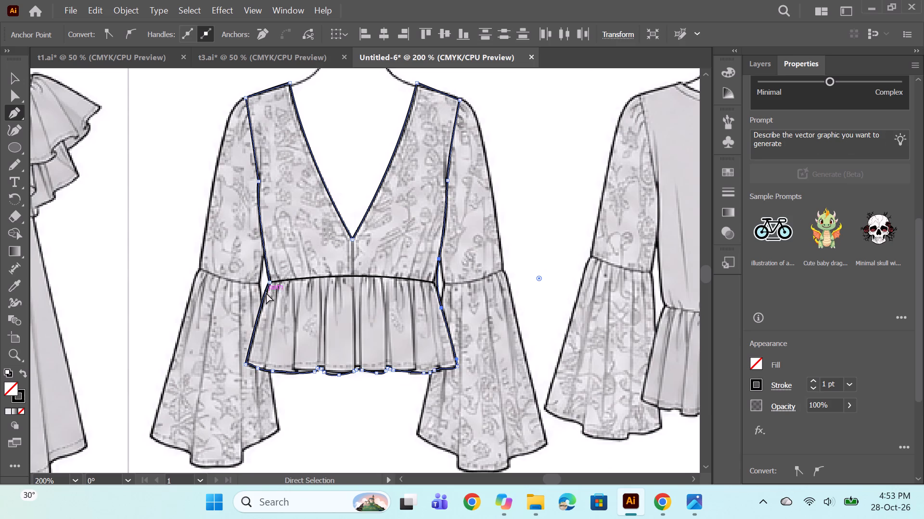
{"action": "left_click", "coordinate": [265, 296], "text": "ctrl"}
{"action": "left_click", "coordinate": [269, 283], "text": "ctrl"}
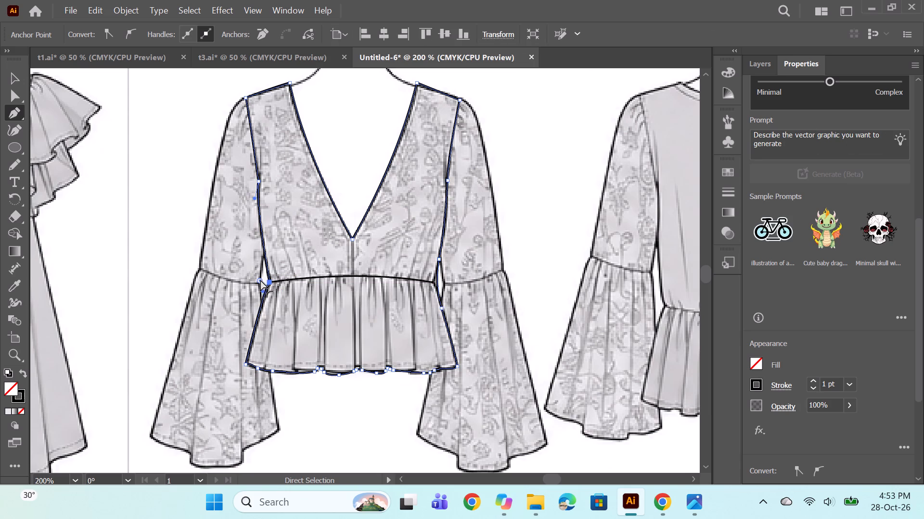
{"action": "left_click_drag", "start_coordinate": [260, 280], "coordinate": [172, 300], "text": "ctrl"}
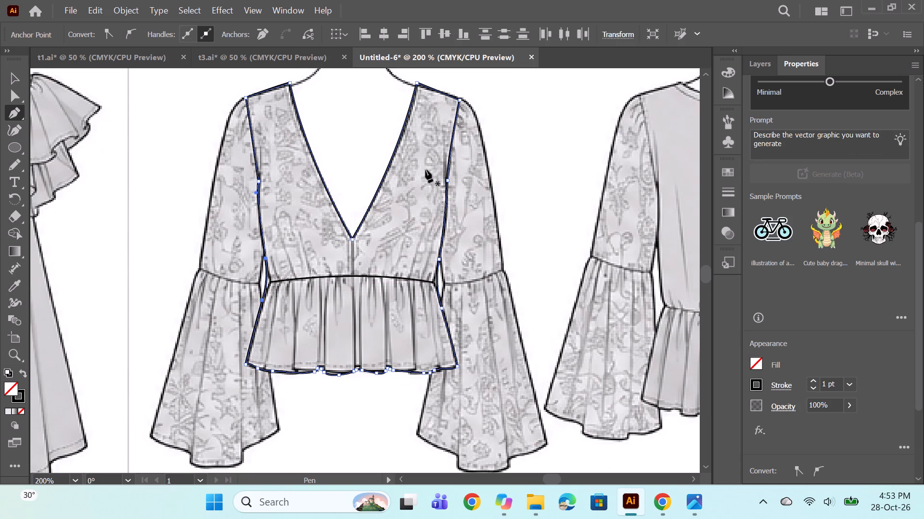
Move both end points of the waist seam outward to meet the rounded side outline.
{"action": "scroll", "coordinate": [310, 155], "scroll_direction": "down", "scroll_amount": 2}
{"action": "scroll", "coordinate": [448, 246], "scroll_direction": "up", "scroll_amount": 2, "text": "alt"}
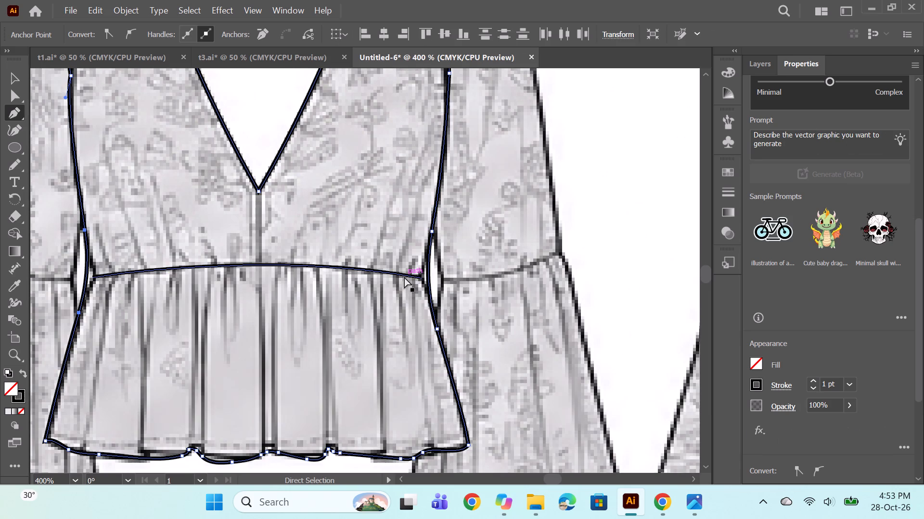
{"action": "left_click", "coordinate": [404, 277], "text": "ctrl"}
{"action": "left_click", "coordinate": [423, 279], "text": "ctrl"}
{"action": "left_click_drag", "start_coordinate": [423, 279], "coordinate": [431, 279], "text": "ctrl"}
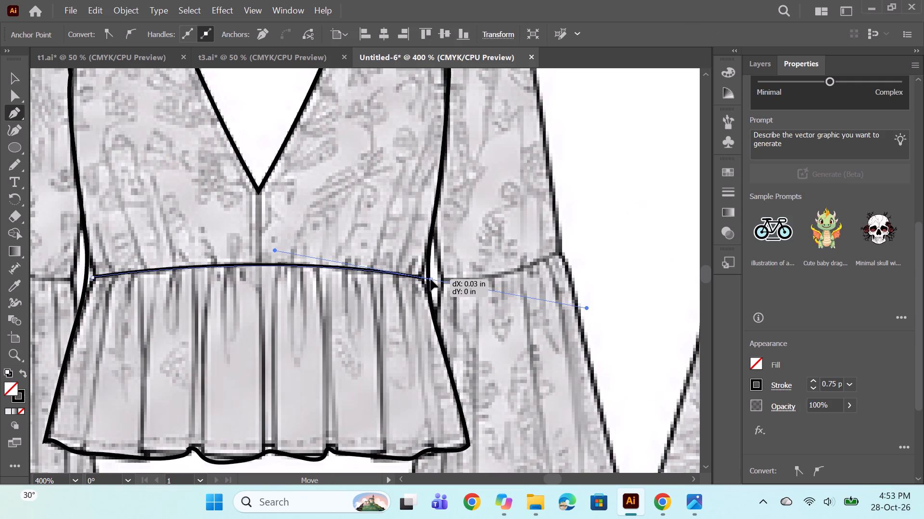
{"action": "left_click_drag", "start_coordinate": [431, 279], "coordinate": [430, 279], "text": "ctrl"}
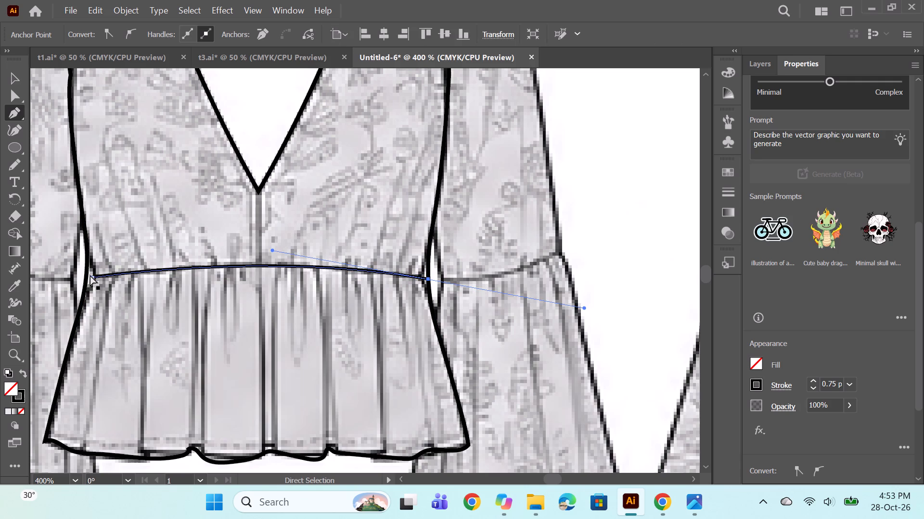
{"action": "left_click", "coordinate": [92, 277], "text": "ctrl"}
{"action": "left_click_drag", "start_coordinate": [92, 277], "coordinate": [86, 280], "text": "ctrl"}
{"action": "scroll", "coordinate": [345, 259], "scroll_direction": "down", "scroll_amount": 1, "text": "ctrl"}
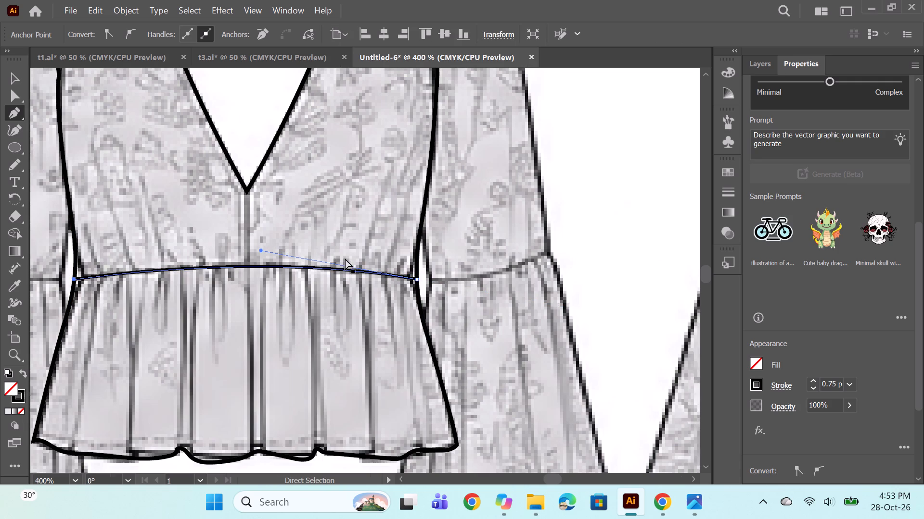
{"action": "scroll", "coordinate": [345, 259], "scroll_direction": "down", "scroll_amount": 1, "text": "ctrl"}
{"action": "scroll", "coordinate": [581, 201], "scroll_direction": "down", "scroll_amount": 1, "text": "alt"}
{"action": "left_click", "coordinate": [590, 195], "text": "ctrl"}
Start a new Pen path at the left shoulder point for the sleeve outline of the Floral Print Top front.
{"action": "scroll", "coordinate": [335, 233], "scroll_direction": "down", "scroll_amount": 6}
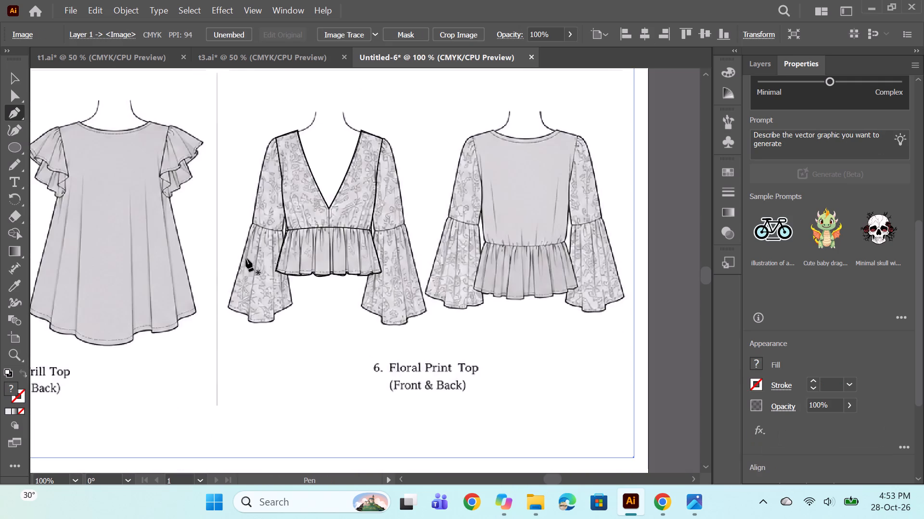
{"action": "scroll", "coordinate": [245, 257], "scroll_direction": "up", "scroll_amount": 6}
{"action": "scroll", "coordinate": [249, 236], "scroll_direction": "up", "scroll_amount": 1, "text": "alt"}
{"action": "scroll", "coordinate": [429, 265], "scroll_direction": "down", "scroll_amount": 3}
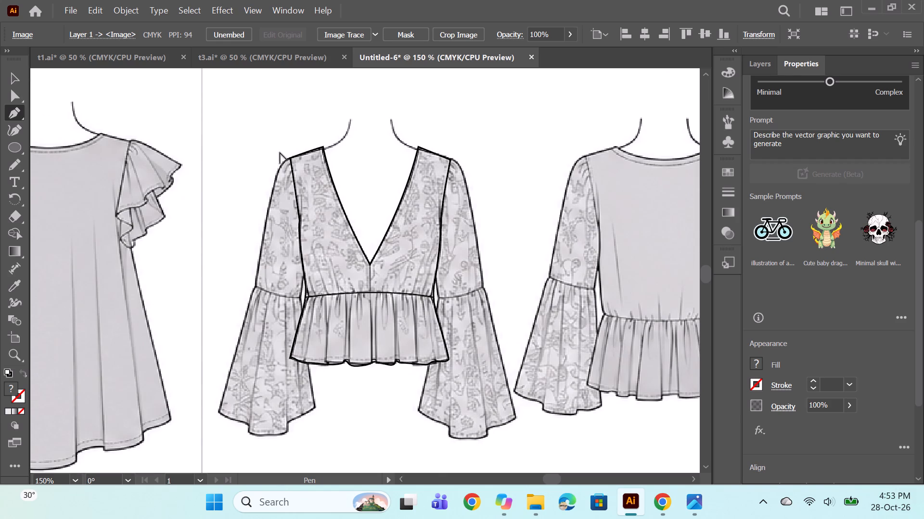
{"action": "scroll", "coordinate": [293, 158], "scroll_direction": "up", "scroll_amount": 1, "text": "alt"}
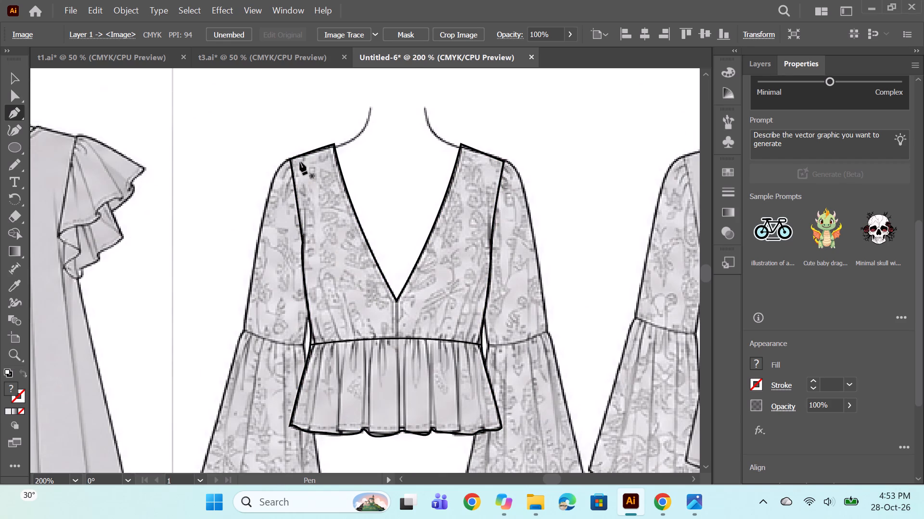
{"action": "left_click", "coordinate": [298, 163]}
{"action": "left_click", "coordinate": [290, 158]}
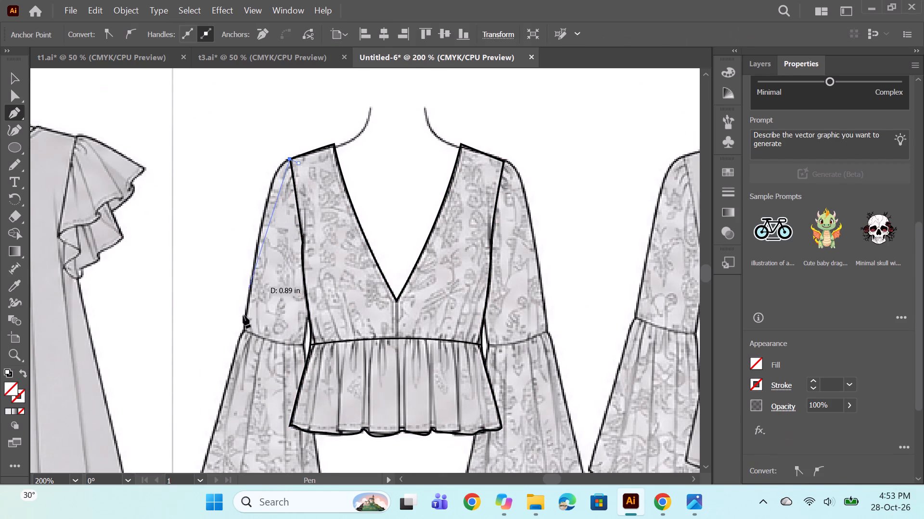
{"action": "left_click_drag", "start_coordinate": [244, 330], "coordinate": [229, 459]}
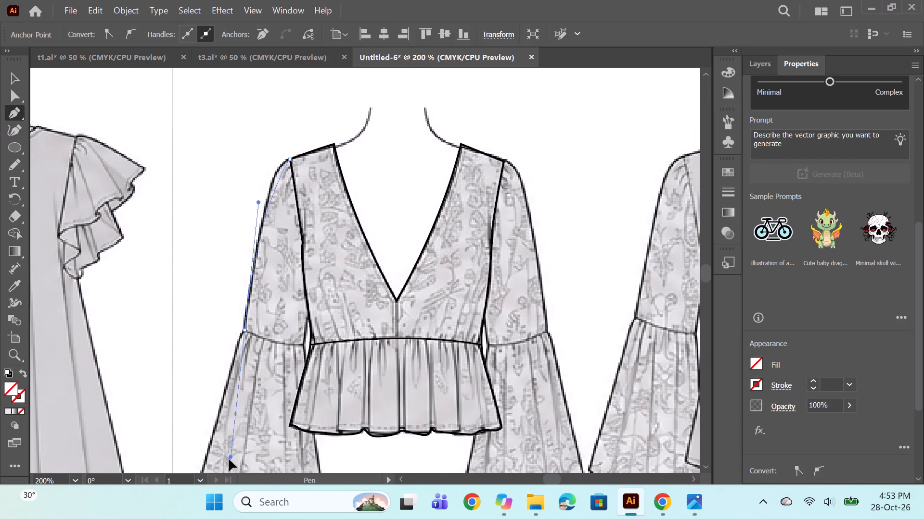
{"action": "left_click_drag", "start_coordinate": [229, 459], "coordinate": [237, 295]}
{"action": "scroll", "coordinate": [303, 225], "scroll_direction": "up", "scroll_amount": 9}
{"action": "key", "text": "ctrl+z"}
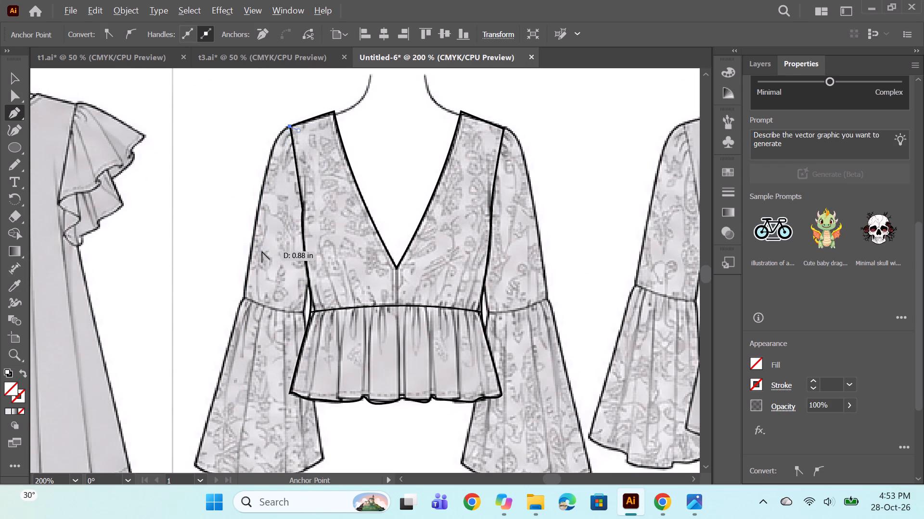
Trace the left sleeve's outer edge as a curve from shoulder to flare seam, continuing straight down to the outer hem corner.
{"action": "scroll", "coordinate": [265, 270], "scroll_direction": "down", "scroll_amount": 1, "text": "alt"}
{"action": "left_click_drag", "start_coordinate": [248, 291], "coordinate": [243, 407]}
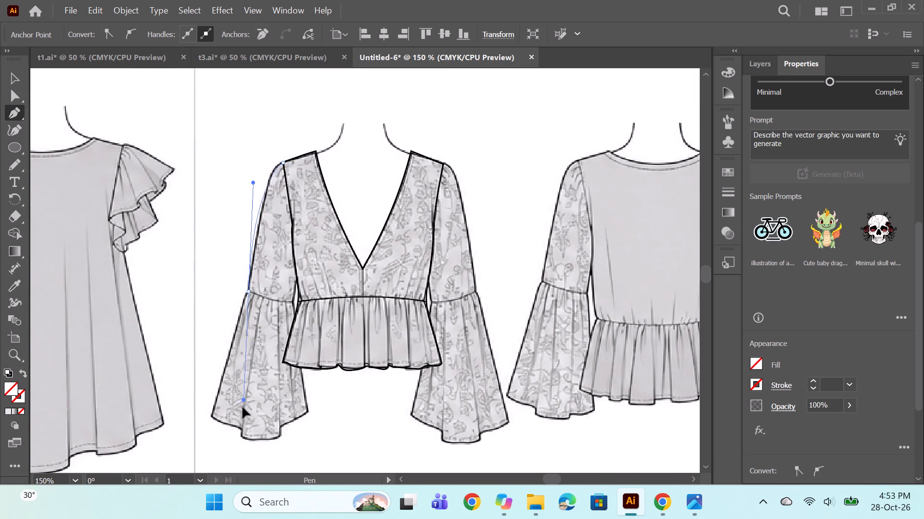
{"action": "left_click_drag", "start_coordinate": [243, 407], "coordinate": [235, 420]}
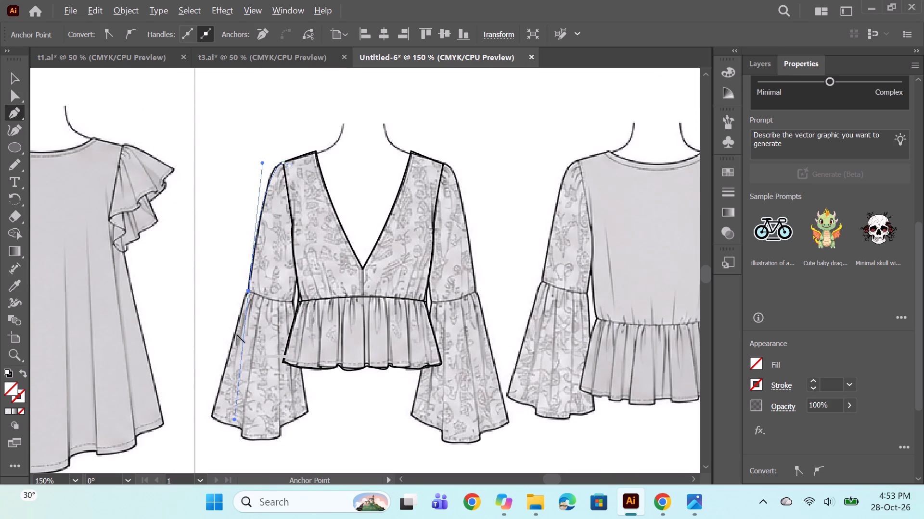
{"action": "left_click", "coordinate": [248, 293], "text": "alt"}
{"action": "scroll", "coordinate": [294, 284], "scroll_direction": "down", "scroll_amount": 5}
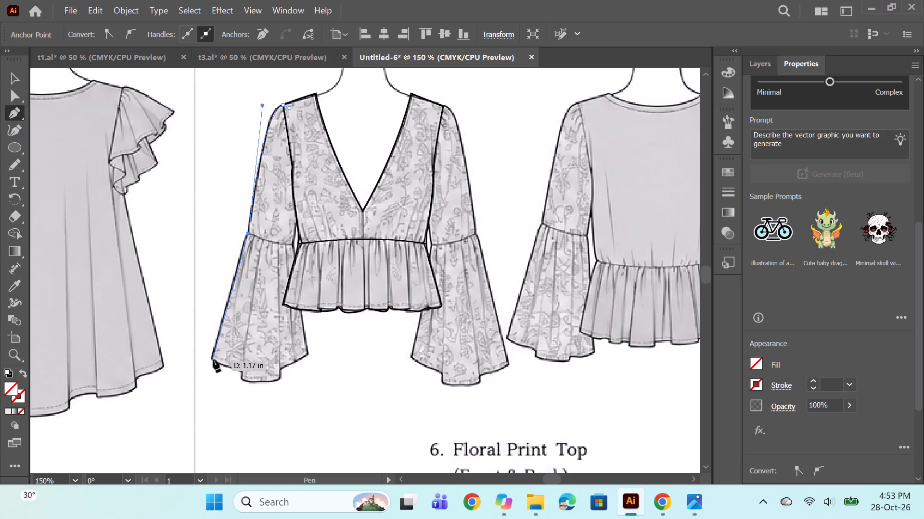
{"action": "left_click", "coordinate": [211, 358]}
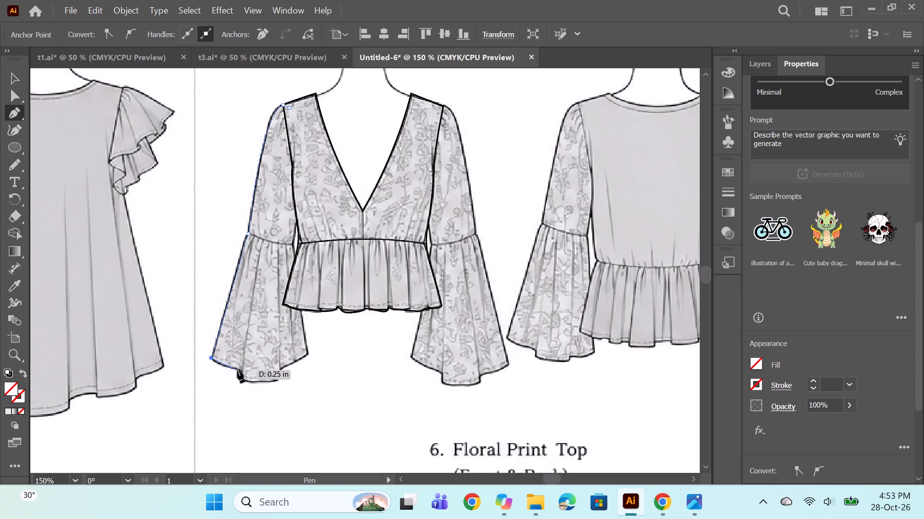
Complete the left sleeve outline with a curved hem, an inner edge up past the flare seam, and a close at the shoulder.
{"action": "left_click_drag", "start_coordinate": [308, 355], "coordinate": [312, 348]}
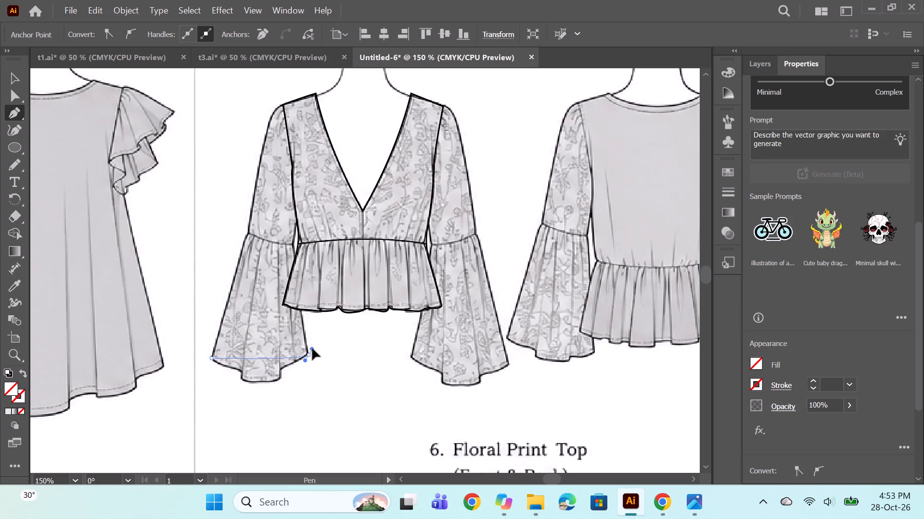
{"action": "left_click_drag", "start_coordinate": [312, 348], "coordinate": [358, 313]}
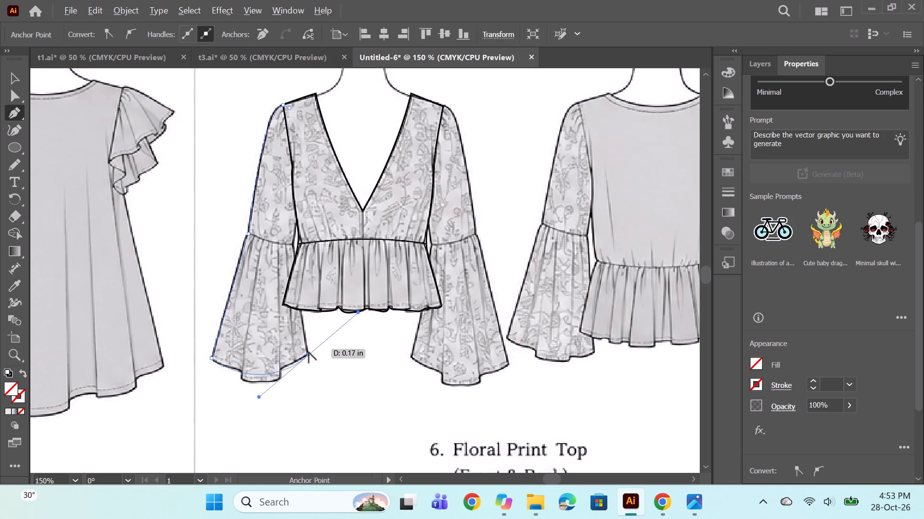
{"action": "left_click", "coordinate": [308, 353], "text": "alt"}
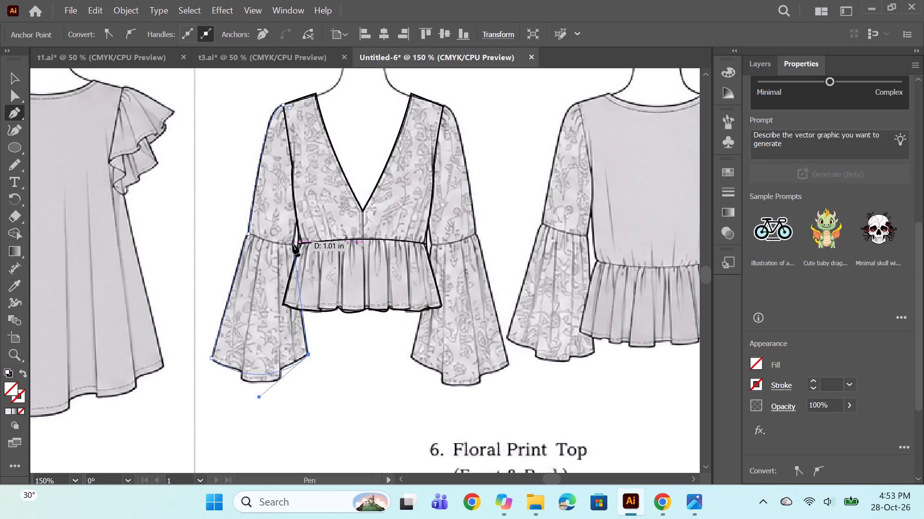
{"action": "left_click", "coordinate": [293, 245]}
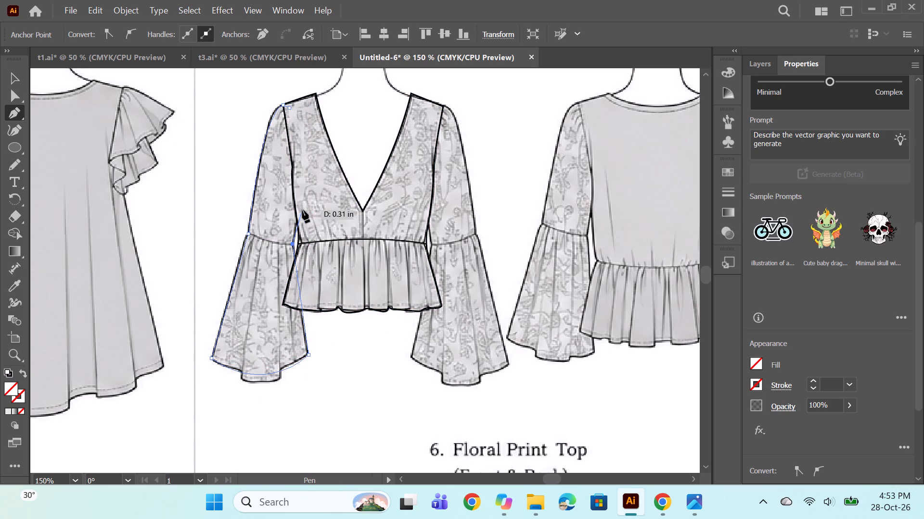
{"action": "left_click", "coordinate": [299, 209]}
{"action": "left_click_drag", "start_coordinate": [290, 109], "coordinate": [283, 97]}
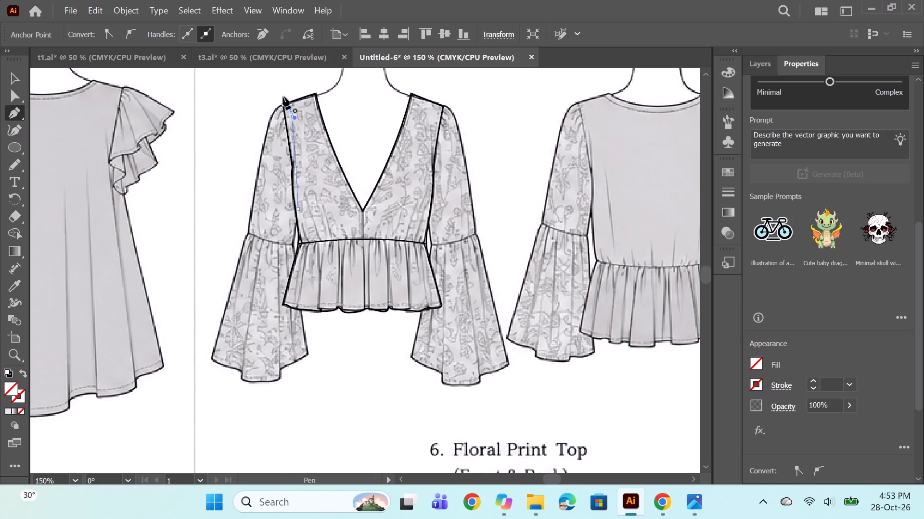
Set the stroke weight of the left sleeve outline to 0.75 pt.
{"action": "scroll", "coordinate": [332, 246], "scroll_direction": "down", "scroll_amount": 1}
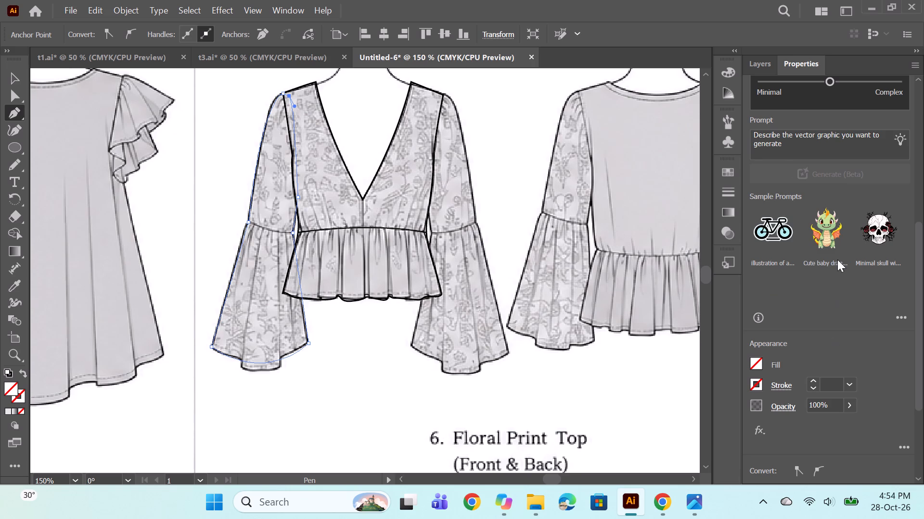
{"action": "double_click", "coordinate": [813, 384]}
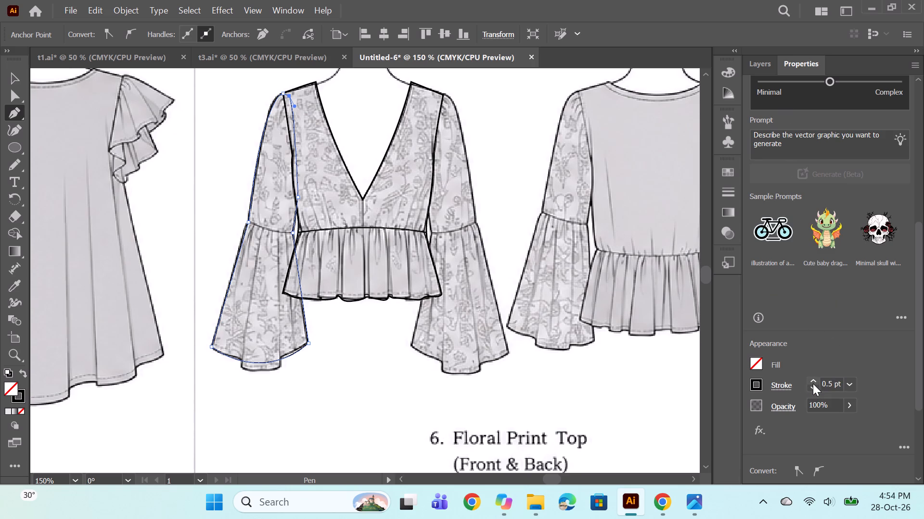
{"action": "left_click", "coordinate": [813, 383]}
{"action": "left_click", "coordinate": [383, 386], "text": "ctrl"}
Draw a curved flare seam across the left sleeve from outer to inner edge with a 0.75 pt stroke.
{"action": "scroll", "coordinate": [291, 198], "scroll_direction": "up", "scroll_amount": 1, "text": "alt"}
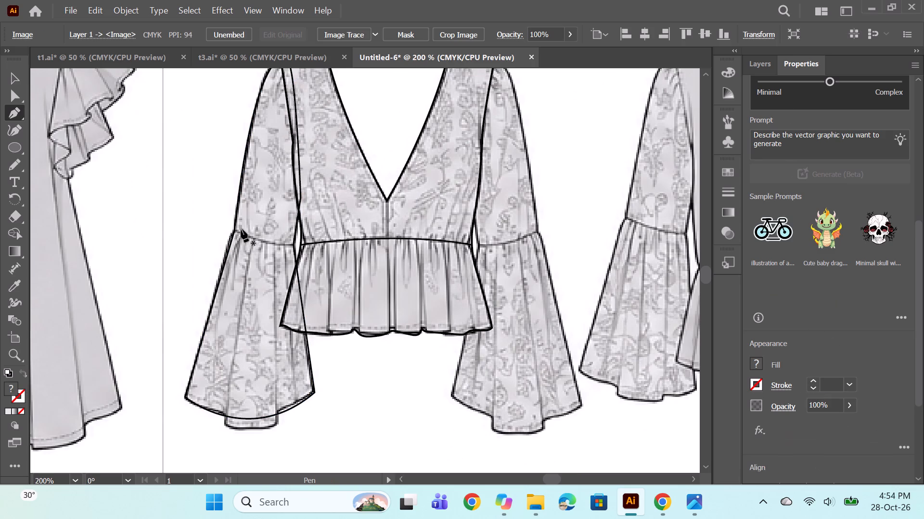
{"action": "left_click", "coordinate": [234, 230]}
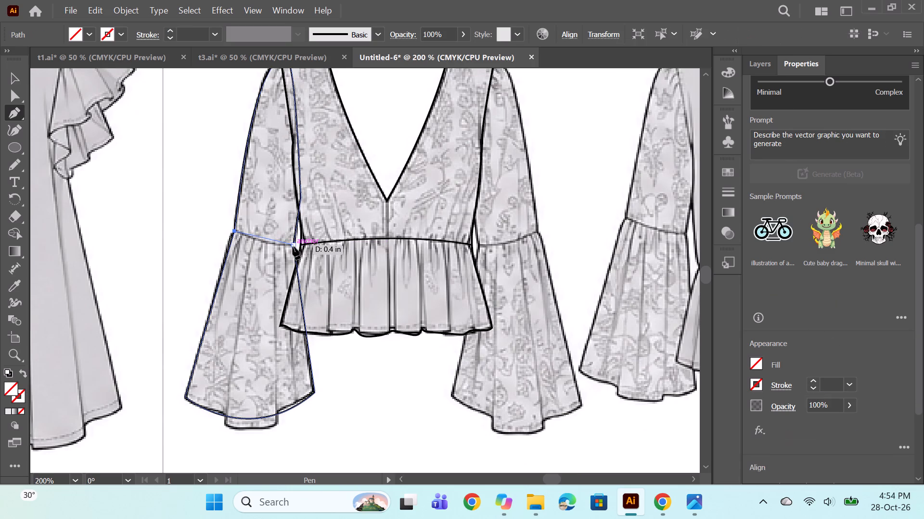
{"action": "left_click_drag", "start_coordinate": [293, 245], "coordinate": [321, 241]}
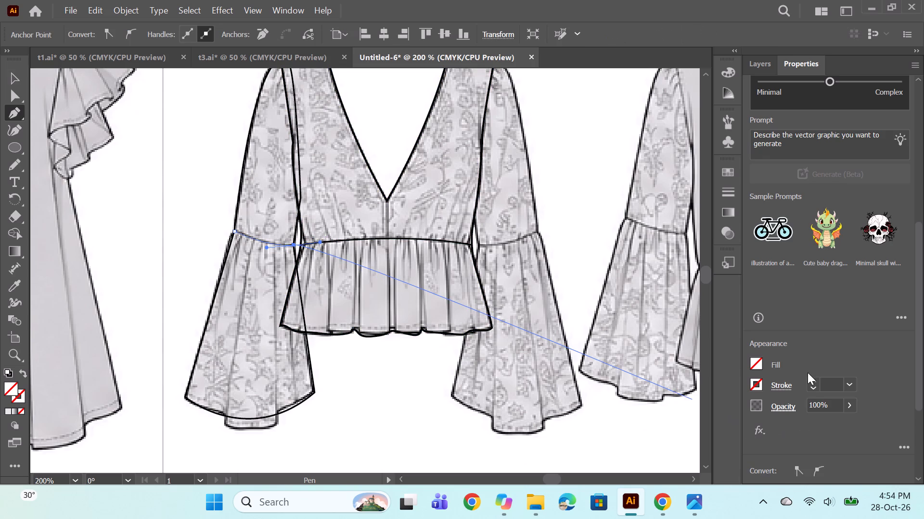
{"action": "triple_click", "coordinate": [814, 378]}
{"action": "left_click", "coordinate": [465, 378], "text": "ctrl"}
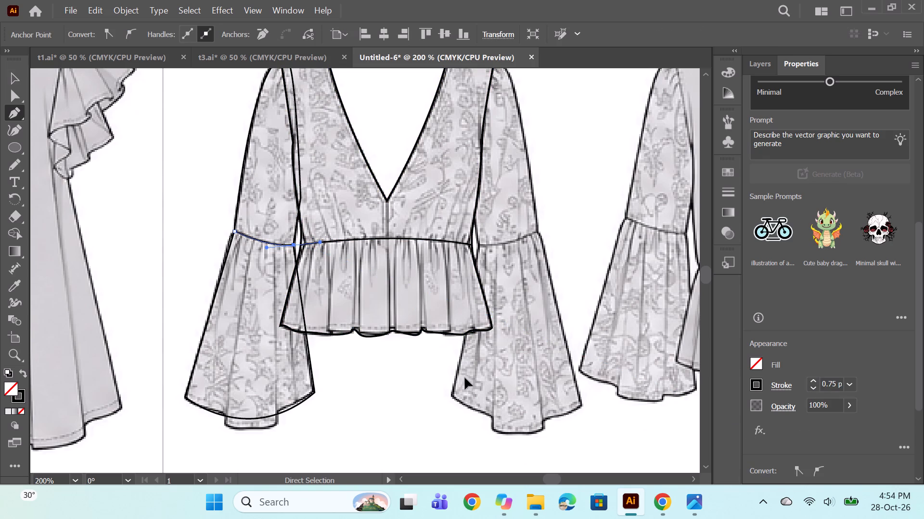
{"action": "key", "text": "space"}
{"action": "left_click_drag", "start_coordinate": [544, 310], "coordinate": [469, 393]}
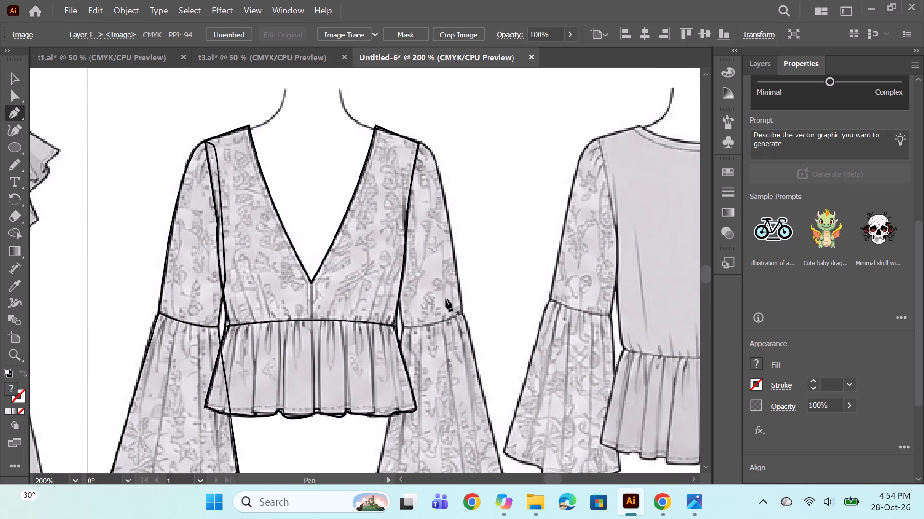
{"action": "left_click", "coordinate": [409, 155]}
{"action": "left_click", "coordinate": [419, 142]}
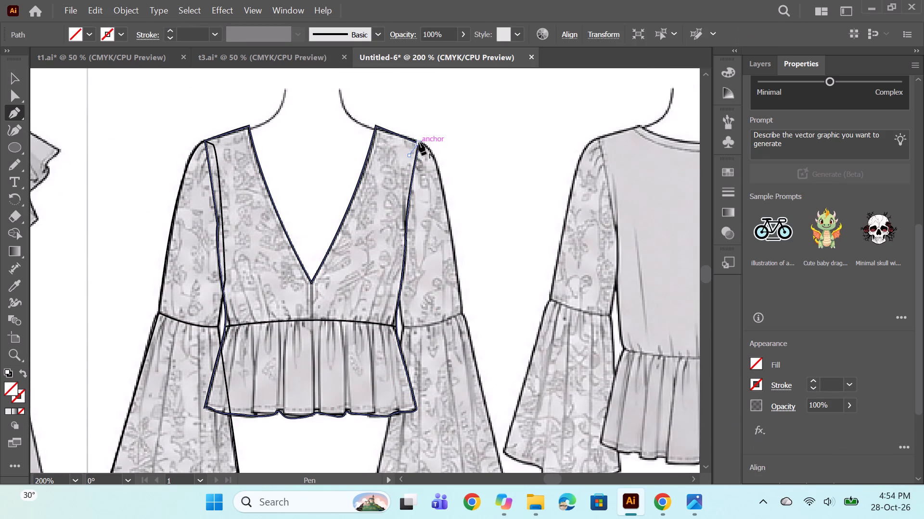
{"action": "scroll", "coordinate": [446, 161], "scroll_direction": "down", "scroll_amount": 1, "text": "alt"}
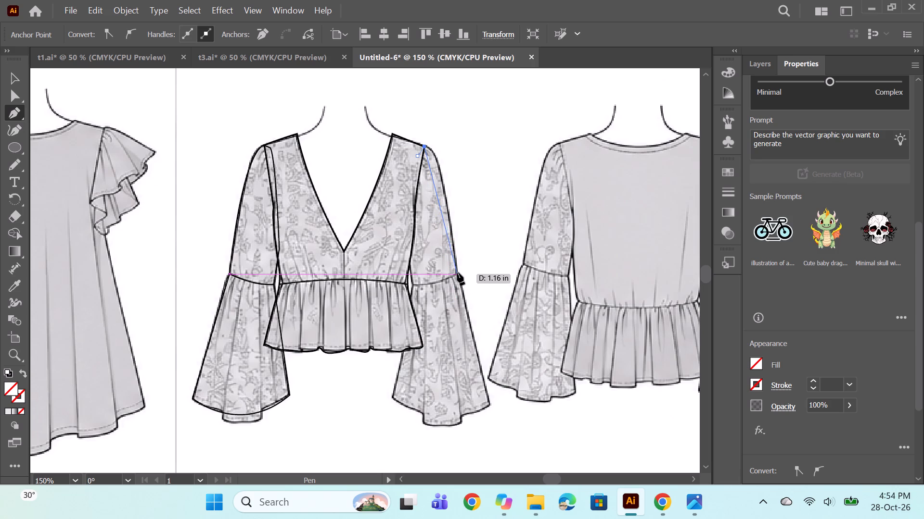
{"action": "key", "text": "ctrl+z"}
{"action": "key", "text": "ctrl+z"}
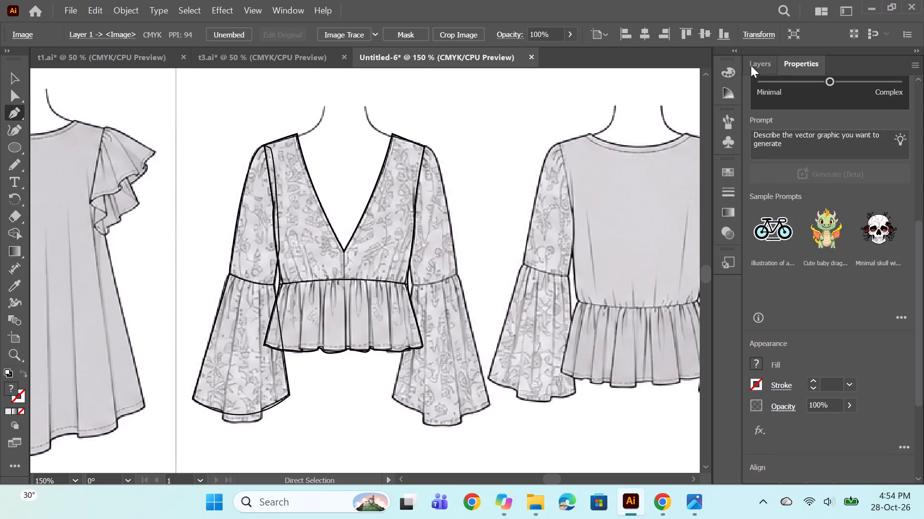
Select the left sleeve outline and its flare seam and reflect a copy of both across a vertical axis.
{"action": "left_click", "coordinate": [751, 65]}
{"action": "left_click", "coordinate": [889, 128]}
{"action": "left_click", "coordinate": [893, 143], "text": "ctrl"}
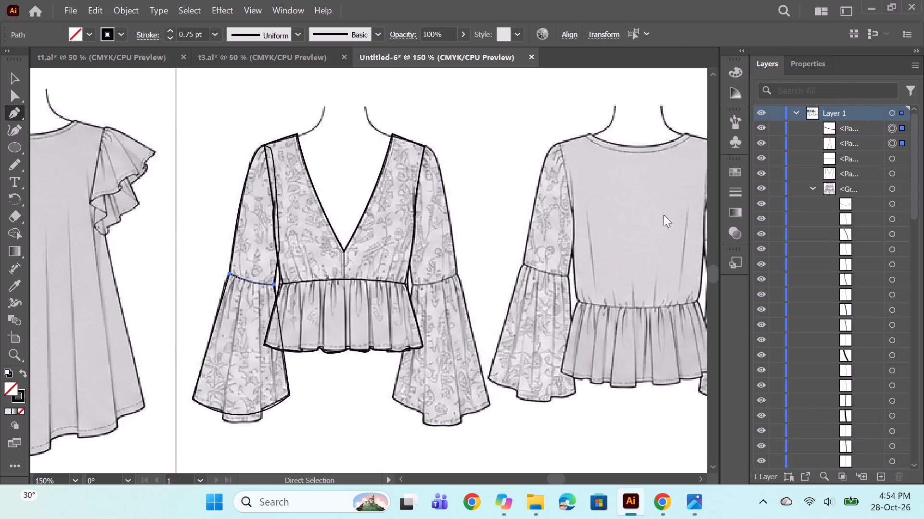
{"action": "left_click", "coordinate": [10, 82]}
{"action": "right_click", "coordinate": [252, 385]}
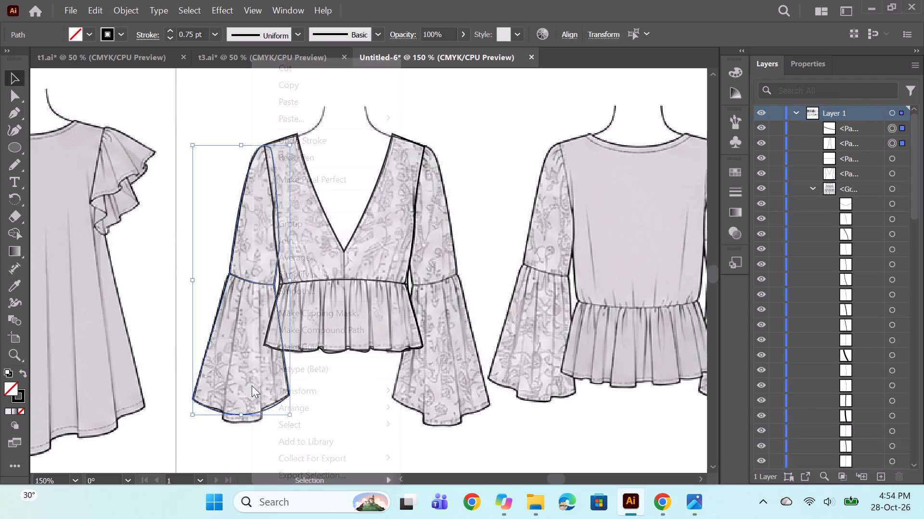
{"action": "left_click", "coordinate": [302, 390]}
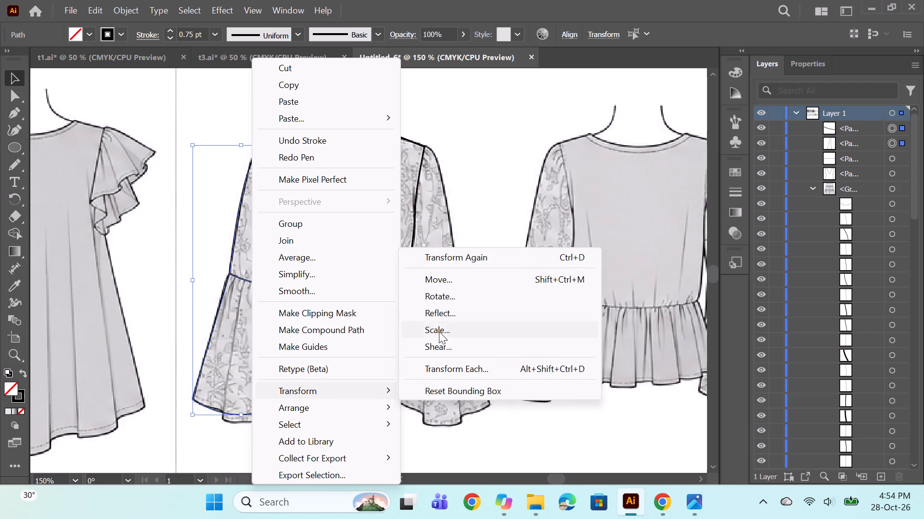
{"action": "left_click", "coordinate": [452, 310]}
{"action": "left_click", "coordinate": [401, 346]}
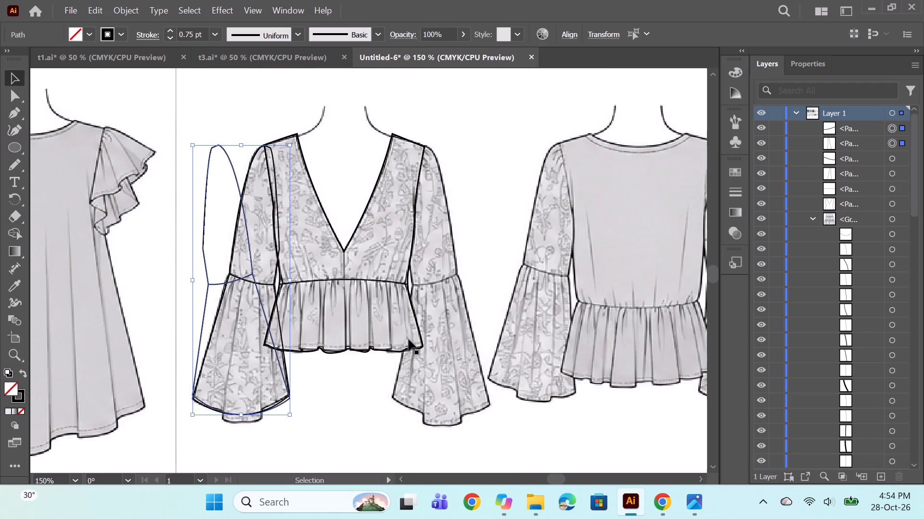
Move the mirrored sleeve copy over to the right sleeve, with its top at the right shoulder point and its flare seam on the reference seam.
{"action": "key", "text": "shift+Right"}
{"action": "key", "text": "shift+Right"}
{"action": "key", "text": "shift+Right"}
{"action": "key", "text": "shift+Right"}
{"action": "key", "text": "shift+Right"}
{"action": "key", "text": "shift+Right"}
{"action": "key", "text": "shift+Right"}
{"action": "key", "text": "shift+Right"}
{"action": "key", "text": "shift+Right"}
{"action": "key", "text": "shift+Right"}
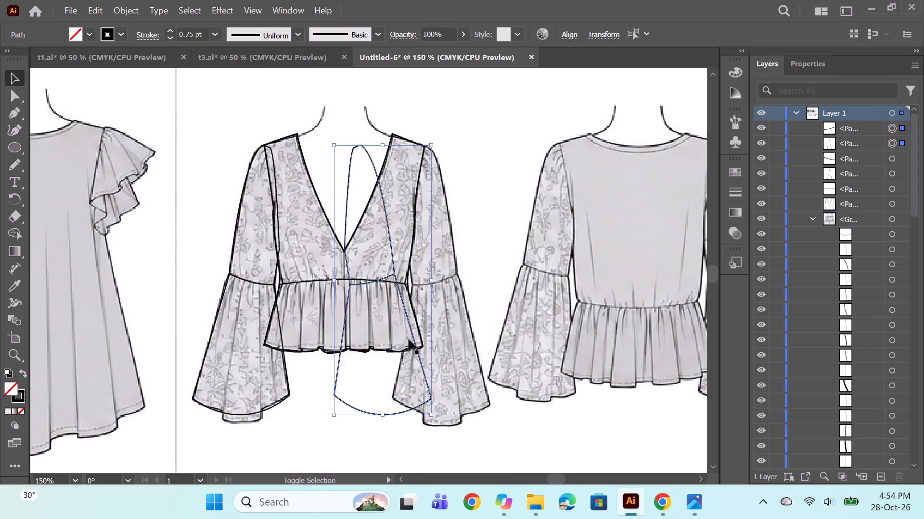
{"action": "key", "text": "shift+Right"}
{"action": "key", "text": "shift+Right"}
{"action": "key", "text": "shift+Right"}
{"action": "key", "text": "shift+Right"}
{"action": "key", "text": "Left"}
{"action": "key", "text": "Left"}
{"action": "key", "text": "Left"}
{"action": "key", "text": "Left"}
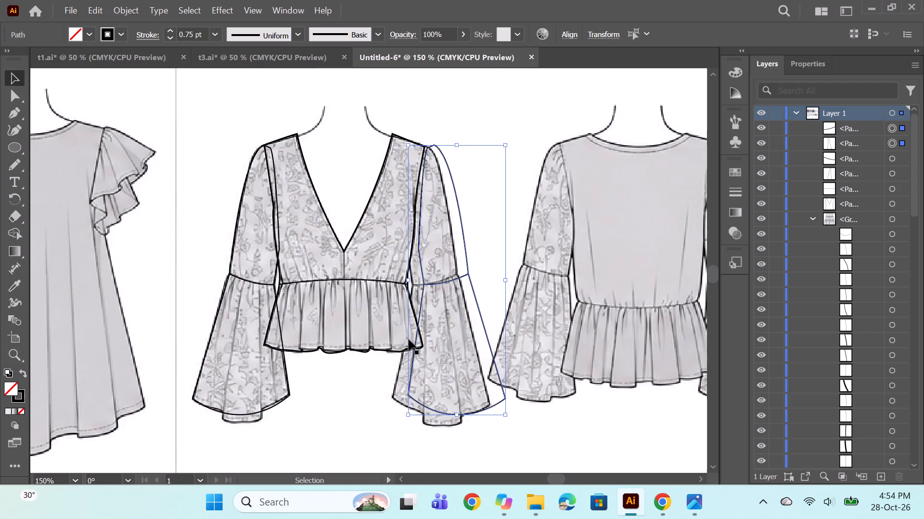
{"action": "key", "text": "Left"}
{"action": "key", "text": "Left"}
{"action": "key", "text": "Left"}
{"action": "key", "text": "Left"}
{"action": "key", "text": "Down"}
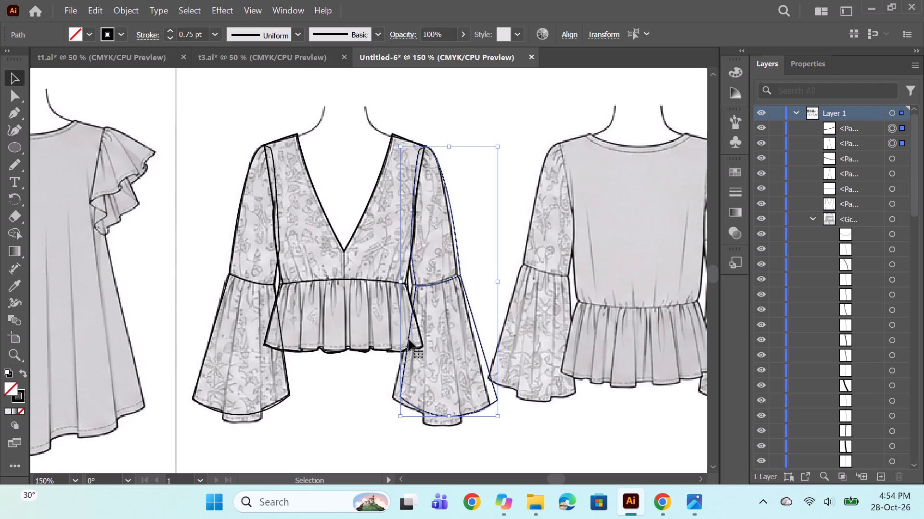
{"action": "left_click", "coordinate": [509, 151]}
Draw Pencil gather lines at the peplum's left end: two short ones below the waist seam and two long folds down to the hem.
{"action": "scroll", "coordinate": [505, 164], "scroll_direction": "down", "scroll_amount": 1}
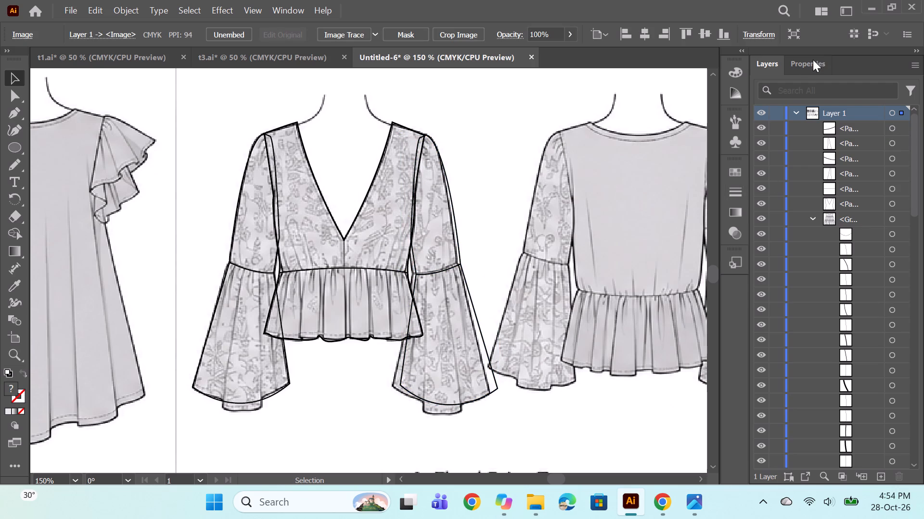
{"action": "scroll", "coordinate": [362, 237], "scroll_direction": "up", "scroll_amount": 3, "text": "alt"}
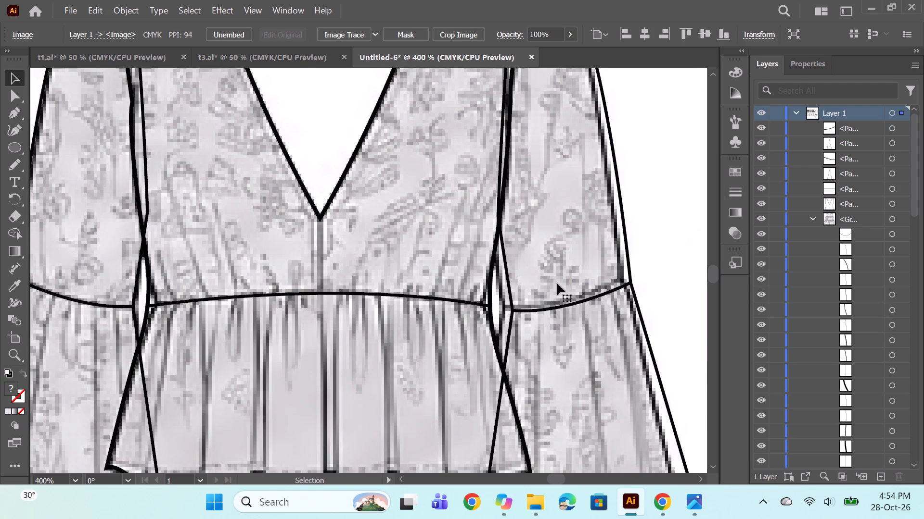
{"action": "left_click", "coordinate": [20, 112]}
{"action": "scroll", "coordinate": [218, 185], "scroll_direction": "down", "scroll_amount": 2, "text": "alt"}
{"action": "scroll", "coordinate": [220, 281], "scroll_direction": "up", "scroll_amount": 2, "text": "alt"}
{"action": "left_click", "coordinate": [19, 171]}
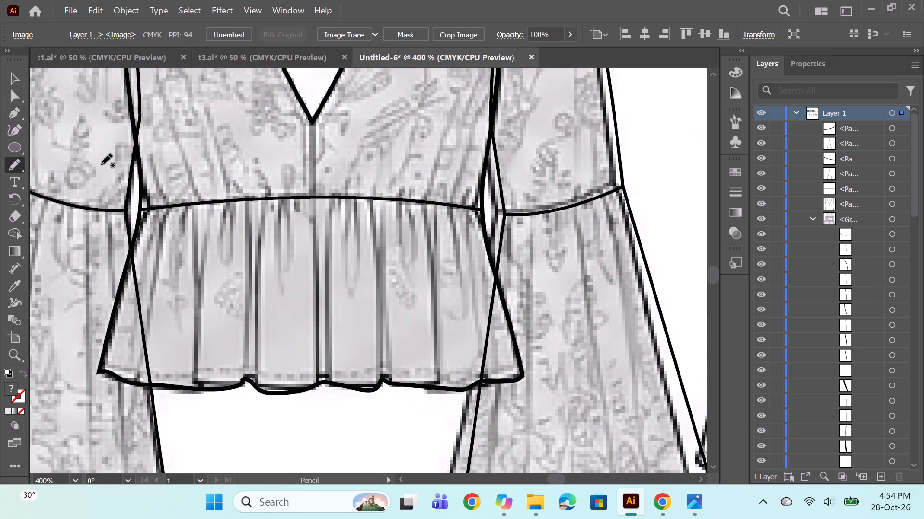
{"action": "left_click_drag", "start_coordinate": [167, 206], "coordinate": [137, 369]}
{"action": "key", "text": "ctrl+z"}
{"action": "left_click_drag", "start_coordinate": [156, 207], "coordinate": [150, 231]}
{"action": "left_click_drag", "start_coordinate": [165, 208], "coordinate": [135, 353]}
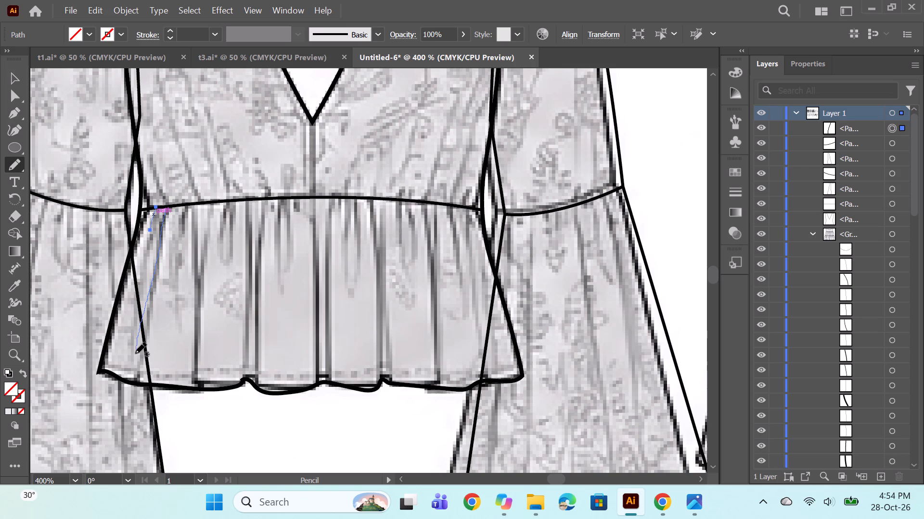
{"action": "left_click_drag", "start_coordinate": [135, 353], "coordinate": [133, 382]}
{"action": "left_click_drag", "start_coordinate": [180, 206], "coordinate": [180, 241]}
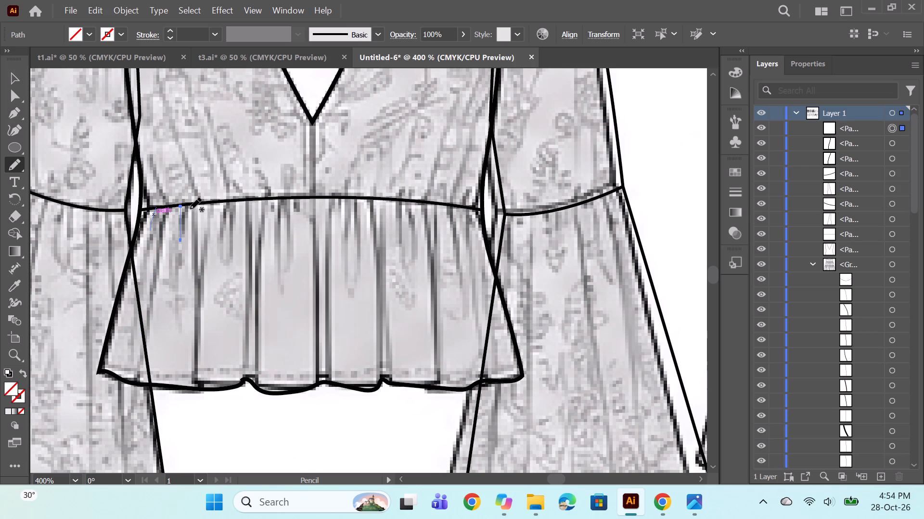
{"action": "left_click_drag", "start_coordinate": [193, 205], "coordinate": [197, 381]}
{"action": "left_click_drag", "start_coordinate": [197, 381], "coordinate": [196, 390]}
Add three short Pencil gathers below the waist seam left of centre, followed by a pair of long folds down towards the hem.
{"action": "left_click_drag", "start_coordinate": [214, 205], "coordinate": [212, 241]}
{"action": "left_click_drag", "start_coordinate": [229, 204], "coordinate": [223, 239]}
{"action": "left_click_drag", "start_coordinate": [235, 200], "coordinate": [234, 244]}
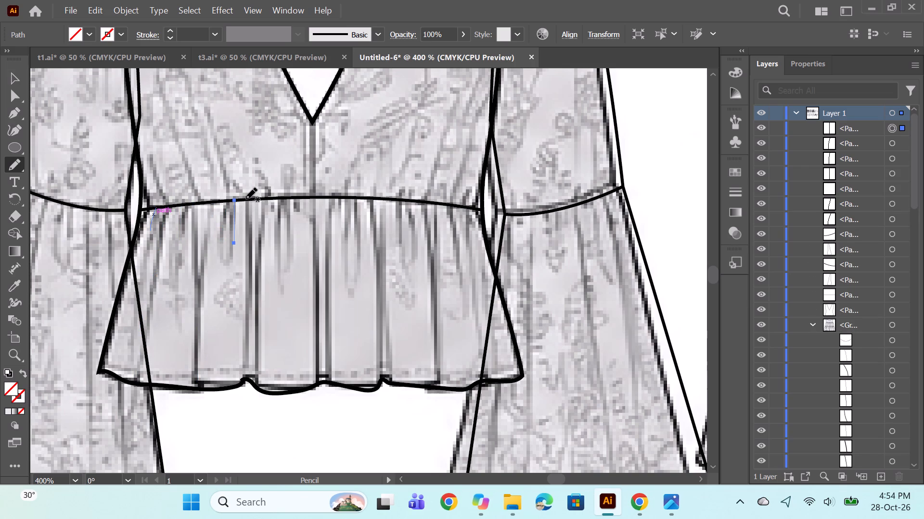
{"action": "left_click_drag", "start_coordinate": [245, 198], "coordinate": [241, 382]}
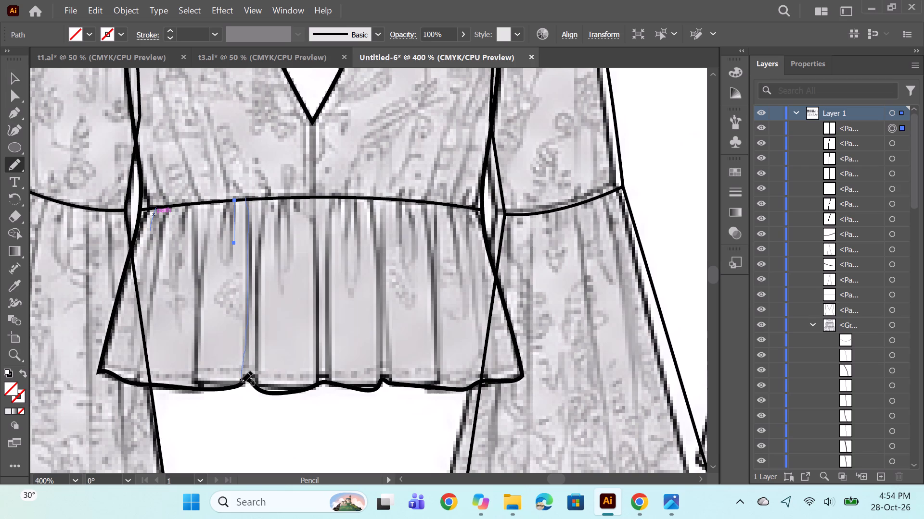
{"action": "left_click_drag", "start_coordinate": [241, 382], "coordinate": [241, 383]}
{"action": "left_click_drag", "start_coordinate": [262, 198], "coordinate": [258, 234]}
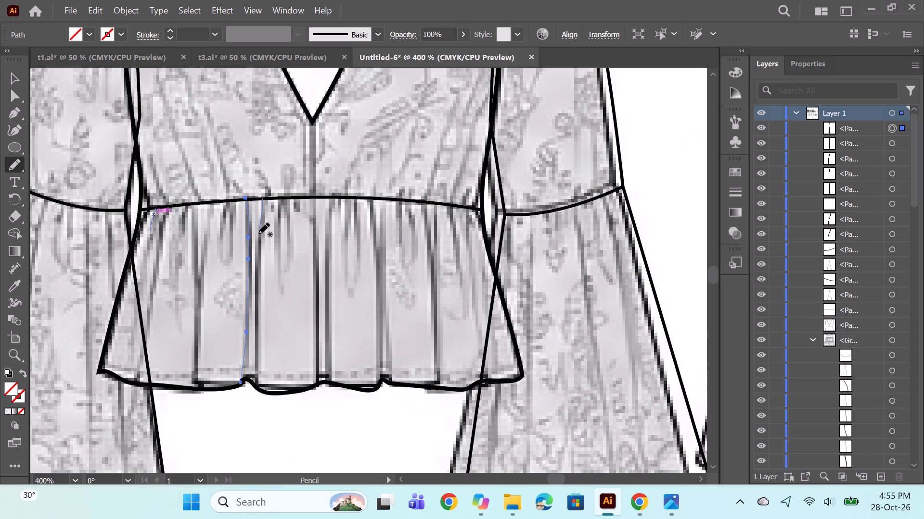
{"action": "left_click_drag", "start_coordinate": [258, 234], "coordinate": [258, 348]}
Draw four Pencil gathers of varied length left of the peplum's centre, plus a long centre fold from the waist seam to the hem.
{"action": "left_click_drag", "start_coordinate": [272, 198], "coordinate": [272, 219]}
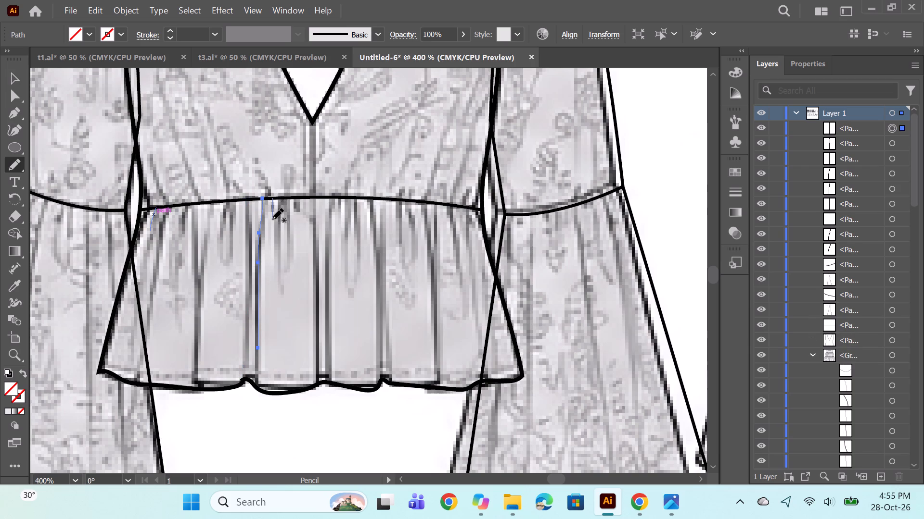
{"action": "left_click_drag", "start_coordinate": [272, 219], "coordinate": [272, 220]}
{"action": "left_click_drag", "start_coordinate": [282, 199], "coordinate": [282, 314]}
{"action": "left_click_drag", "start_coordinate": [287, 196], "coordinate": [288, 215]}
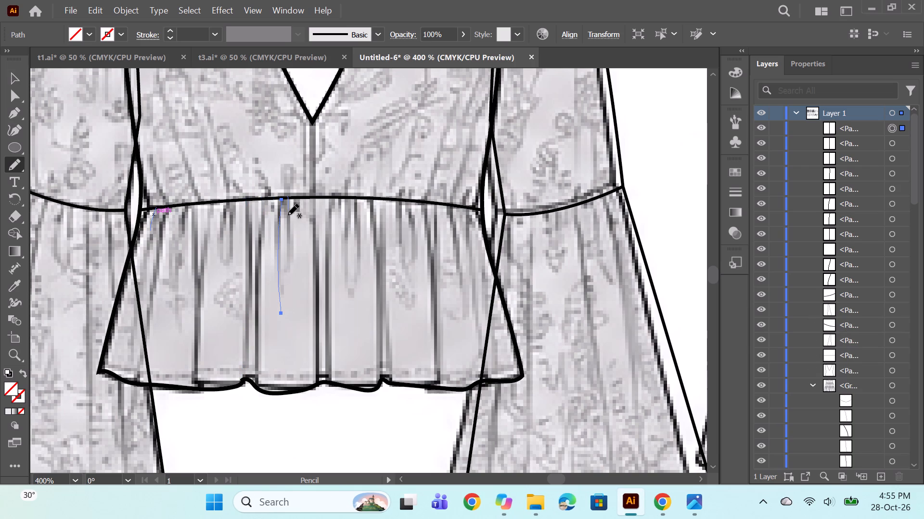
{"action": "left_click_drag", "start_coordinate": [288, 215], "coordinate": [288, 235]}
{"action": "left_click_drag", "start_coordinate": [298, 198], "coordinate": [298, 209]}
{"action": "left_click_drag", "start_coordinate": [307, 198], "coordinate": [320, 305]}
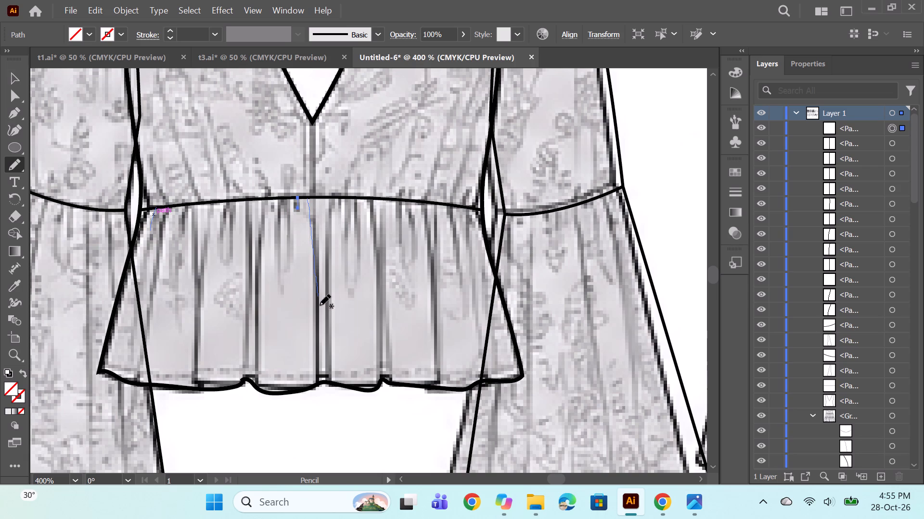
{"action": "left_click_drag", "start_coordinate": [320, 305], "coordinate": [317, 383]}
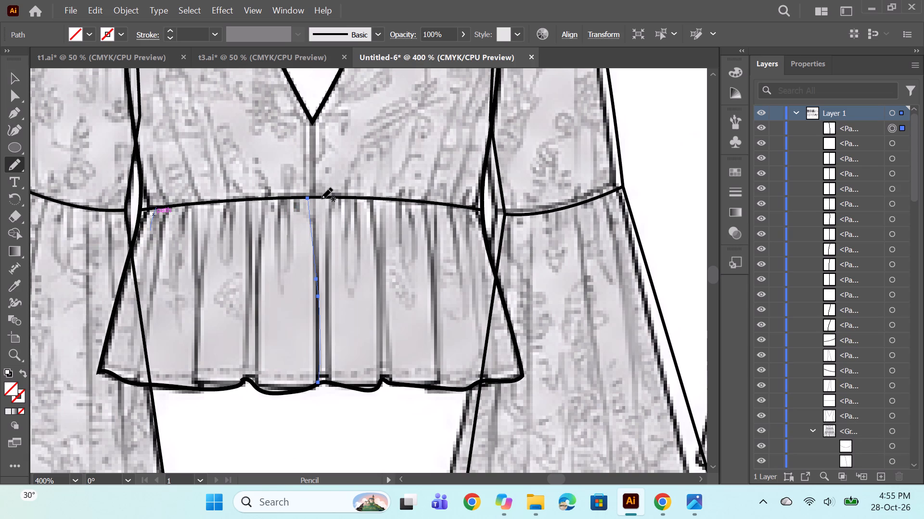
Draw Pencil gathers of varied length just right of the peplum's centre, with two long folds running from the waist seam to the hem.
{"action": "left_click_drag", "start_coordinate": [322, 198], "coordinate": [322, 237]}
{"action": "left_click_drag", "start_coordinate": [333, 197], "coordinate": [329, 263]}
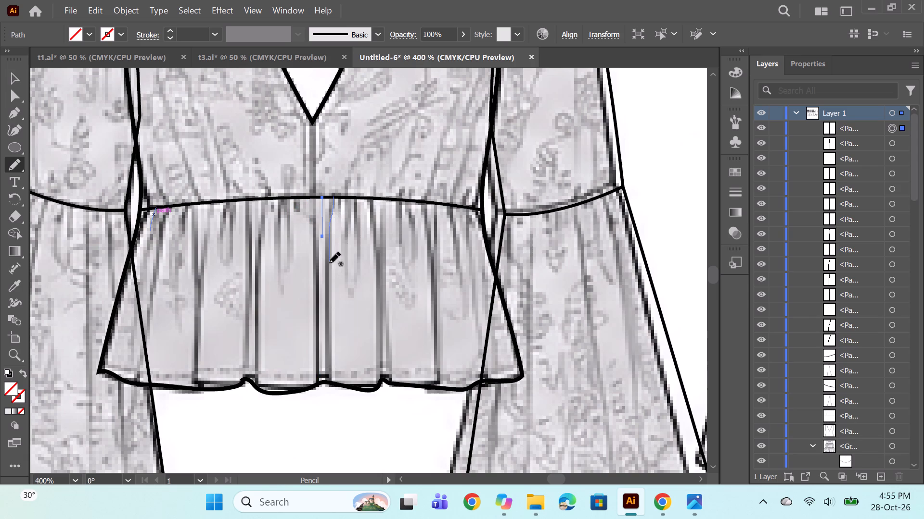
{"action": "left_click_drag", "start_coordinate": [329, 263], "coordinate": [333, 381]}
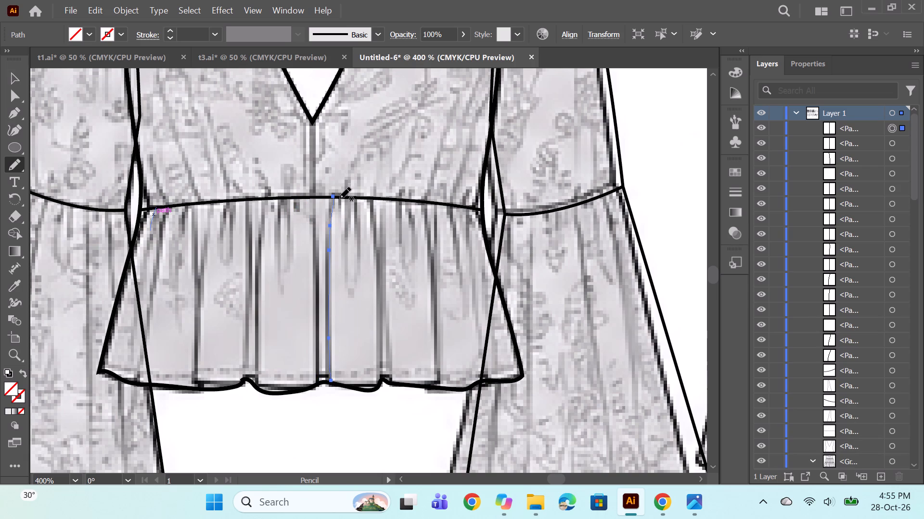
{"action": "left_click_drag", "start_coordinate": [343, 196], "coordinate": [342, 208]}
{"action": "left_click_drag", "start_coordinate": [345, 200], "coordinate": [346, 292]}
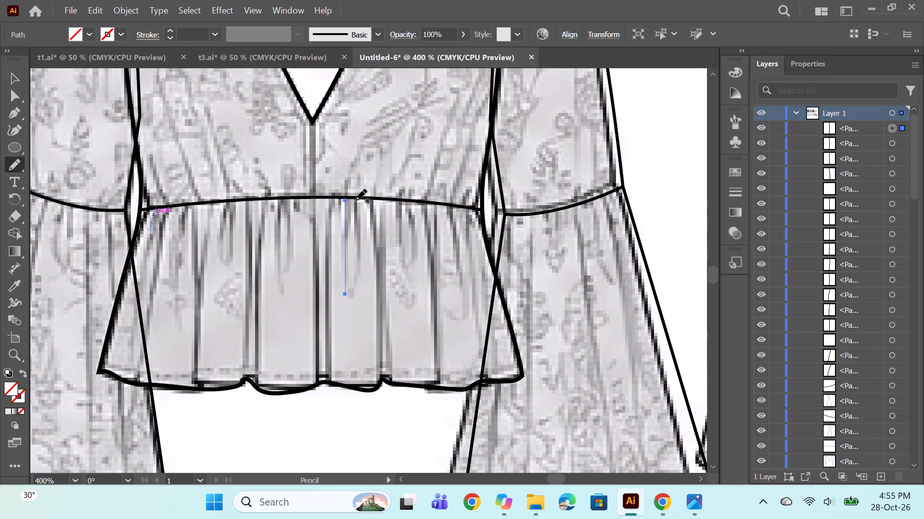
{"action": "left_click_drag", "start_coordinate": [356, 200], "coordinate": [355, 249]}
{"action": "left_click_drag", "start_coordinate": [364, 199], "coordinate": [365, 305]}
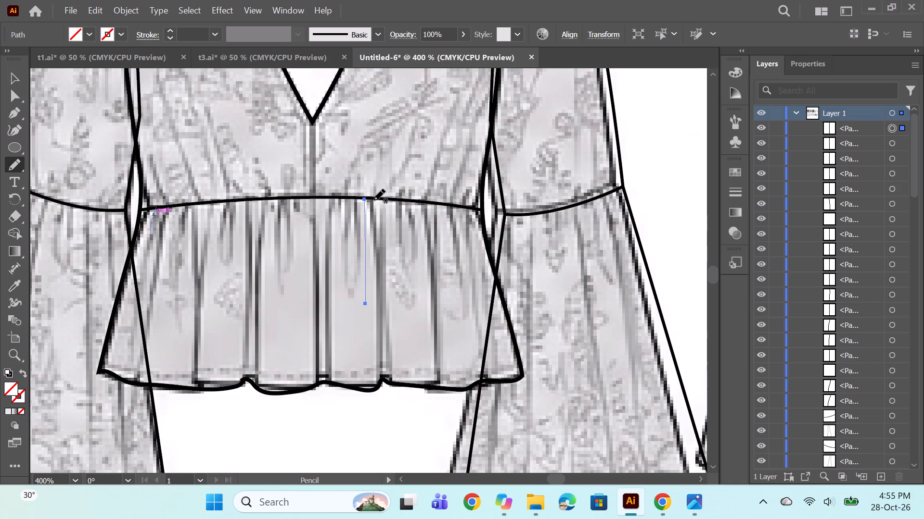
{"action": "left_click_drag", "start_coordinate": [375, 200], "coordinate": [384, 379]}
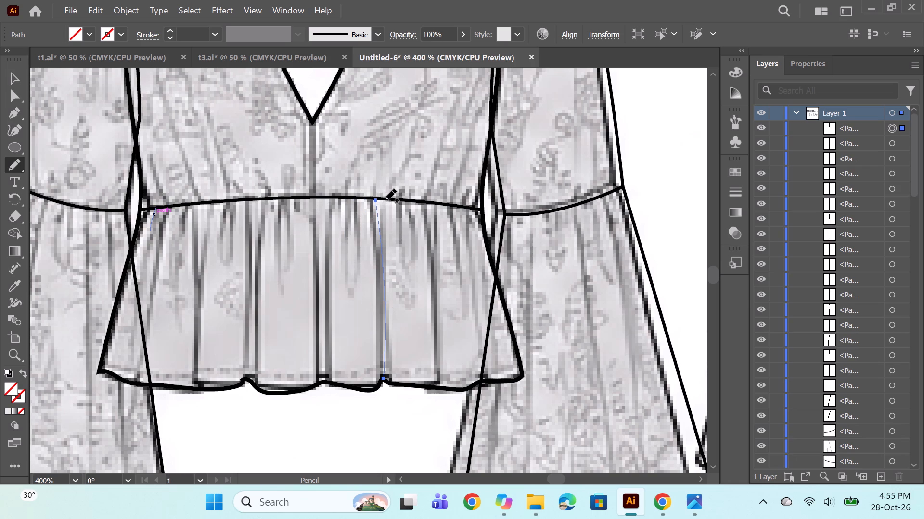
Fill the peplum's right end with Pencil gathers below the waist seam and long folds curving towards the hem and side edge.
{"action": "left_click_drag", "start_coordinate": [385, 197], "coordinate": [389, 222]}
{"action": "left_click_drag", "start_coordinate": [401, 199], "coordinate": [399, 225]}
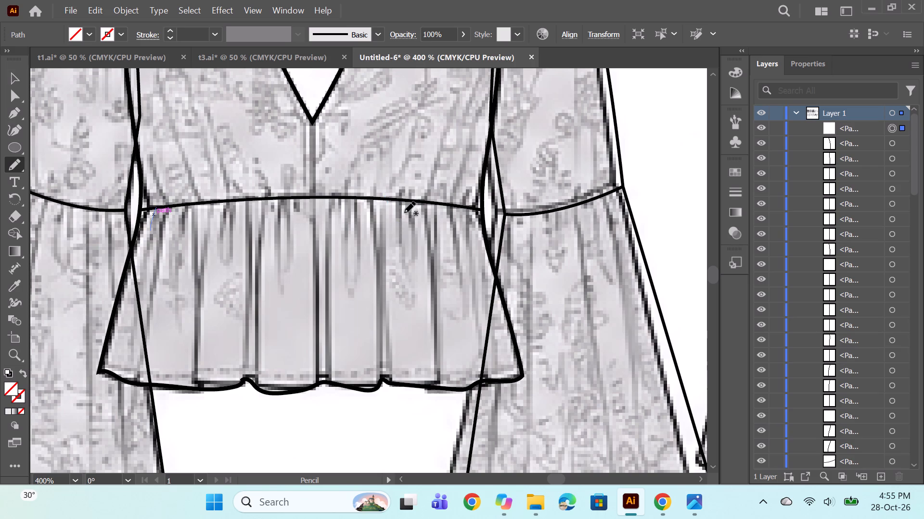
{"action": "left_click_drag", "start_coordinate": [411, 204], "coordinate": [409, 269]}
{"action": "left_click_drag", "start_coordinate": [423, 203], "coordinate": [428, 292]}
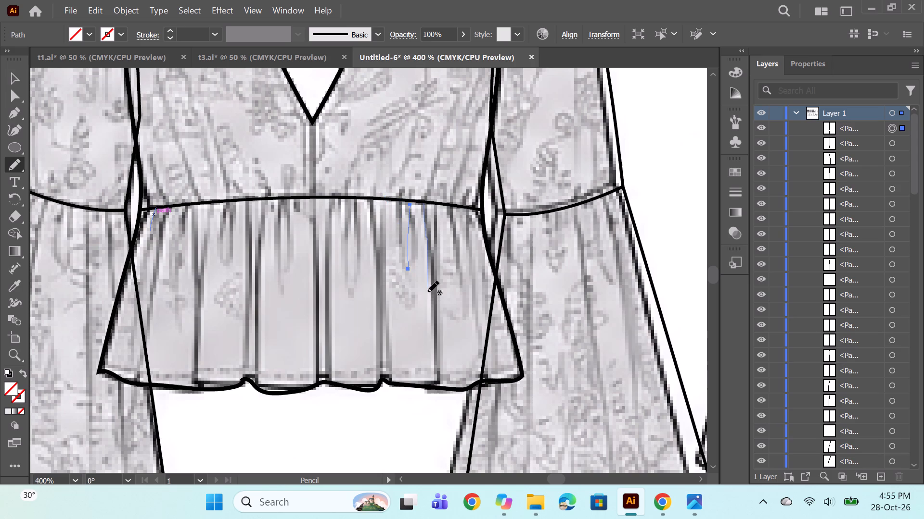
{"action": "left_click_drag", "start_coordinate": [428, 292], "coordinate": [428, 384]}
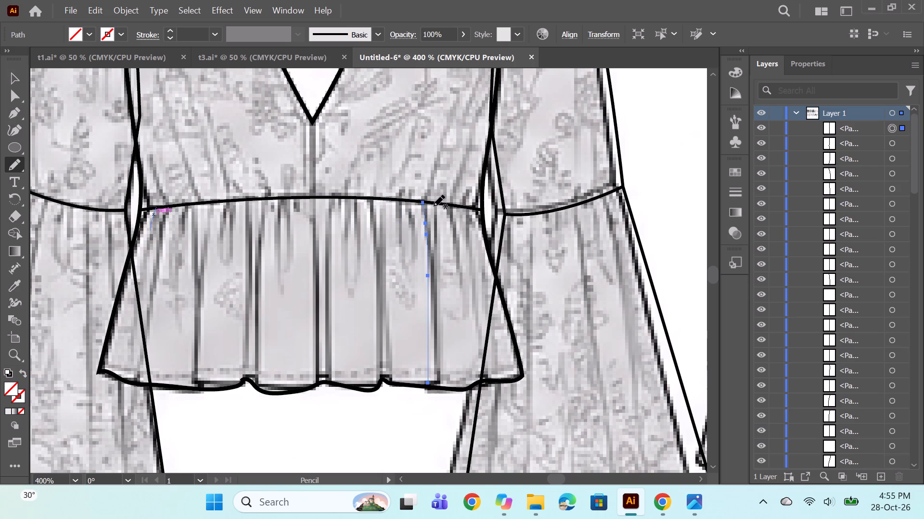
{"action": "left_click_drag", "start_coordinate": [434, 202], "coordinate": [439, 331]}
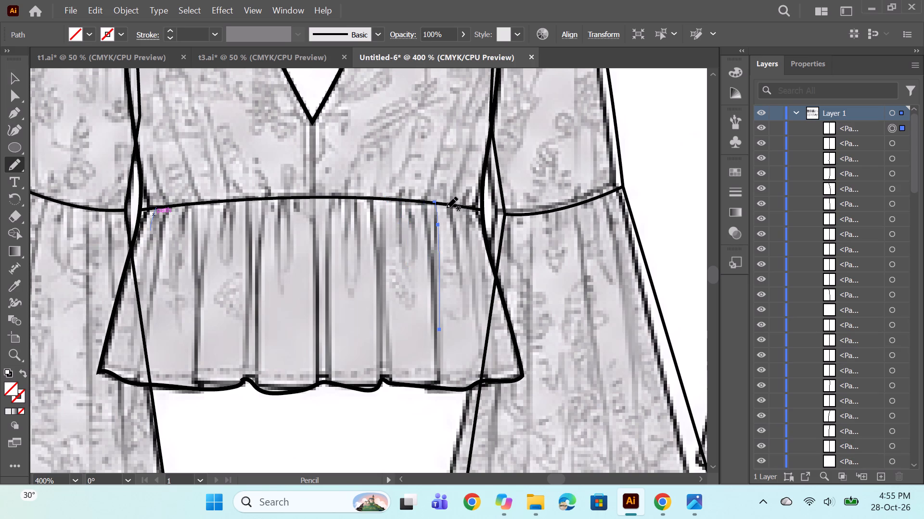
{"action": "left_click_drag", "start_coordinate": [450, 204], "coordinate": [458, 303]}
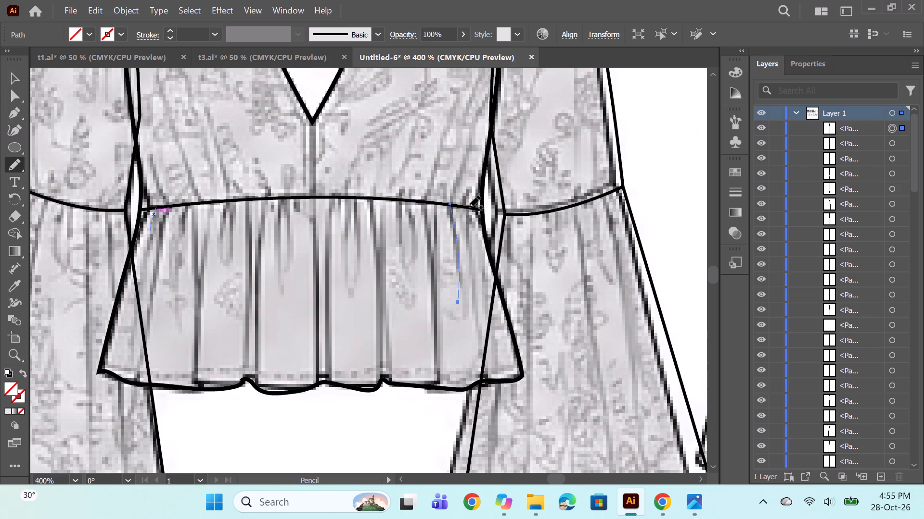
{"action": "left_click_drag", "start_coordinate": [468, 211], "coordinate": [486, 363]}
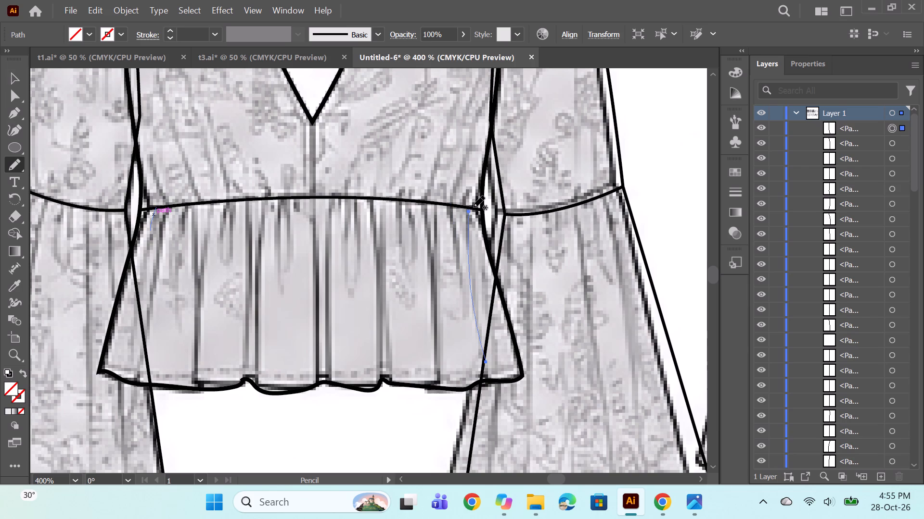
{"action": "left_click_drag", "start_coordinate": [474, 207], "coordinate": [505, 384]}
{"action": "left_click_drag", "start_coordinate": [505, 384], "coordinate": [506, 385]}
{"action": "scroll", "coordinate": [513, 372], "scroll_direction": "down", "scroll_amount": 3, "text": "alt"}
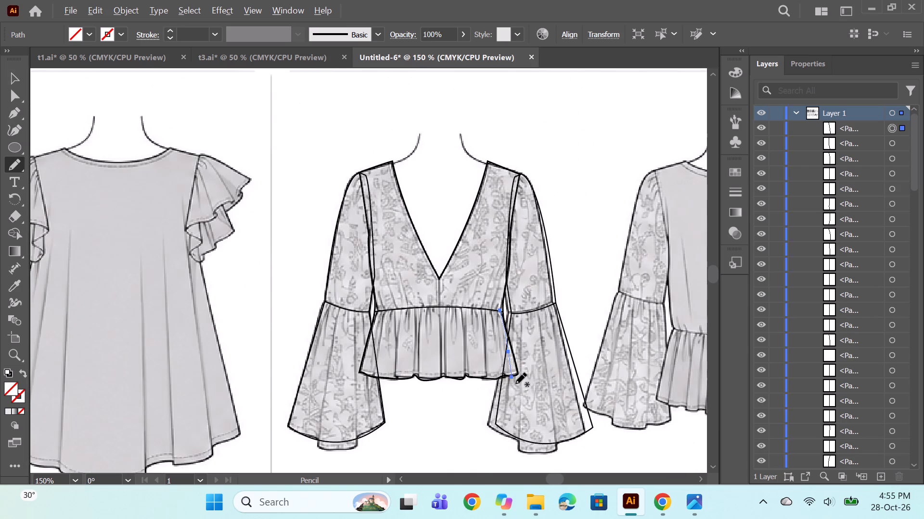
{"action": "scroll", "coordinate": [515, 383], "scroll_direction": "up", "scroll_amount": 3, "text": "alt"}
{"action": "scroll", "coordinate": [658, 265], "scroll_direction": "down", "scroll_amount": 2, "text": "alt"}
{"action": "scroll", "coordinate": [893, 337], "scroll_direction": "down", "scroll_amount": 4}
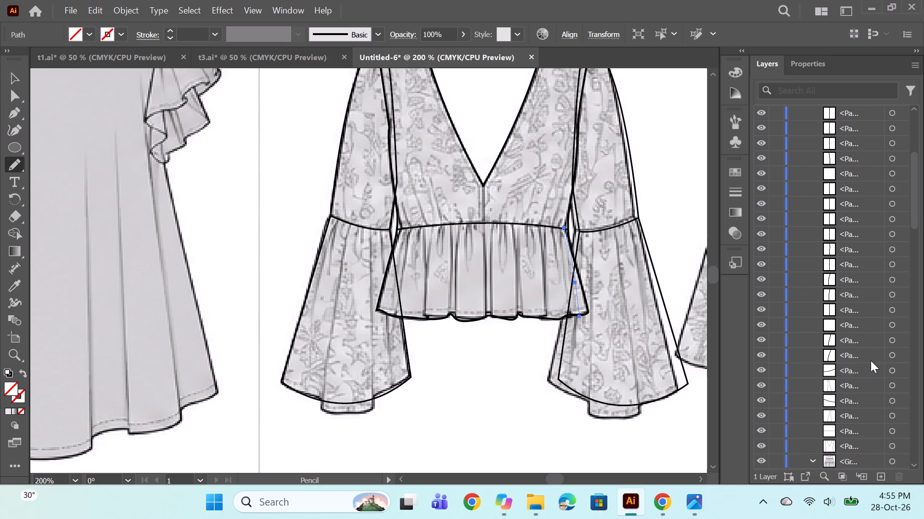
Select all the peplum gather lines and give them a 0.5 pt stroke.
{"action": "left_click", "coordinate": [891, 359], "text": "shift"}
{"action": "scroll", "coordinate": [876, 314], "scroll_direction": "up", "scroll_amount": 6}
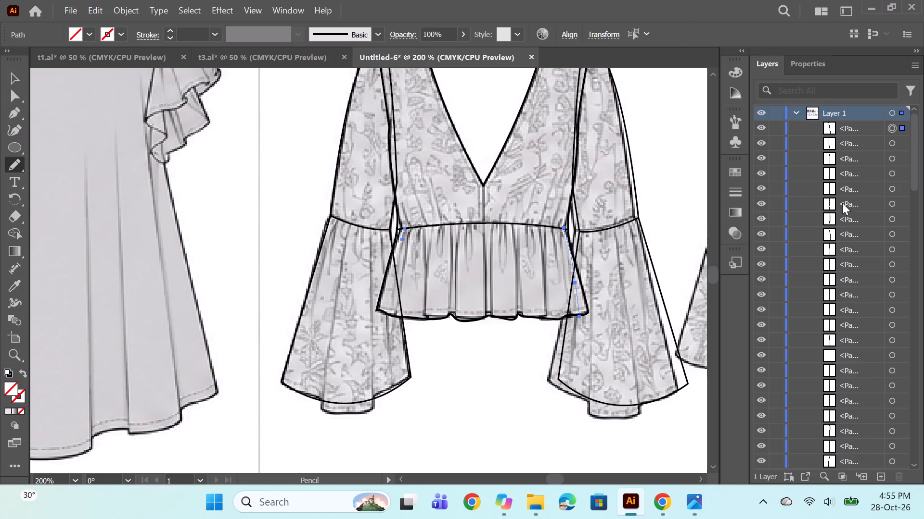
{"action": "left_click", "coordinate": [891, 130], "text": "shift"}
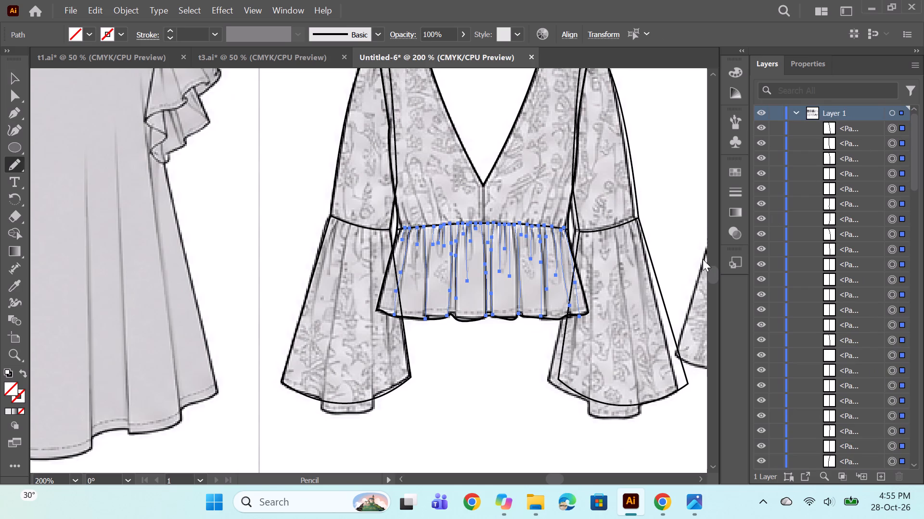
{"action": "left_click", "coordinate": [738, 194]}
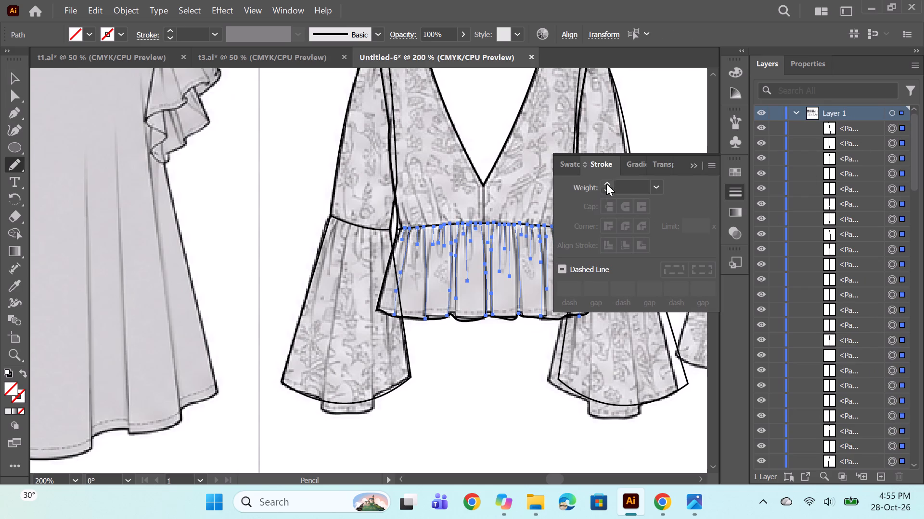
{"action": "left_click", "coordinate": [610, 183]}
{"action": "left_click", "coordinate": [610, 183]}
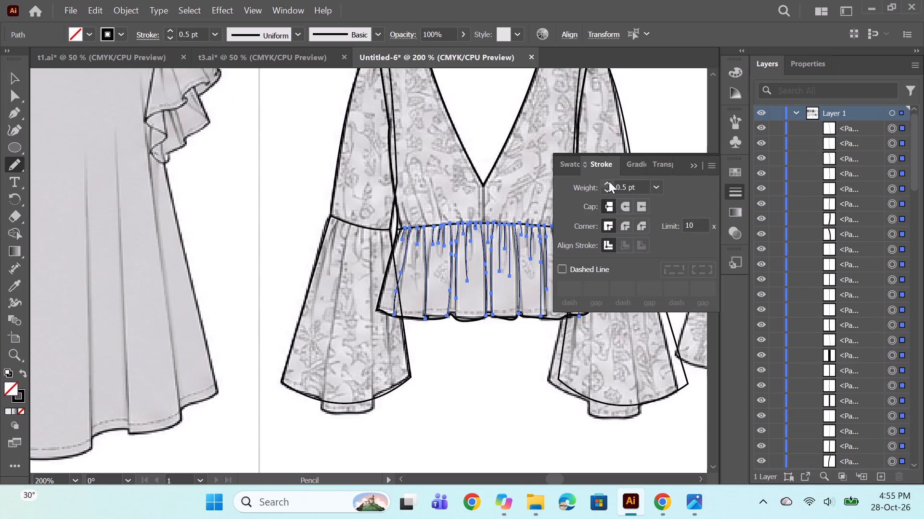
{"action": "left_click", "coordinate": [686, 116], "text": "ctrl"}
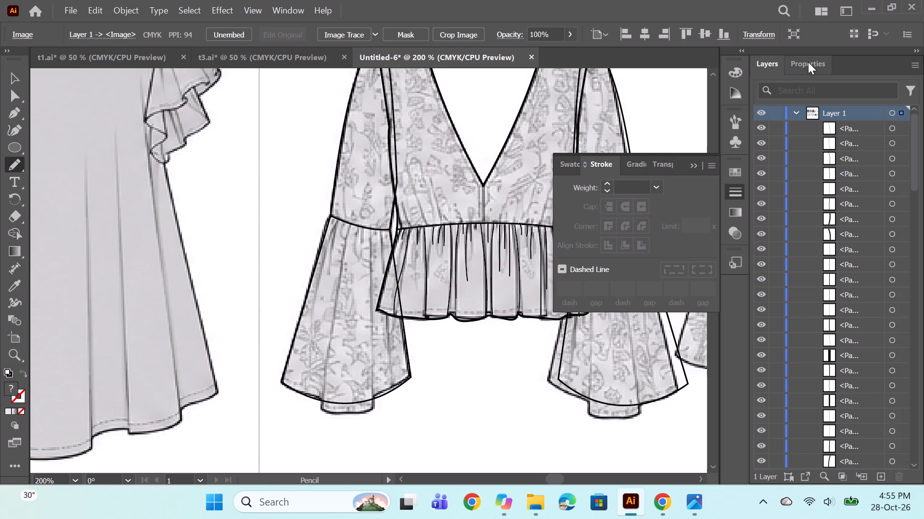
Select both sleeve outlines and the bodice-and-peplum outline of the Floral Print Top front and fill them with a light grey swatch.
{"action": "left_click", "coordinate": [808, 62]}
{"action": "left_click", "coordinate": [771, 68]}
{"action": "scroll", "coordinate": [894, 173], "scroll_direction": "down", "scroll_amount": 9}
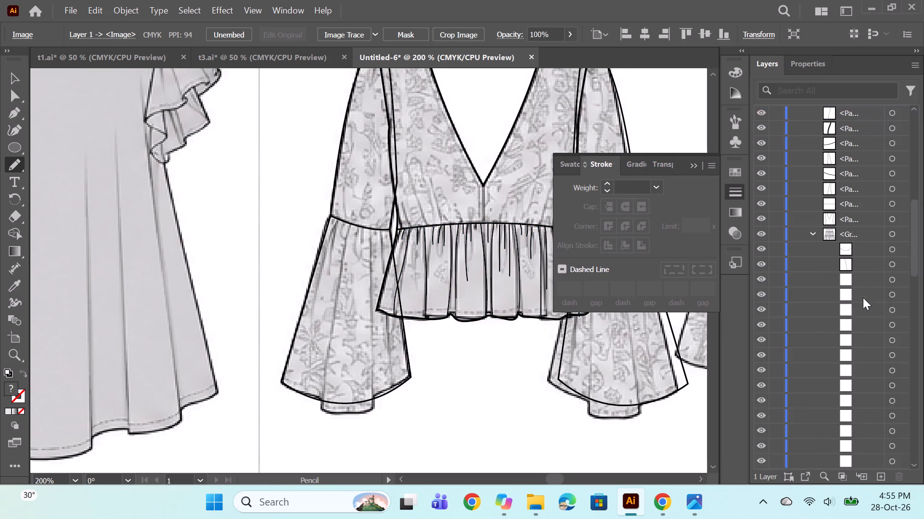
{"action": "scroll", "coordinate": [874, 261], "scroll_direction": "up", "scroll_amount": 2}
{"action": "left_click", "coordinate": [892, 250], "text": "ctrl"}
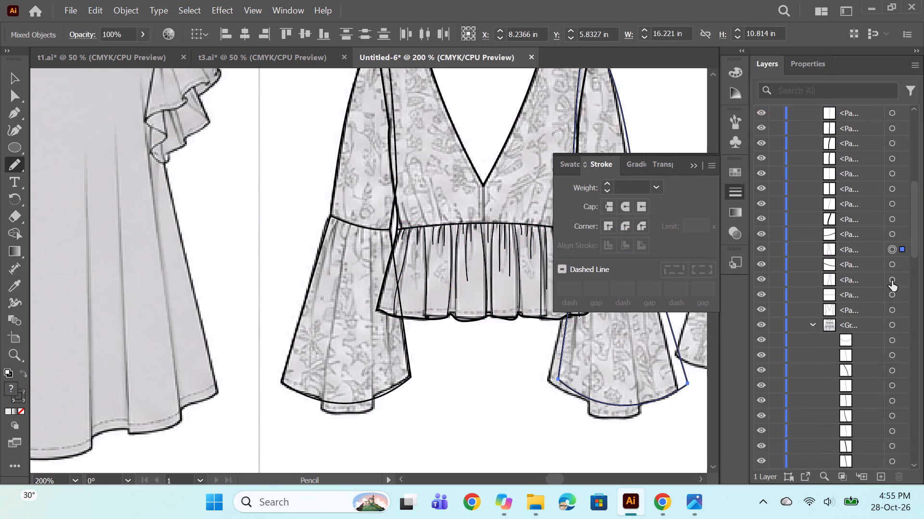
{"action": "left_click", "coordinate": [892, 281], "text": "ctrl"}
{"action": "left_click", "coordinate": [894, 309], "text": "ctrl"}
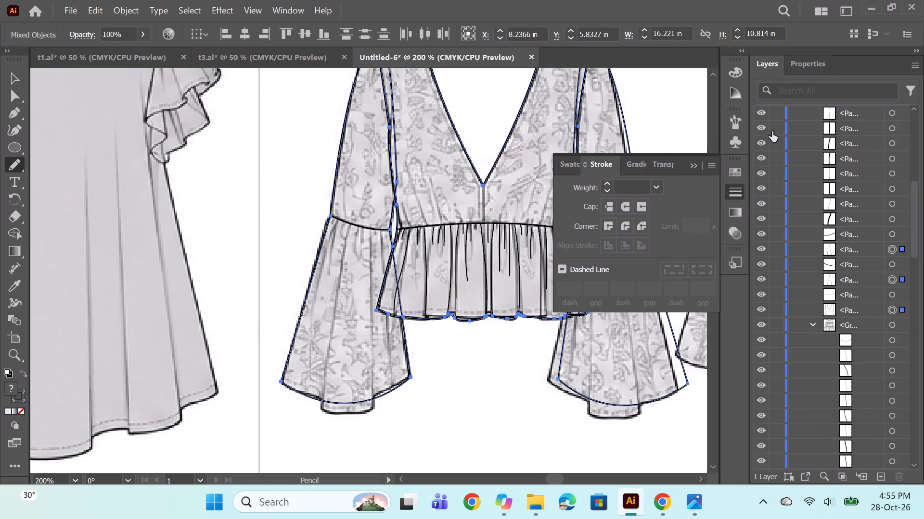
{"action": "left_click", "coordinate": [13, 83]}
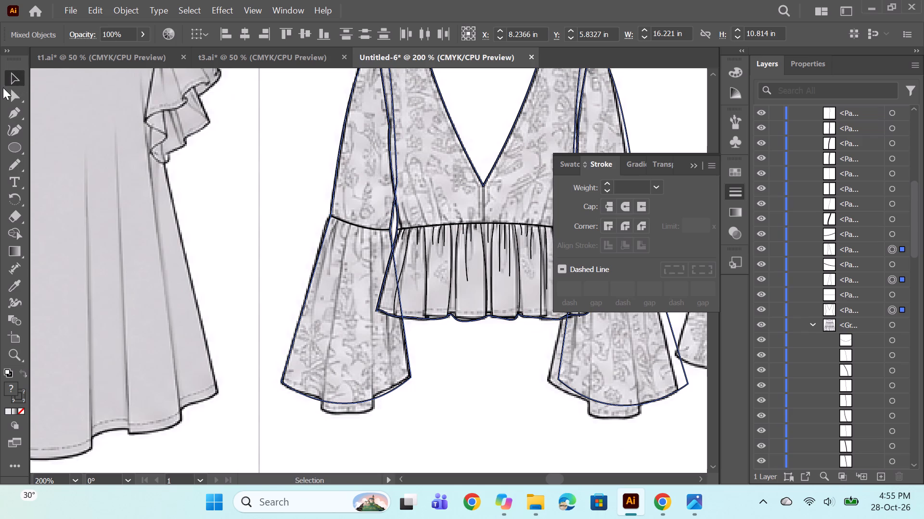
{"action": "double_click", "coordinate": [3, 87]}
{"action": "left_click", "coordinate": [805, 60]}
{"action": "left_click", "coordinate": [760, 365]}
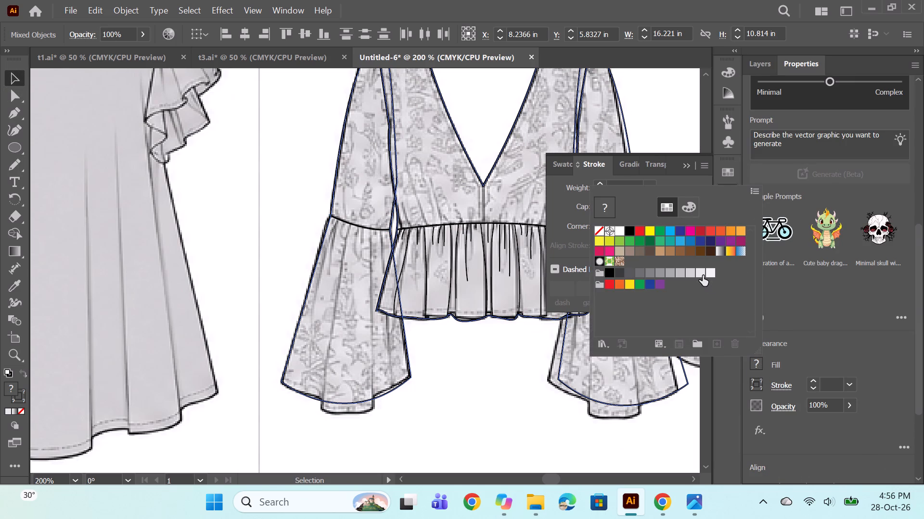
{"action": "left_click", "coordinate": [703, 275]}
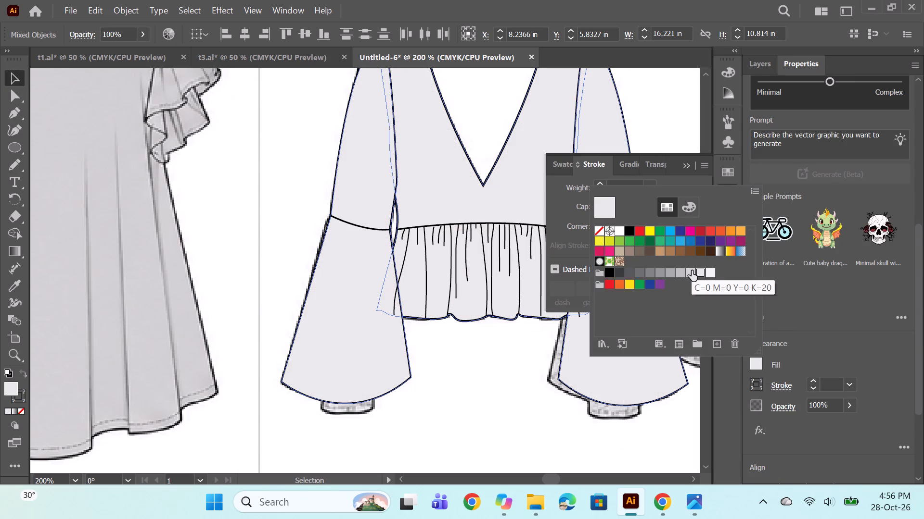
Reorder the left and right sleeve shapes in the layer stack so that both sit directly behind the body shape.
{"action": "left_click", "coordinate": [760, 65]}
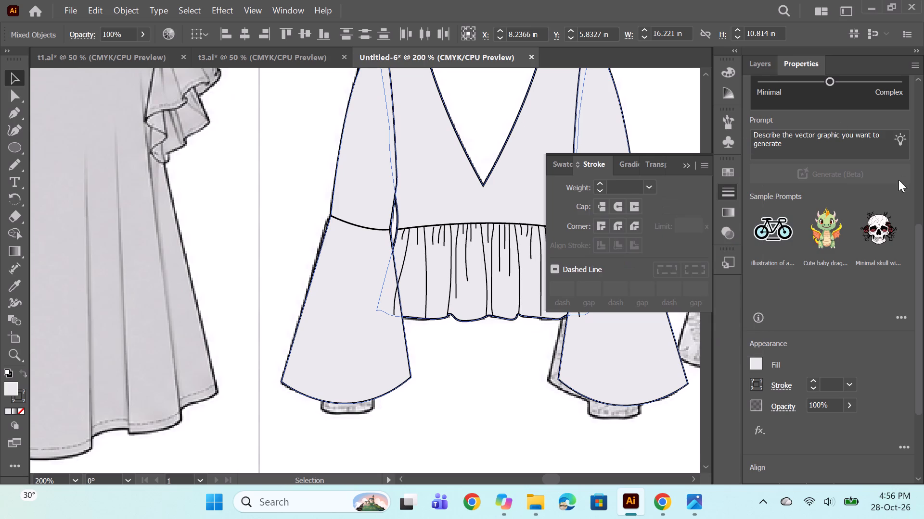
{"action": "left_click", "coordinate": [757, 68]}
{"action": "scroll", "coordinate": [876, 364], "scroll_direction": "down", "scroll_amount": 10}
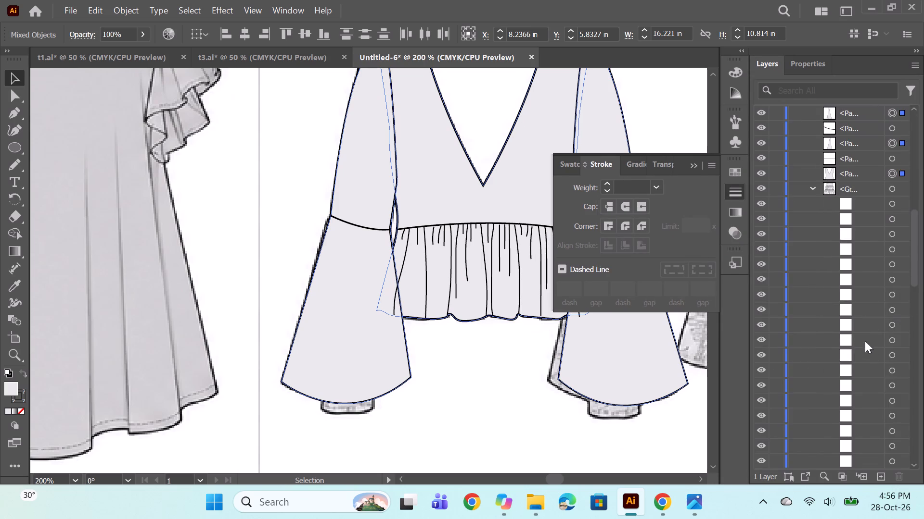
{"action": "scroll", "coordinate": [873, 186], "scroll_direction": "up", "scroll_amount": 2}
{"action": "left_click_drag", "start_coordinate": [860, 230], "coordinate": [863, 271]}
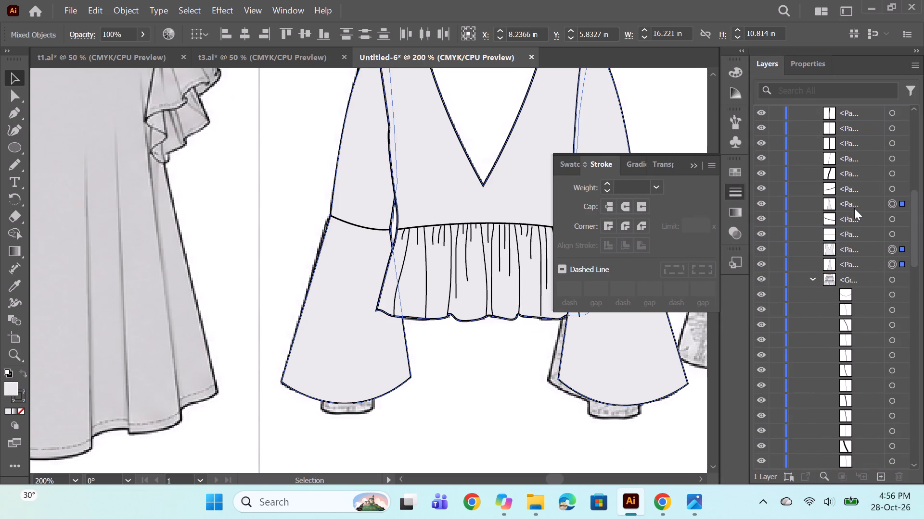
{"action": "left_click_drag", "start_coordinate": [854, 203], "coordinate": [848, 257]}
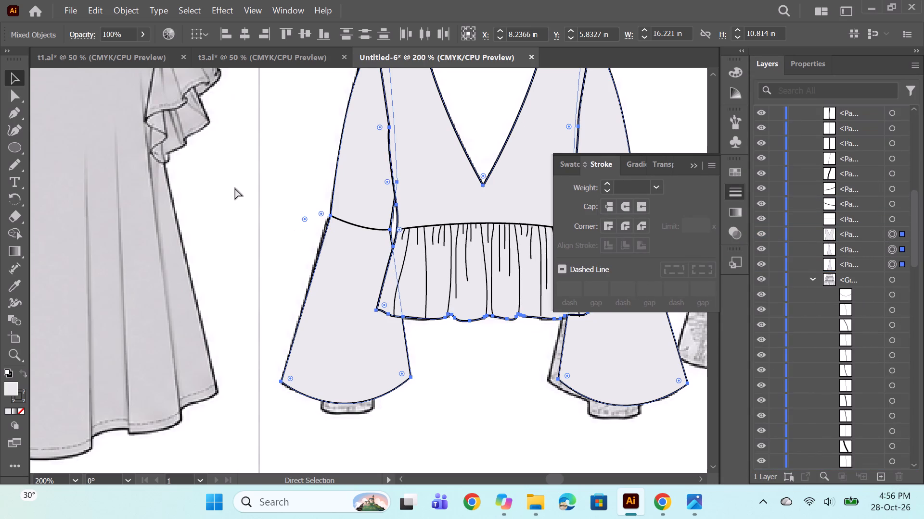
{"action": "left_click", "coordinate": [235, 188], "text": "ctrl"}
{"action": "scroll", "coordinate": [452, 215], "scroll_direction": "down", "scroll_amount": 2, "text": "alt"}
{"action": "left_click", "coordinate": [591, 118], "text": "ctrl"}
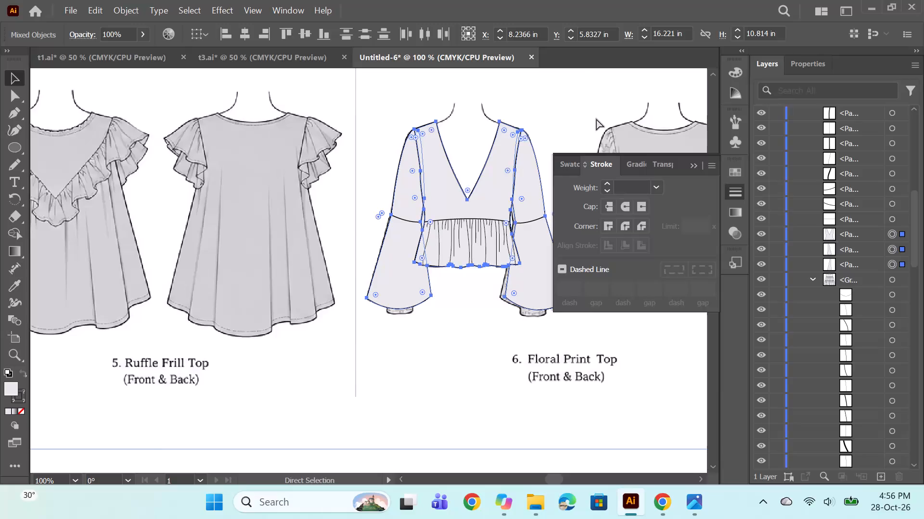
Hide the placed reference image at the bottom of the layer stack.
{"action": "left_click", "coordinate": [799, 64]}
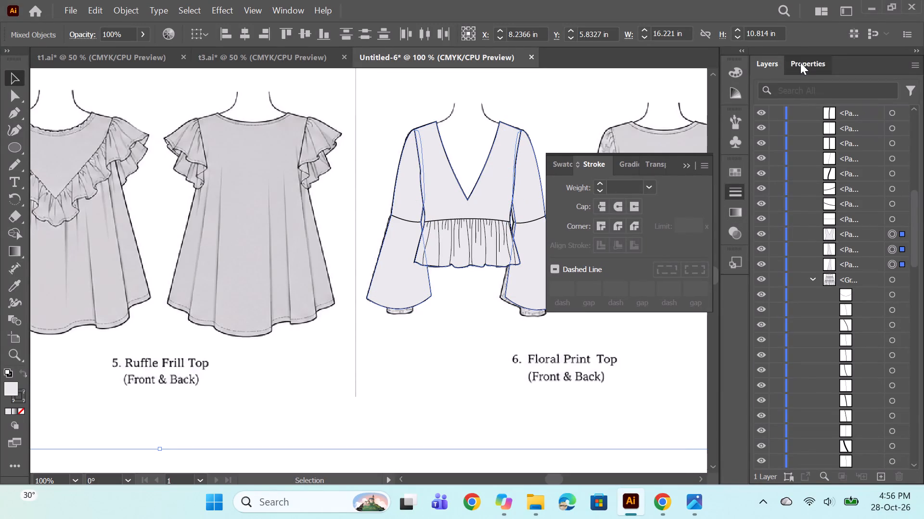
{"action": "left_click", "coordinate": [764, 65]}
{"action": "scroll", "coordinate": [796, 226], "scroll_direction": "down", "scroll_amount": 10}
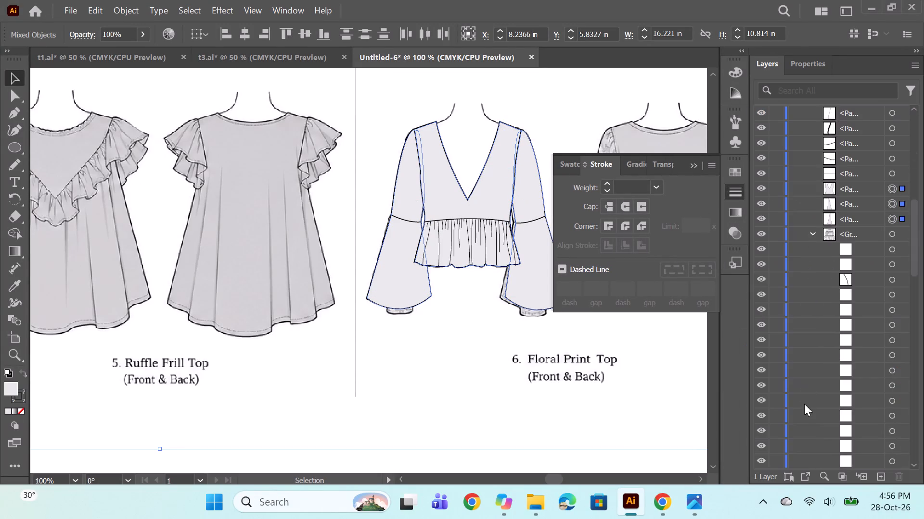
{"action": "scroll", "coordinate": [804, 404], "scroll_direction": "down", "scroll_amount": 20}
{"action": "scroll", "coordinate": [804, 404], "scroll_direction": "down", "scroll_amount": 2}
{"action": "scroll", "coordinate": [766, 446], "scroll_direction": "down", "scroll_amount": 4}
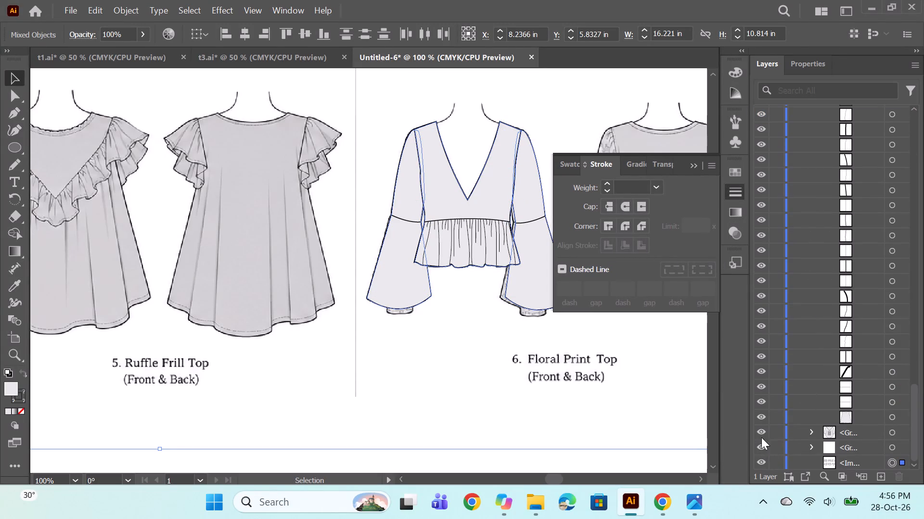
{"action": "left_click", "coordinate": [765, 463]}
Select every part of the Floral Print Top front, including the peplum gathers, and group them together.
{"action": "scroll", "coordinate": [515, 327], "scroll_direction": "down", "scroll_amount": 2, "text": "alt"}
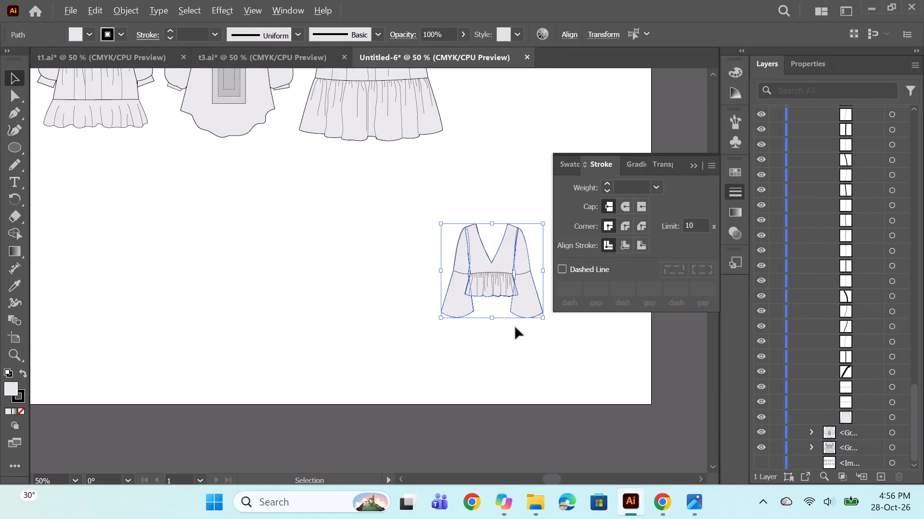
{"action": "scroll", "coordinate": [520, 339], "scroll_direction": "down", "scroll_amount": 1, "text": "alt"}
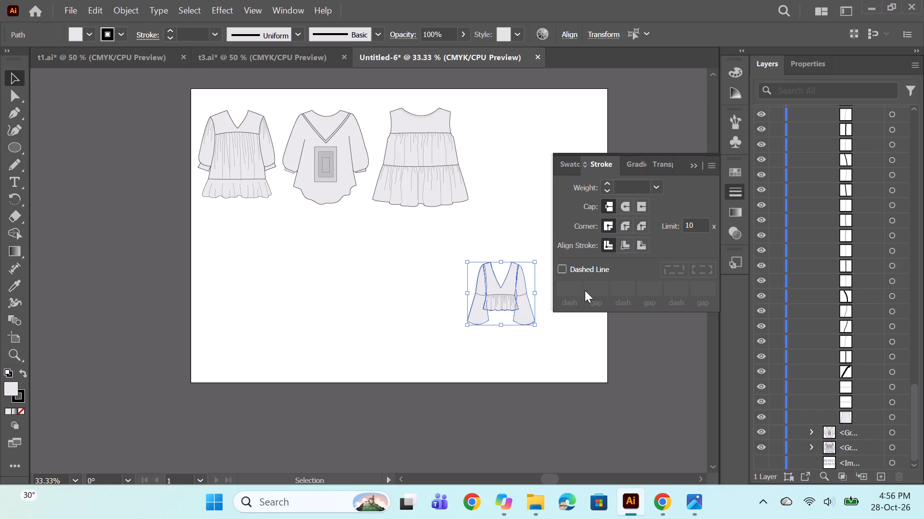
{"action": "key", "text": "ctrl+g"}
{"action": "left_click_drag", "start_coordinate": [449, 247], "coordinate": [548, 346]}
{"action": "key", "text": "ctrl+g"}
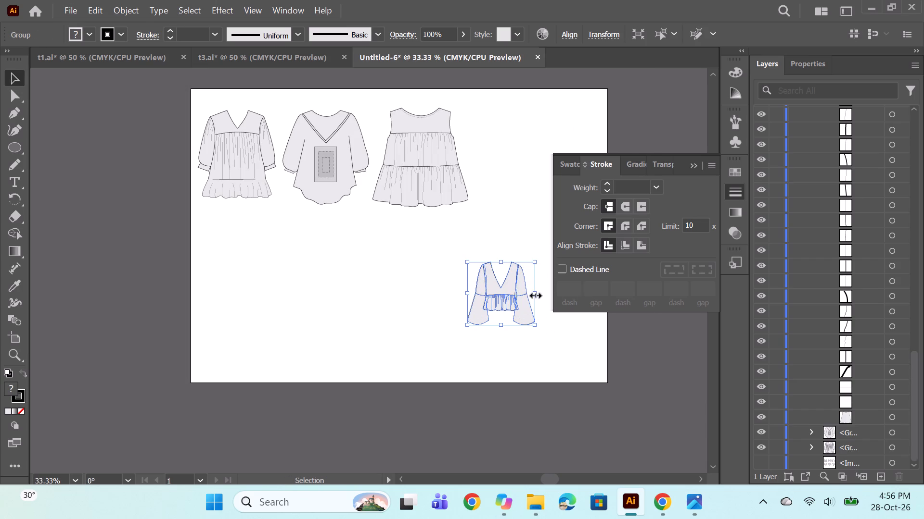
Enlarge the grouped Floral Print Top proportionally to nearly twice its size and shift it towards the artboard's right edge.
{"action": "left_click_drag", "start_coordinate": [468, 260], "coordinate": [430, 235], "text": "alt+shift"}
{"action": "left_click", "coordinate": [638, 353]}
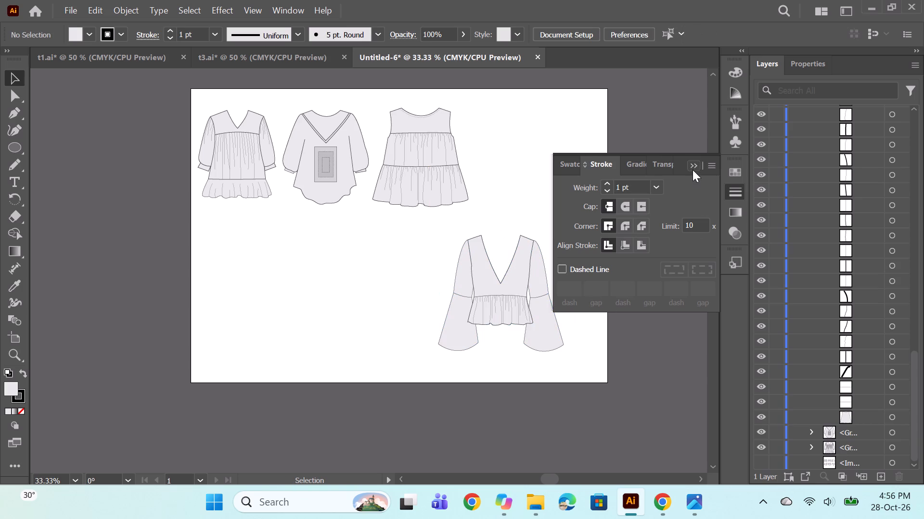
{"action": "left_click", "coordinate": [693, 170]}
{"action": "left_click_drag", "start_coordinate": [496, 298], "coordinate": [515, 300]}
{"action": "left_click", "coordinate": [668, 298]}
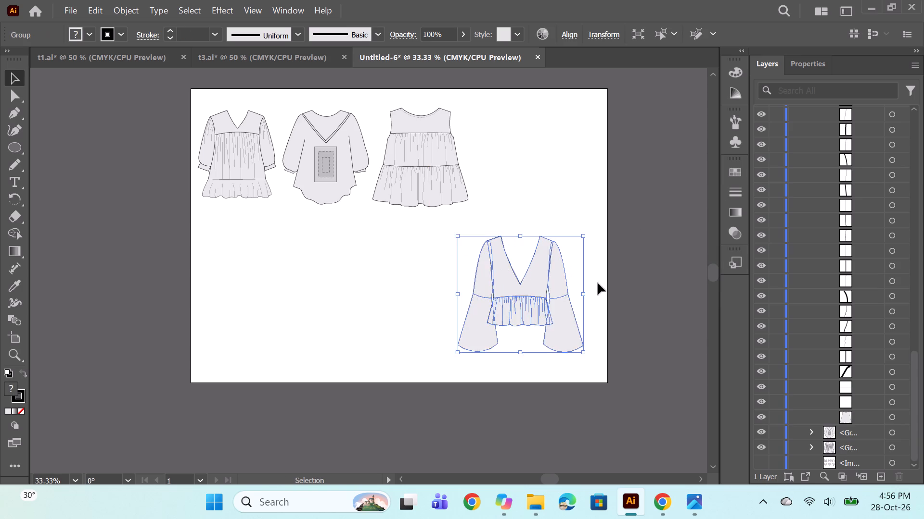
Move the sleeveless tiered top to the artboard's lower left area, beside the Floral Print Top, and enlarge it proportionally.
{"action": "left_click_drag", "start_coordinate": [423, 161], "coordinate": [327, 294]}
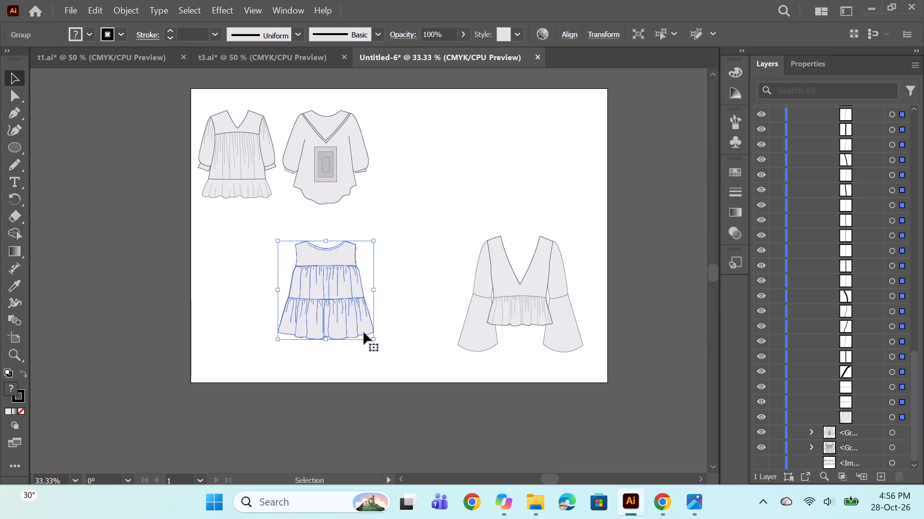
{"action": "left_click_drag", "start_coordinate": [372, 340], "coordinate": [404, 354], "text": "alt+shift"}
{"action": "left_click_drag", "start_coordinate": [348, 304], "coordinate": [342, 305]}
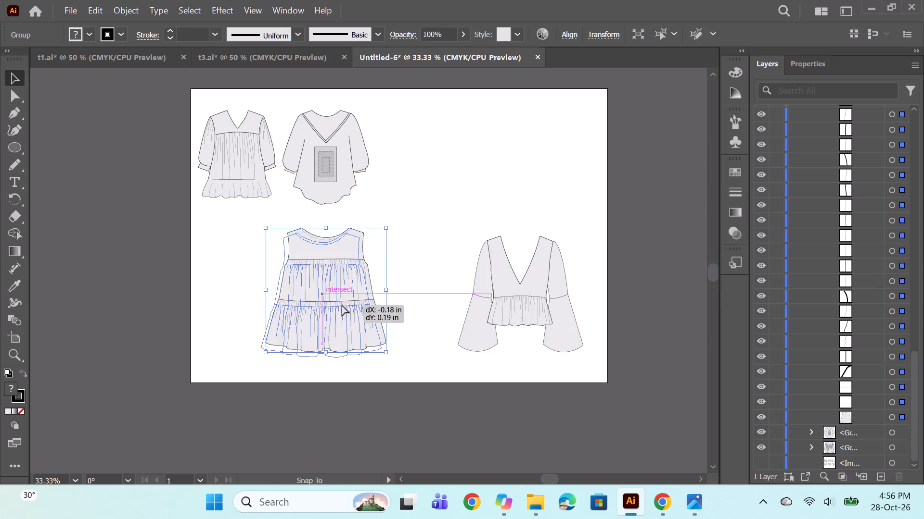
{"action": "left_click_drag", "start_coordinate": [342, 305], "coordinate": [331, 305]}
Enlarge the V-neck top with the rectangular patch, move it above the Floral Print Top, and nudge the Floral Print Top left.
{"action": "left_click", "coordinate": [347, 166]}
{"action": "left_click_drag", "start_coordinate": [370, 201], "coordinate": [401, 225], "text": "alt+shift"}
{"action": "left_click_drag", "start_coordinate": [348, 154], "coordinate": [485, 166]}
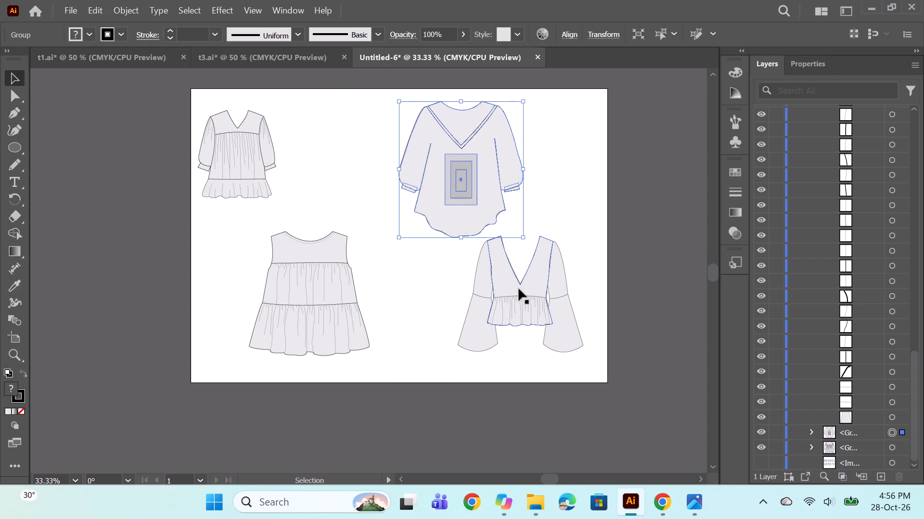
{"action": "left_click_drag", "start_coordinate": [519, 289], "coordinate": [495, 298]}
Enlarge the gathered long-sleeved V-neck top proportionally and place it directly above the sleeveless tiered top.
{"action": "left_click", "coordinate": [237, 156]}
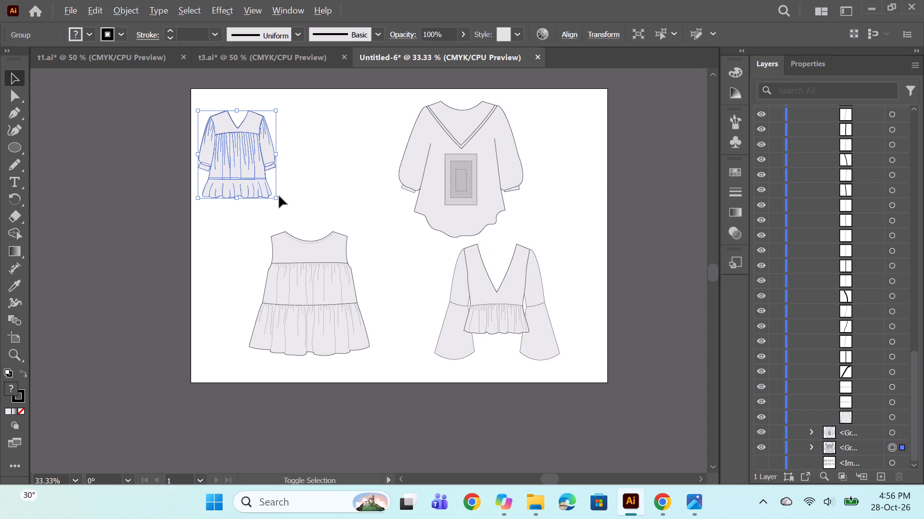
{"action": "left_click_drag", "start_coordinate": [276, 196], "coordinate": [314, 217], "text": "alt+shift"}
{"action": "left_click_drag", "start_coordinate": [237, 164], "coordinate": [295, 173]}
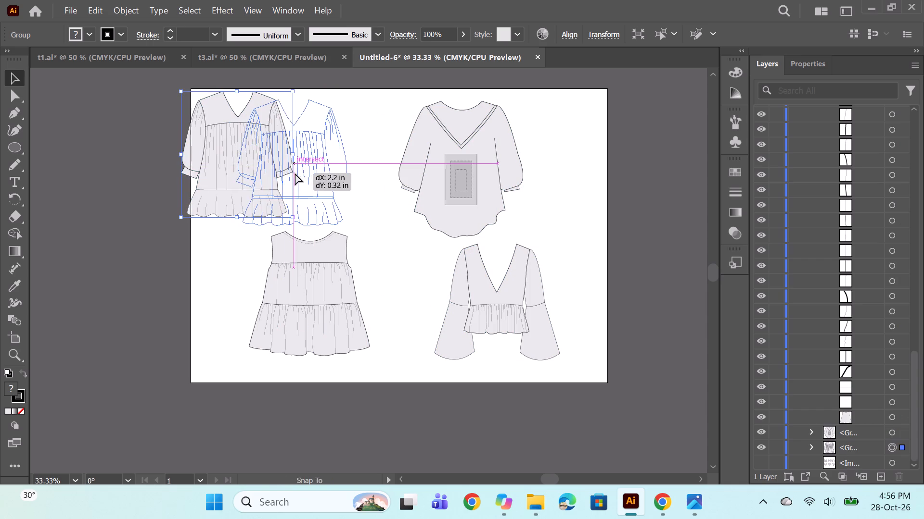
{"action": "left_click_drag", "start_coordinate": [295, 173], "coordinate": [311, 170]}
Move the Floral Print Top left so it is centred directly beneath the V-neck top with the rectangular patch.
{"action": "left_click_drag", "start_coordinate": [489, 314], "coordinate": [458, 316]}
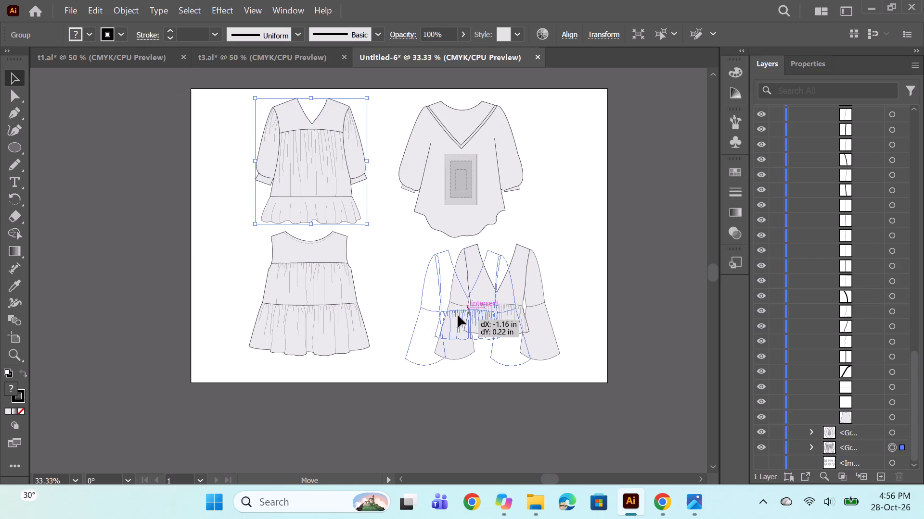
{"action": "left_click_drag", "start_coordinate": [458, 316], "coordinate": [452, 309]}
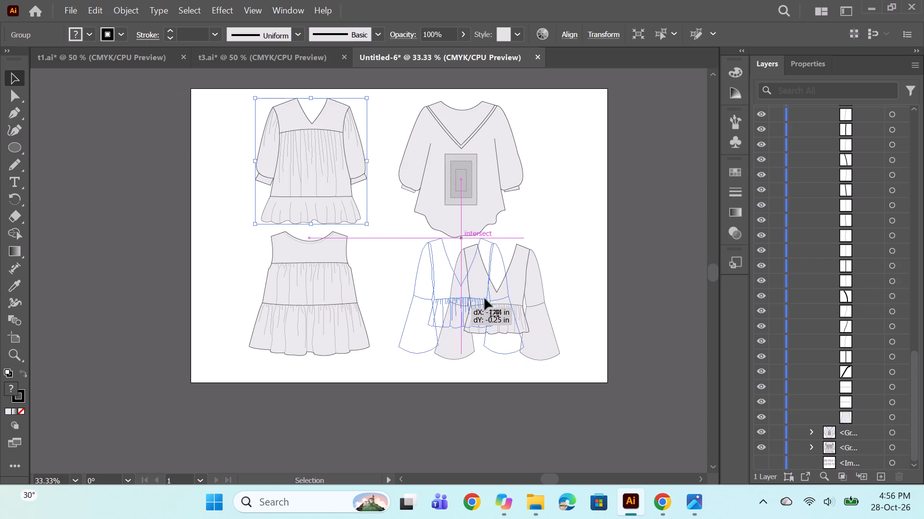
{"action": "left_click", "coordinate": [529, 259]}
{"action": "scroll", "coordinate": [589, 307], "scroll_direction": "up", "scroll_amount": 1}
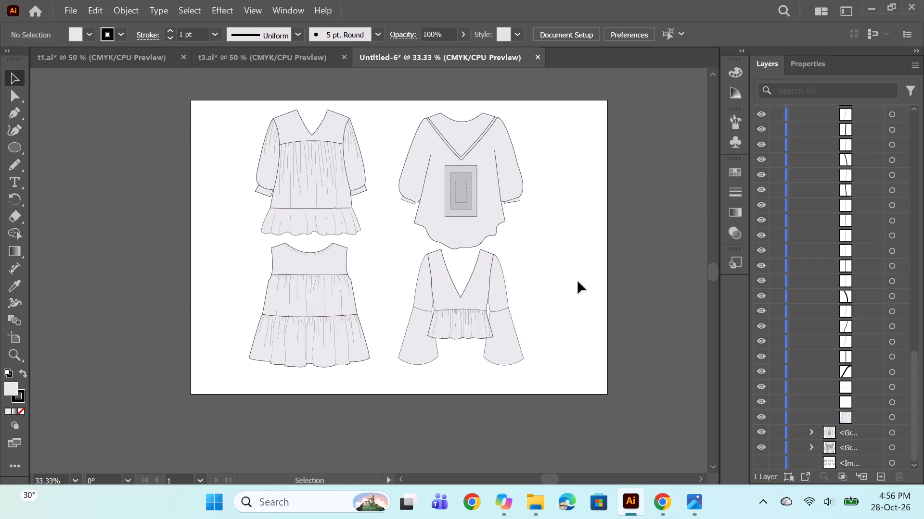
Save the document as the Illustrator file t6 in the Khadi tops silhouettes folder.
{"action": "key", "text": "ctrl+s"}
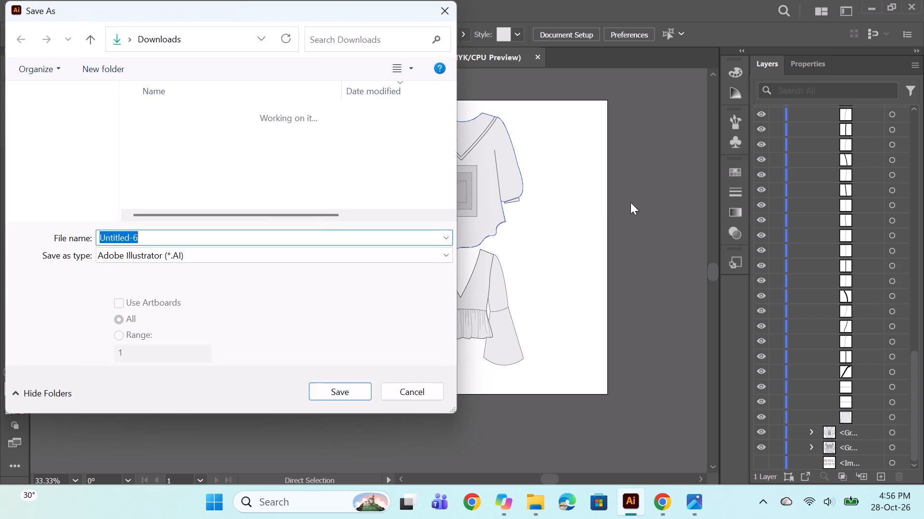
{"action": "key", "text": "t"}
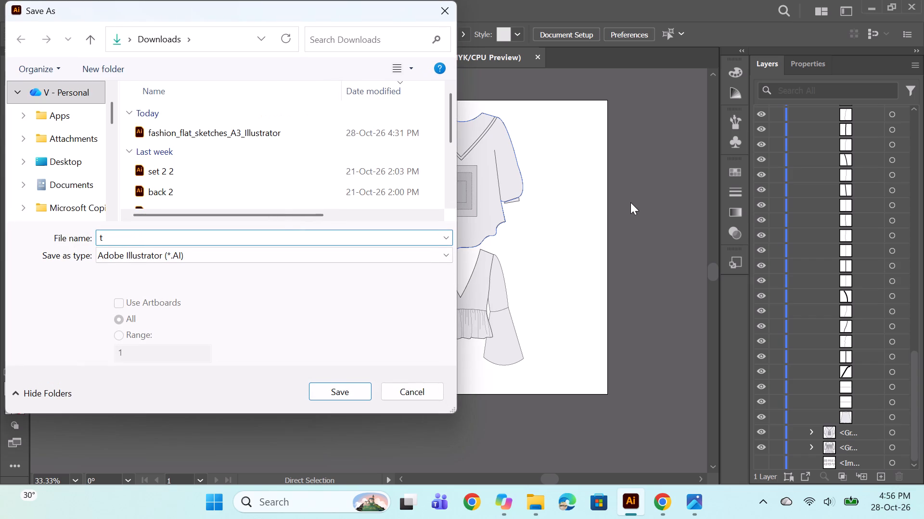
{"action": "scroll", "coordinate": [72, 156], "scroll_direction": "down", "scroll_amount": 3}
{"action": "scroll", "coordinate": [73, 156], "scroll_direction": "up", "scroll_amount": 1}
{"action": "scroll", "coordinate": [73, 156], "scroll_direction": "down", "scroll_amount": 3}
{"action": "scroll", "coordinate": [66, 167], "scroll_direction": "up", "scroll_amount": 1}
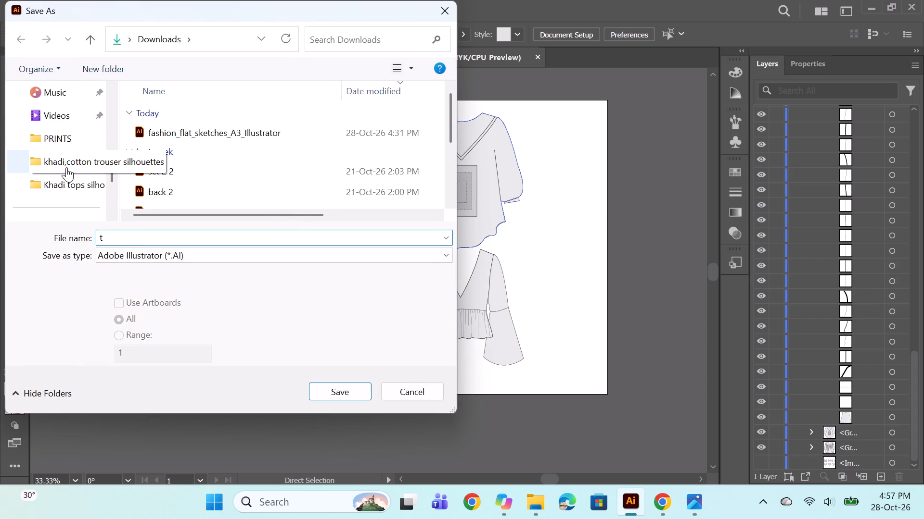
{"action": "double_click", "coordinate": [81, 181]}
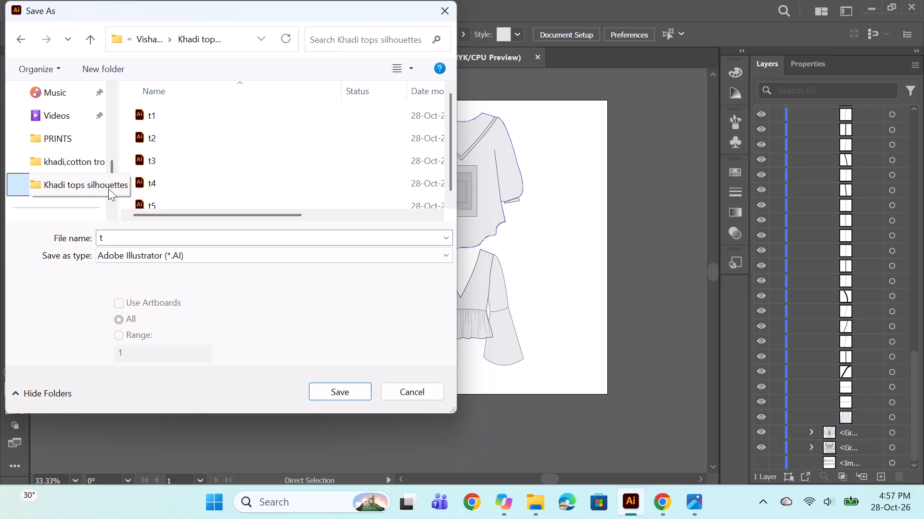
{"action": "scroll", "coordinate": [363, 153], "scroll_direction": "down", "scroll_amount": 2}
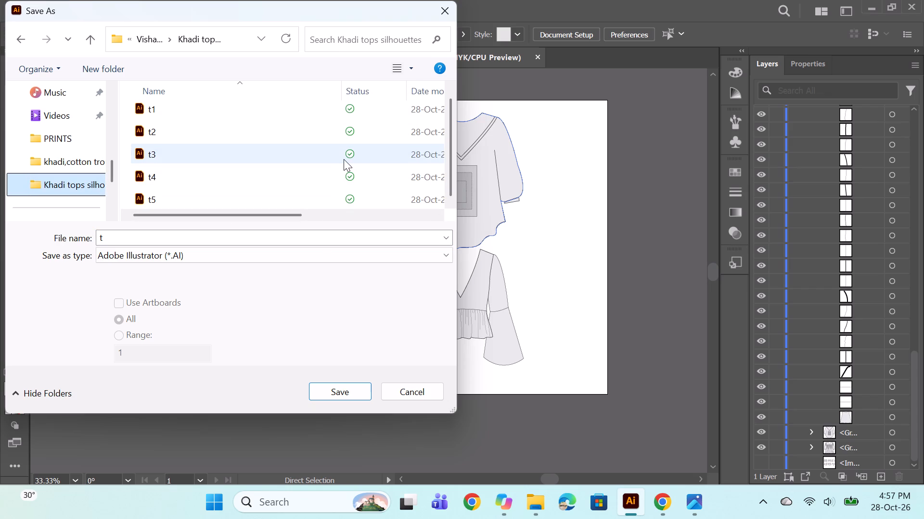
{"action": "key", "text": "6"}
{"action": "left_click", "coordinate": [114, 234]}
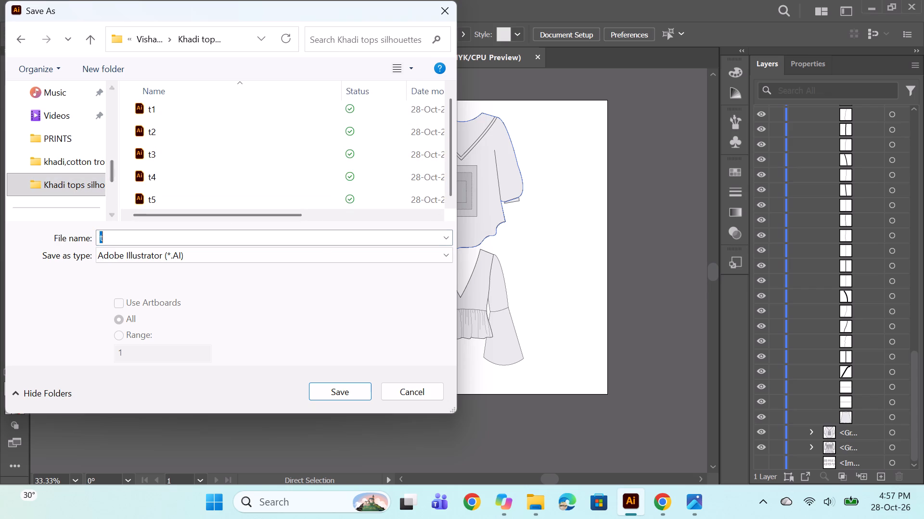
{"action": "key", "text": "t"}
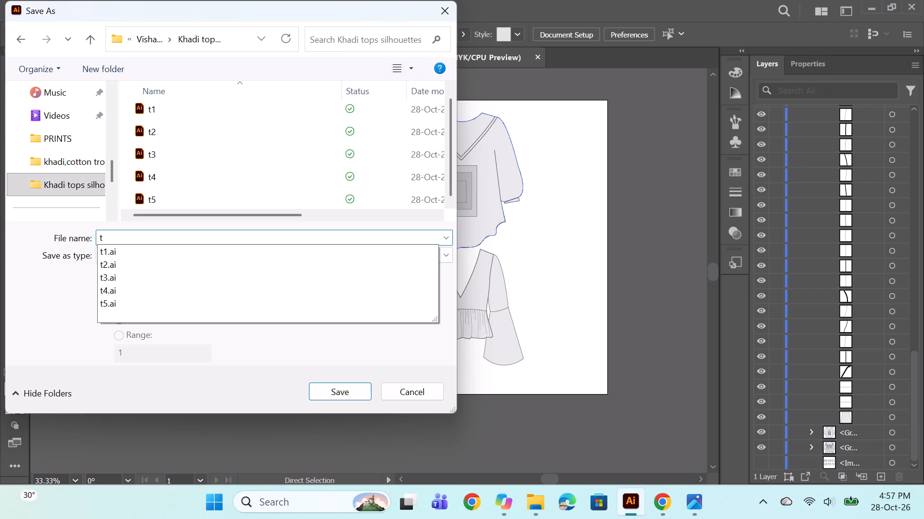
{"action": "key", "text": "6"}
{"action": "key", "text": "Return"}
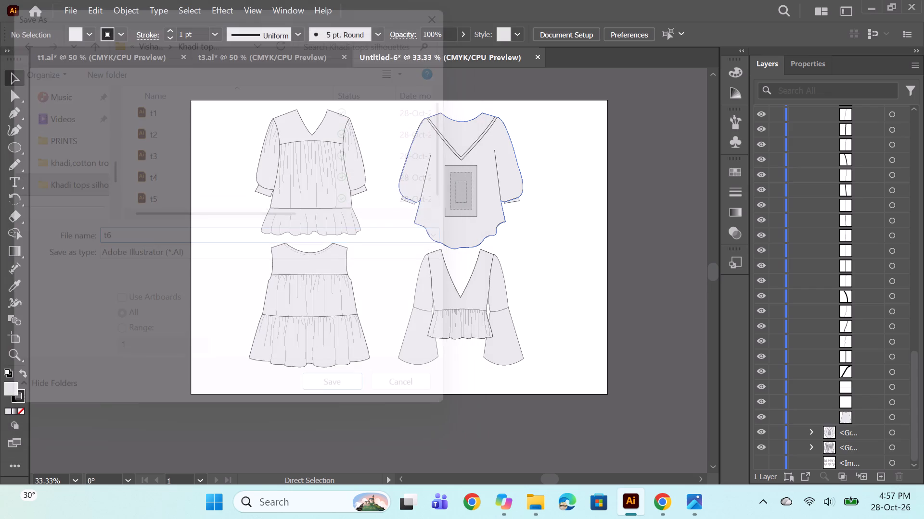
{"action": "left_click", "coordinate": [491, 447]}
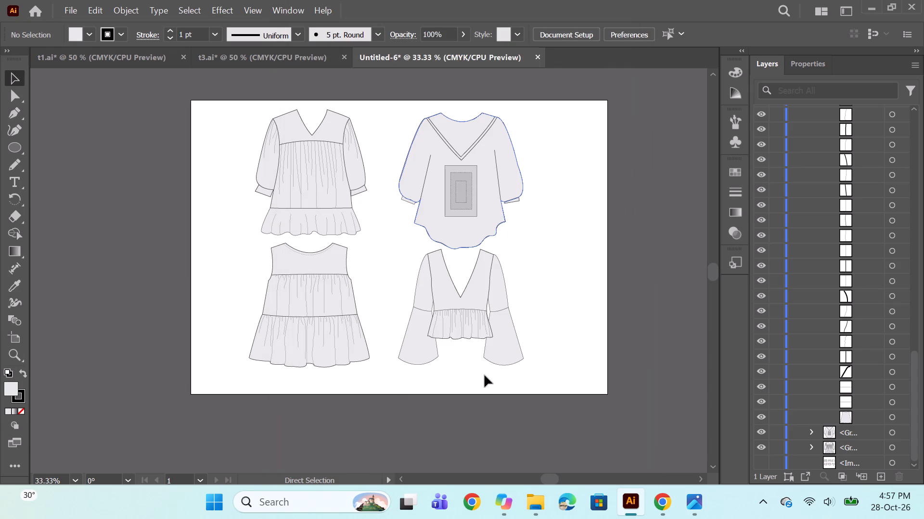
{"action": "key", "text": "ctrl+s"}
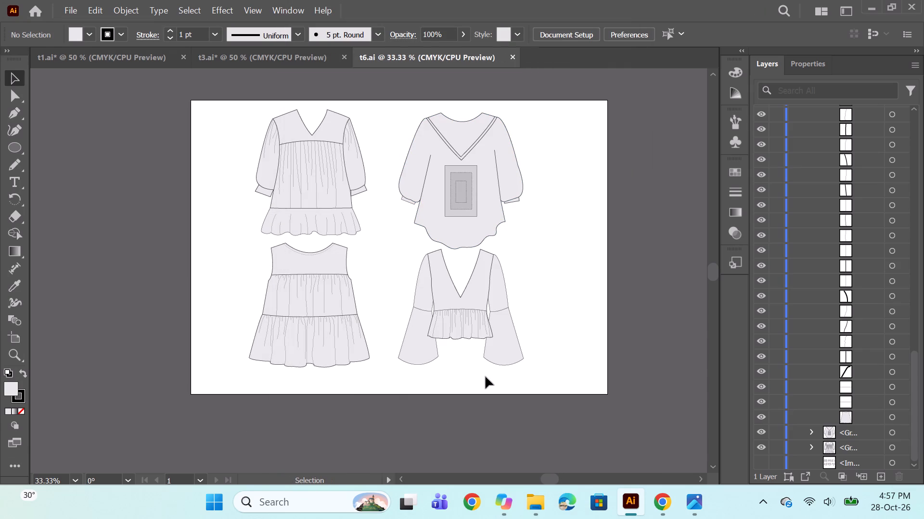
Review the flat sketches in the t1 and t3 documents against those in t6.
{"action": "left_click", "coordinate": [102, 59]}
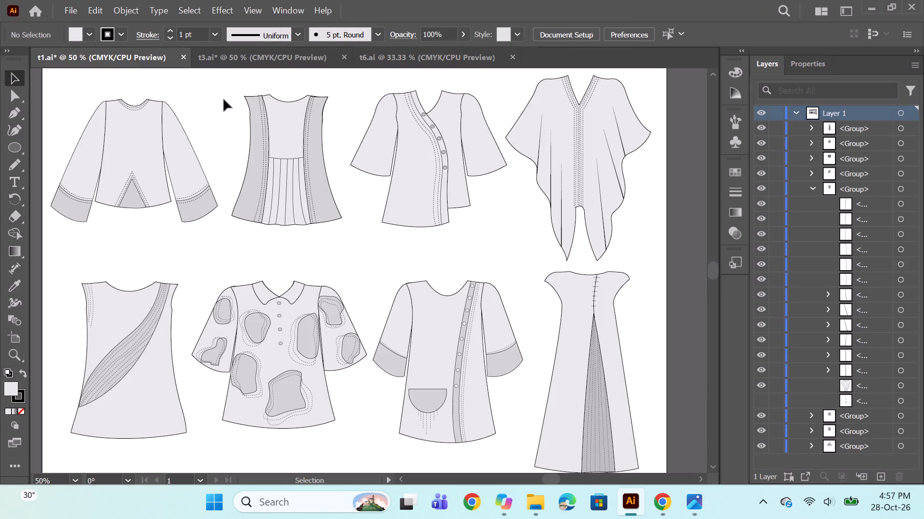
{"action": "left_click", "coordinate": [237, 57]}
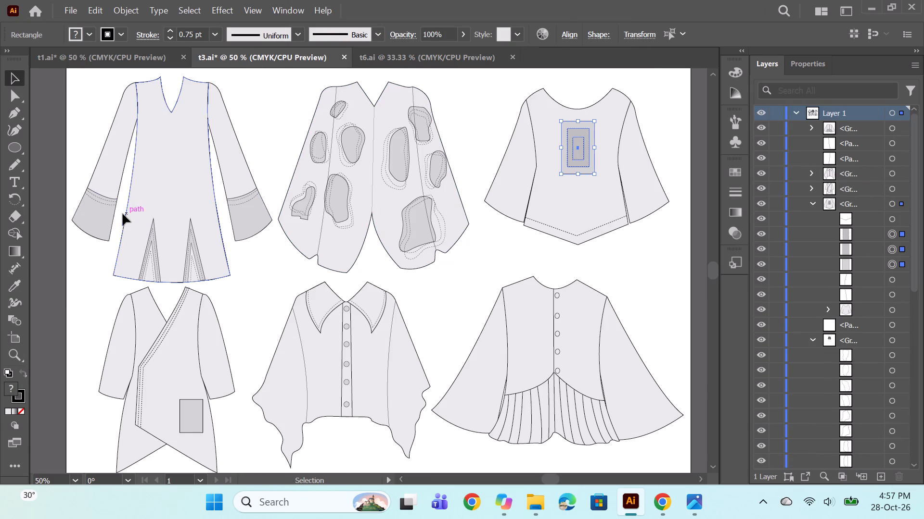
{"action": "left_click", "coordinate": [56, 173]}
{"action": "left_click", "coordinate": [107, 54]}
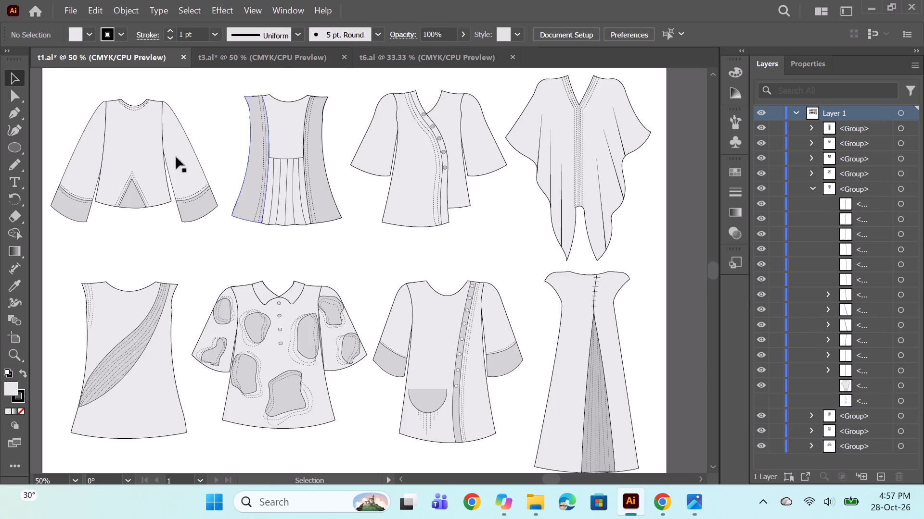
{"action": "left_click", "coordinate": [215, 62]}
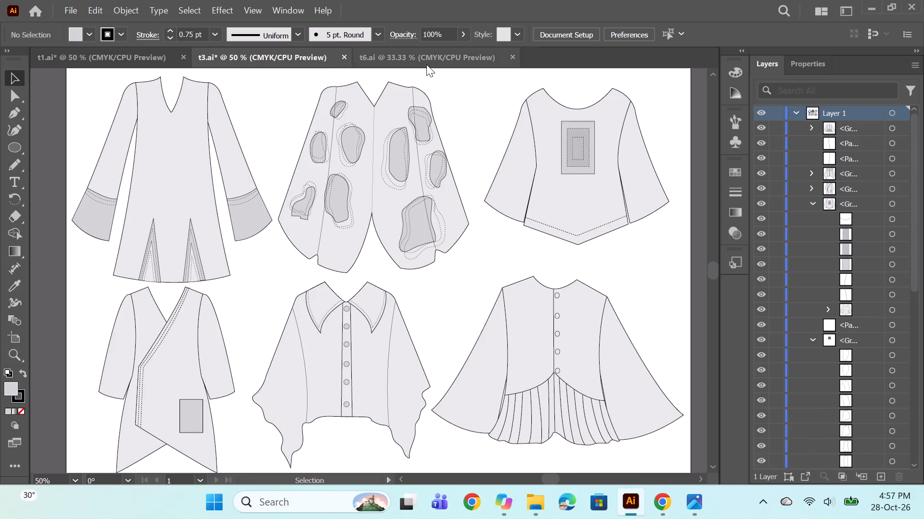
{"action": "left_click", "coordinate": [423, 59]}
{"action": "scroll", "coordinate": [570, 261], "scroll_direction": "up", "scroll_amount": 1}
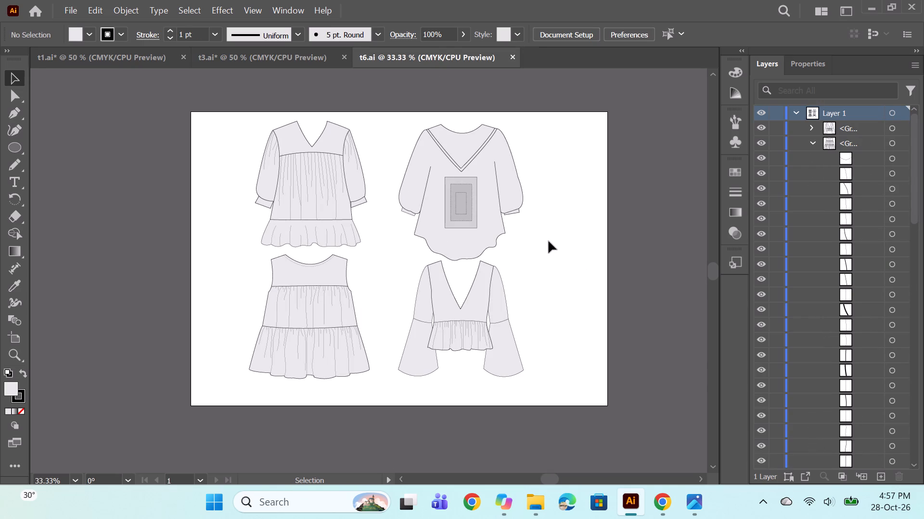
{"action": "left_click", "coordinate": [46, 54]}
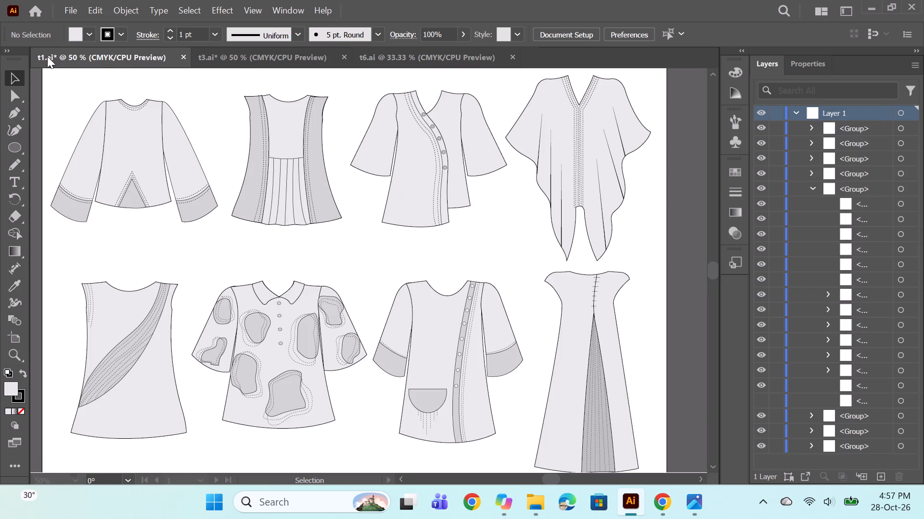
{"action": "left_click", "coordinate": [233, 51]}
{"action": "left_click", "coordinate": [399, 57]}
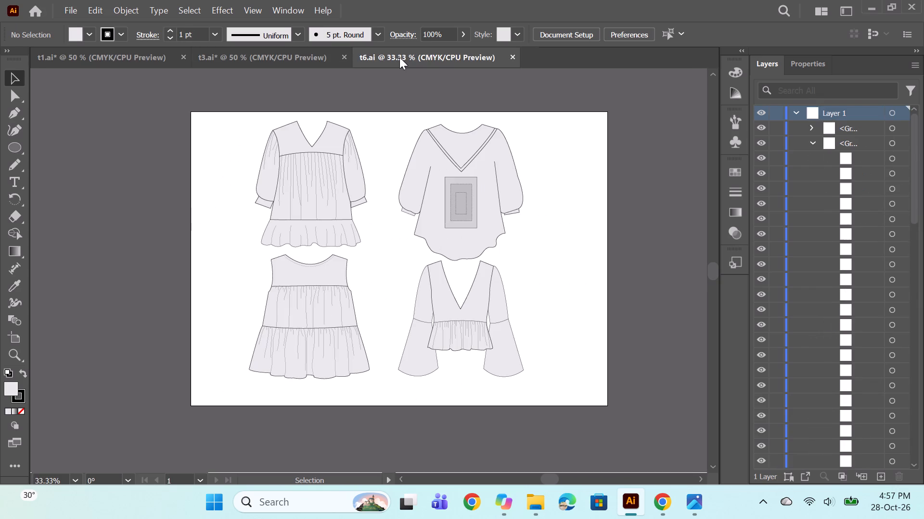
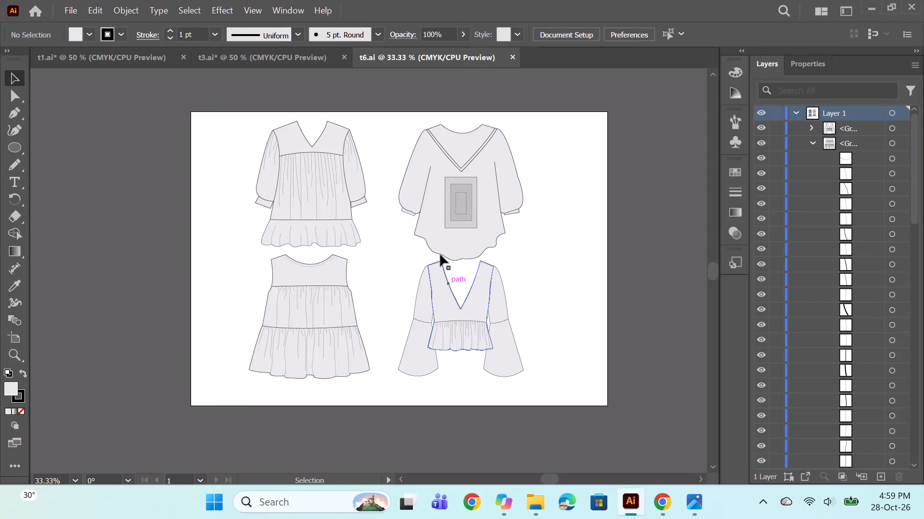
Draw a V-shaped path with the Pen tool just inside the neckline band of the top with the rectangular patch.
{"action": "scroll", "coordinate": [463, 159], "scroll_direction": "up", "scroll_amount": 3, "text": "alt"}
{"action": "key", "text": "space"}
{"action": "key", "text": "space"}
{"action": "key", "text": "space"}
{"action": "key", "text": "space"}
{"action": "key", "text": "space"}
{"action": "left_click_drag", "start_coordinate": [511, 216], "coordinate": [505, 241]}
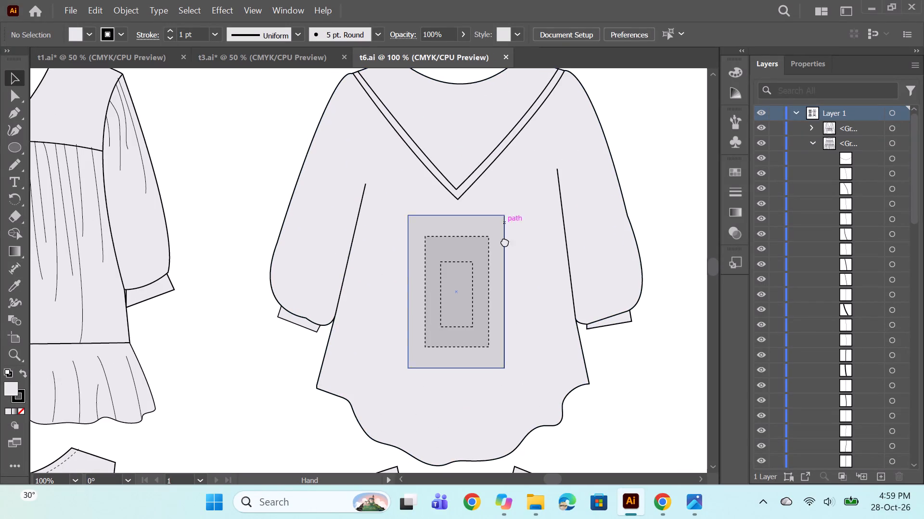
{"action": "left_click_drag", "start_coordinate": [505, 241], "coordinate": [472, 298]}
{"action": "scroll", "coordinate": [452, 234], "scroll_direction": "up", "scroll_amount": 1, "text": "alt"}
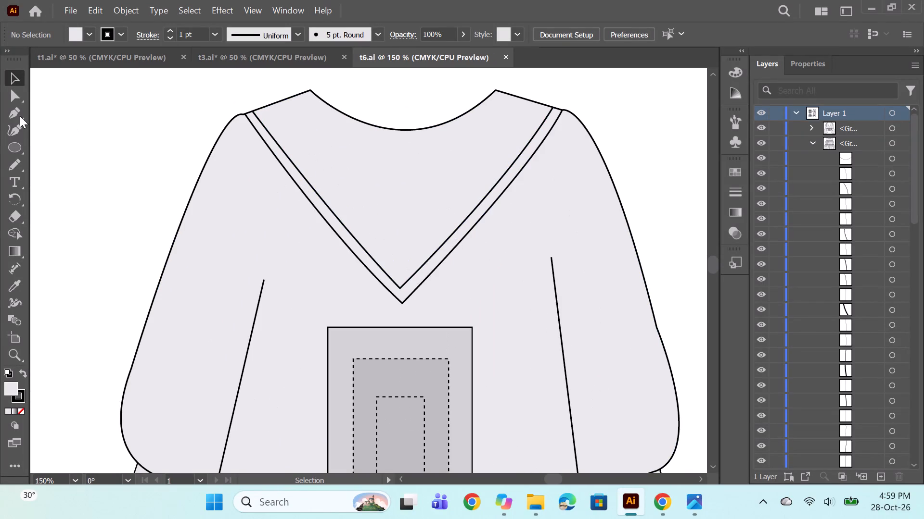
{"action": "left_click", "coordinate": [20, 116]}
{"action": "scroll", "coordinate": [320, 107], "scroll_direction": "up", "scroll_amount": 2, "text": "alt"}
{"action": "scroll", "coordinate": [193, 119], "scroll_direction": "down", "scroll_amount": 2, "text": "alt"}
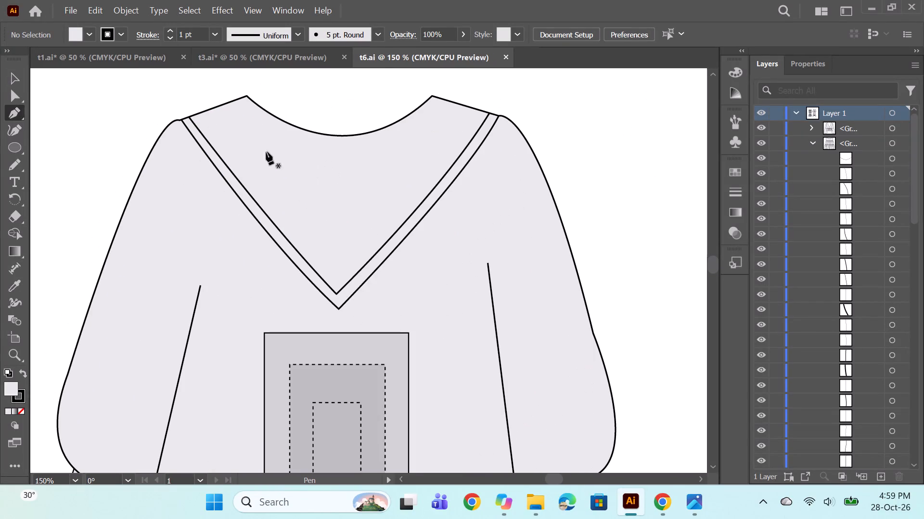
{"action": "left_click", "coordinate": [192, 115]}
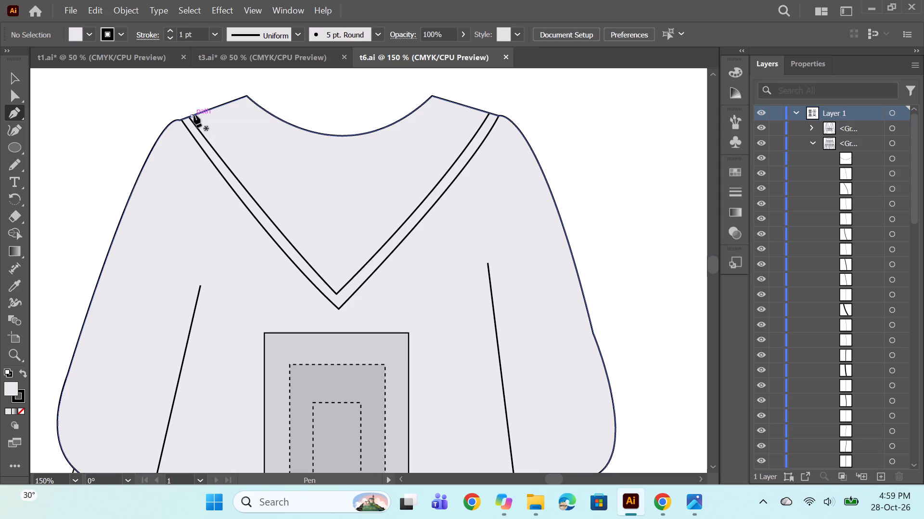
{"action": "left_click_drag", "start_coordinate": [336, 284], "coordinate": [399, 355]}
{"action": "left_click", "coordinate": [336, 285], "text": "alt"}
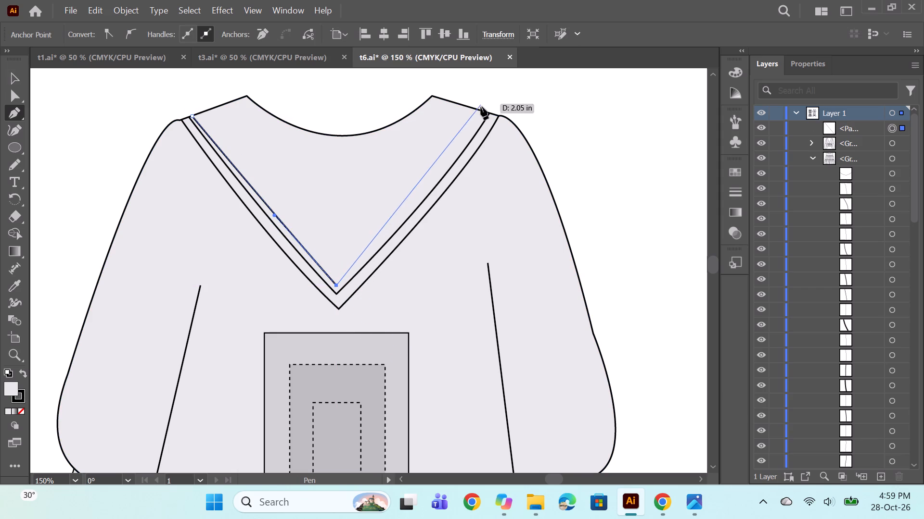
{"action": "left_click_drag", "start_coordinate": [484, 111], "coordinate": [500, 100]}
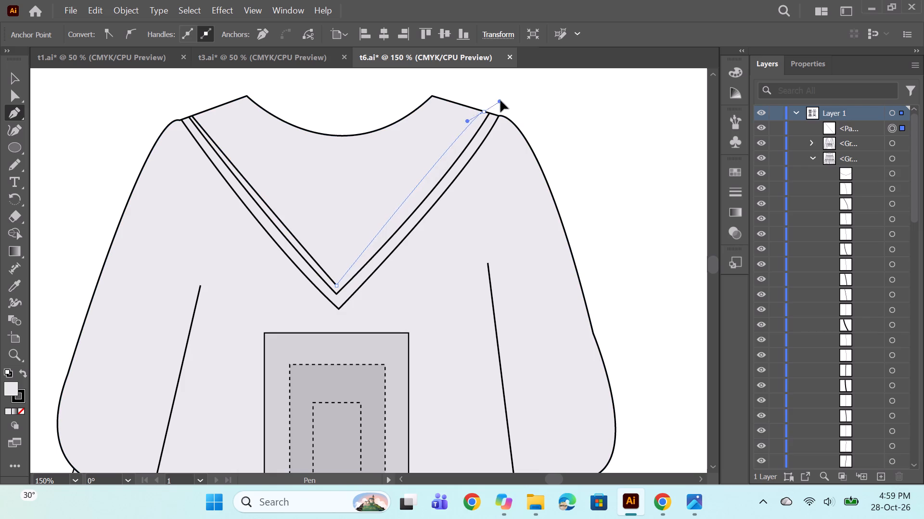
{"action": "left_click_drag", "start_coordinate": [500, 100], "coordinate": [549, 226]}
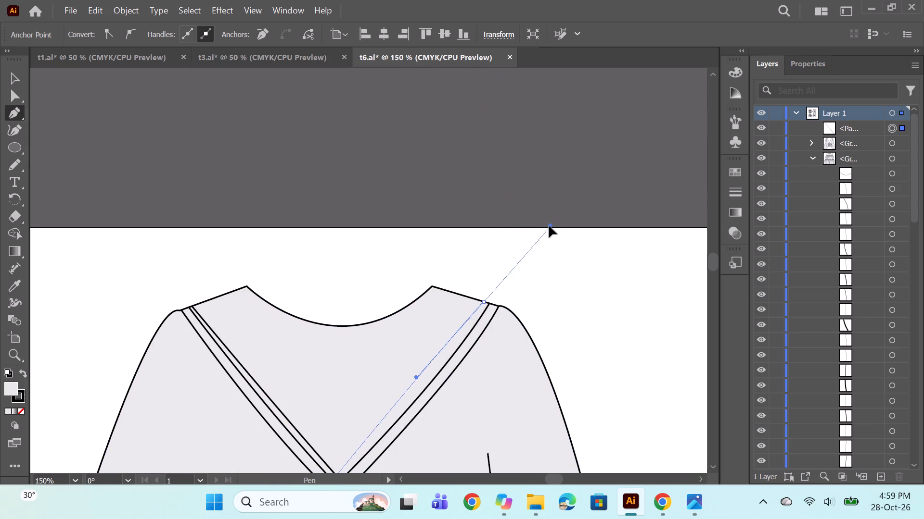
{"action": "left_click_drag", "start_coordinate": [549, 226], "coordinate": [539, 218]}
{"action": "scroll", "coordinate": [569, 221], "scroll_direction": "down", "scroll_amount": 6}
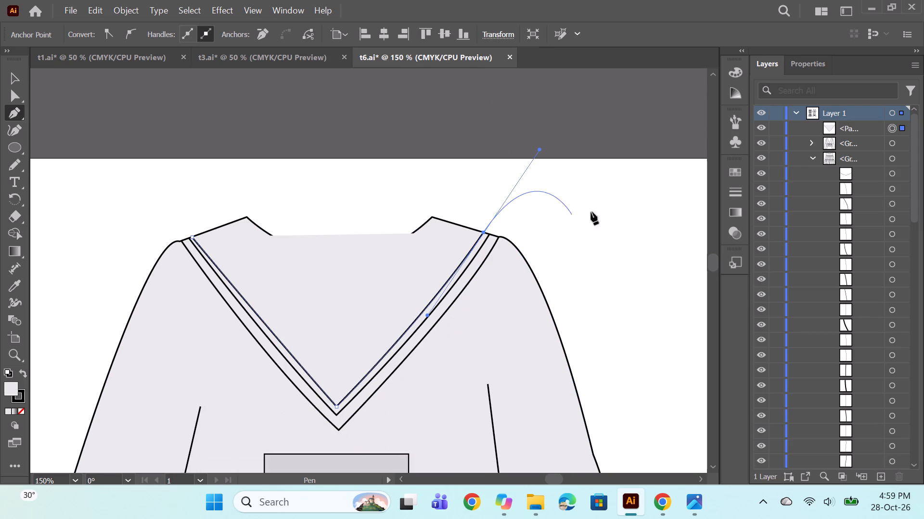
Style the new V path as stitching with no fill and a 0.75 pt dashed stroke with 2 pt dashes.
{"action": "left_click", "coordinate": [810, 57]}
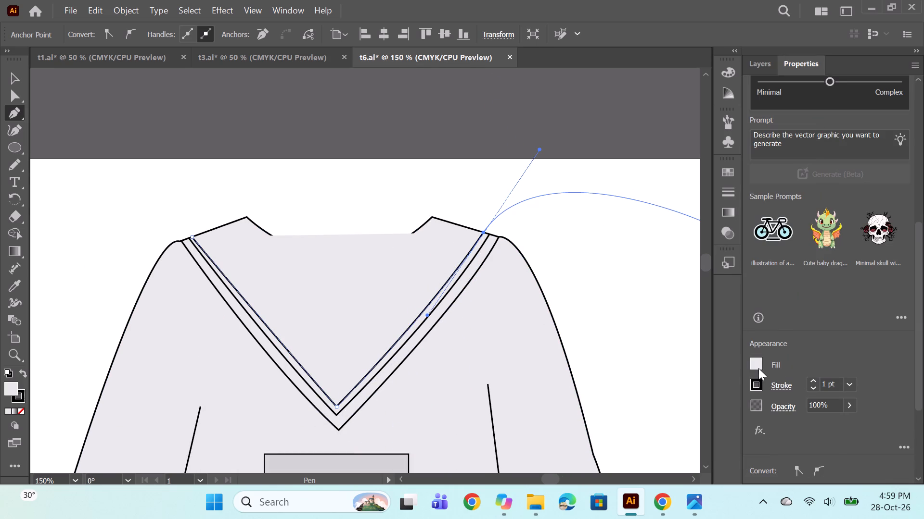
{"action": "left_click", "coordinate": [758, 368]}
{"action": "left_click", "coordinate": [603, 232]}
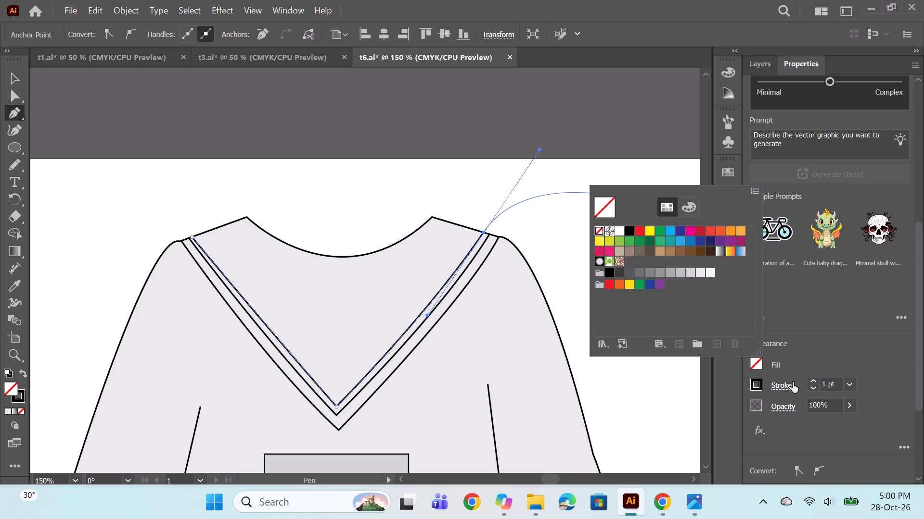
{"action": "left_click", "coordinate": [812, 387]}
{"action": "left_click", "coordinate": [730, 196]}
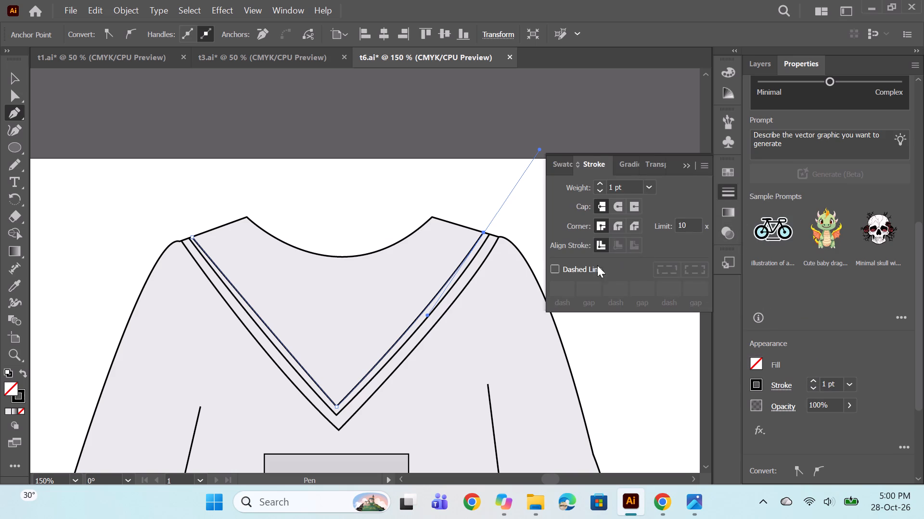
{"action": "left_click", "coordinate": [556, 269]}
{"action": "left_click", "coordinate": [600, 190]}
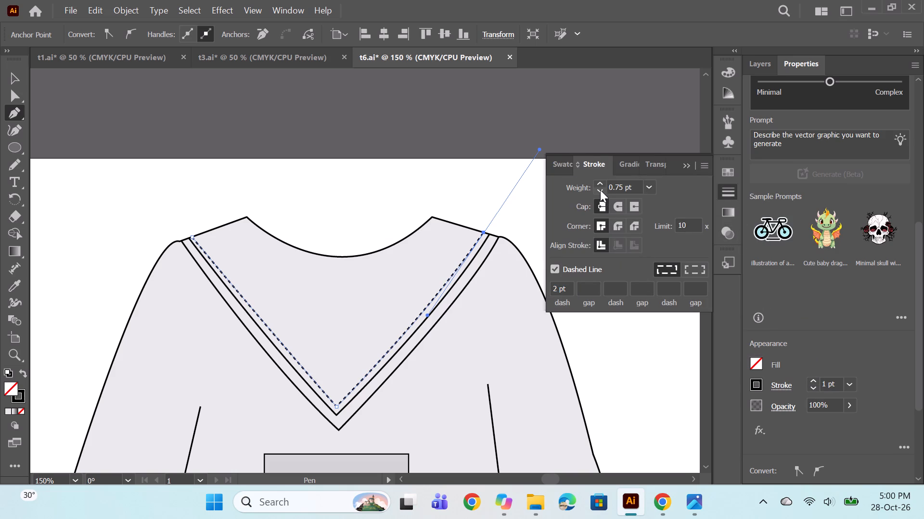
{"action": "left_click", "coordinate": [579, 118], "text": "ctrl"}
Draw a dashed V-shaped stitch line just outside the neckline edge on the body of the bell-sleeved peplum top.
{"action": "scroll", "coordinate": [447, 279], "scroll_direction": "down", "scroll_amount": 3}
{"action": "scroll", "coordinate": [449, 280], "scroll_direction": "down", "scroll_amount": 2, "text": "alt"}
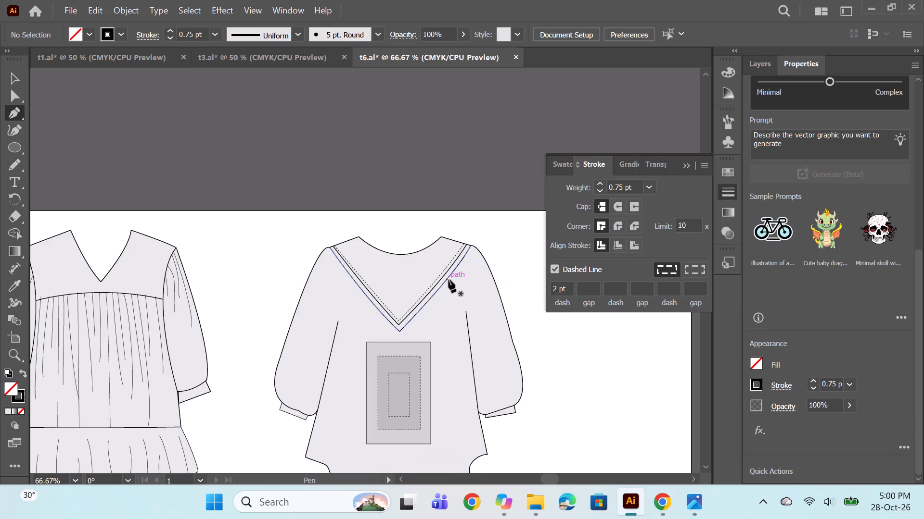
{"action": "scroll", "coordinate": [449, 280], "scroll_direction": "down", "scroll_amount": 2, "text": "alt"}
{"action": "scroll", "coordinate": [519, 331], "scroll_direction": "down", "scroll_amount": 5}
{"action": "scroll", "coordinate": [455, 365], "scroll_direction": "up", "scroll_amount": 3, "text": "alt"}
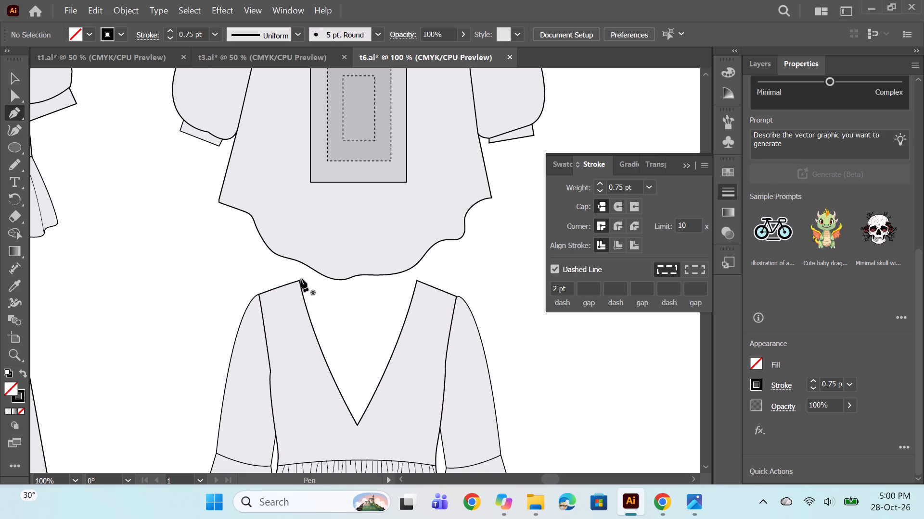
{"action": "scroll", "coordinate": [301, 279], "scroll_direction": "down", "scroll_amount": 2, "text": "alt"}
{"action": "scroll", "coordinate": [315, 296], "scroll_direction": "up", "scroll_amount": 2, "text": "alt"}
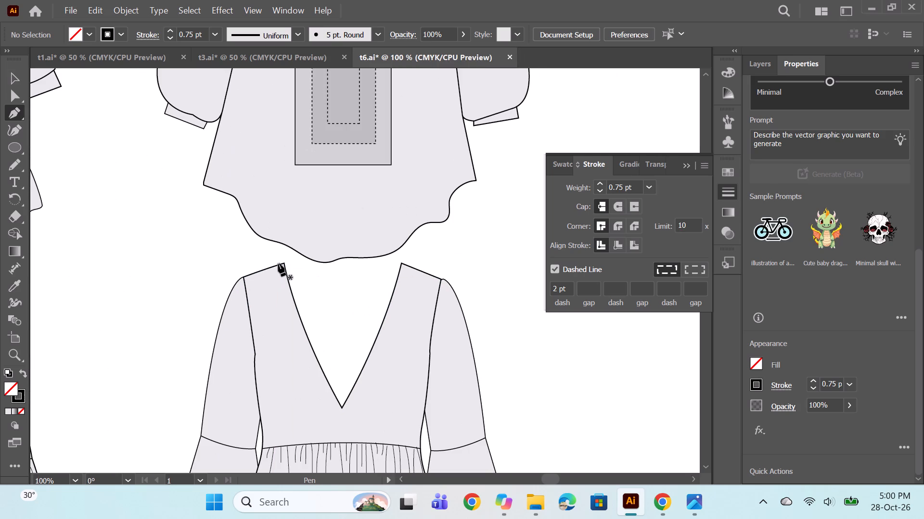
{"action": "left_click", "coordinate": [278, 263]}
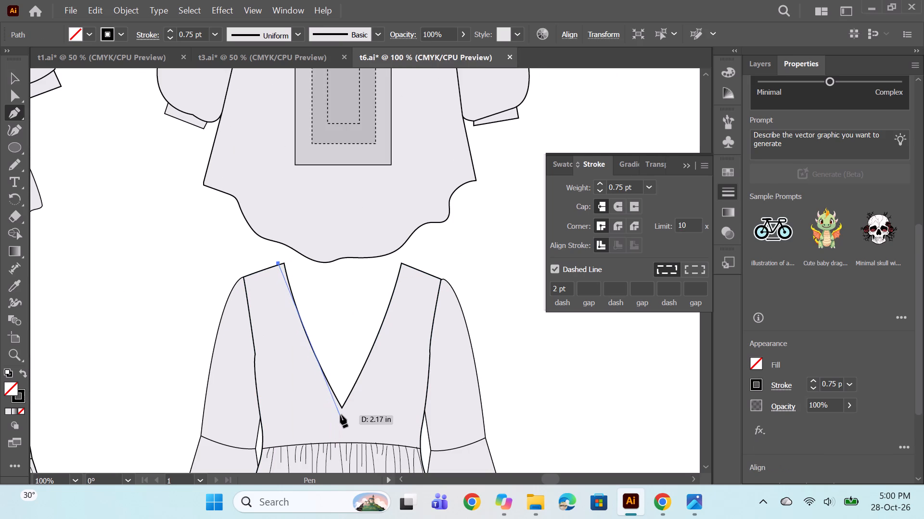
{"action": "left_click_drag", "start_coordinate": [340, 415], "coordinate": [378, 466]}
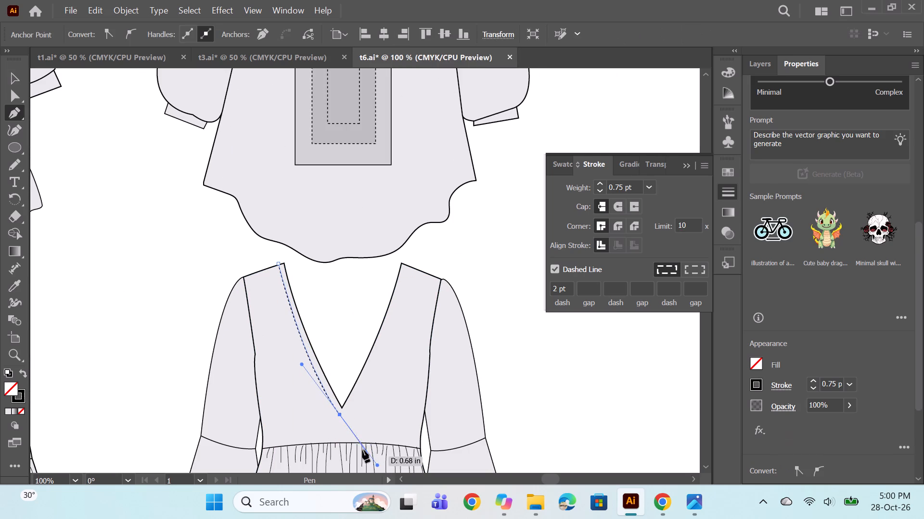
{"action": "key", "text": "ctrl+z"}
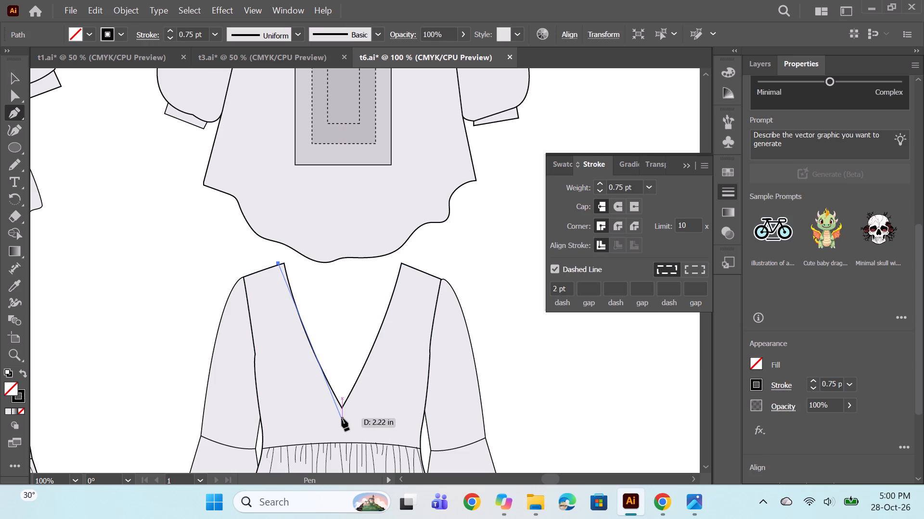
{"action": "left_click_drag", "start_coordinate": [343, 417], "coordinate": [373, 458]}
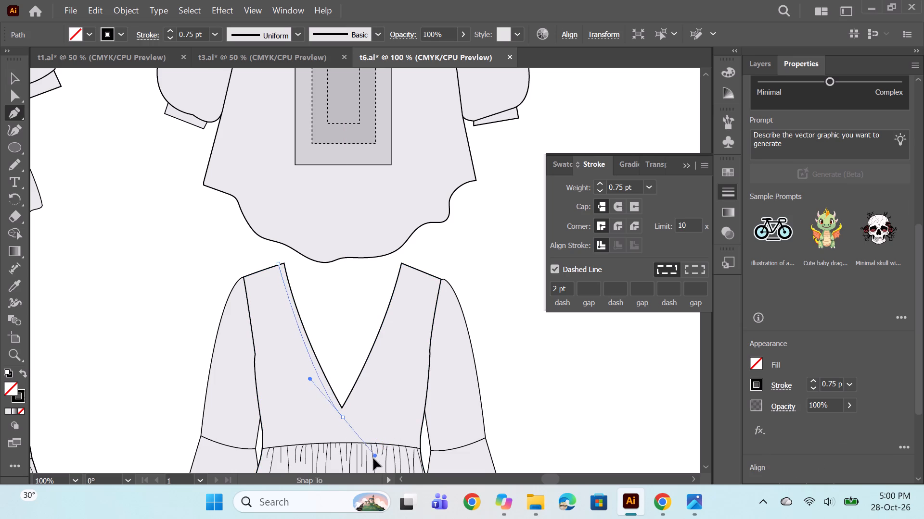
{"action": "left_click_drag", "start_coordinate": [373, 458], "coordinate": [375, 460]}
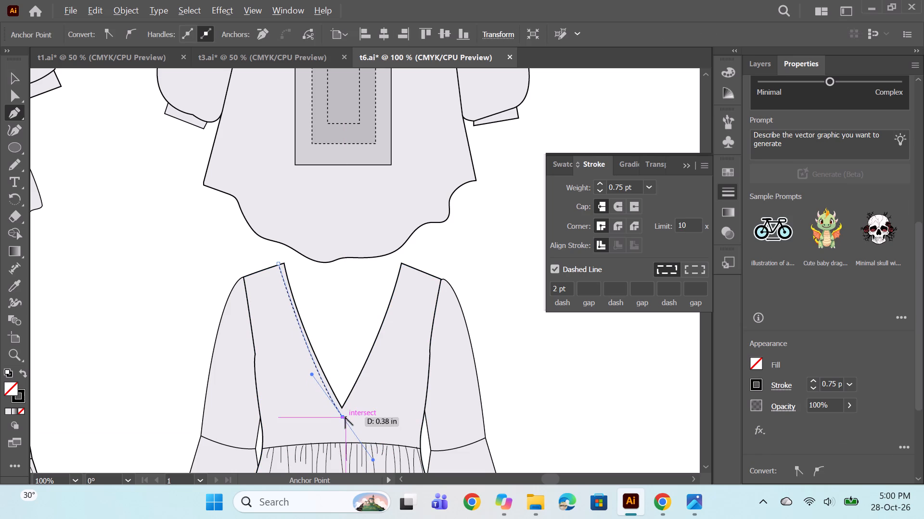
{"action": "left_click", "coordinate": [343, 418], "text": "alt"}
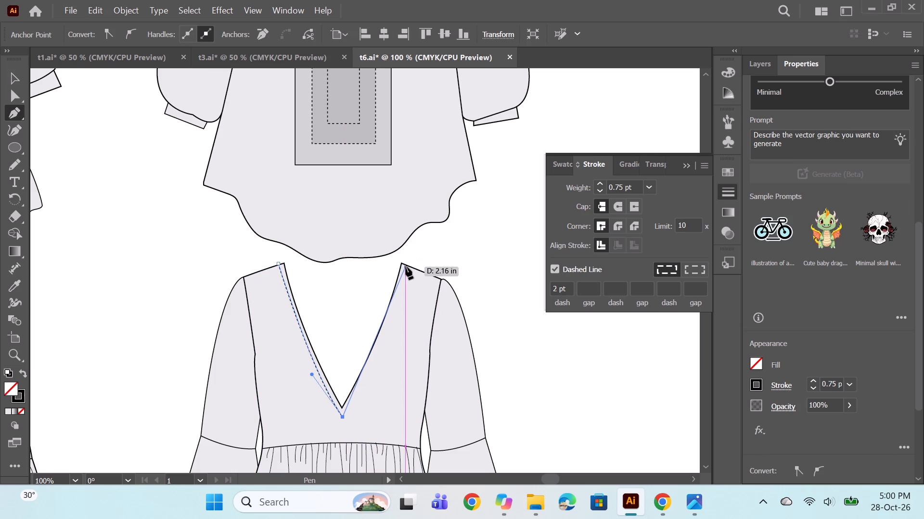
{"action": "left_click_drag", "start_coordinate": [406, 265], "coordinate": [412, 208]}
{"action": "left_click", "coordinate": [479, 266], "text": "ctrl"}
Nudge the left shoulder end of the bell-sleeved top's dashed neckline stitching onto the shoulder seam edge.
{"action": "scroll", "coordinate": [459, 296], "scroll_direction": "down", "scroll_amount": 2, "text": "alt"}
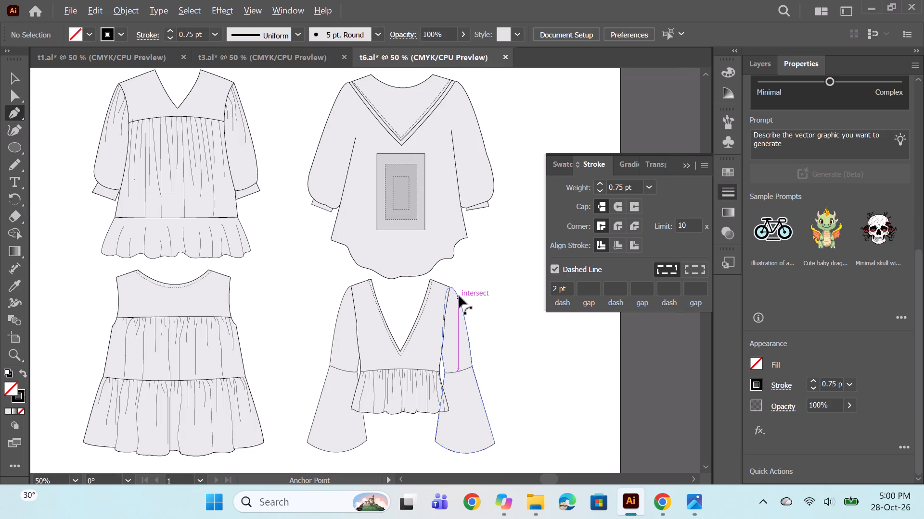
{"action": "scroll", "coordinate": [373, 299], "scroll_direction": "up", "scroll_amount": 4, "text": "alt"}
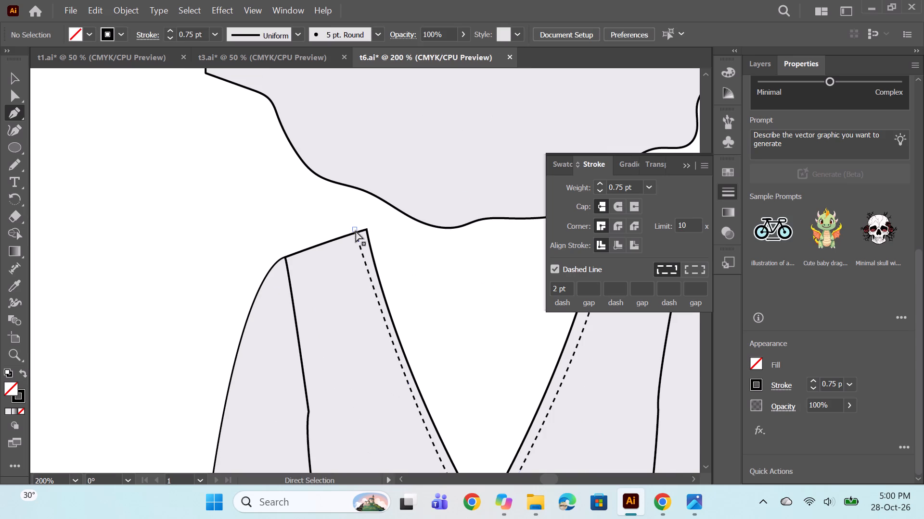
{"action": "left_click", "coordinate": [356, 231], "text": "ctrl"}
{"action": "left_click", "coordinate": [355, 229], "text": "ctrl"}
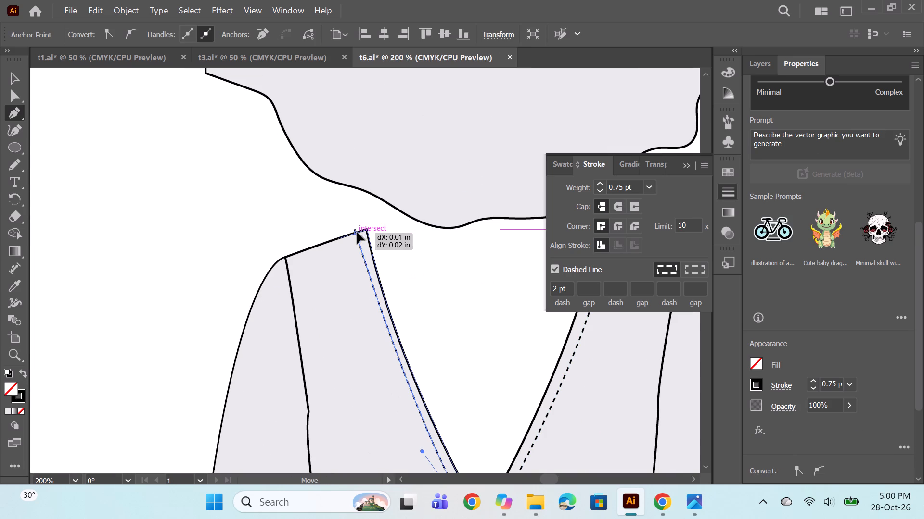
{"action": "left_click", "coordinate": [311, 217], "text": "ctrl"}
Review the t6 sheet and compare its flat sketches with those in the t1 and t3 documents.
{"action": "scroll", "coordinate": [391, 244], "scroll_direction": "down", "scroll_amount": 4, "text": "alt"}
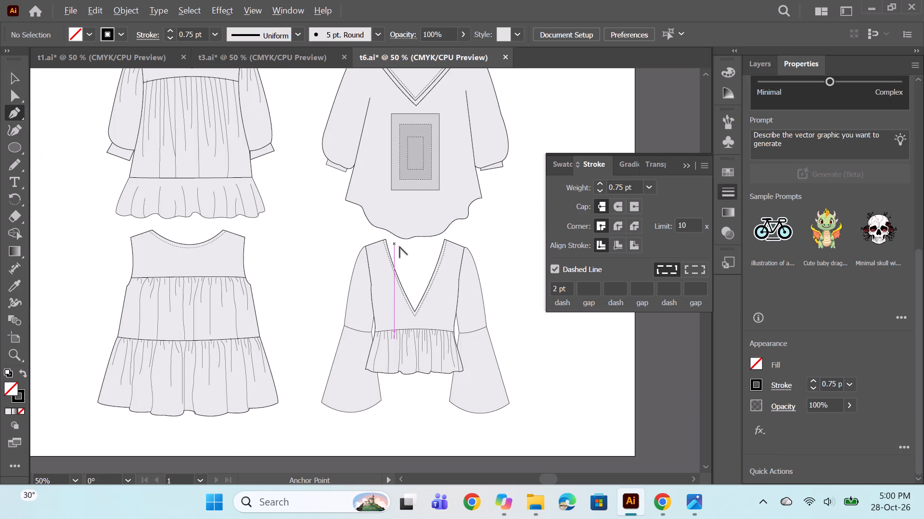
{"action": "scroll", "coordinate": [521, 358], "scroll_direction": "down", "scroll_amount": 2}
{"action": "scroll", "coordinate": [537, 358], "scroll_direction": "down", "scroll_amount": 1, "text": "alt"}
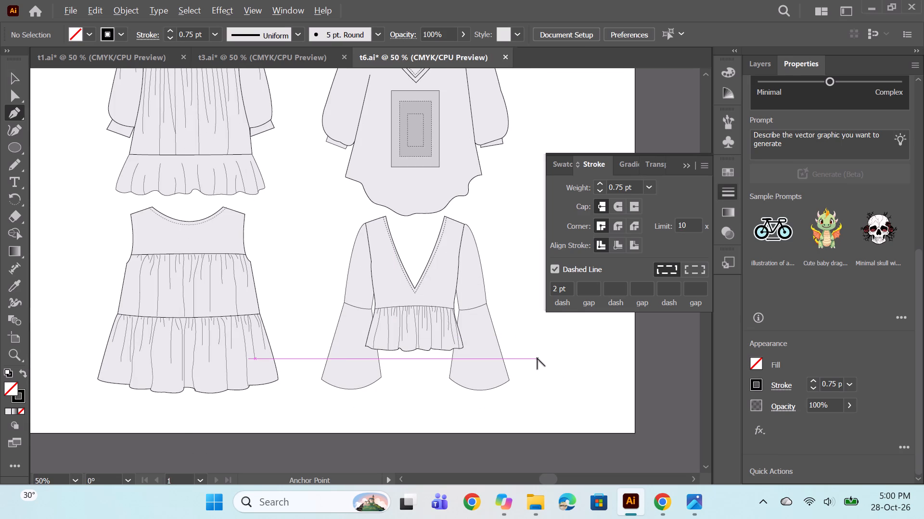
{"action": "left_click", "coordinate": [684, 166]}
{"action": "scroll", "coordinate": [560, 235], "scroll_direction": "up", "scroll_amount": 1, "text": "alt"}
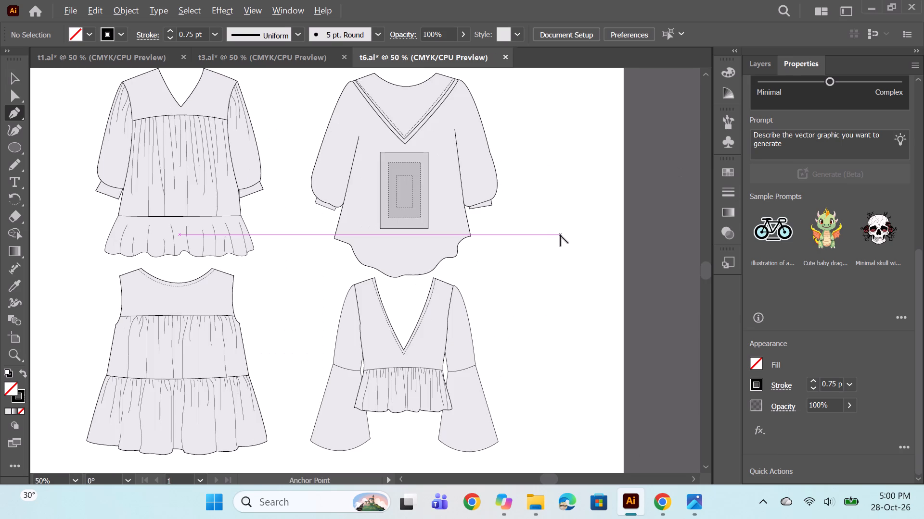
{"action": "scroll", "coordinate": [562, 235], "scroll_direction": "down", "scroll_amount": 1, "text": "alt"}
{"action": "scroll", "coordinate": [512, 231], "scroll_direction": "up", "scroll_amount": 1, "text": "alt"}
{"action": "key", "text": "space"}
{"action": "key", "text": "space"}
{"action": "key", "text": "space"}
{"action": "key", "text": "space"}
{"action": "key", "text": "space"}
{"action": "key", "text": "space"}
{"action": "key", "text": "space"}
{"action": "key", "text": "space"}
{"action": "key", "text": "space"}
{"action": "key", "text": "space"}
{"action": "key", "text": "space"}
{"action": "key", "text": "space"}
{"action": "key", "text": "space"}
{"action": "key", "text": "space"}
{"action": "key", "text": "space"}
{"action": "key", "text": "space"}
{"action": "key", "text": "space"}
{"action": "key", "text": "space"}
{"action": "key", "text": "space"}
{"action": "key", "text": "space"}
{"action": "left_click_drag", "start_coordinate": [564, 270], "coordinate": [591, 294]}
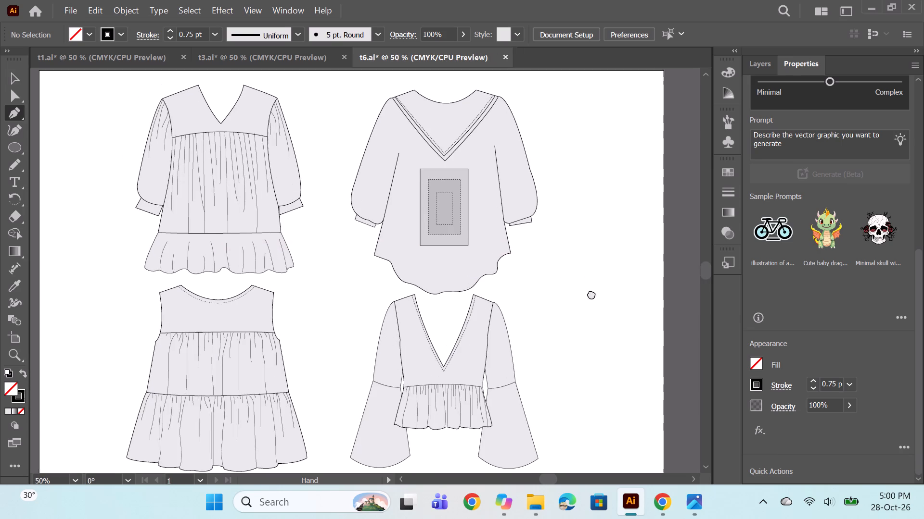
{"action": "left_click_drag", "start_coordinate": [591, 294], "coordinate": [604, 276]}
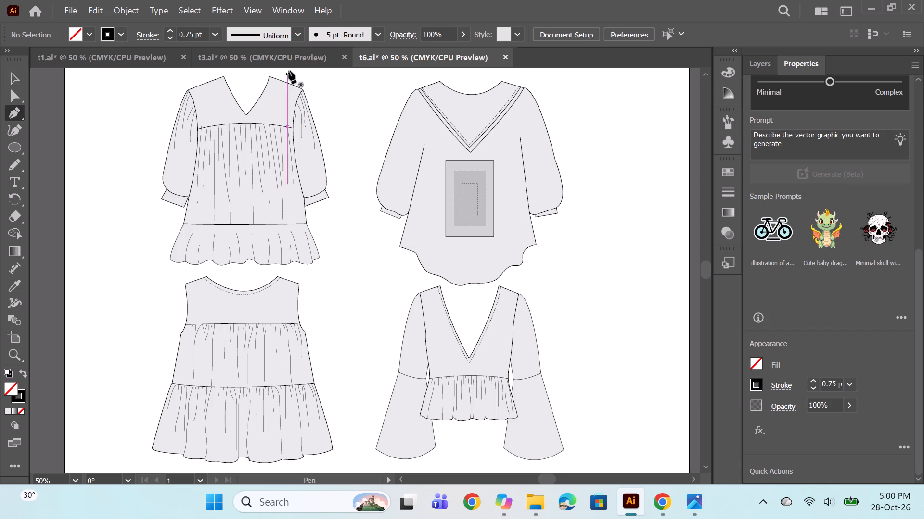
{"action": "left_click", "coordinate": [290, 61]}
{"action": "left_click", "coordinate": [89, 61]}
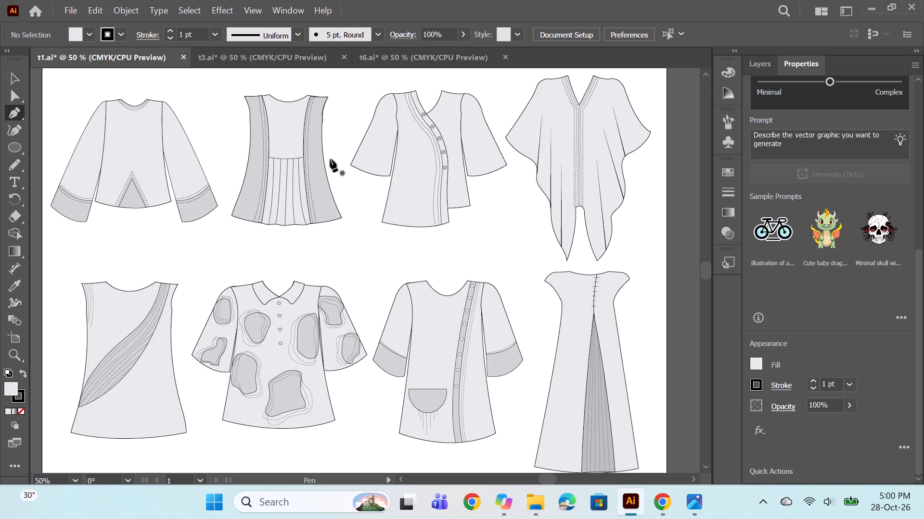
{"action": "left_click", "coordinate": [298, 58]}
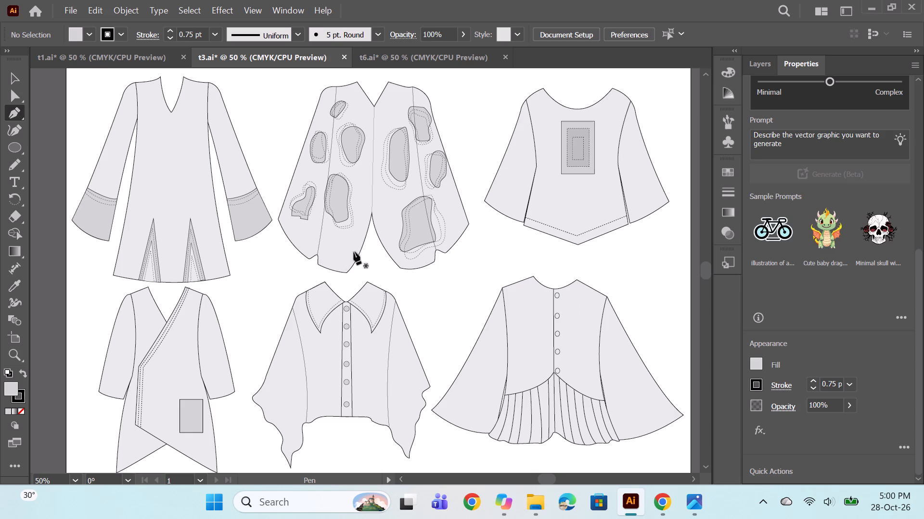
{"action": "left_click", "coordinate": [113, 59]}
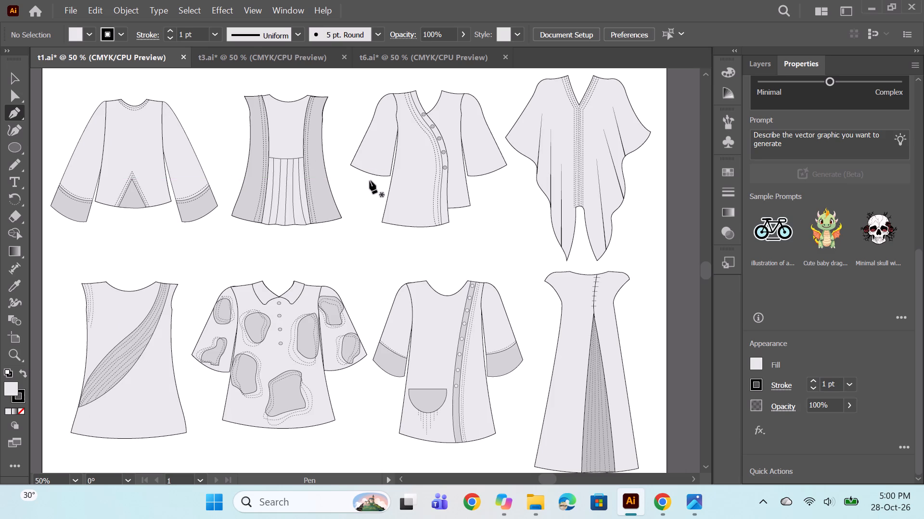
{"action": "left_click", "coordinate": [296, 60]}
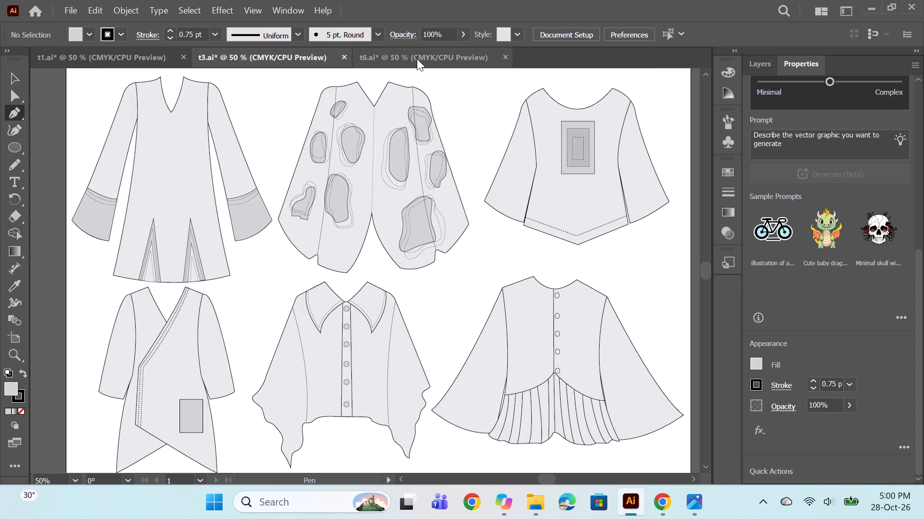
{"action": "left_click", "coordinate": [417, 59]}
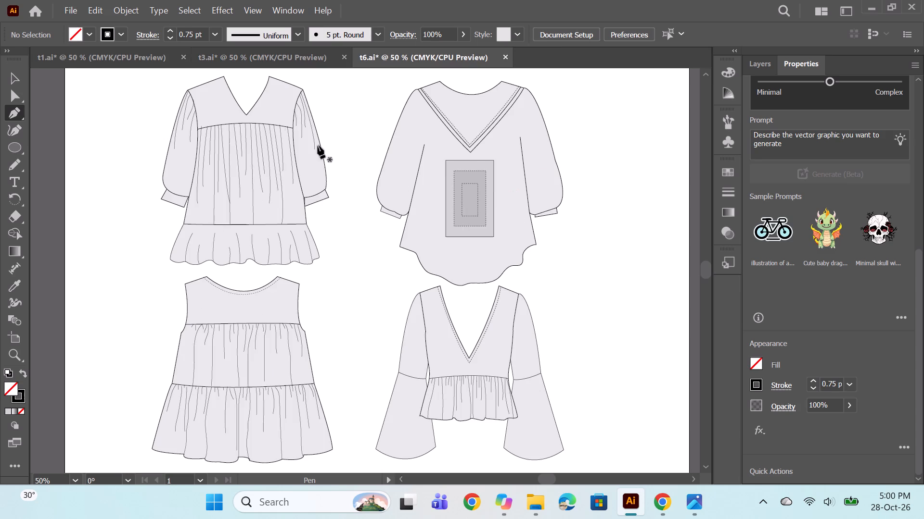
{"action": "left_click", "coordinate": [268, 57]}
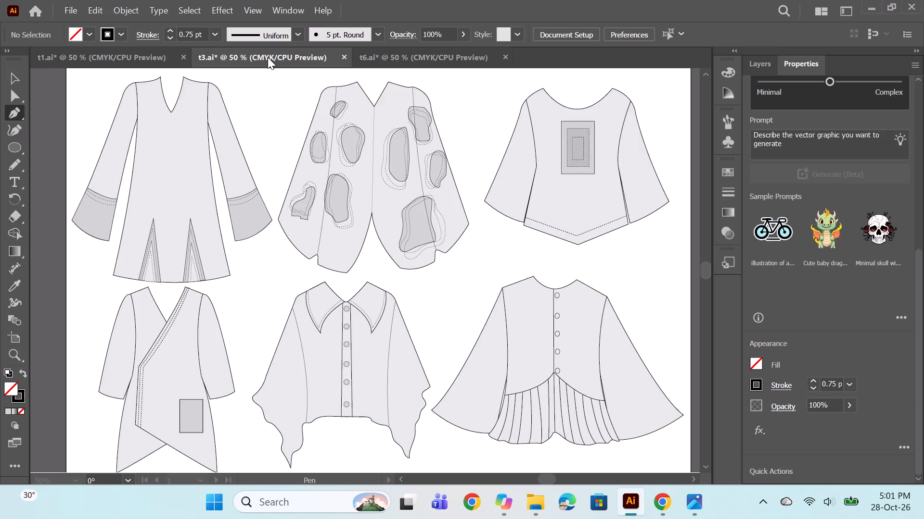
Compare the flat sketches on the t6 sheet with those on the t3 and t1 sheets.
{"action": "left_click", "coordinate": [405, 65]}
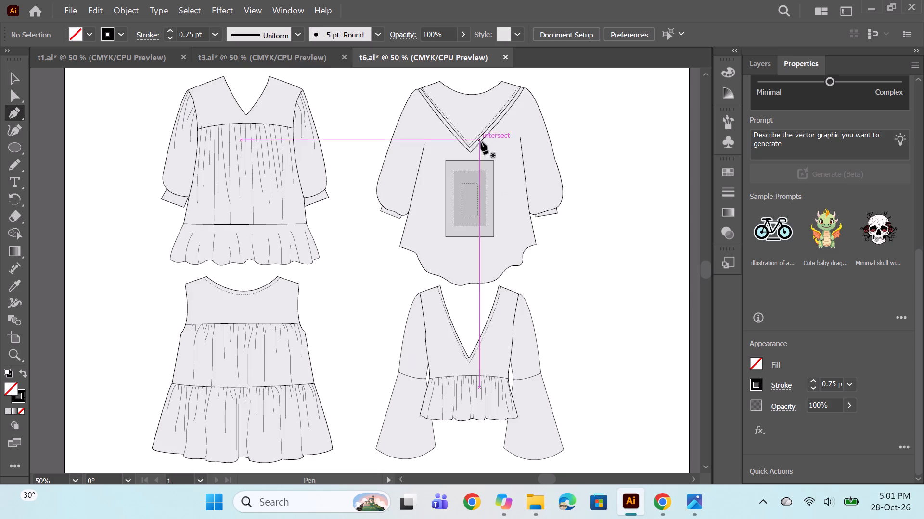
{"action": "left_click", "coordinate": [307, 56]}
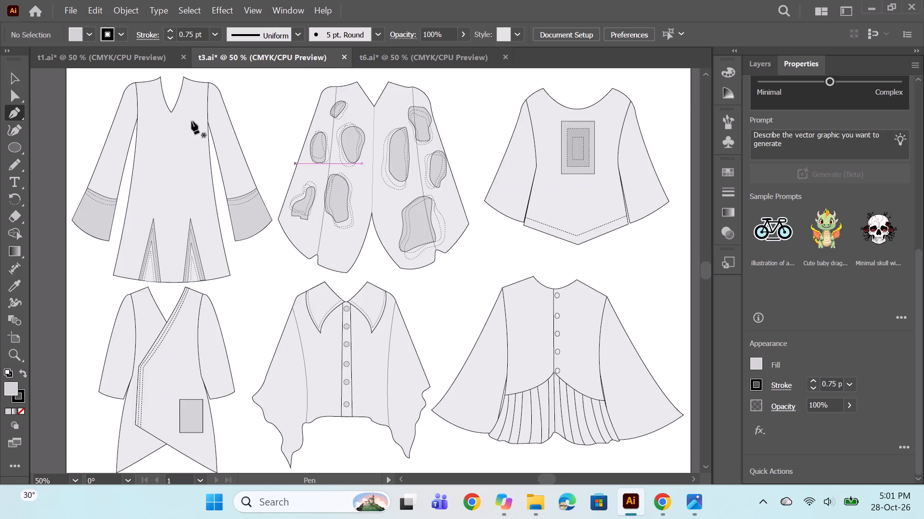
{"action": "left_click", "coordinate": [380, 58]}
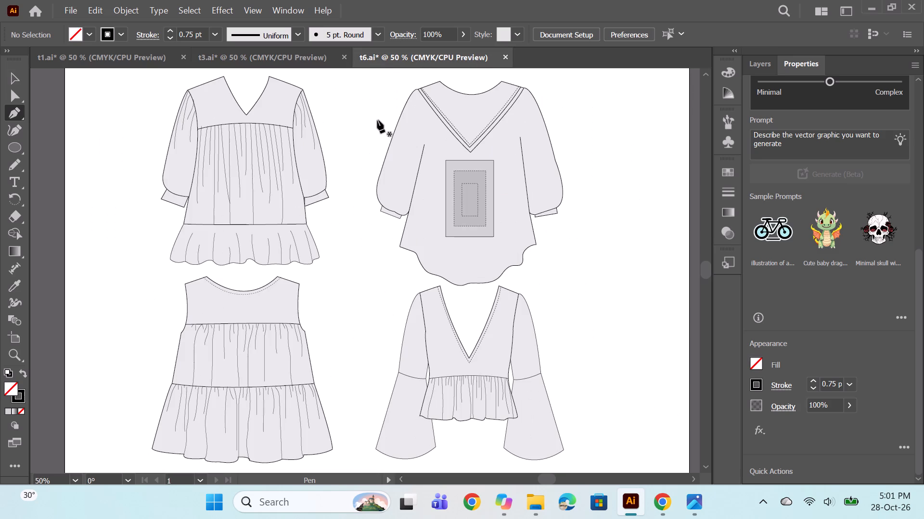
{"action": "left_click", "coordinate": [285, 59]}
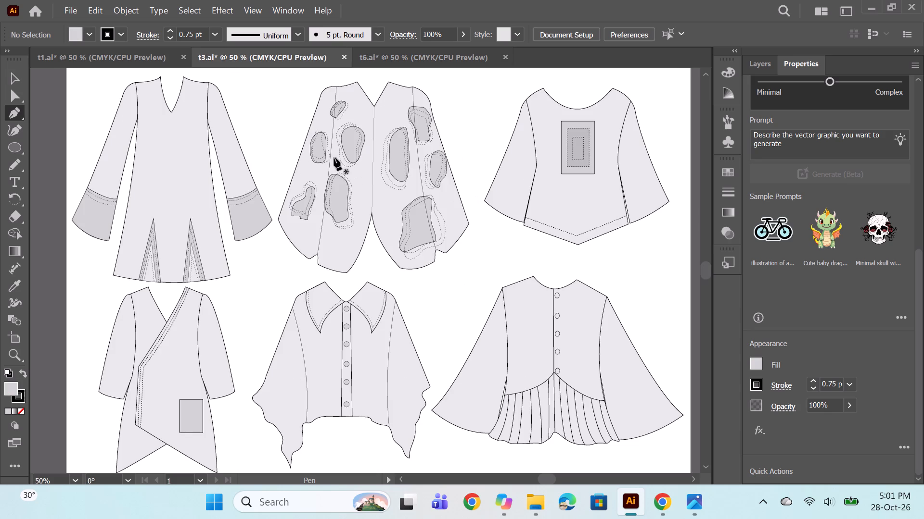
{"action": "scroll", "coordinate": [577, 337], "scroll_direction": "down", "scroll_amount": 1}
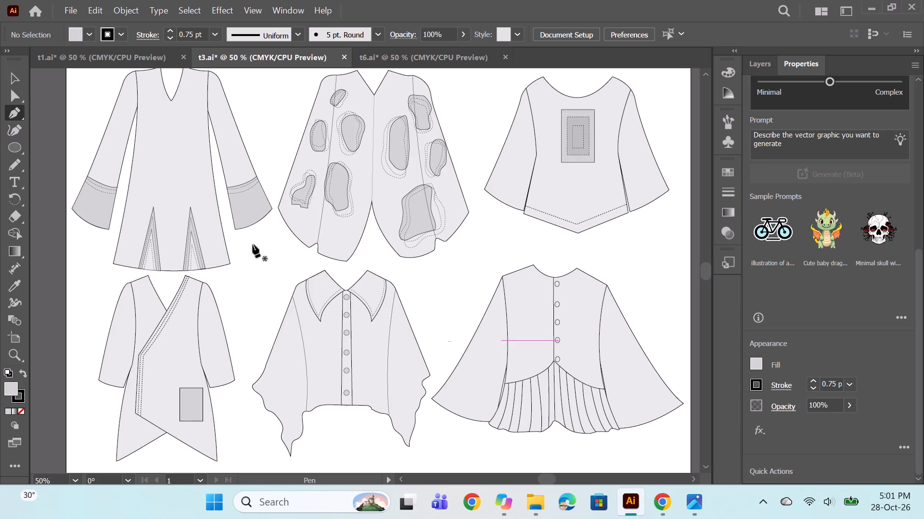
{"action": "left_click", "coordinate": [136, 59]}
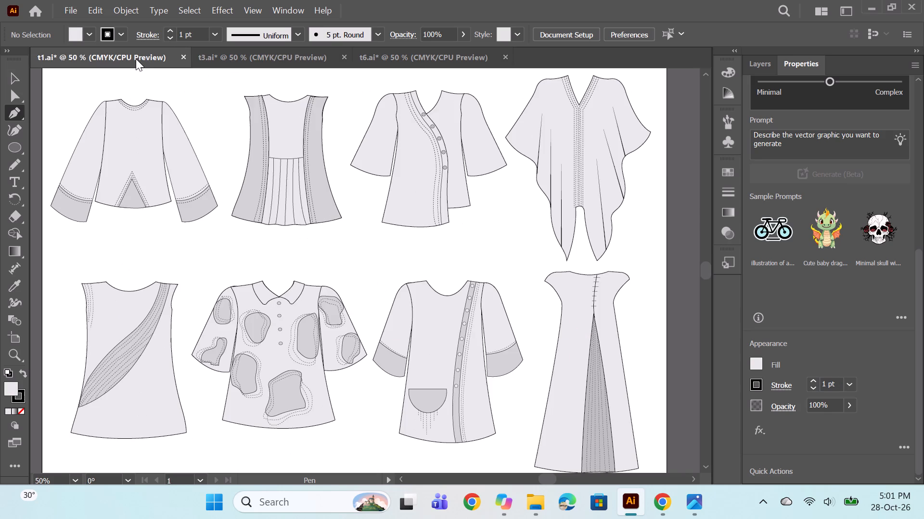
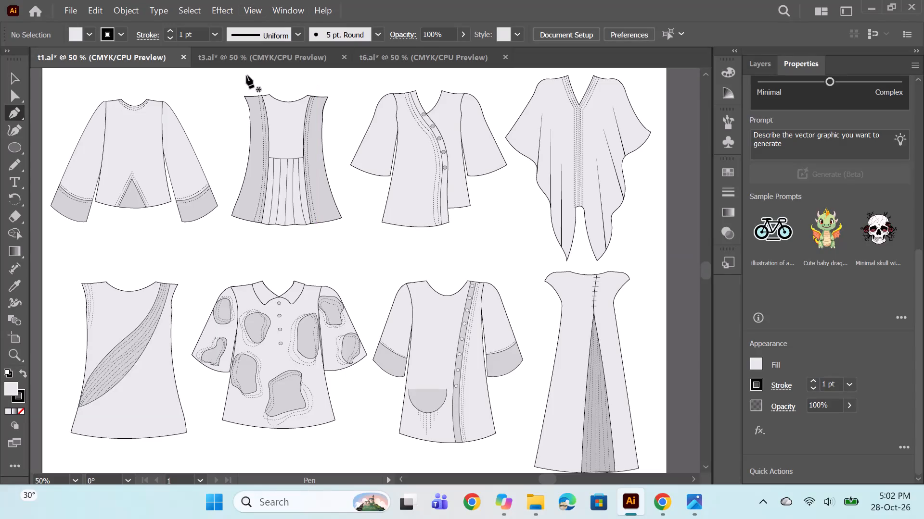
Compare the flat sketches on the t3, t6 and t1 sheets, checking their stitch, seam and panel details.
{"action": "left_click", "coordinate": [253, 54]}
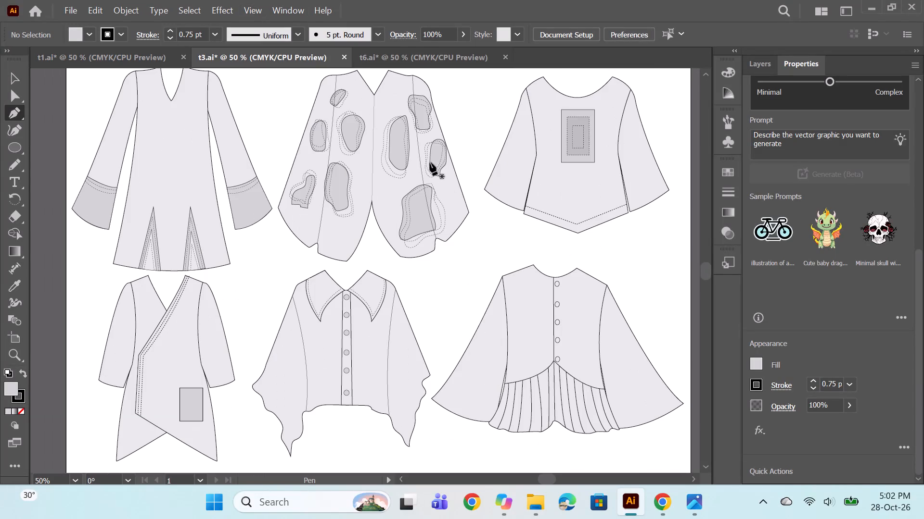
{"action": "scroll", "coordinate": [616, 236], "scroll_direction": "up", "scroll_amount": 1}
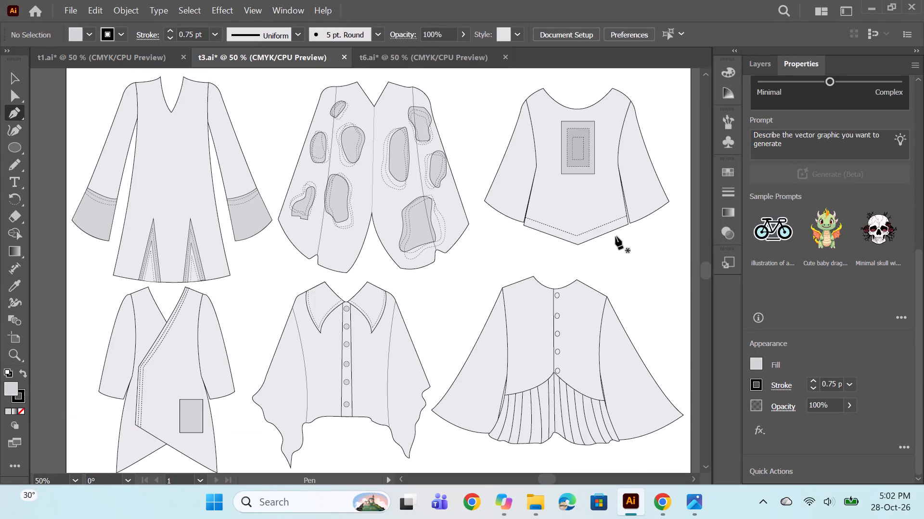
{"action": "left_click", "coordinate": [440, 60]}
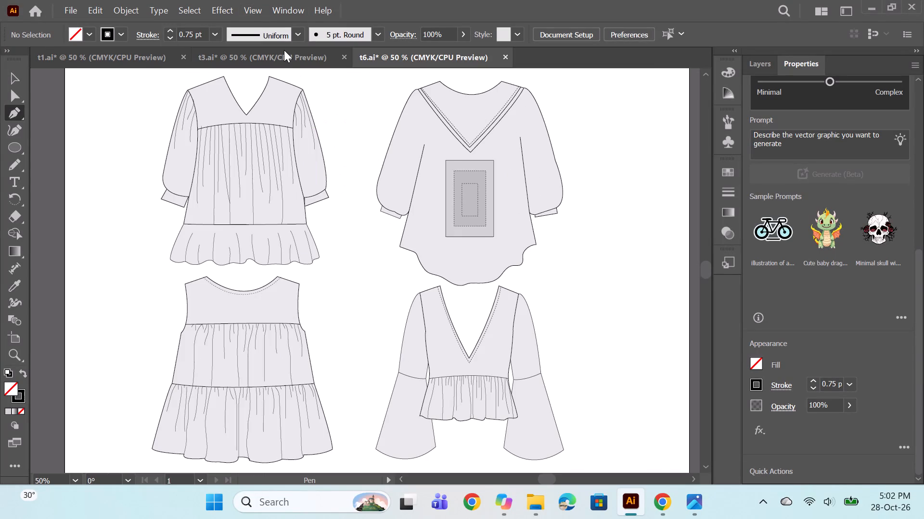
{"action": "left_click", "coordinate": [284, 50]}
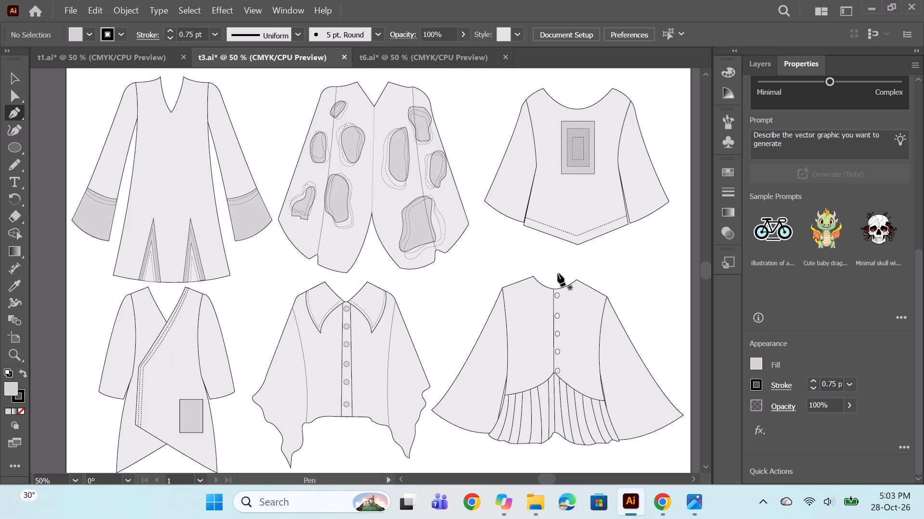
{"action": "left_click", "coordinate": [422, 61]}
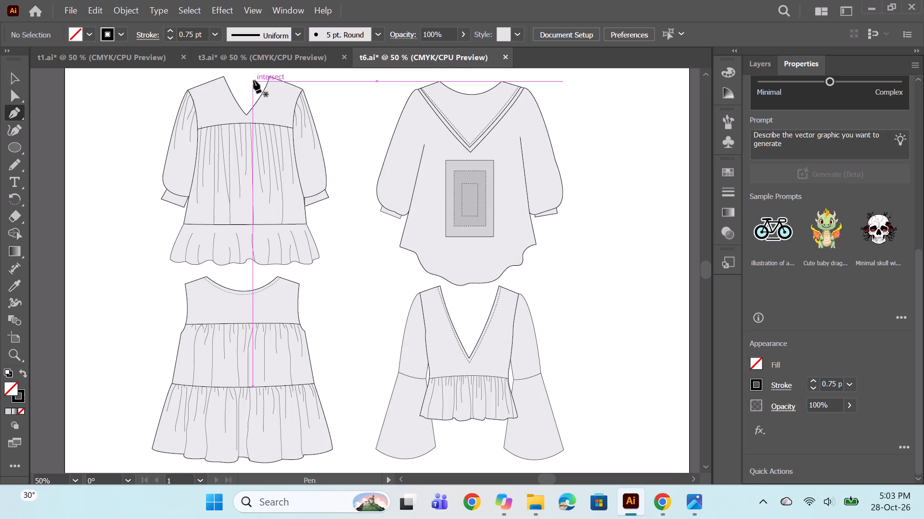
{"action": "left_click", "coordinate": [245, 61]}
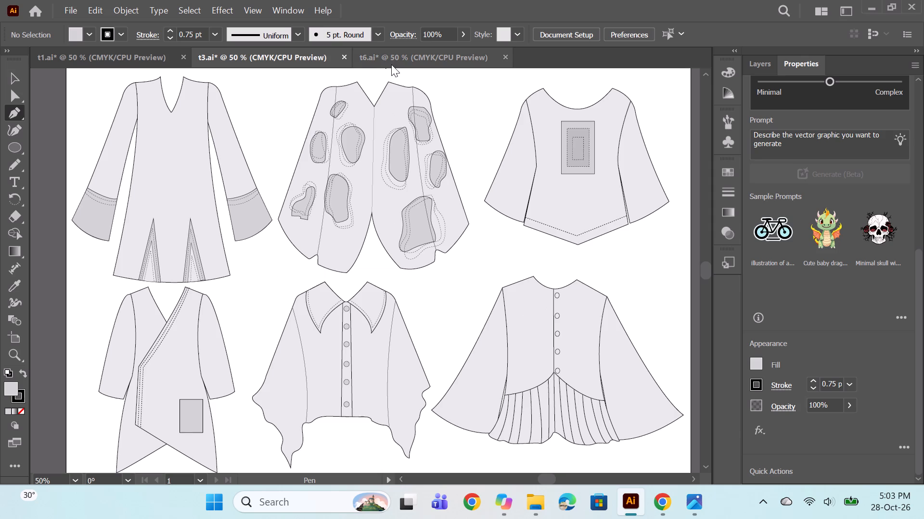
{"action": "left_click", "coordinate": [392, 63]}
{"action": "left_click", "coordinate": [258, 65]}
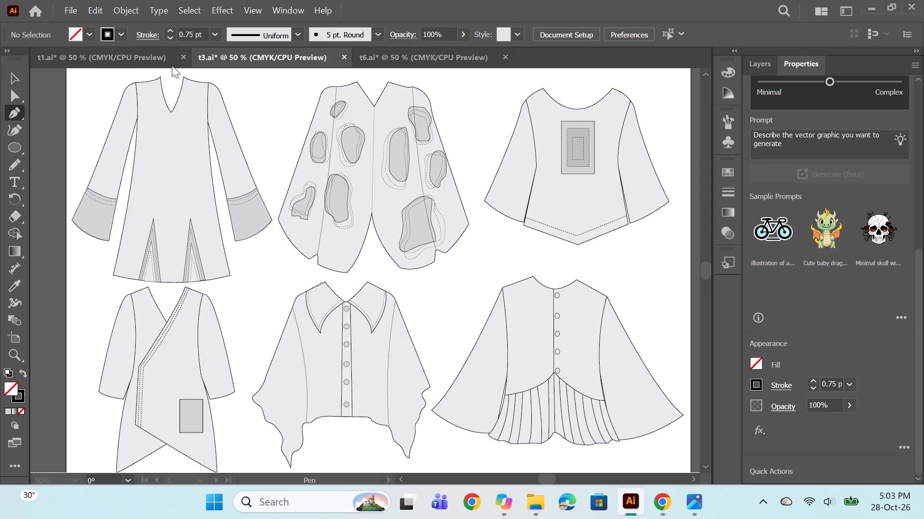
{"action": "left_click", "coordinate": [83, 60]}
{"action": "left_click", "coordinate": [239, 59]}
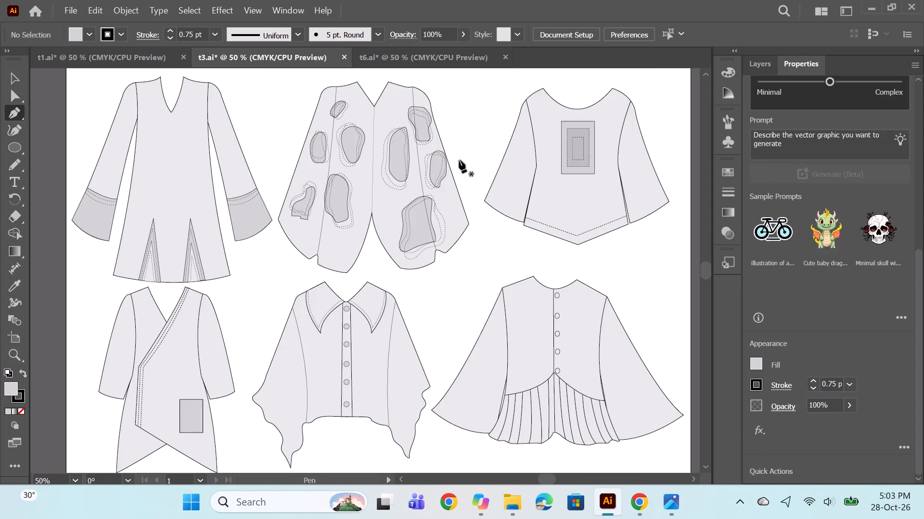
{"action": "left_click", "coordinate": [440, 56]}
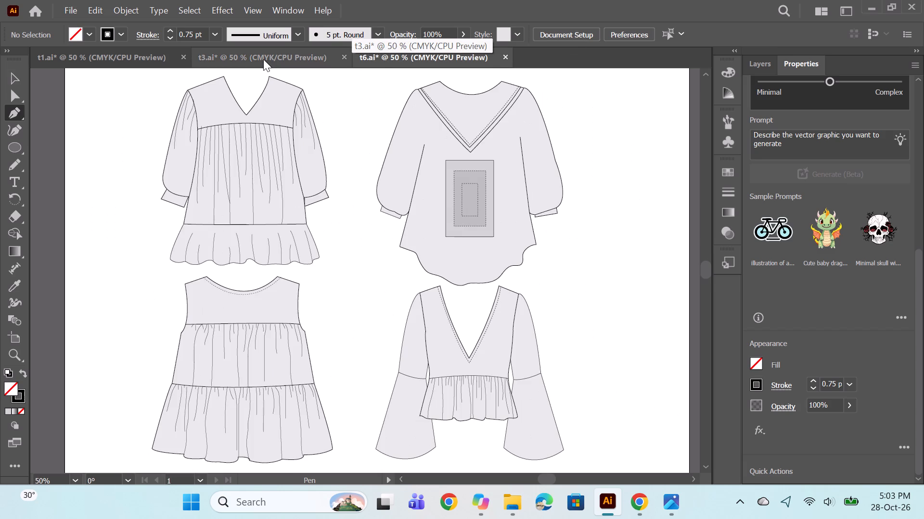
{"action": "left_click", "coordinate": [263, 59]}
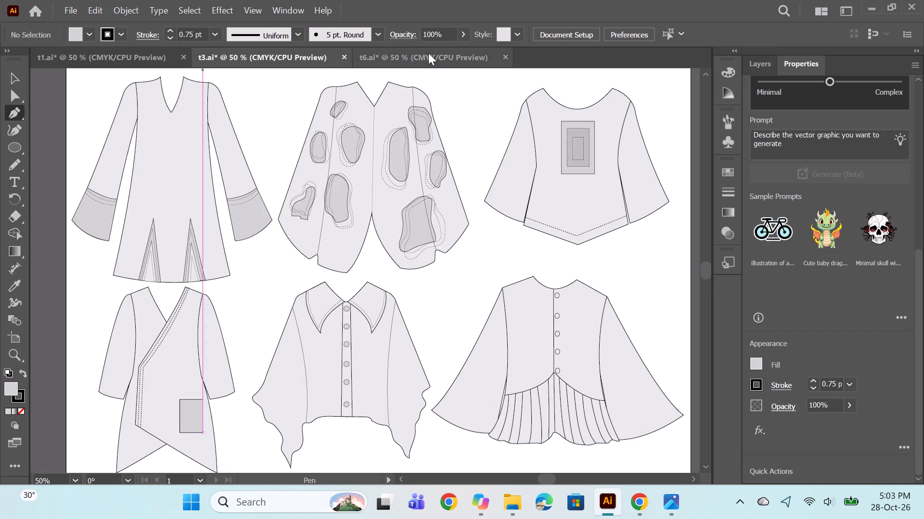
{"action": "left_click", "coordinate": [428, 53]}
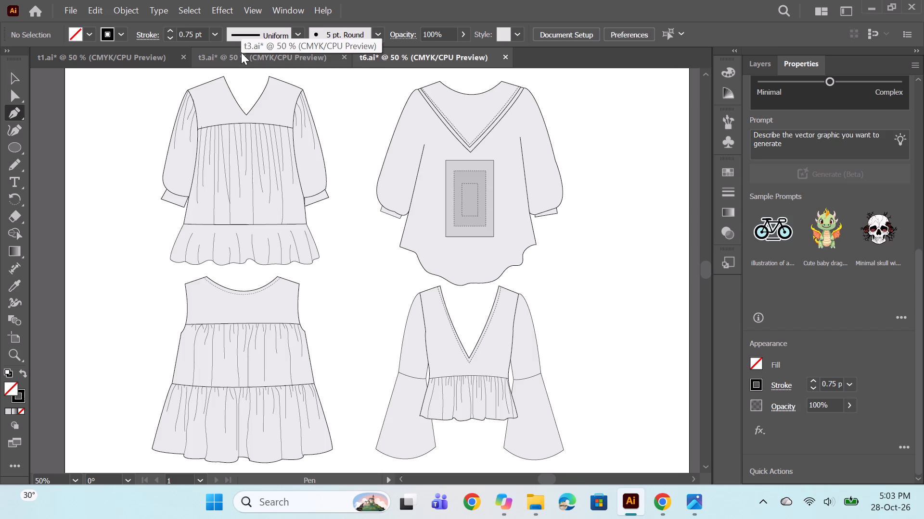
{"action": "left_click", "coordinate": [241, 52]}
{"action": "left_click", "coordinate": [117, 61]}
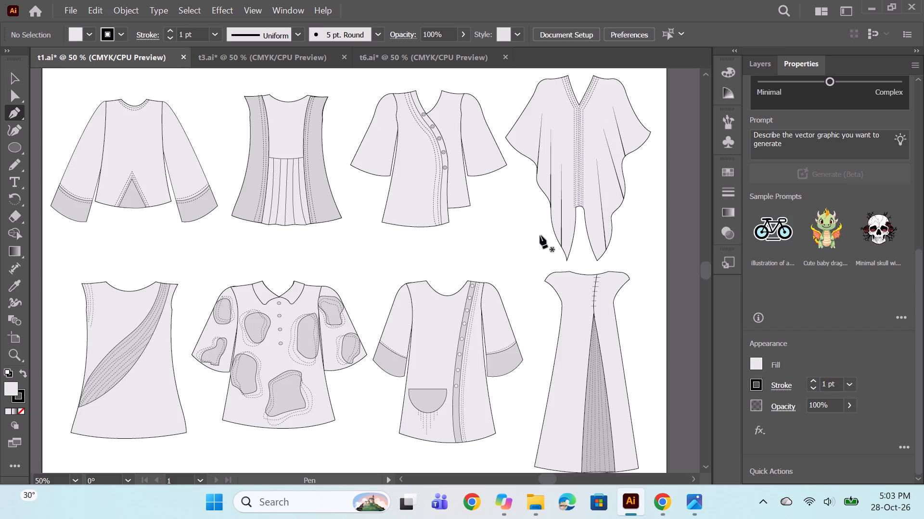
{"action": "left_click", "coordinate": [228, 59]}
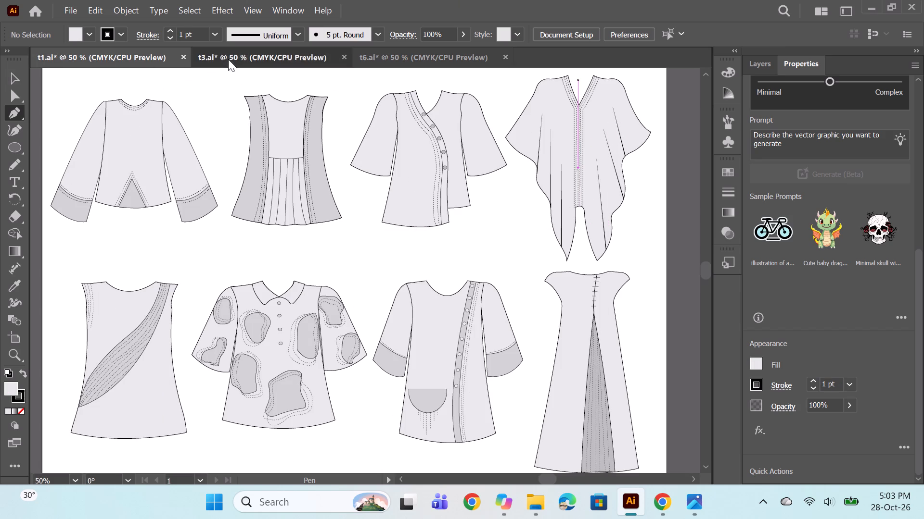
{"action": "left_click", "coordinate": [401, 62]}
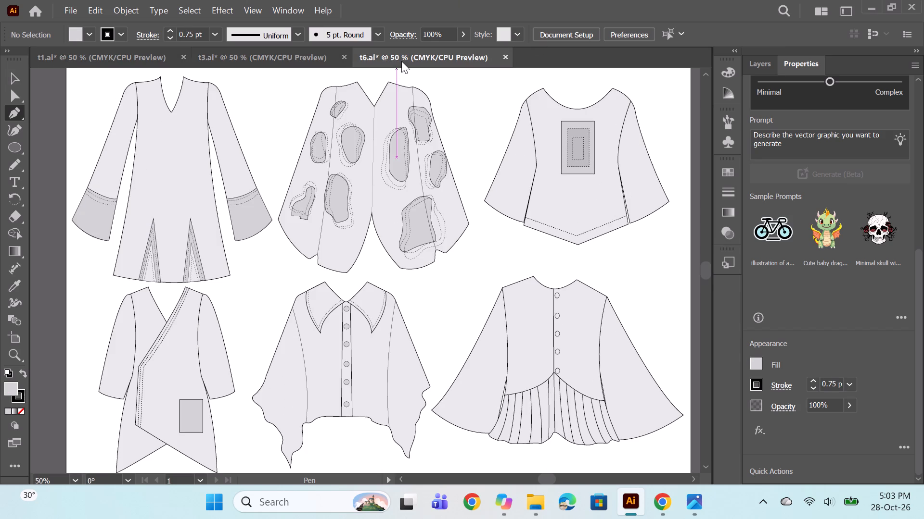
{"action": "left_click", "coordinate": [108, 57]}
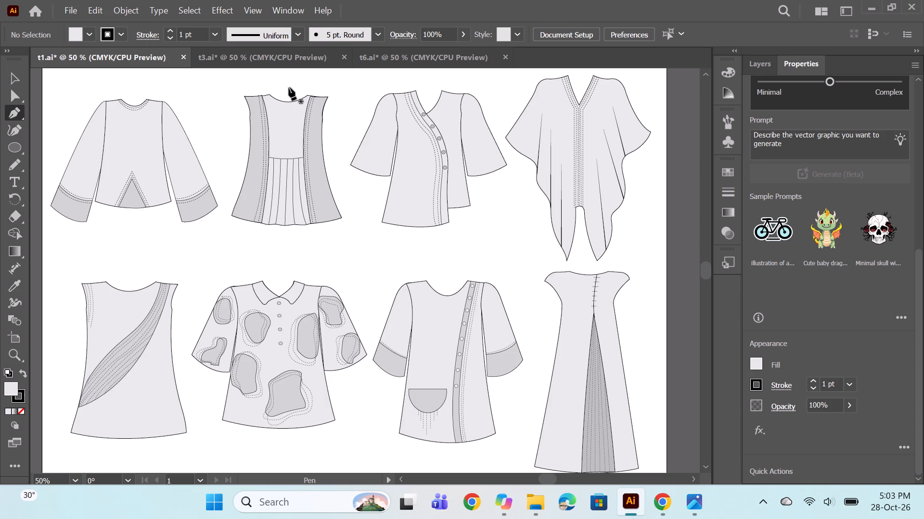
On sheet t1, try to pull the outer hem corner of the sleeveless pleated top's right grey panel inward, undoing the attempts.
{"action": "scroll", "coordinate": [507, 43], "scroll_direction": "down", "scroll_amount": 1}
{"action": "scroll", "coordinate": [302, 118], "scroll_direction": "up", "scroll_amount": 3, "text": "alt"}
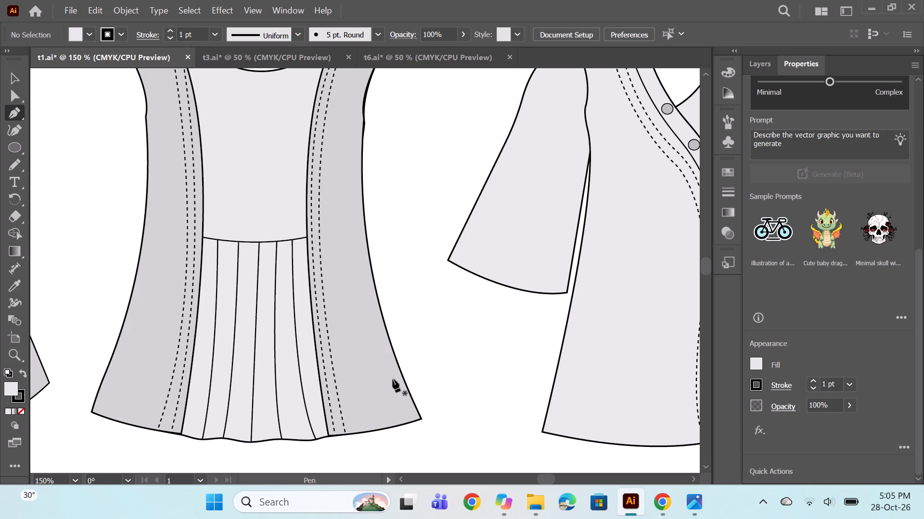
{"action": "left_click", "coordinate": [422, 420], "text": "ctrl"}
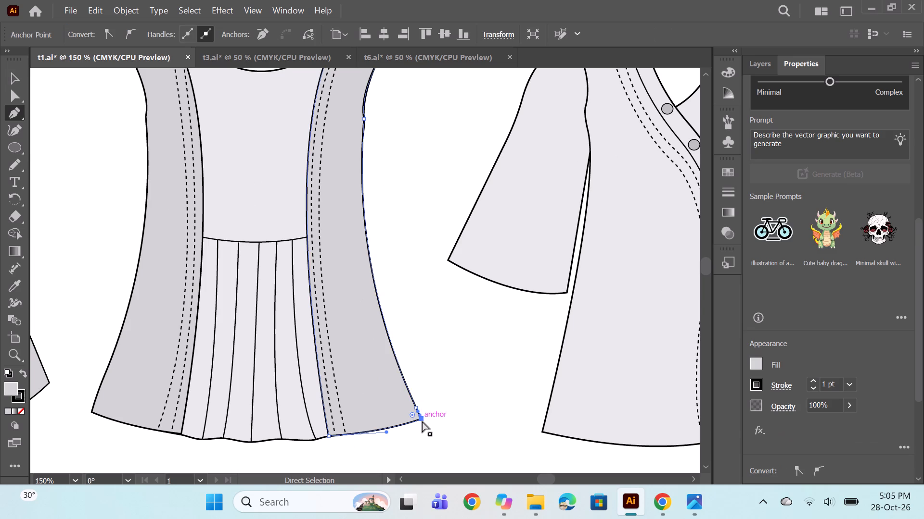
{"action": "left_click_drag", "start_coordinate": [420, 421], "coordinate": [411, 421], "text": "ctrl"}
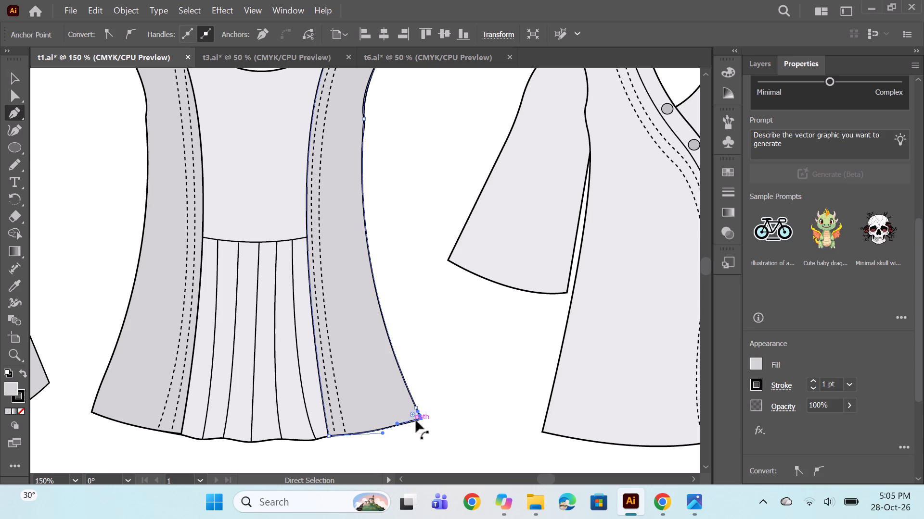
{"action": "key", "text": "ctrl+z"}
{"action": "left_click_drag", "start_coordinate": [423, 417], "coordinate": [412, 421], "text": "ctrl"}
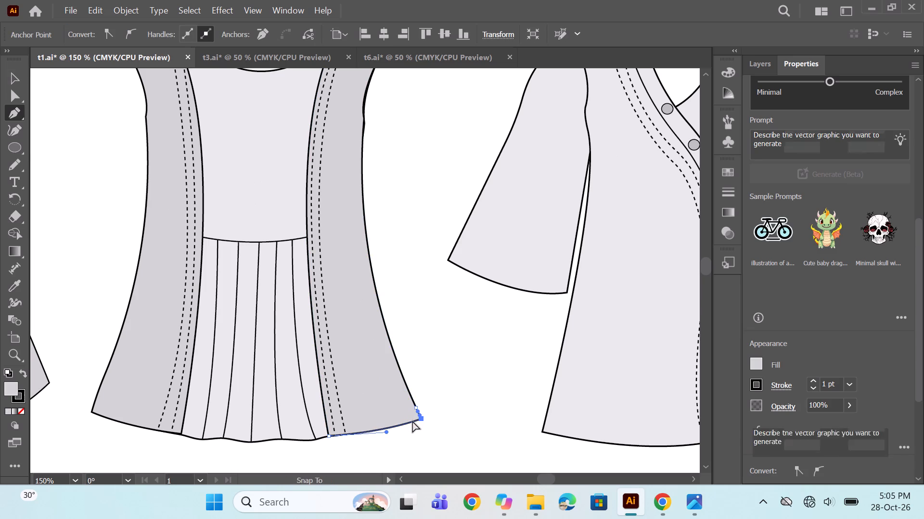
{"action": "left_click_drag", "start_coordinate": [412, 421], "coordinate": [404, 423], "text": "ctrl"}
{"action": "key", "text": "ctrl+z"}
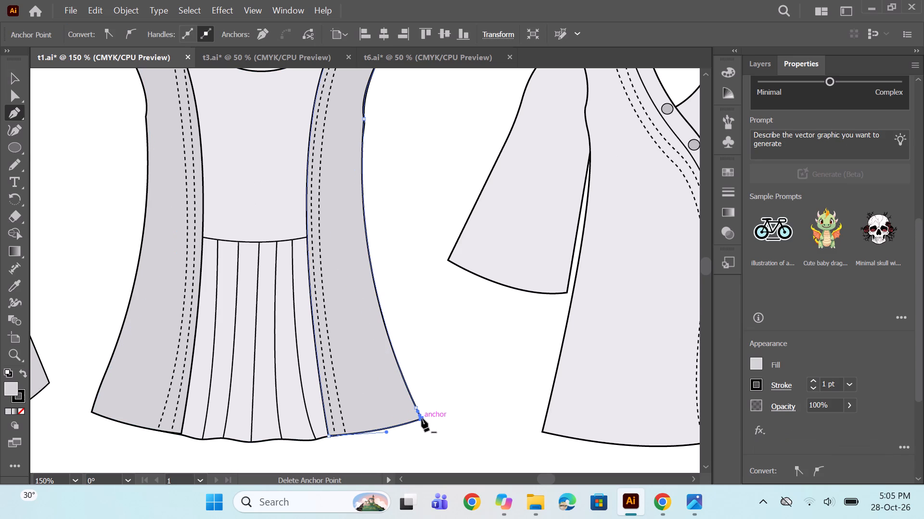
Delete the extra anchor point just above the outer hem corner of the pleated top's right grey panel.
{"action": "left_click", "coordinate": [415, 409]}
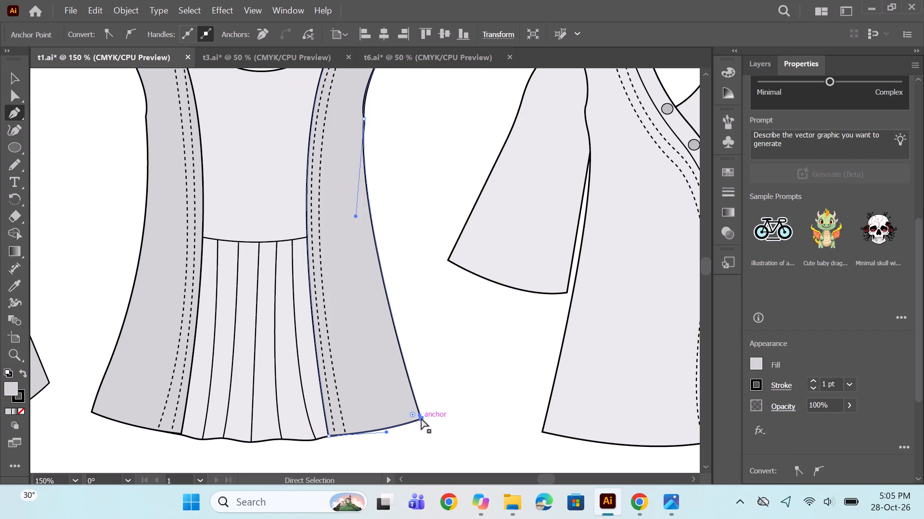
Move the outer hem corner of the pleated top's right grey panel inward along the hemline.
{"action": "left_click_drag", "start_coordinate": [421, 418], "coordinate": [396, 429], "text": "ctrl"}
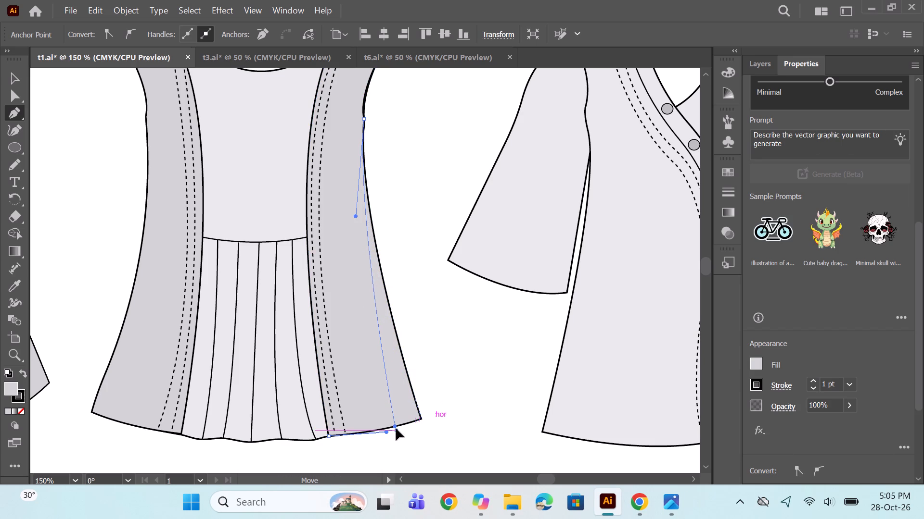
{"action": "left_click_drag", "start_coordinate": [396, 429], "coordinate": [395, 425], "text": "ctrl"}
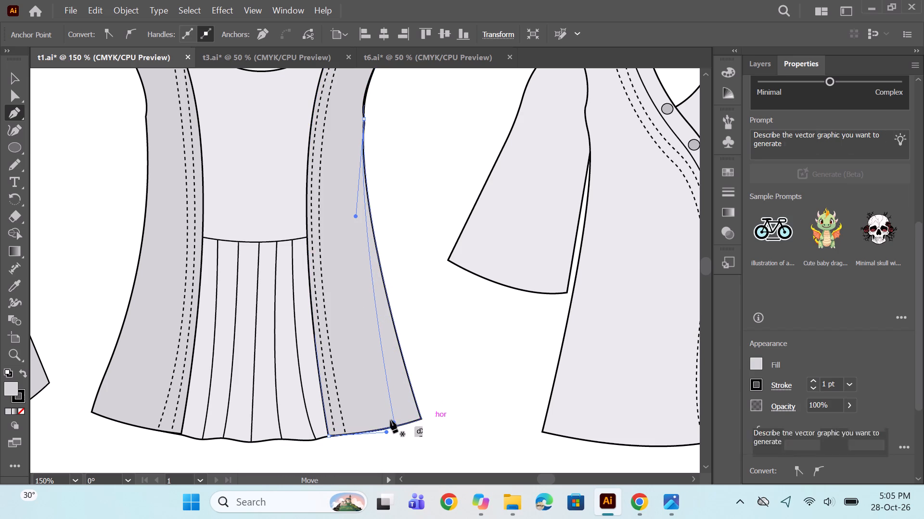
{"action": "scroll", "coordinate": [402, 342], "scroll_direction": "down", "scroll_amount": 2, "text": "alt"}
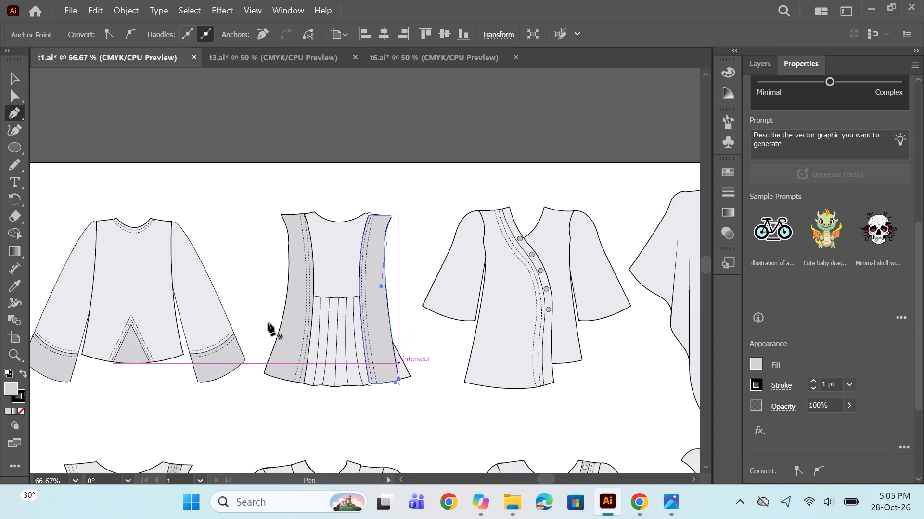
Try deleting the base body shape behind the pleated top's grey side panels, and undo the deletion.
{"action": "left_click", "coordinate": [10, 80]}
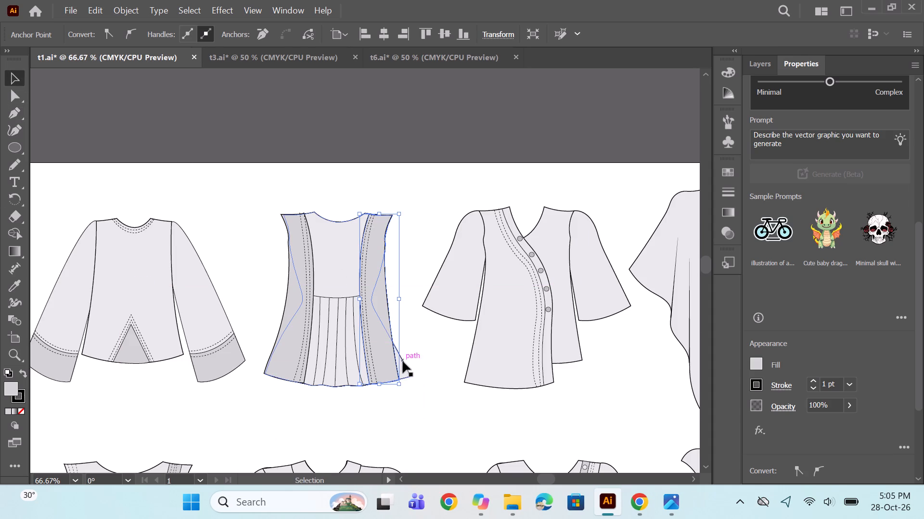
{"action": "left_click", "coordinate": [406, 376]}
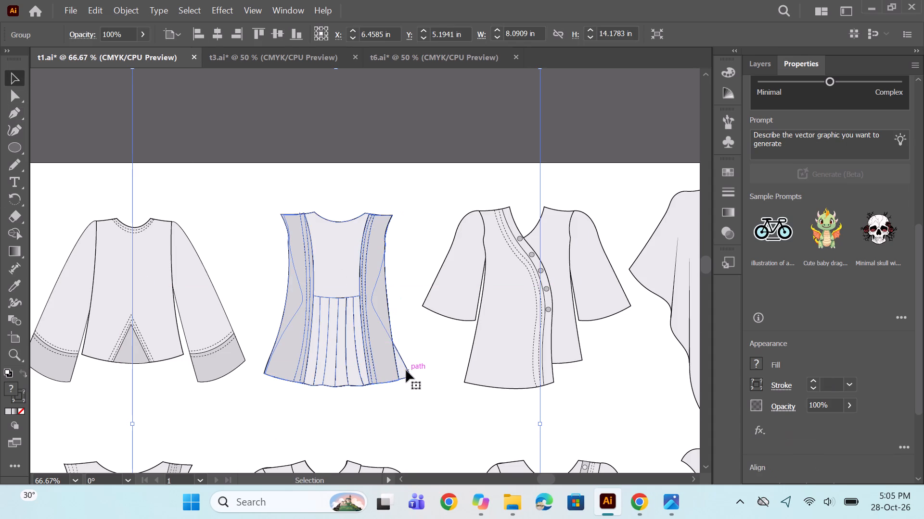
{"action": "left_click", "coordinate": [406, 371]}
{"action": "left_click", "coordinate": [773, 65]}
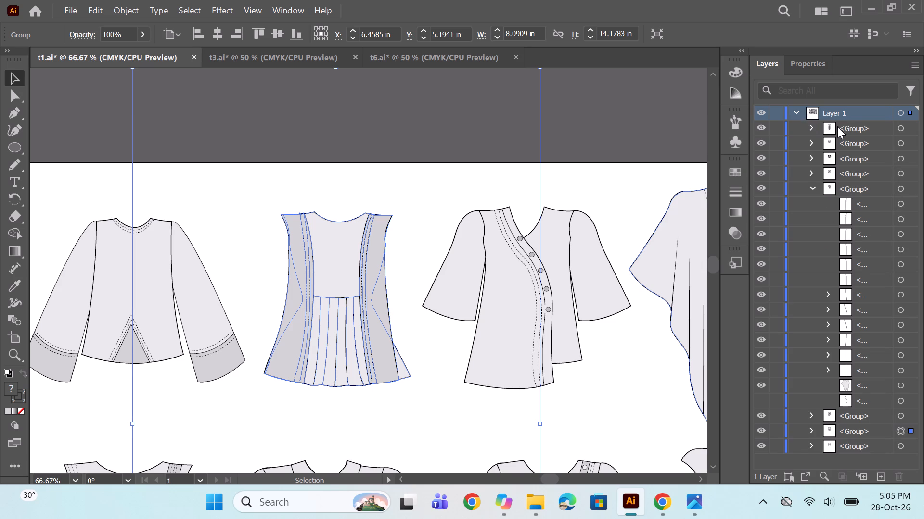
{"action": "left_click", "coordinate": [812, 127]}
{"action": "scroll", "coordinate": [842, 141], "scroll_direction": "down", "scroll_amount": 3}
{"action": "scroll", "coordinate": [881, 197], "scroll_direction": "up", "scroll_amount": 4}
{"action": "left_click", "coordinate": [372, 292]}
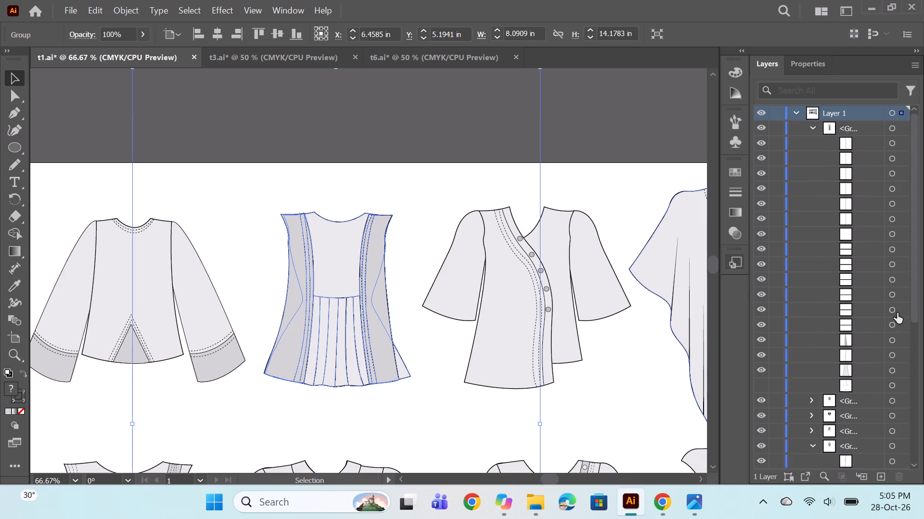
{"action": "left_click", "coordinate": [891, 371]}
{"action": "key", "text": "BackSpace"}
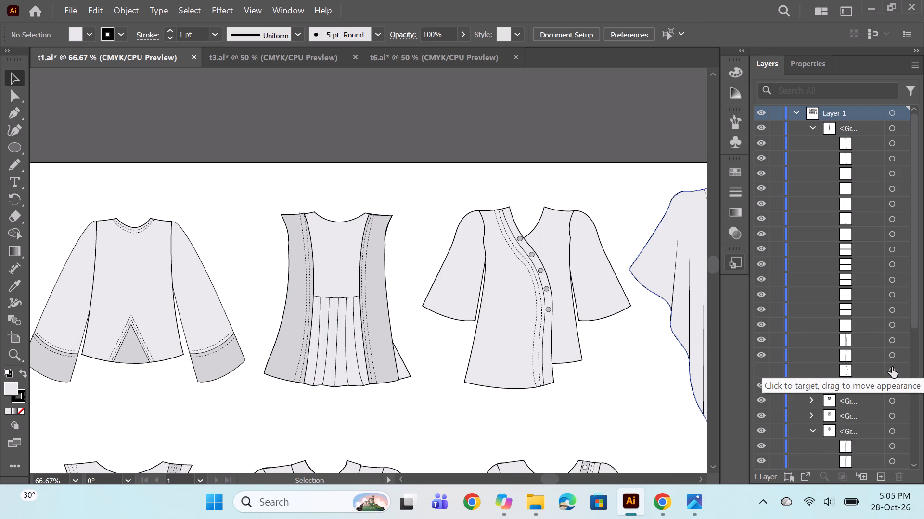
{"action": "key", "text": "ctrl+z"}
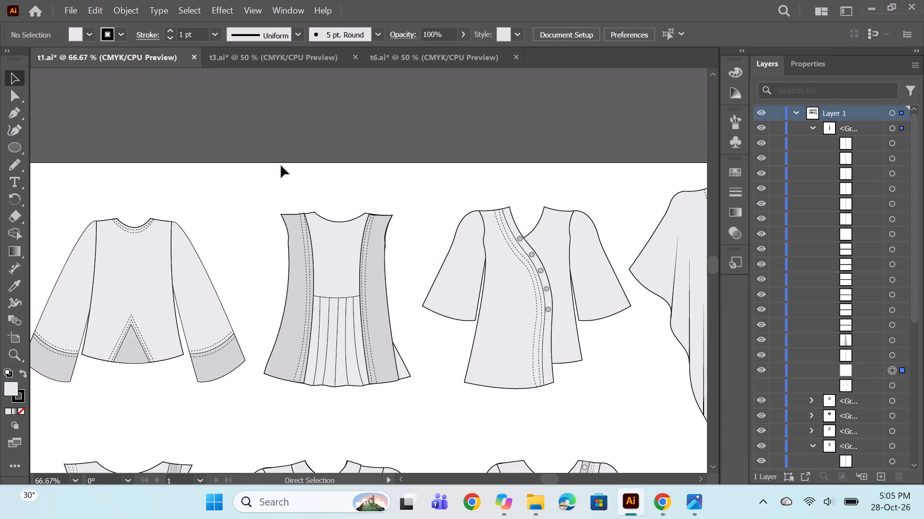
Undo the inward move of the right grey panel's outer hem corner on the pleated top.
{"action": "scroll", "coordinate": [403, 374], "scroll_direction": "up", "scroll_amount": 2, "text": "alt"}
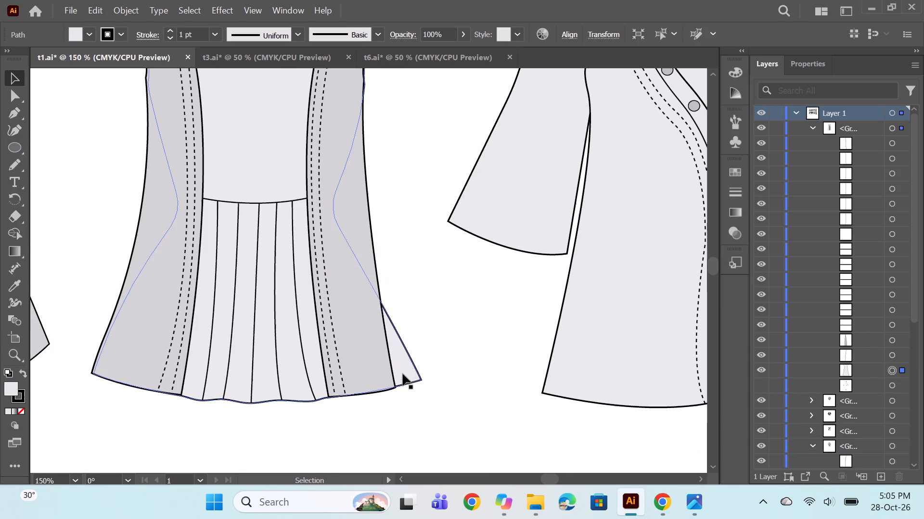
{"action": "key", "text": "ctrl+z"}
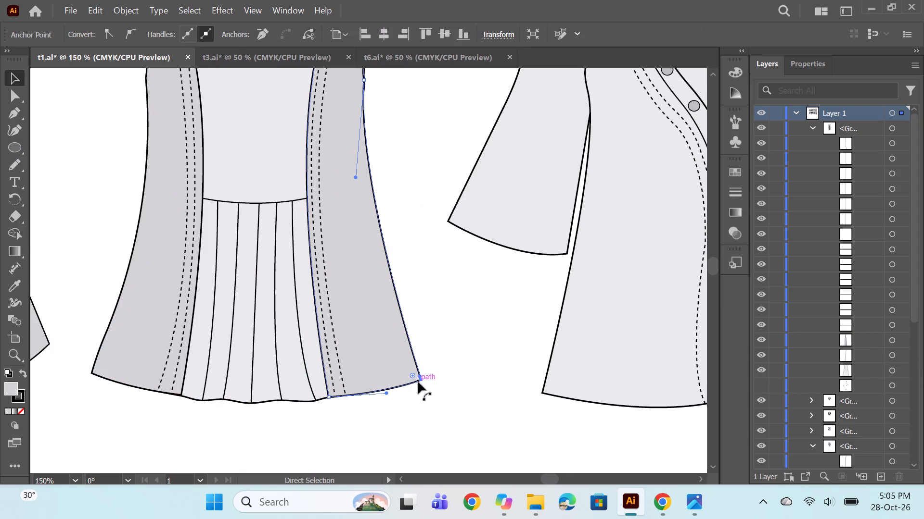
Move the outer hem corner of the pleated top's right grey panel inward along the hemline.
{"action": "left_click", "coordinate": [421, 382], "text": "ctrl"}
{"action": "left_click_drag", "start_coordinate": [421, 381], "coordinate": [409, 383], "text": "ctrl"}
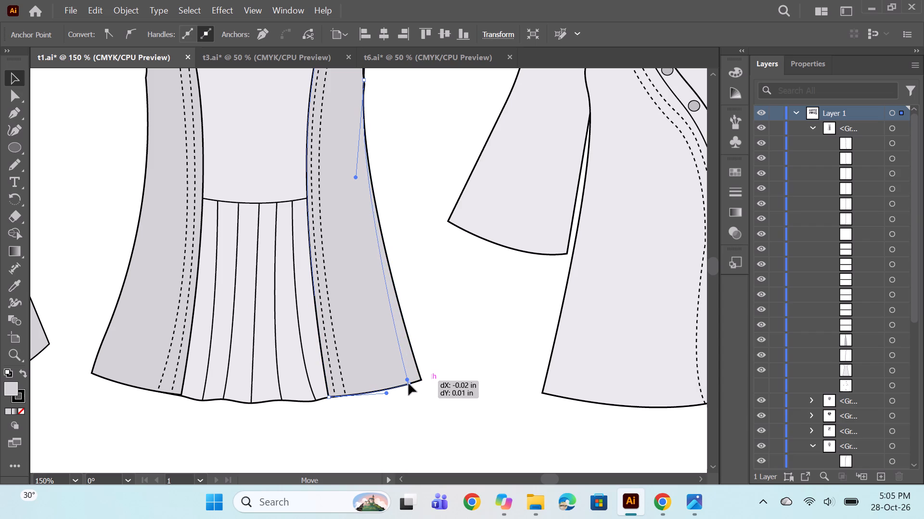
{"action": "left_click_drag", "start_coordinate": [409, 383], "coordinate": [403, 383], "text": "ctrl"}
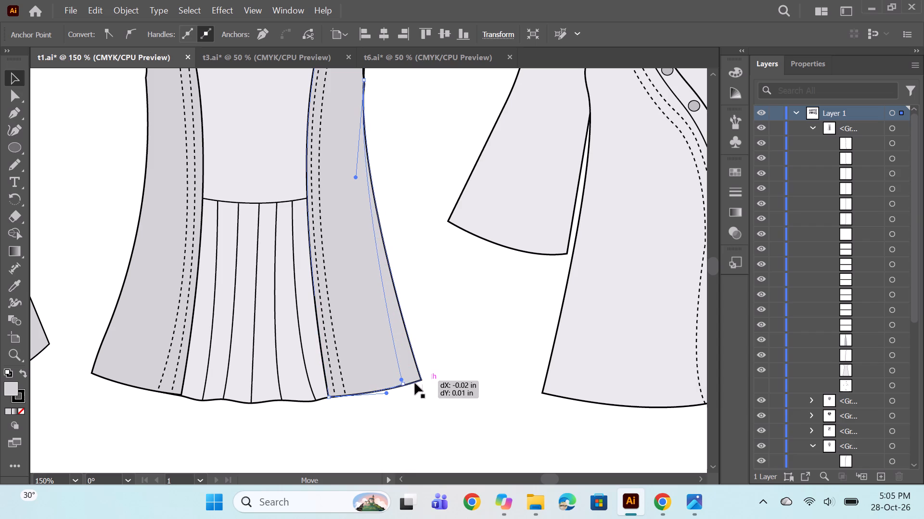
Move the right hem corner of the pleated top's base body shape inward to meet the grey panel's corner.
{"action": "left_click", "coordinate": [422, 380], "text": "ctrl"}
{"action": "left_click_drag", "start_coordinate": [420, 379], "coordinate": [417, 379], "text": "ctrl"}
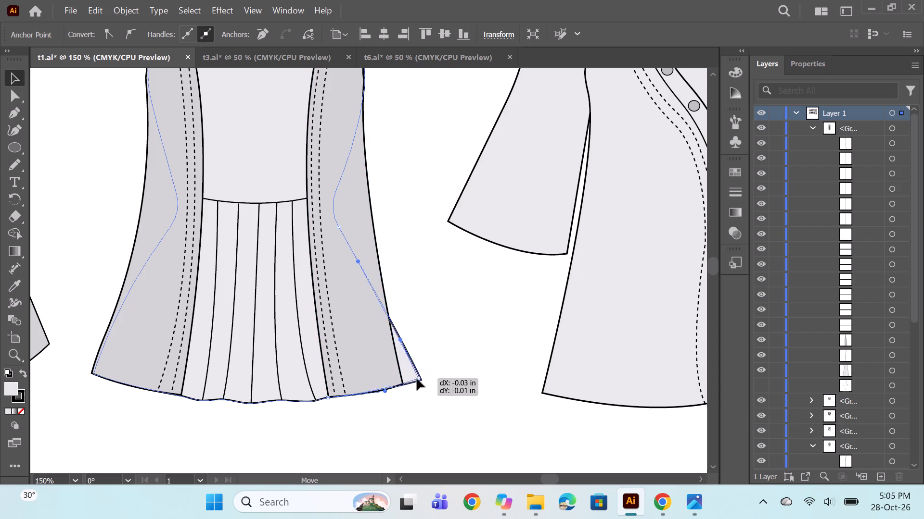
{"action": "left_click_drag", "start_coordinate": [417, 379], "coordinate": [395, 382], "text": "ctrl"}
Delete the extra anchor point just above the outer hem corner of the pleated top's left grey panel.
{"action": "scroll", "coordinate": [411, 377], "scroll_direction": "down", "scroll_amount": 2, "text": "alt"}
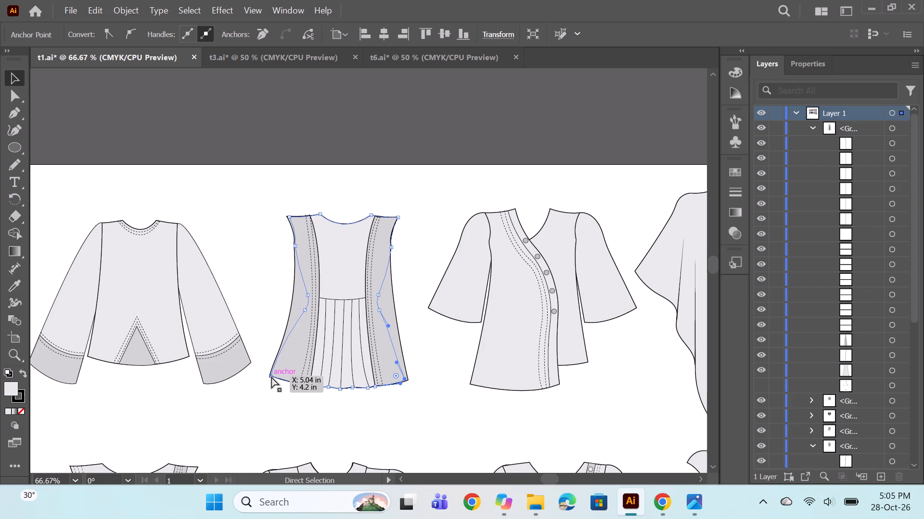
{"action": "left_click", "coordinate": [270, 369], "text": "ctrl"}
{"action": "scroll", "coordinate": [277, 366], "scroll_direction": "up", "scroll_amount": 2, "text": "alt"}
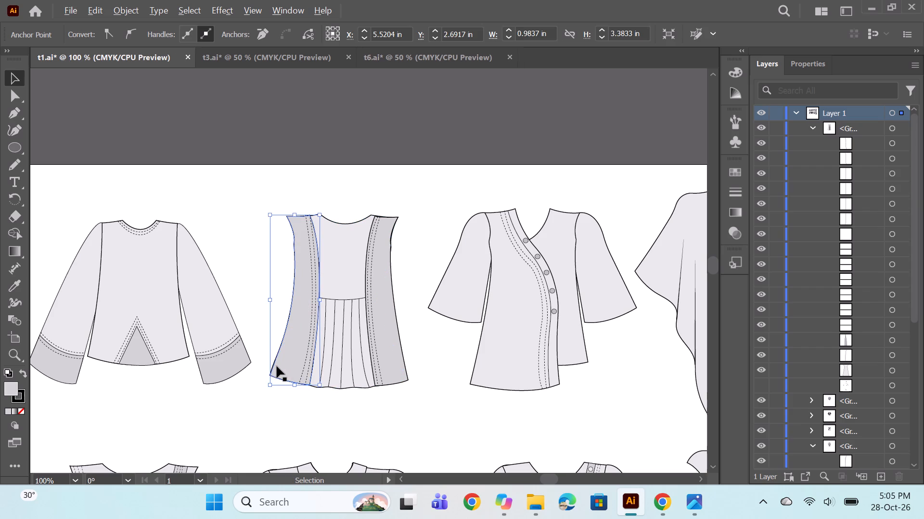
{"action": "scroll", "coordinate": [277, 366], "scroll_direction": "up", "scroll_amount": 1, "text": "alt"}
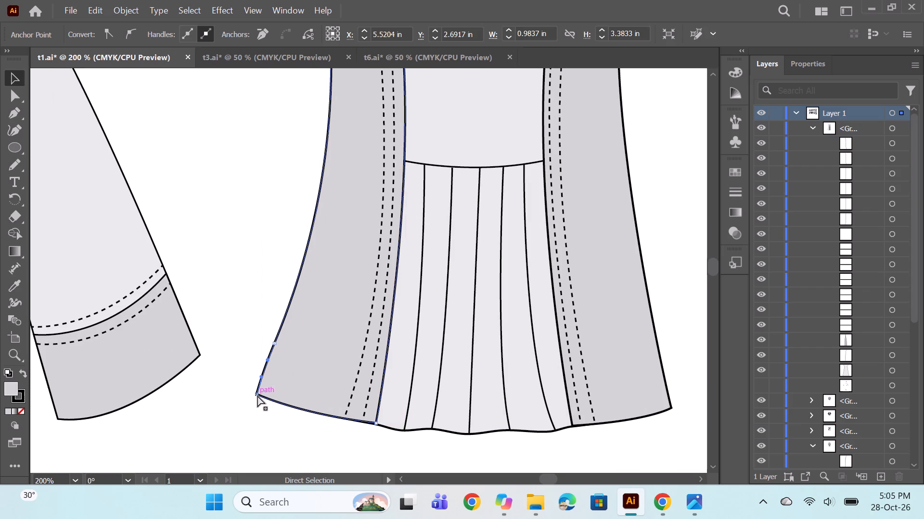
{"action": "left_click", "coordinate": [257, 395], "text": "ctrl"}
{"action": "left_click", "coordinate": [274, 346], "text": "ctrl"}
{"action": "left_click", "coordinate": [275, 345], "text": "ctrl"}
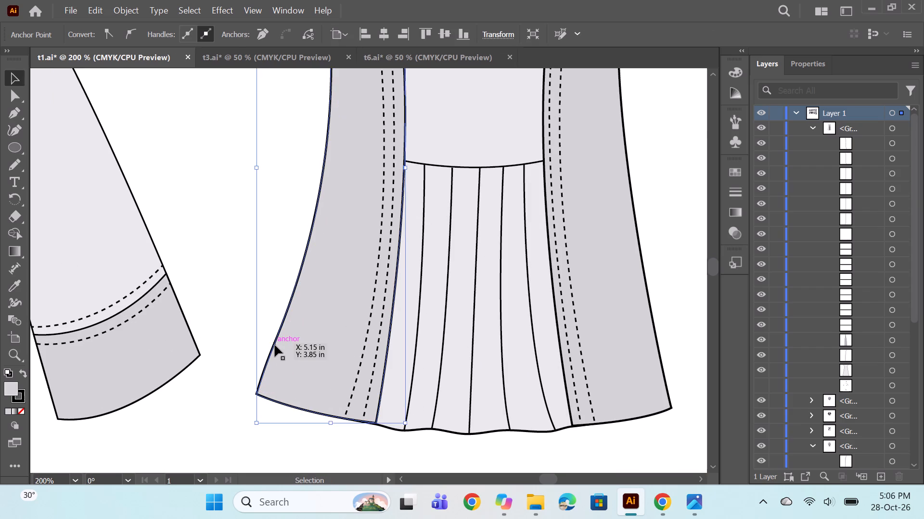
{"action": "left_click", "coordinate": [275, 345]}
{"action": "left_click", "coordinate": [37, 82]}
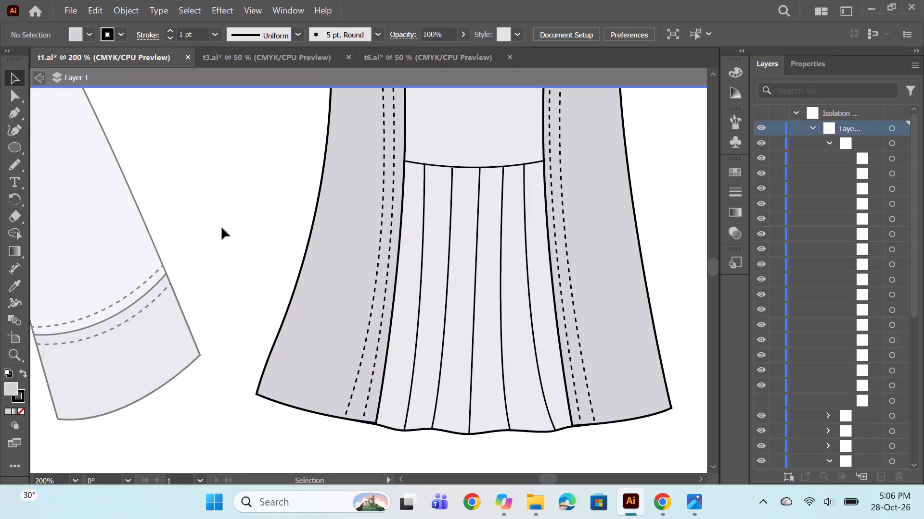
{"action": "left_click", "coordinate": [45, 77]}
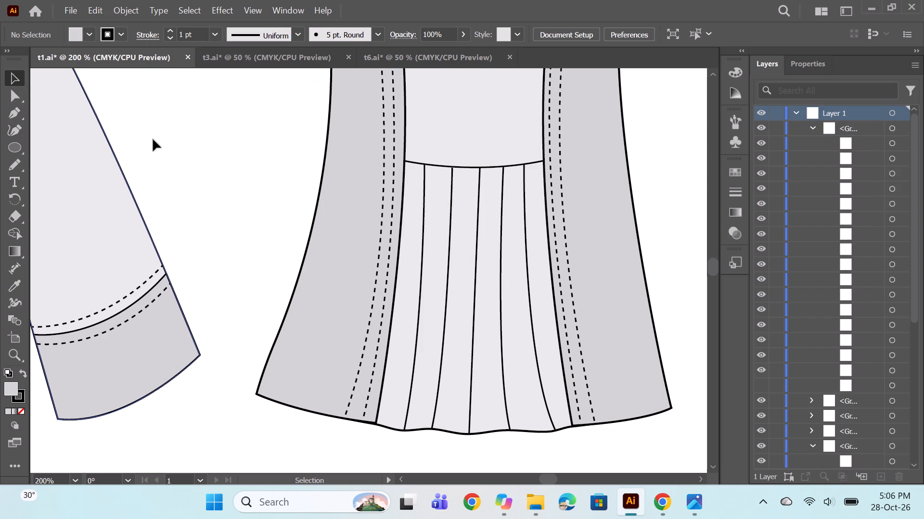
{"action": "left_click", "coordinate": [276, 338], "text": "ctrl"}
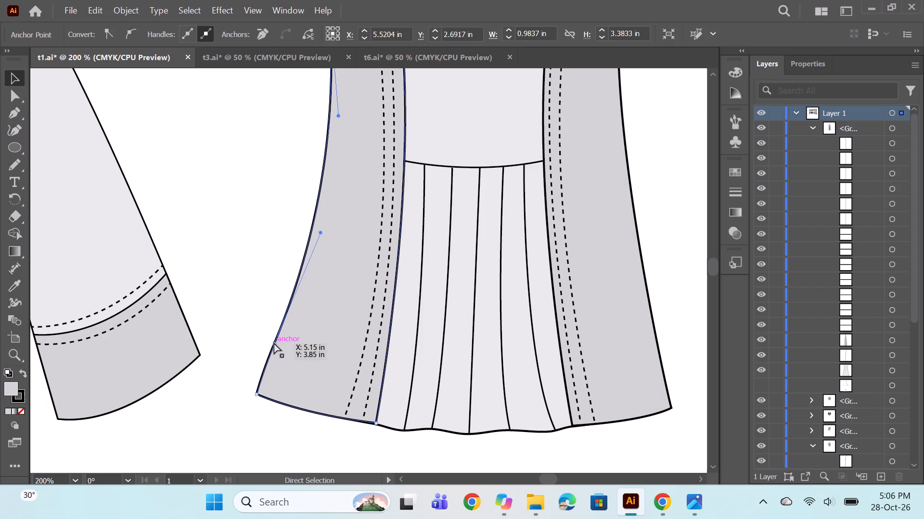
{"action": "left_click", "coordinate": [274, 343], "text": "ctrl"}
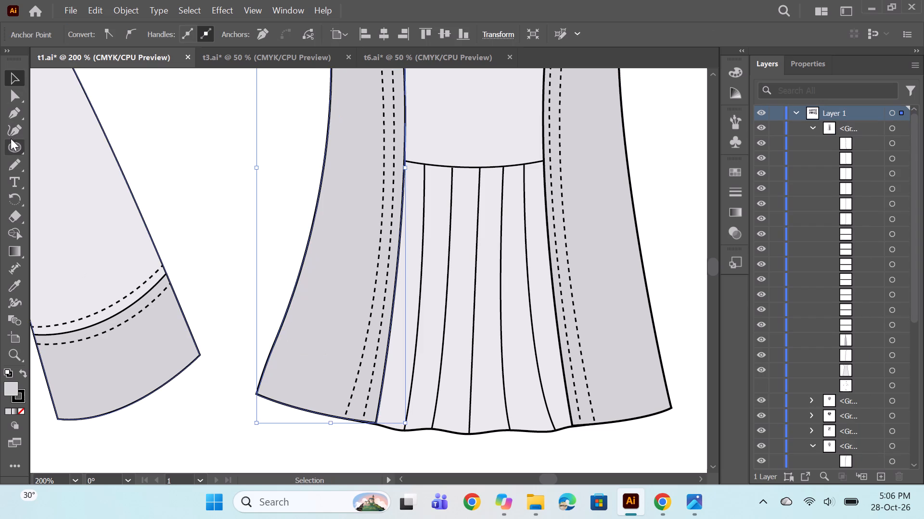
{"action": "left_click", "coordinate": [8, 122]}
{"action": "left_click", "coordinate": [24, 112]}
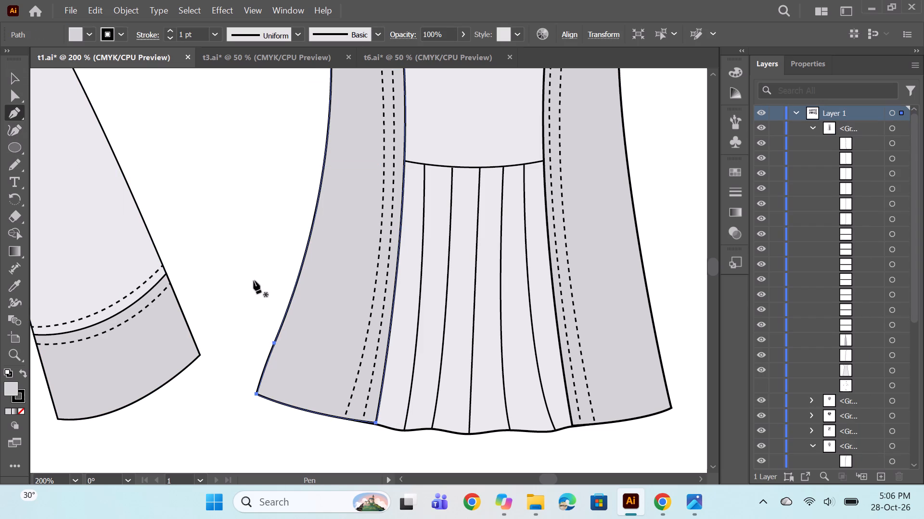
{"action": "left_click", "coordinate": [274, 342]}
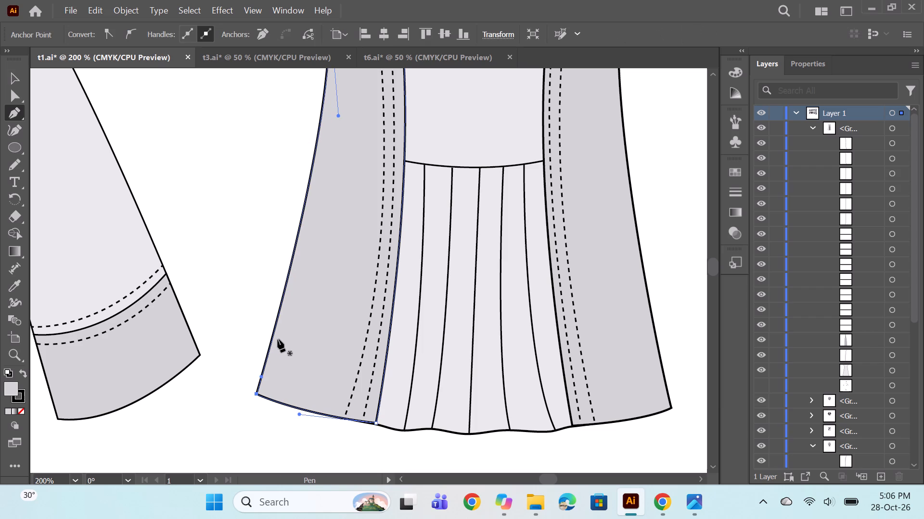
Move the outer hem corner of the pleated top's left grey panel inward along the hemline by about 0.15 in.
{"action": "left_click_drag", "start_coordinate": [257, 393], "coordinate": [282, 399], "text": "ctrl"}
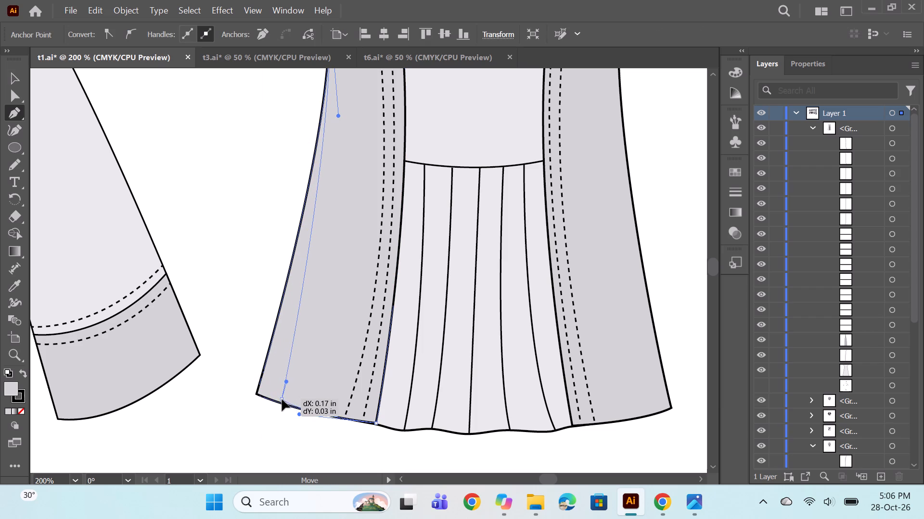
{"action": "left_click_drag", "start_coordinate": [282, 399], "coordinate": [282, 403], "text": "ctrl"}
{"action": "scroll", "coordinate": [356, 249], "scroll_direction": "down", "scroll_amount": 2, "text": "alt"}
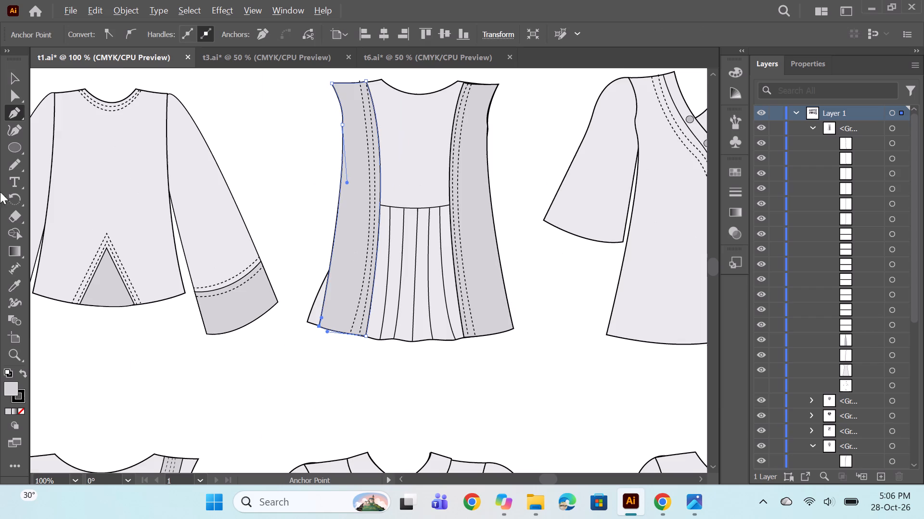
{"action": "scroll", "coordinate": [395, 326], "scroll_direction": "up", "scroll_amount": 1, "text": "alt"}
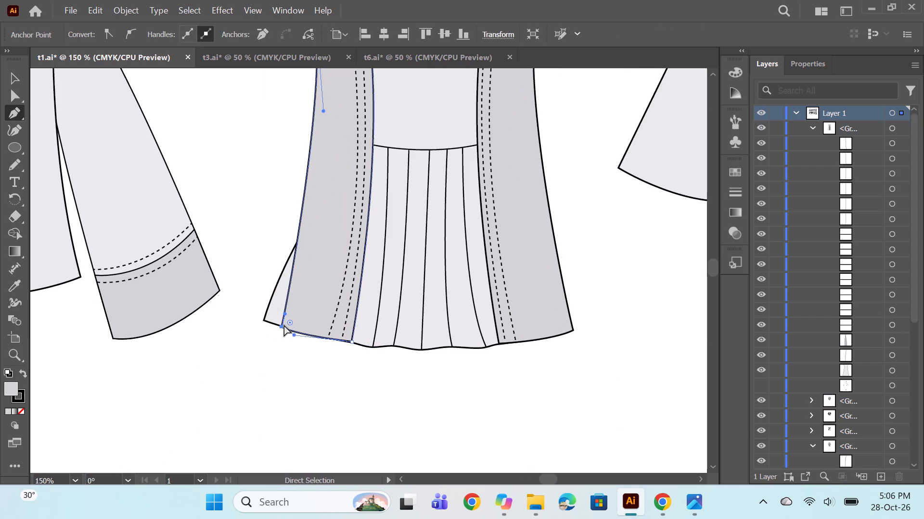
{"action": "left_click", "coordinate": [282, 327], "text": "ctrl"}
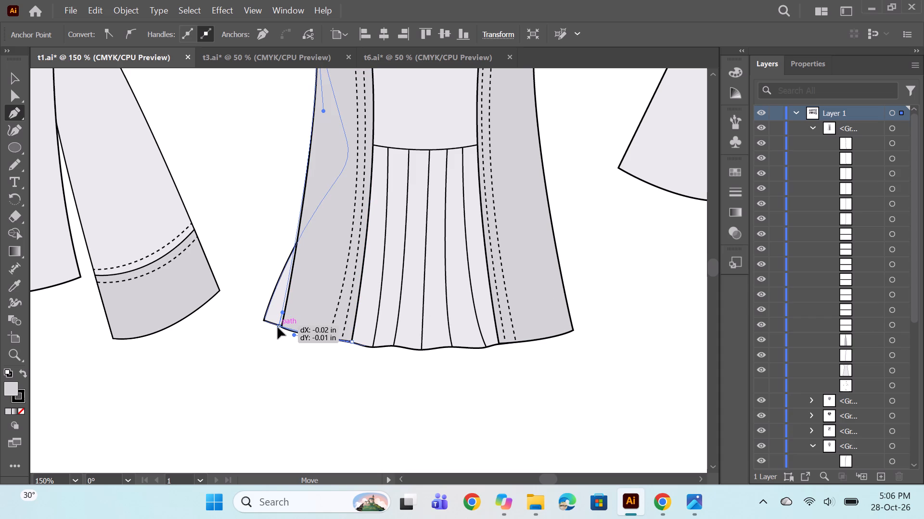
Move the left hem corner of the pleated top's base body shape inward behind the grey panel, and deselect it.
{"action": "left_click", "coordinate": [263, 322], "text": "ctrl"}
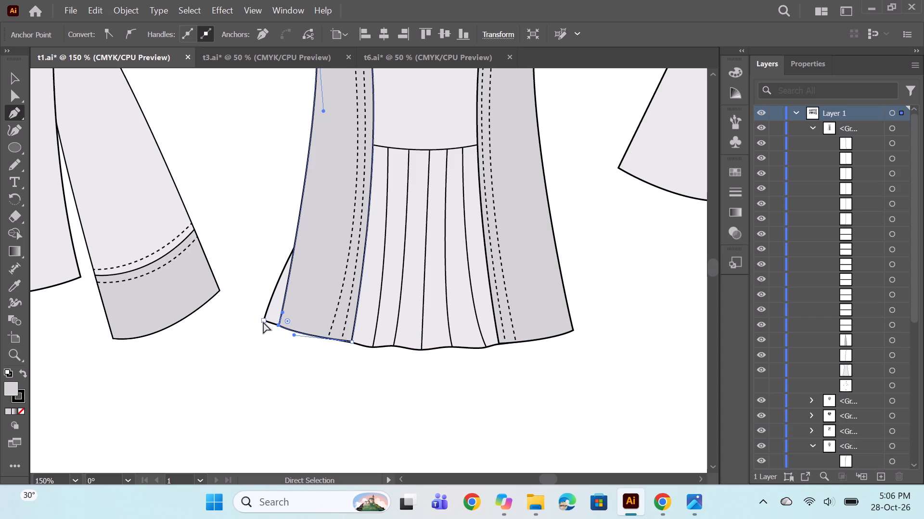
{"action": "left_click_drag", "start_coordinate": [263, 322], "coordinate": [290, 321], "text": "ctrl"}
{"action": "scroll", "coordinate": [331, 328], "scroll_direction": "down", "scroll_amount": 2, "text": "alt"}
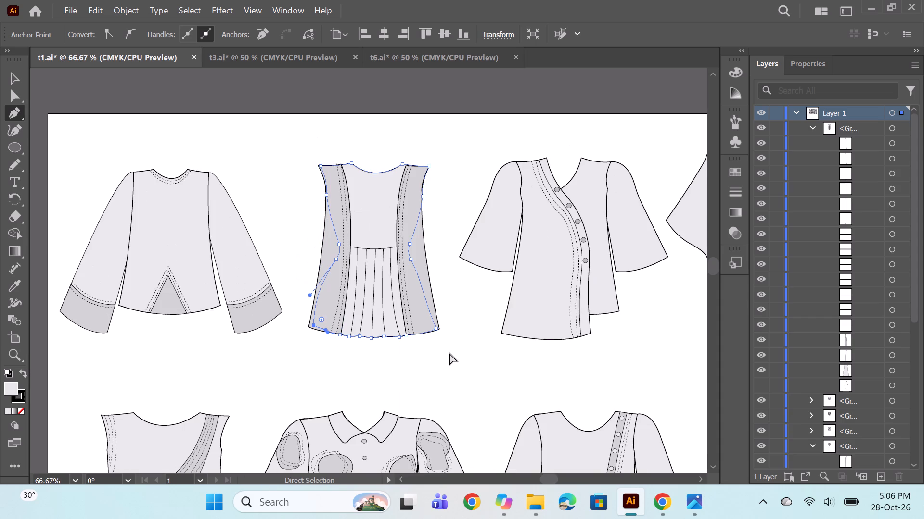
{"action": "left_click", "coordinate": [449, 353], "text": "ctrl"}
Save the t1 sheet with the pleated top's corrected side panels.
{"action": "scroll", "coordinate": [460, 332], "scroll_direction": "down", "scroll_amount": 2, "text": "alt"}
{"action": "key", "text": "space"}
{"action": "left_click_drag", "start_coordinate": [517, 366], "coordinate": [449, 333]}
{"action": "scroll", "coordinate": [431, 306], "scroll_direction": "up", "scroll_amount": 1, "text": "alt"}
{"action": "scroll", "coordinate": [431, 306], "scroll_direction": "down", "scroll_amount": 1, "text": "alt"}
{"action": "key", "text": "space"}
{"action": "key", "text": "space"}
{"action": "key", "text": "space"}
{"action": "key", "text": "space"}
{"action": "key", "text": "space"}
{"action": "key", "text": "space"}
{"action": "key", "text": "space"}
{"action": "key", "text": "space"}
{"action": "key", "text": "space"}
{"action": "key", "text": "space"}
{"action": "key", "text": "space"}
{"action": "key", "text": "space"}
{"action": "key", "text": "space"}
{"action": "key", "text": "space"}
{"action": "left_click_drag", "start_coordinate": [492, 319], "coordinate": [465, 283]}
{"action": "key", "text": "ctrl+s"}
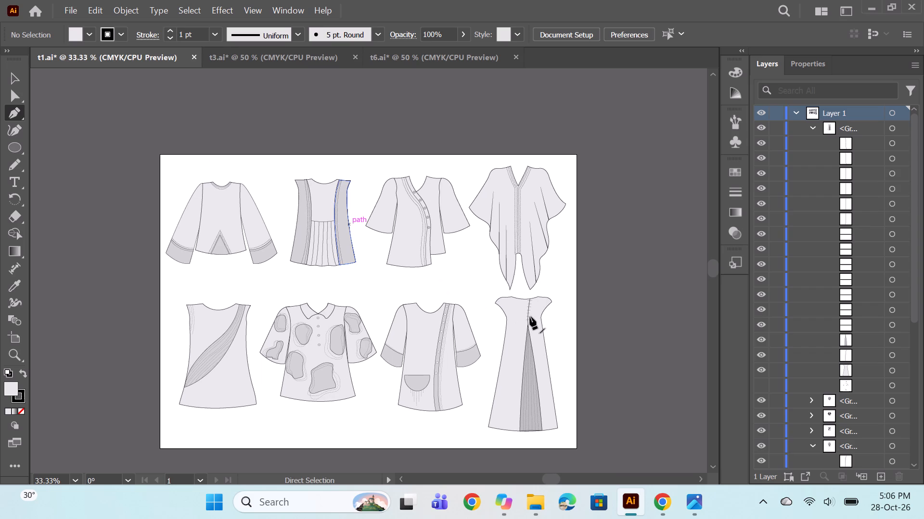
Examine the flat sketches across sheet t1 and compare them with sheets t3 and t6, returning to t1.
{"action": "scroll", "coordinate": [527, 317], "scroll_direction": "up", "scroll_amount": 1, "text": "alt"}
{"action": "key", "text": "space"}
{"action": "key", "text": "space"}
{"action": "key", "text": "space"}
{"action": "key", "text": "space"}
{"action": "key", "text": "space"}
{"action": "key", "text": "space"}
{"action": "key", "text": "space"}
{"action": "key", "text": "space"}
{"action": "key", "text": "space"}
{"action": "key", "text": "space"}
{"action": "key", "text": "space"}
{"action": "key", "text": "space"}
{"action": "key", "text": "space"}
{"action": "key", "text": "space"}
{"action": "key", "text": "space"}
{"action": "key", "text": "space"}
{"action": "key", "text": "space"}
{"action": "key", "text": "space"}
{"action": "key", "text": "space"}
{"action": "key", "text": "space"}
{"action": "left_click_drag", "start_coordinate": [562, 277], "coordinate": [650, 256]}
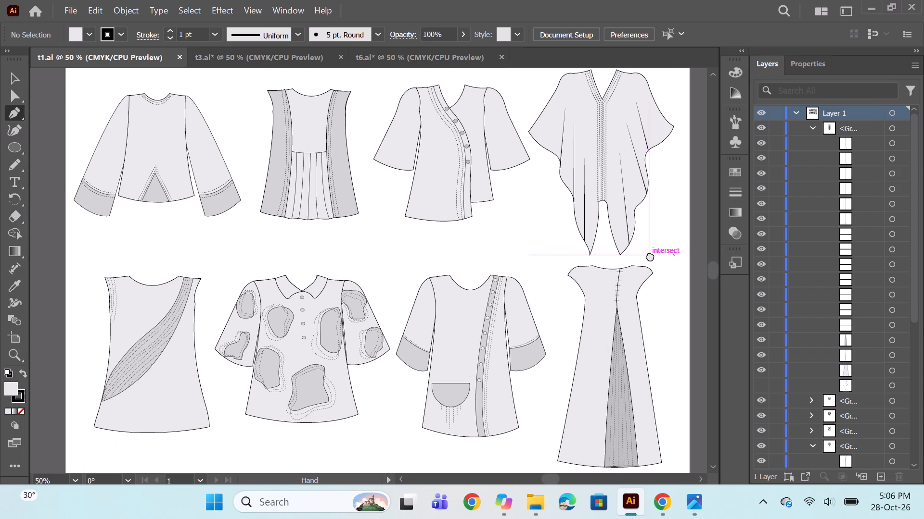
{"action": "left_click_drag", "start_coordinate": [650, 256], "coordinate": [628, 270]}
{"action": "scroll", "coordinate": [909, 476], "scroll_direction": "down", "scroll_amount": 1}
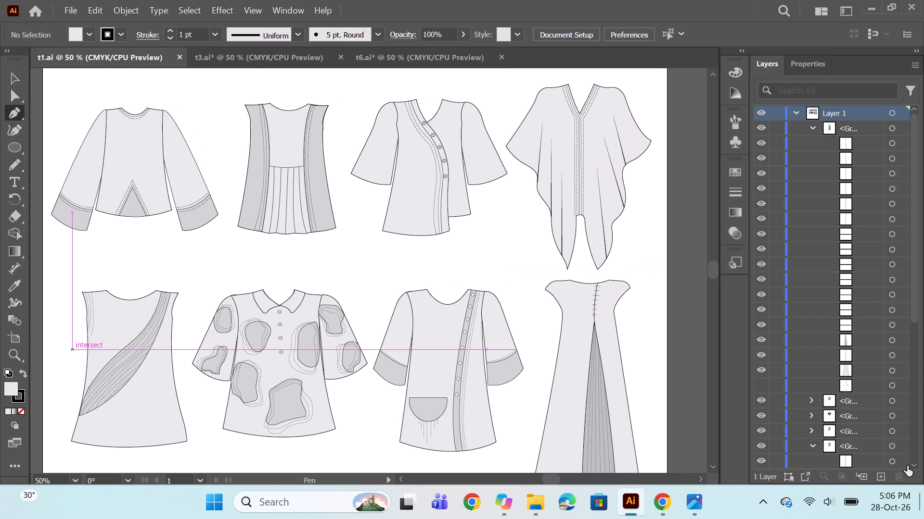
{"action": "scroll", "coordinate": [537, 285], "scroll_direction": "down", "scroll_amount": 2}
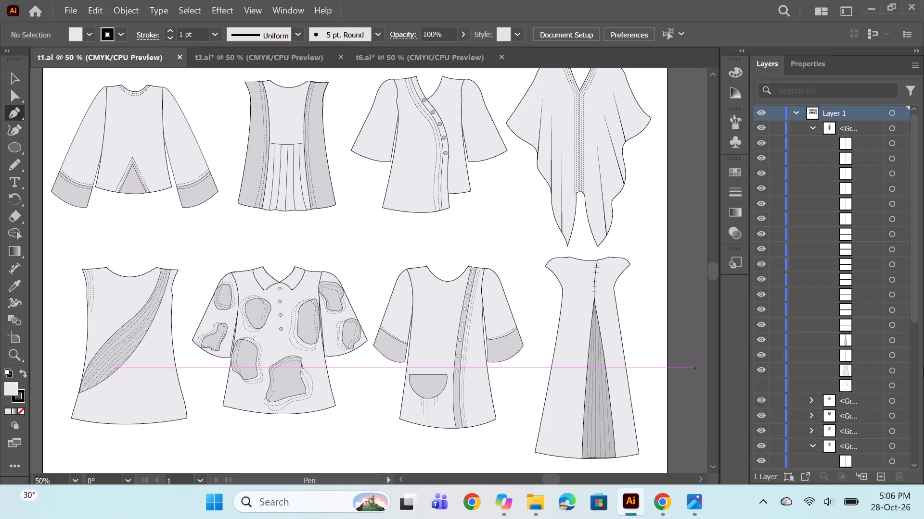
{"action": "left_click", "coordinate": [275, 60]}
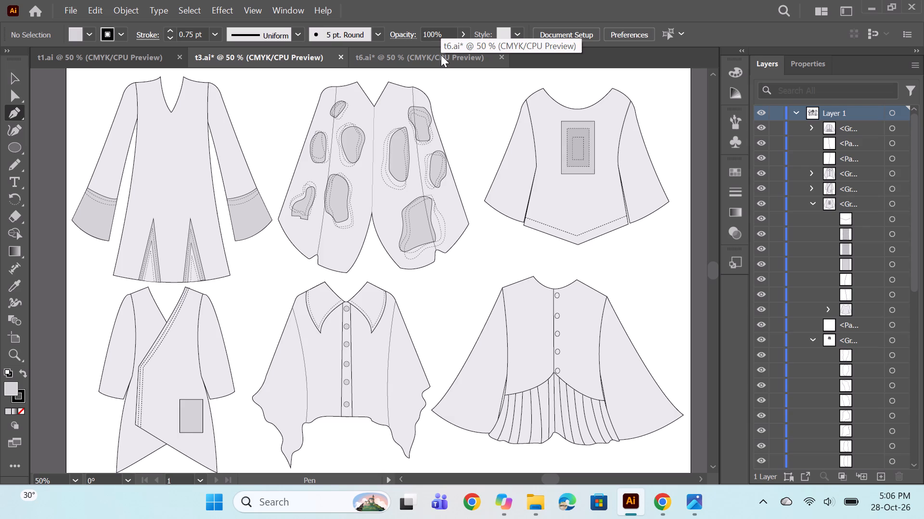
{"action": "left_click", "coordinate": [441, 55]}
{"action": "left_click", "coordinate": [132, 60]}
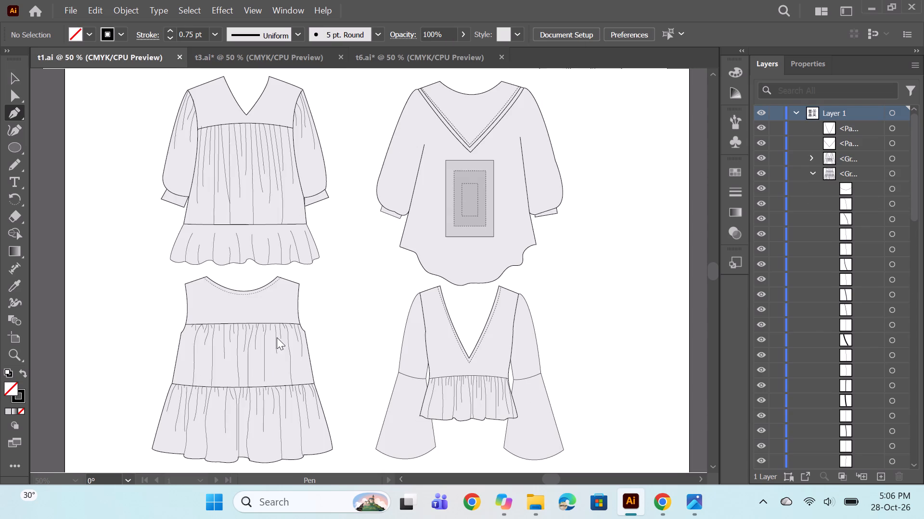
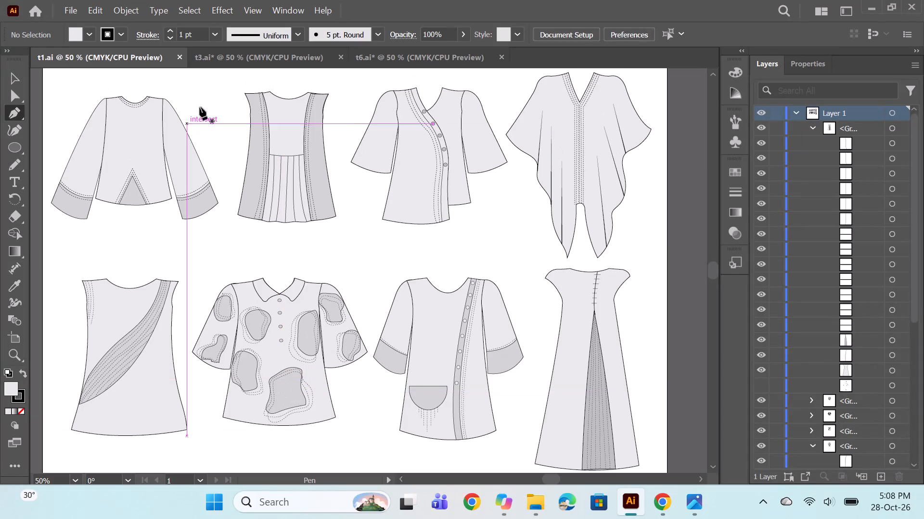
Review the flat sketches on sheets t3 and t6 against those on sheet t1, ending on t1.
{"action": "left_click", "coordinate": [236, 60]}
{"action": "left_click", "coordinate": [381, 51]}
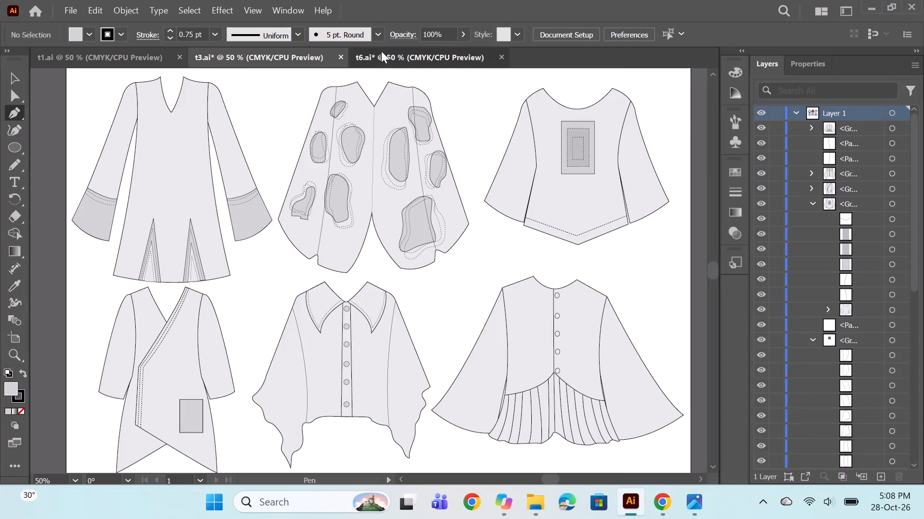
{"action": "left_click", "coordinate": [128, 57]}
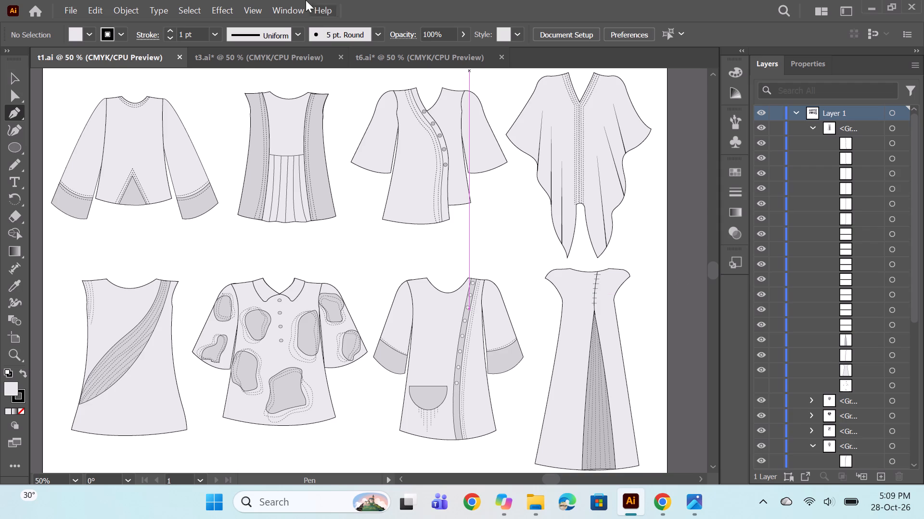
{"action": "left_click", "coordinate": [238, 59]}
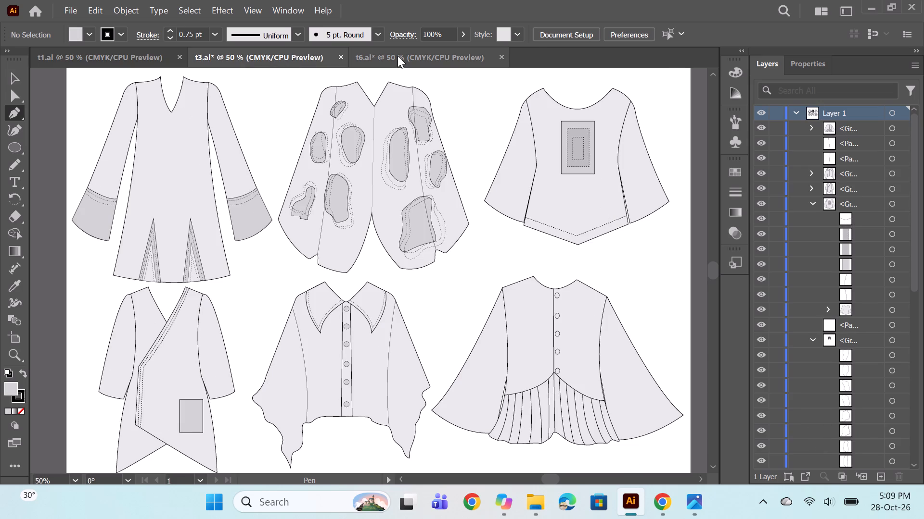
{"action": "left_click", "coordinate": [398, 56]}
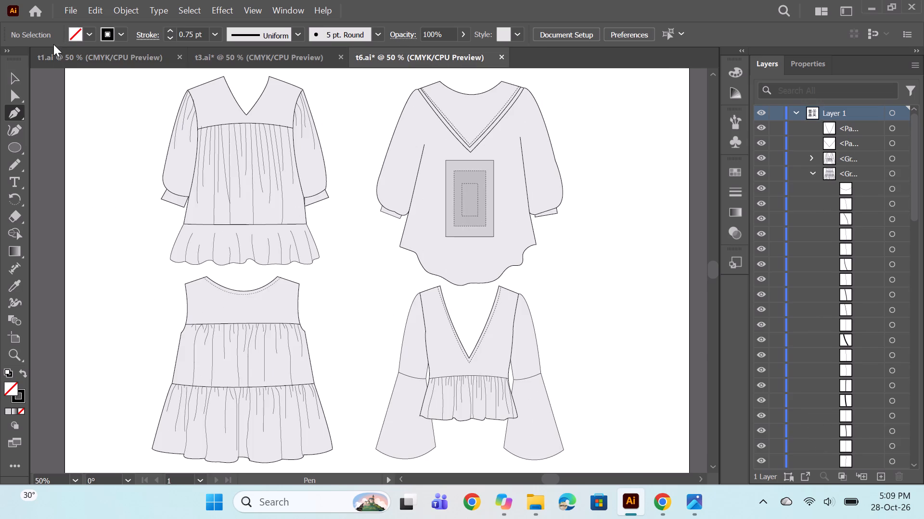
{"action": "left_click", "coordinate": [53, 54]}
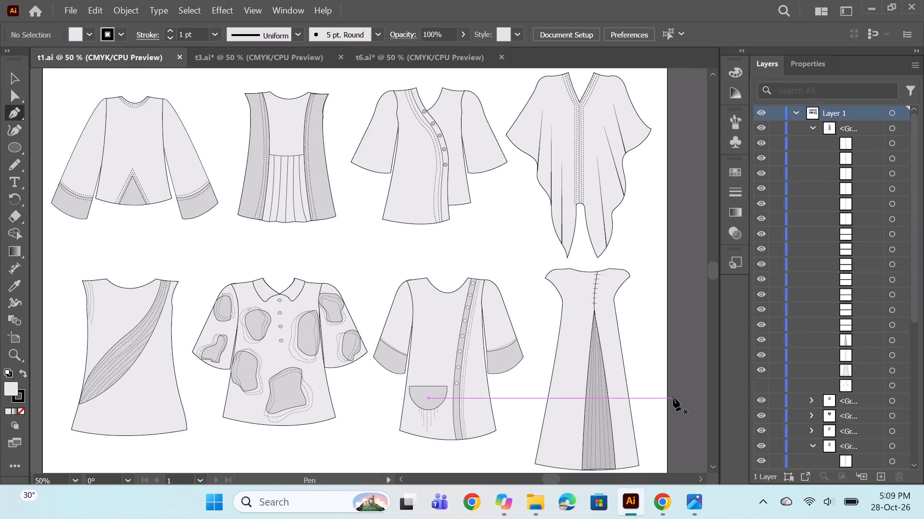
{"action": "key", "text": "Right"}
{"action": "left_click", "coordinate": [269, 53]}
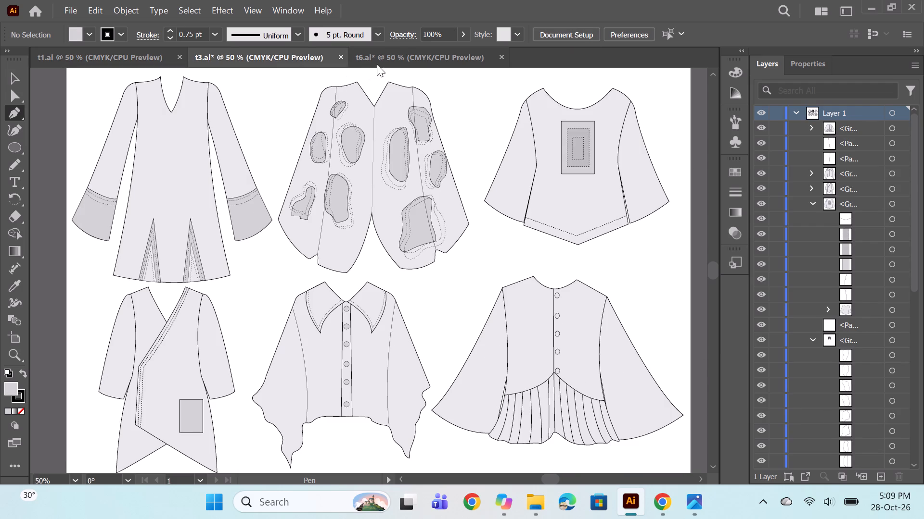
{"action": "left_click", "coordinate": [381, 63]}
{"action": "left_click", "coordinate": [125, 49]}
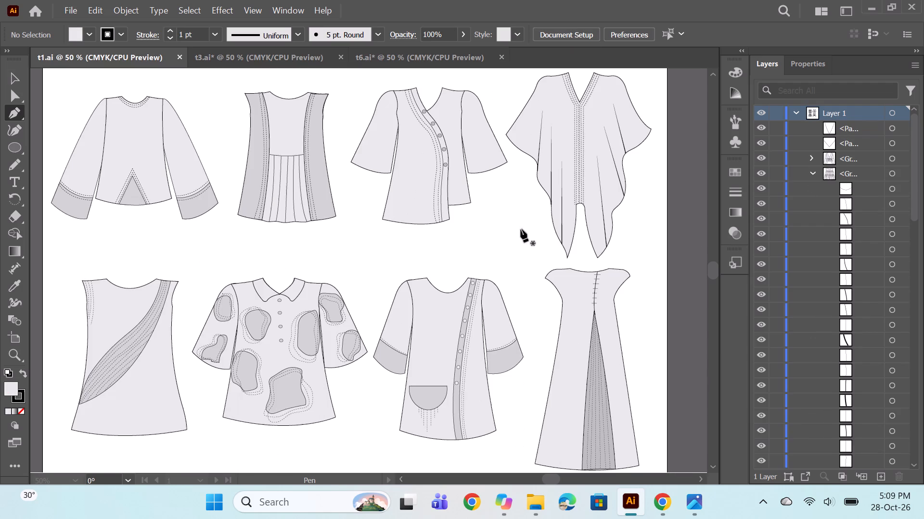
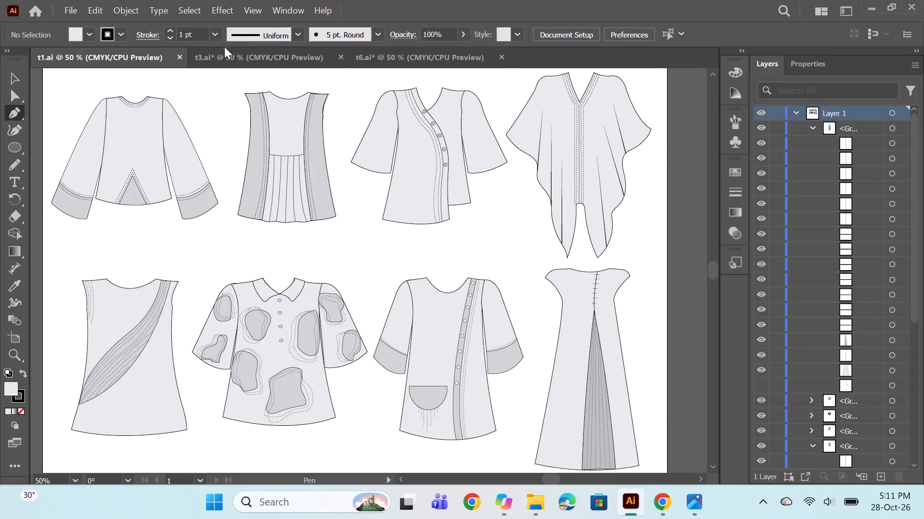
Look through the flat sketches on sheets t3 and t6 again, compare them with sheet t1, and finish on t1 with the Selection tool active.
{"action": "left_click", "coordinate": [219, 50]}
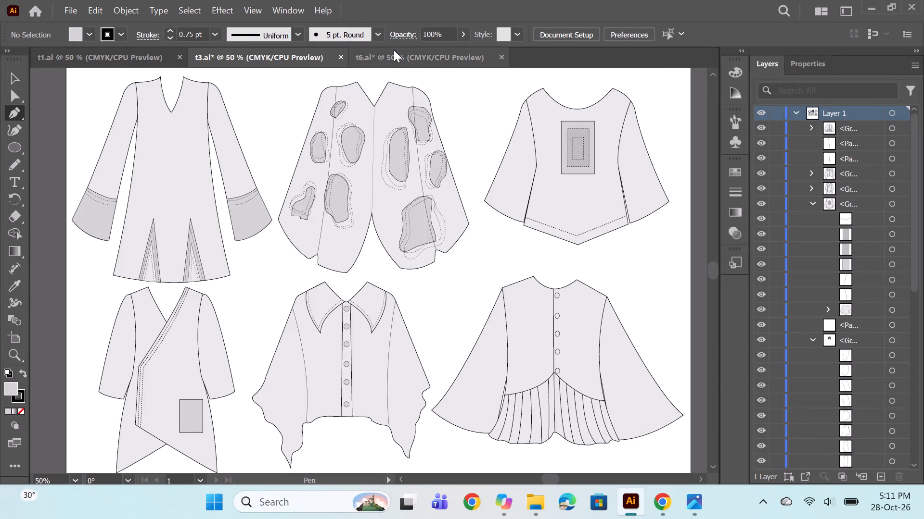
{"action": "left_click", "coordinate": [394, 50]}
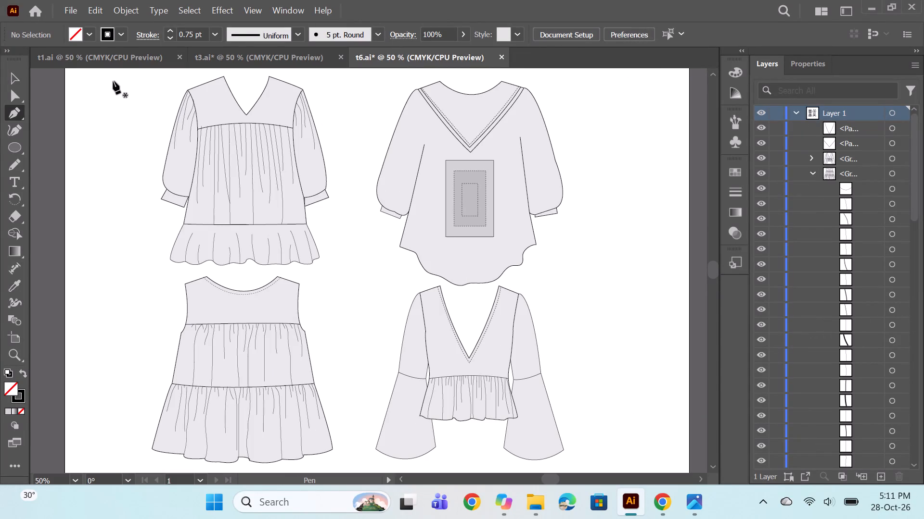
{"action": "left_click", "coordinate": [111, 60]}
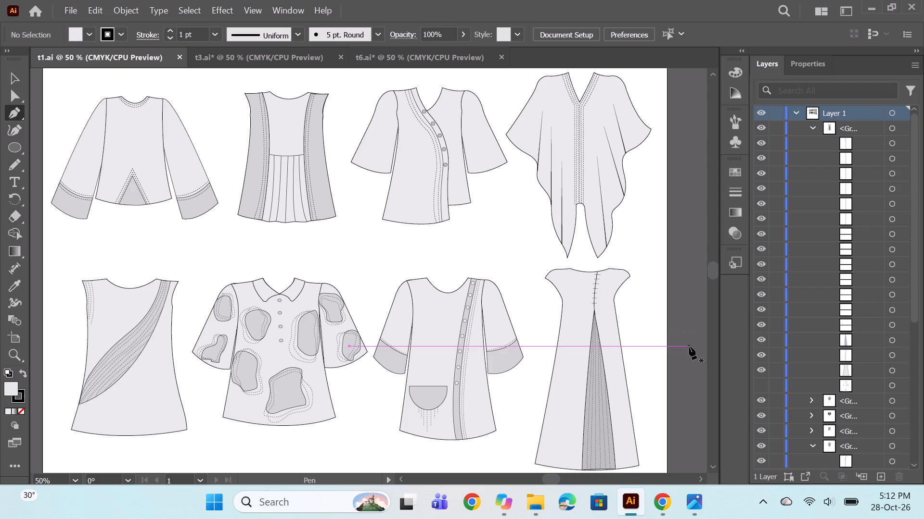
{"action": "left_click", "coordinate": [15, 80]}
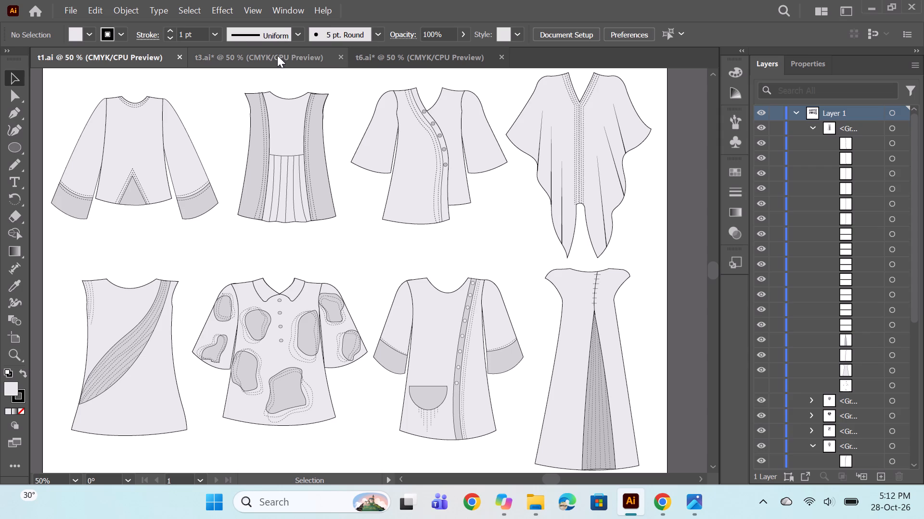
{"action": "left_click", "coordinate": [277, 55]}
{"action": "left_click", "coordinate": [405, 51]}
{"action": "left_click", "coordinate": [116, 49]}
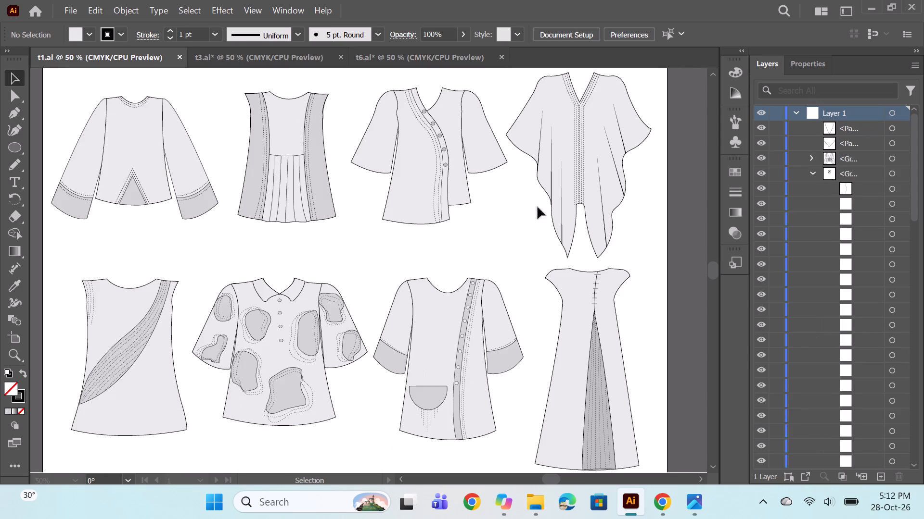
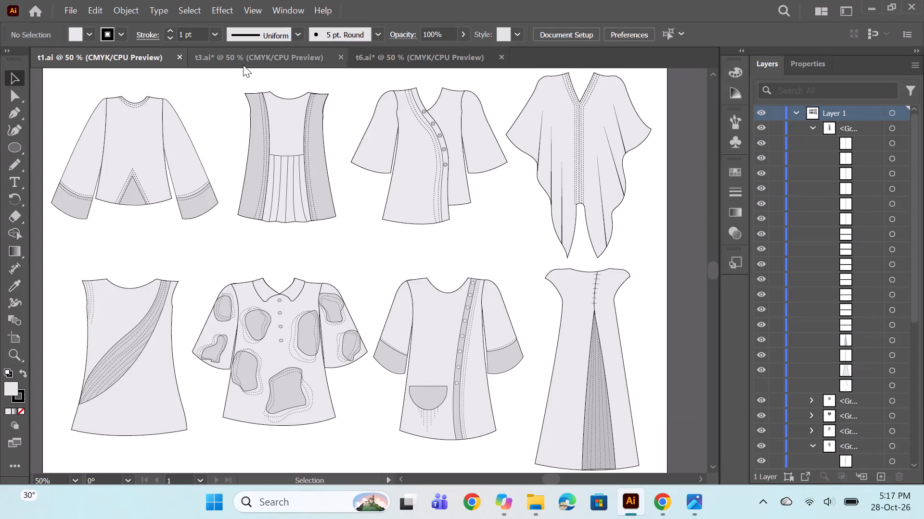
Review the garment flat sketches on sheets t3 and t6 once more and return to sheet t1.
{"action": "left_click", "coordinate": [245, 59]}
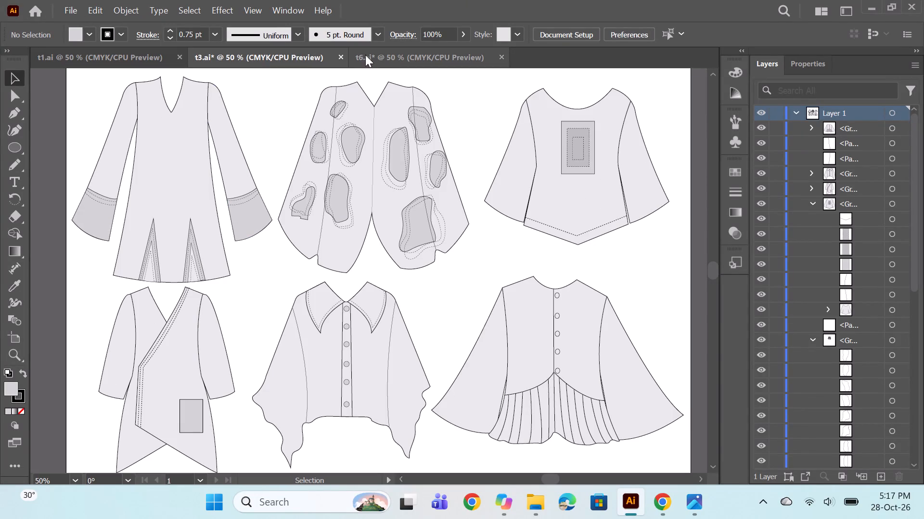
{"action": "left_click", "coordinate": [390, 57]}
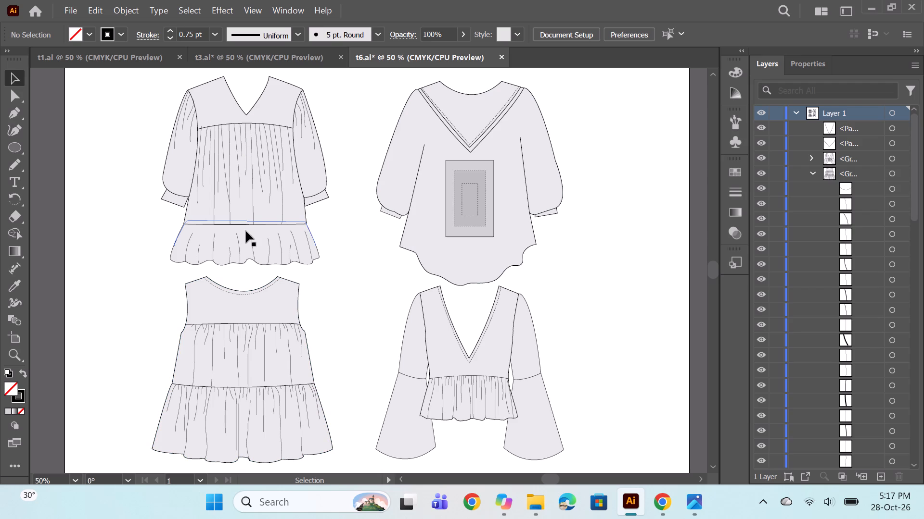
{"action": "left_click", "coordinate": [243, 53]}
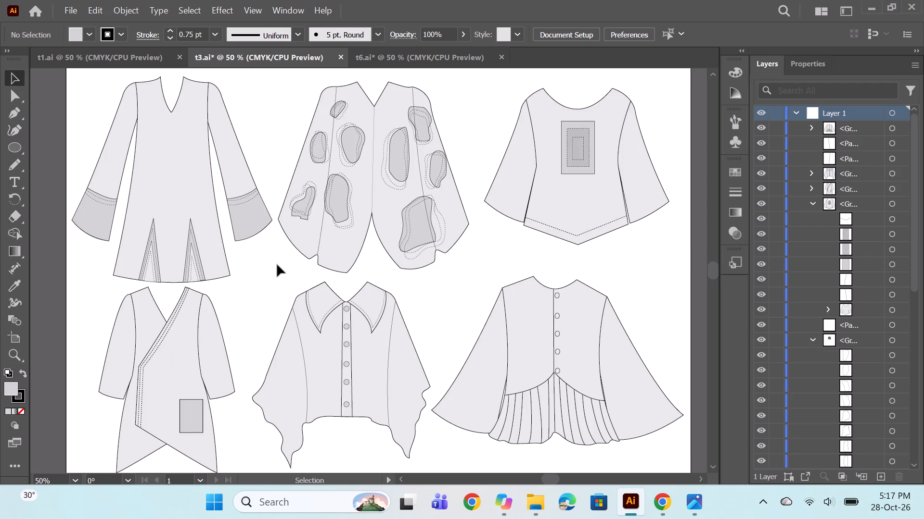
{"action": "left_click", "coordinate": [114, 60]}
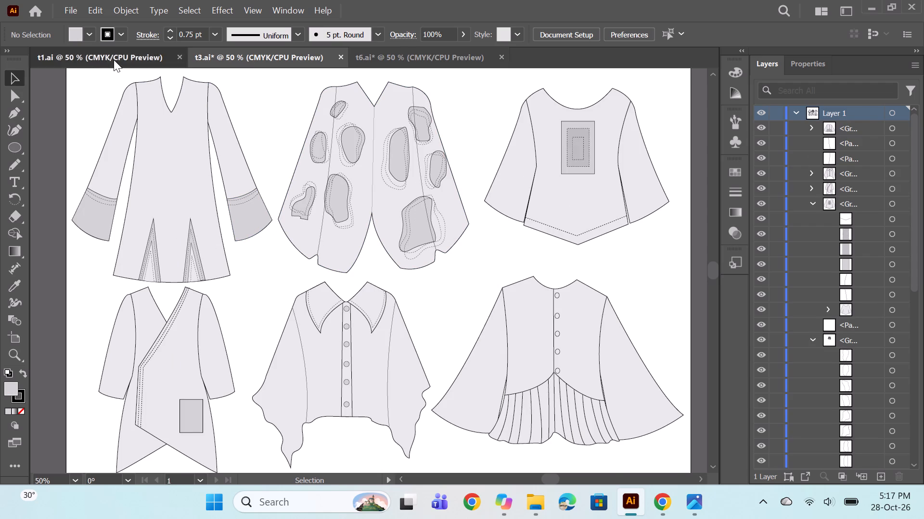
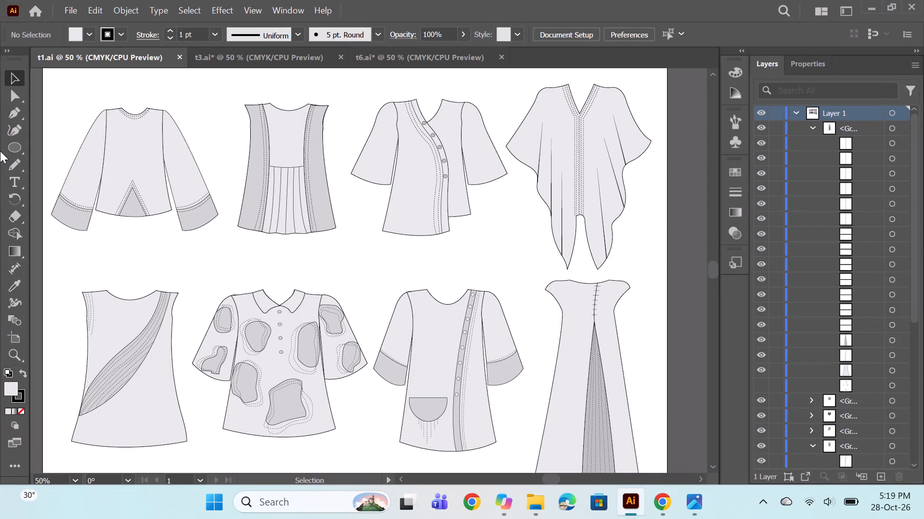
Review the garment flat sketches on sheet t1, followed by those on sheets t3 and t6.
{"action": "left_click", "coordinate": [126, 130]}
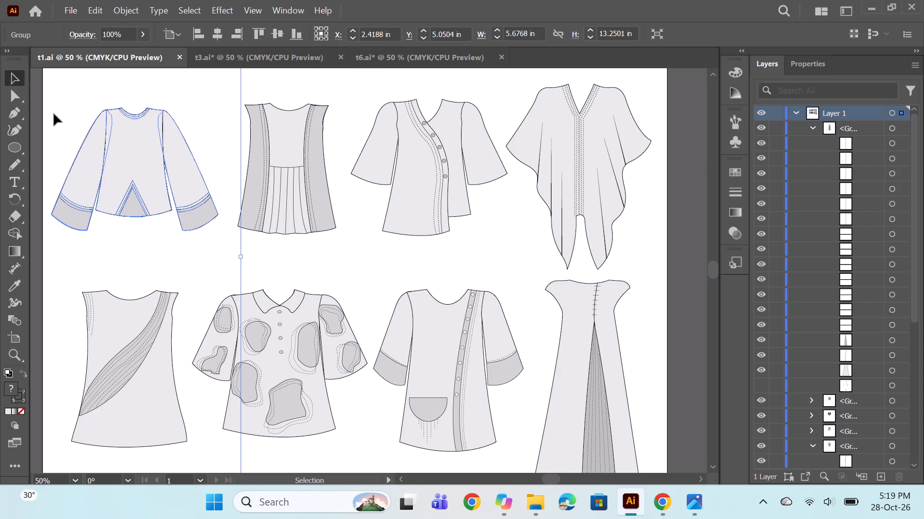
{"action": "left_click", "coordinate": [40, 110]}
{"action": "left_click_drag", "start_coordinate": [125, 71], "coordinate": [33, 60]}
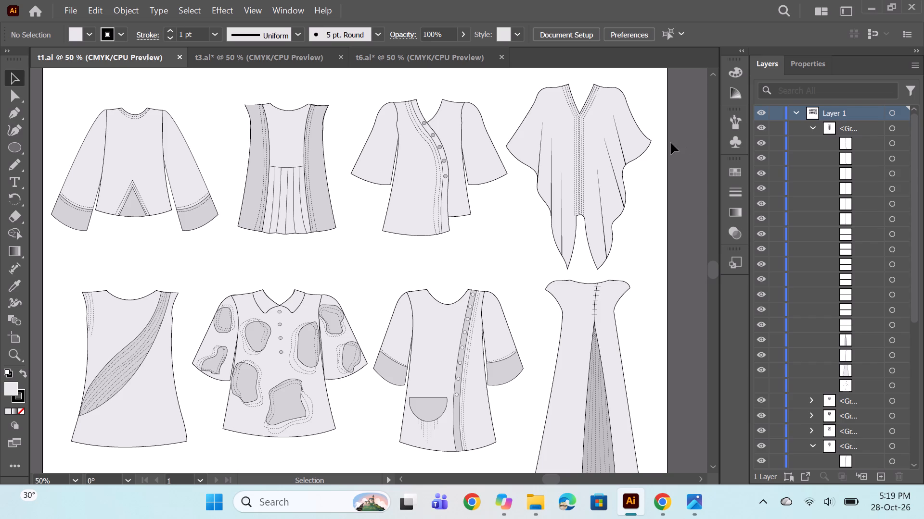
{"action": "scroll", "coordinate": [671, 143], "scroll_direction": "down", "scroll_amount": 2}
{"action": "scroll", "coordinate": [670, 143], "scroll_direction": "up", "scroll_amount": 1}
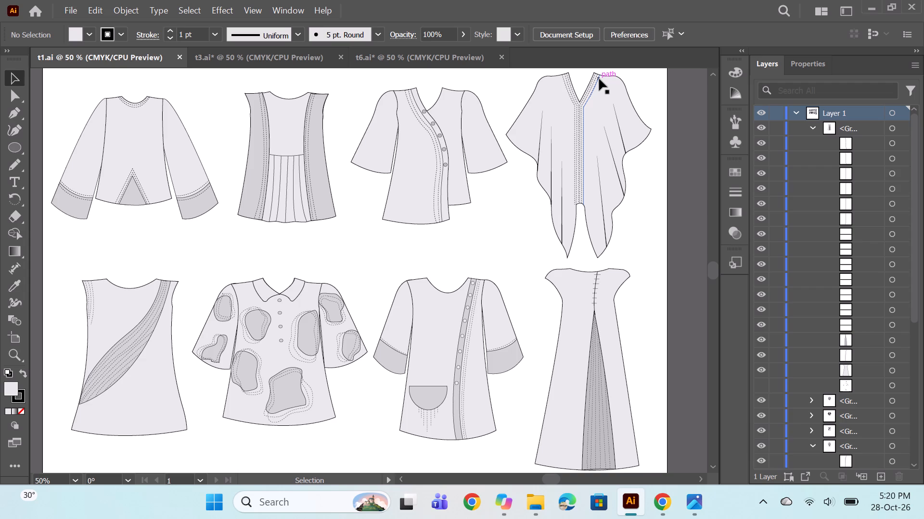
{"action": "left_click", "coordinate": [281, 53]}
{"action": "left_click", "coordinate": [402, 52]}
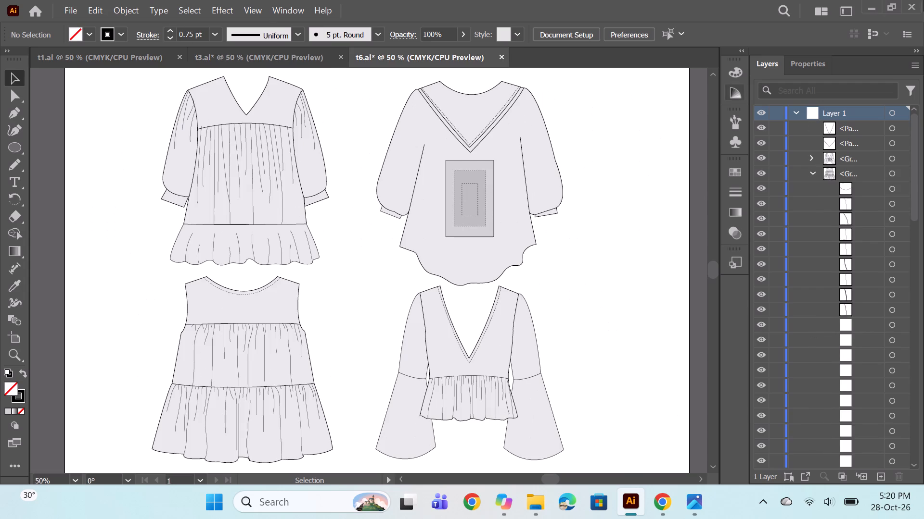
Minimize the Illustrator and Chrome windows and refresh the desktop.
{"action": "left_click", "coordinate": [874, 6]}
{"action": "left_click", "coordinate": [841, 10]}
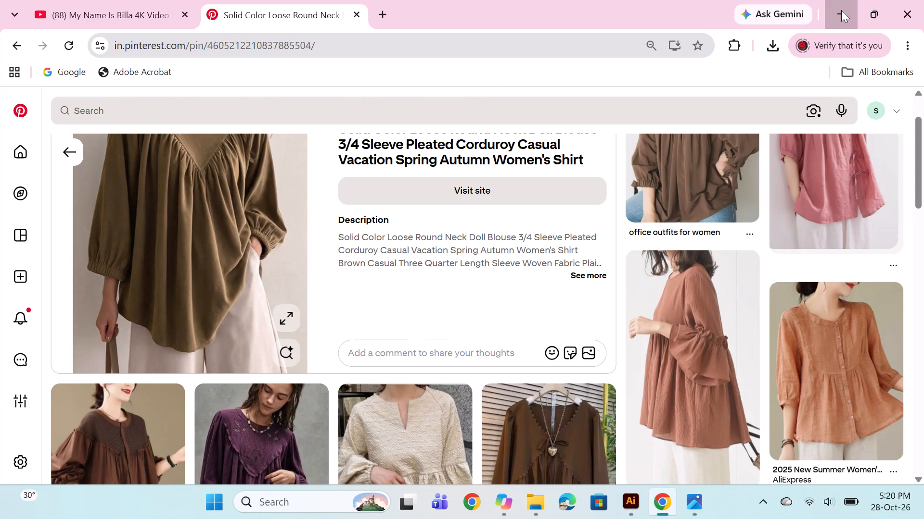
{"action": "left_click", "coordinate": [841, 10]}
{"action": "right_click", "coordinate": [539, 152]}
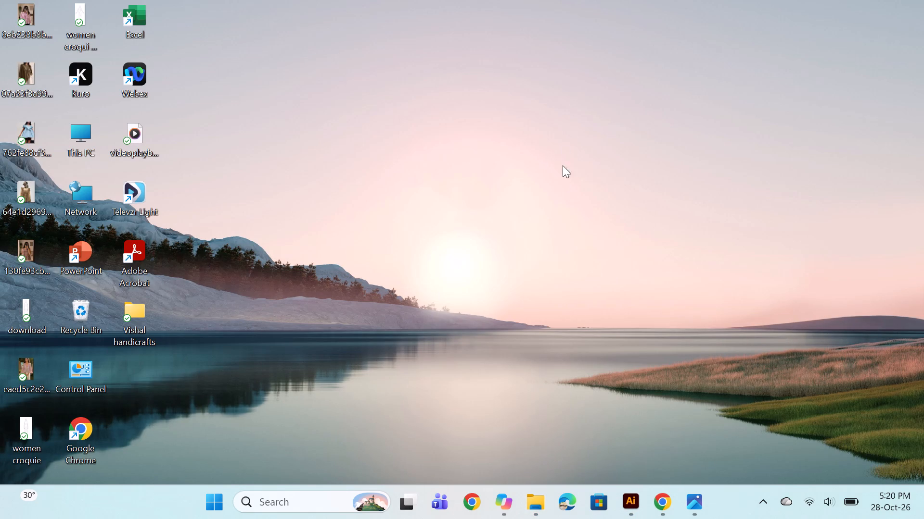
{"action": "left_click", "coordinate": [583, 220]}
{"action": "right_click", "coordinate": [418, 135]}
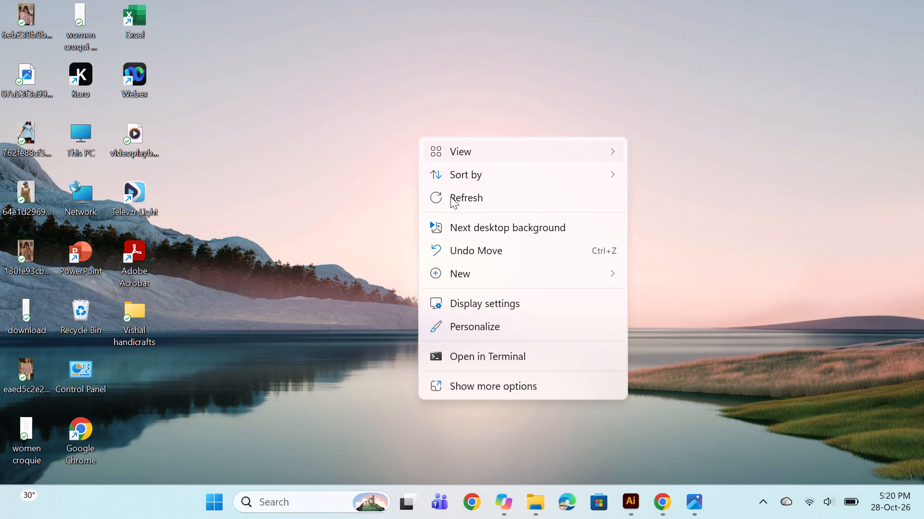
{"action": "left_click", "coordinate": [448, 202]}
Return to Illustrator, look over sheets t3 and t1 once more, and minimize the window to the desktop.
{"action": "left_click", "coordinate": [635, 506]}
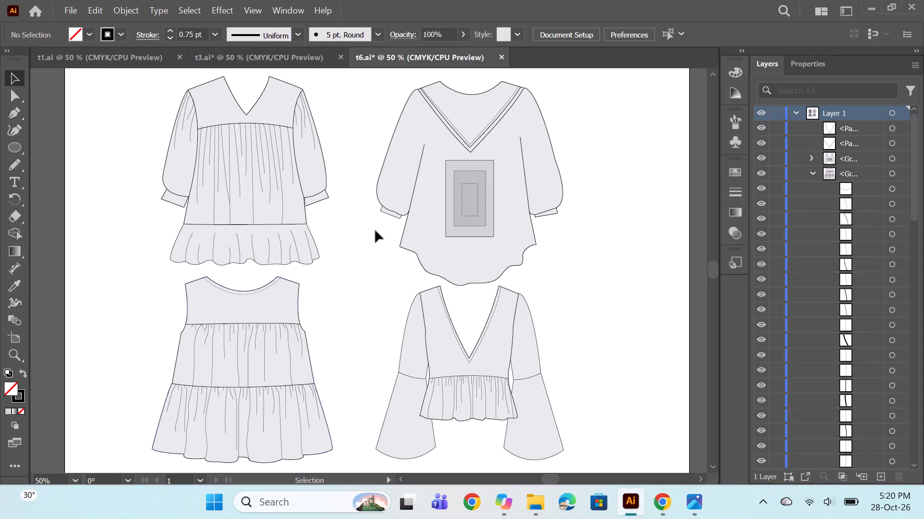
{"action": "left_click", "coordinate": [235, 59]}
{"action": "left_click", "coordinate": [87, 65]}
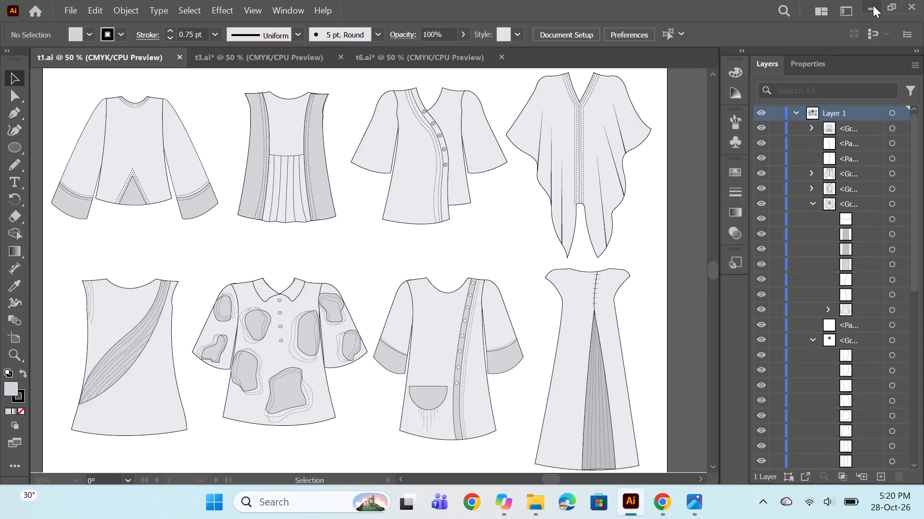
{"action": "left_click", "coordinate": [873, 5]}
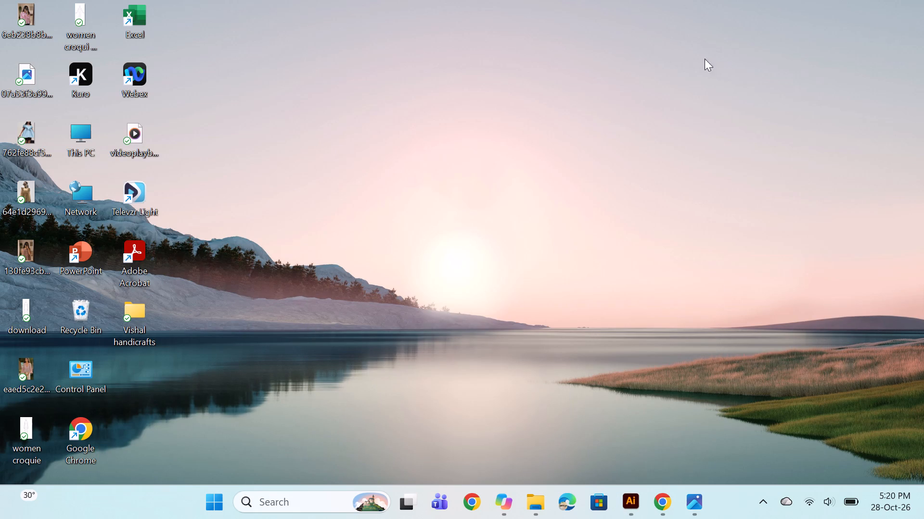